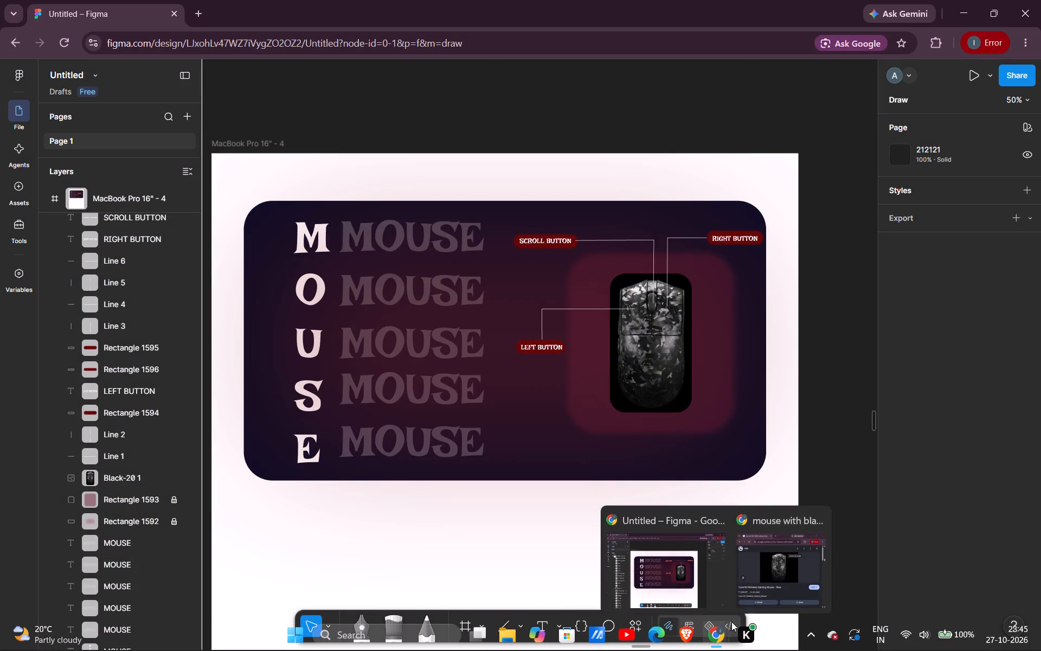
Switch to the browser window showing the black-background mouse search and start a Google query beginning "what is" in a new tab.
left_click(757, 583)
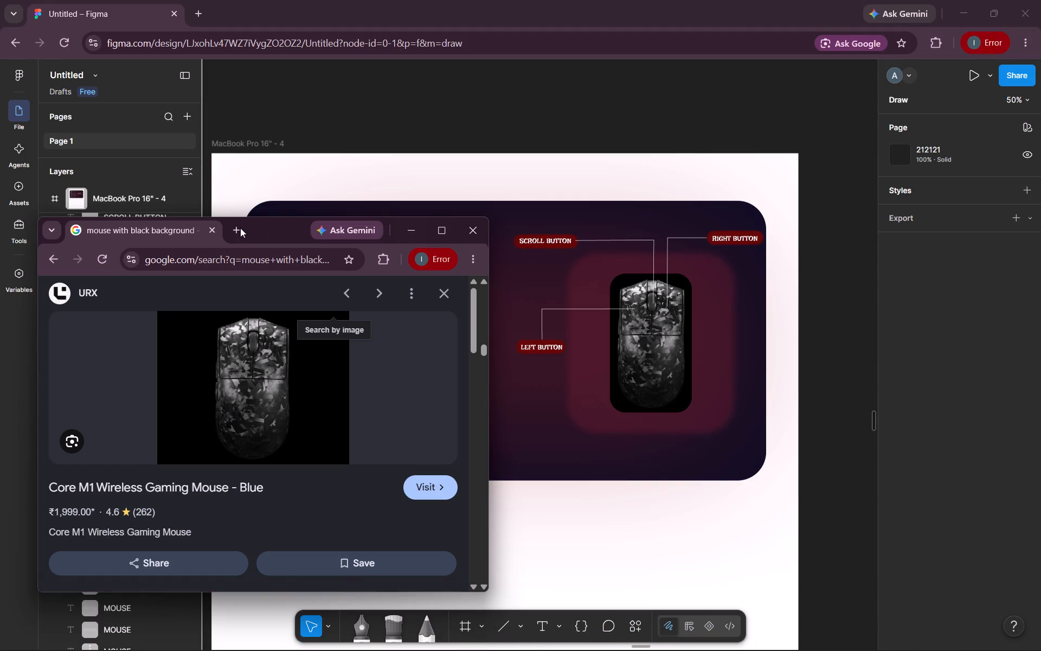
left_click_drag(252, 229, 463, 174)
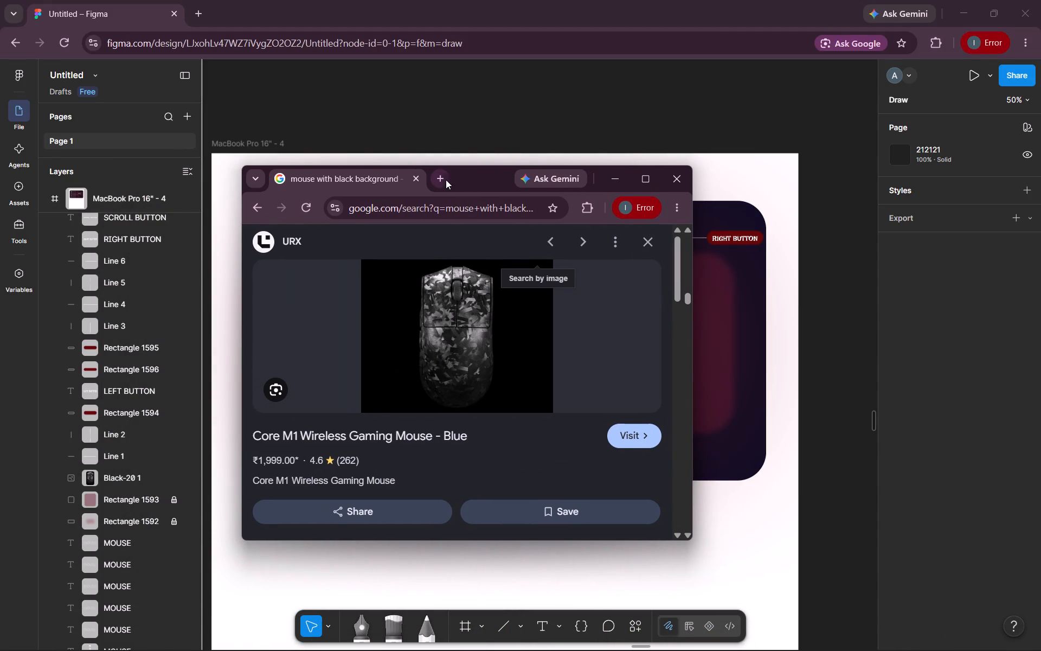
left_click(441, 179)
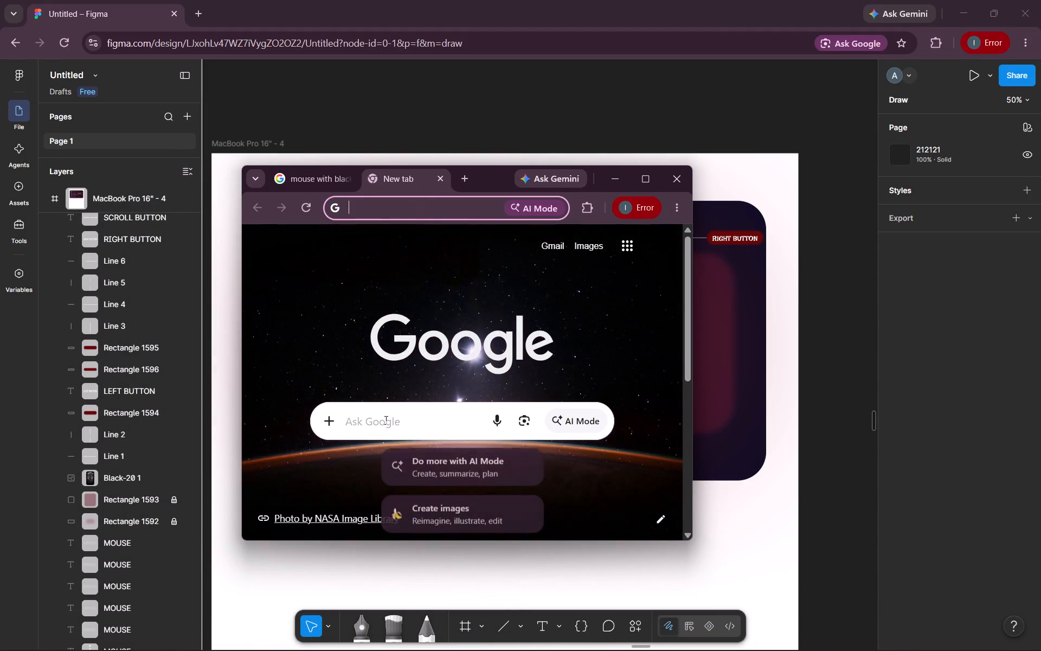
left_click(385, 421)
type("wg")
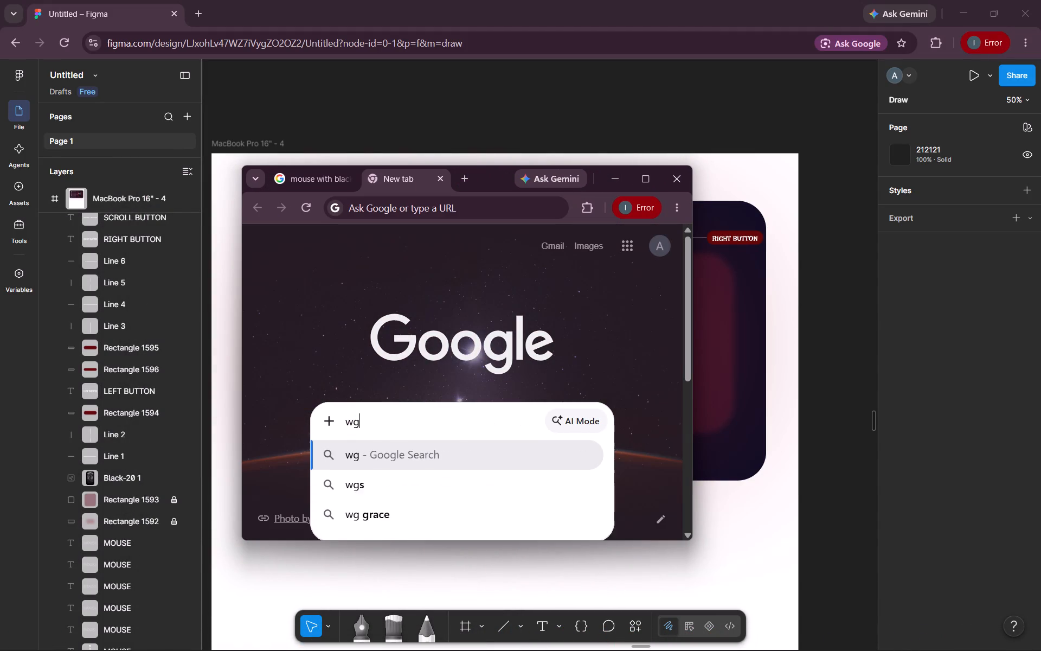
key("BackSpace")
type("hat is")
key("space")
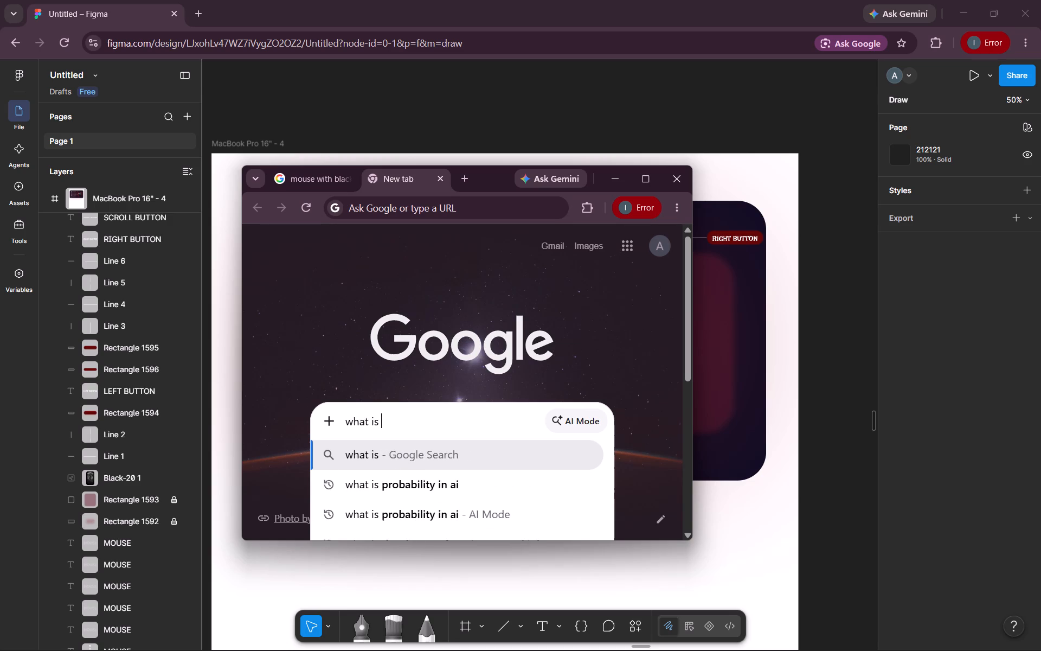
Search Google for "what is the full form of mouse in computer".
type("the")
key("space")
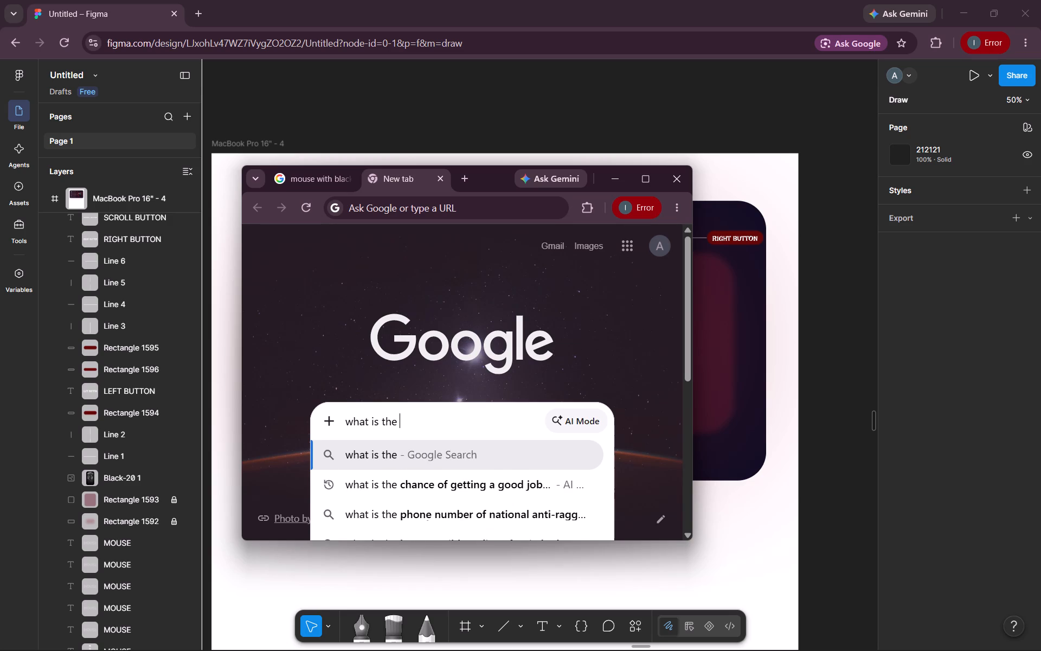
type("full")
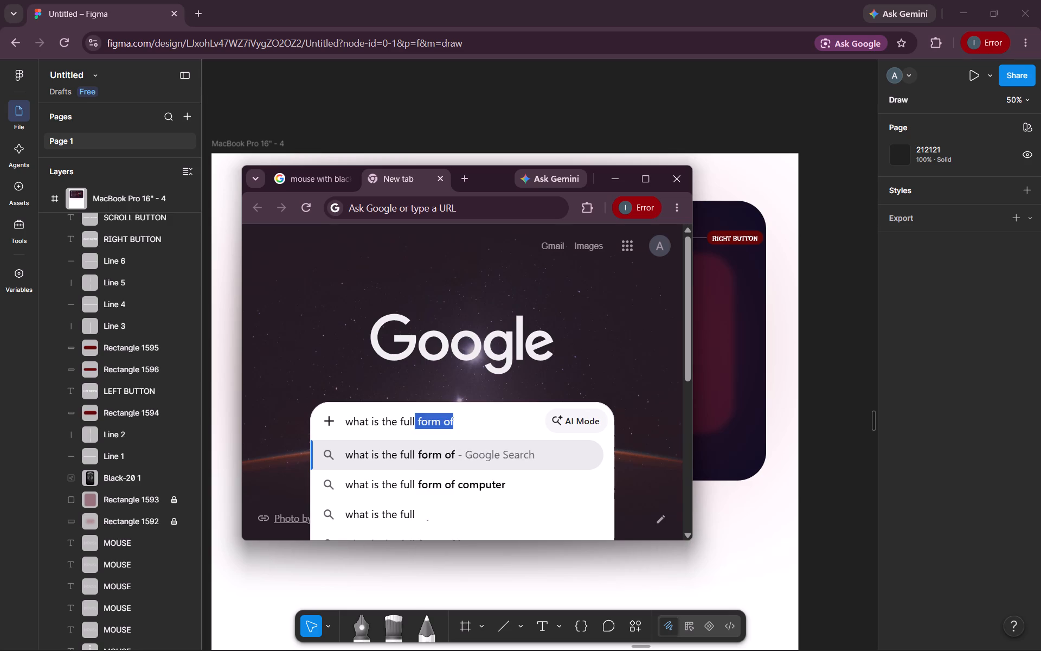
key("space")
type("form of")
key("space")
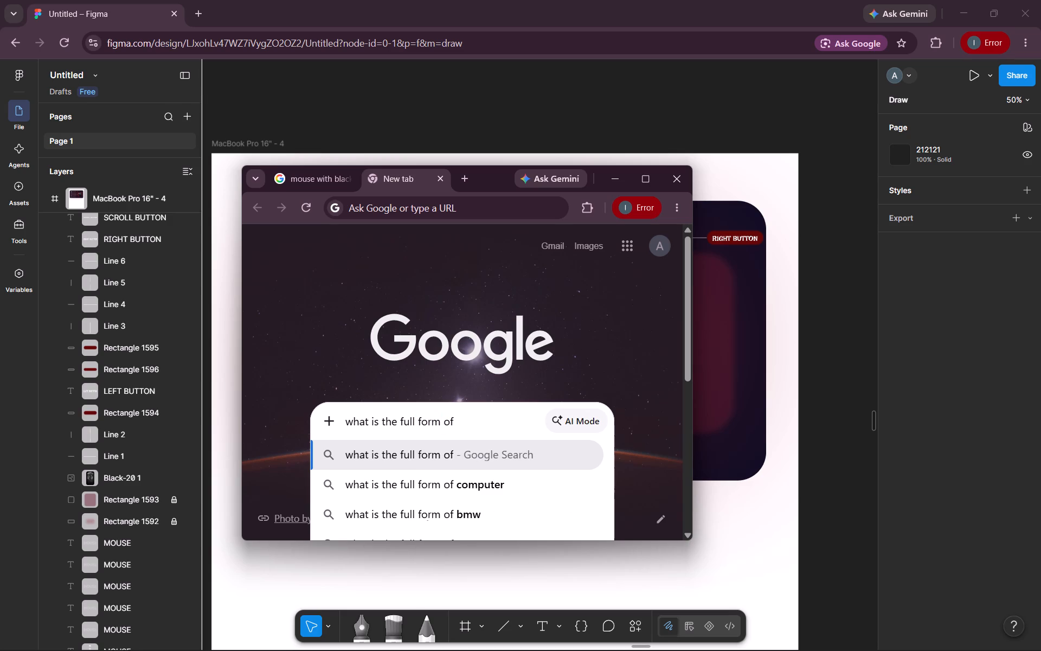
type("mouwse")
key("space")
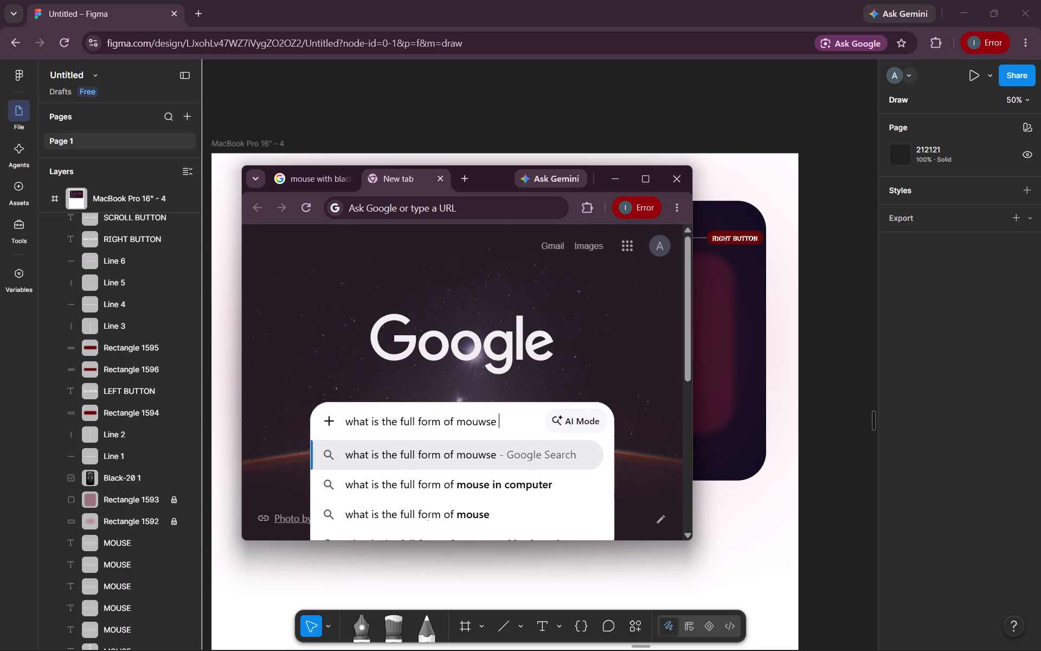
key("BackSpace")
key("BackSpace")
key("BackSpace")
key("BackSpace")
type("se")
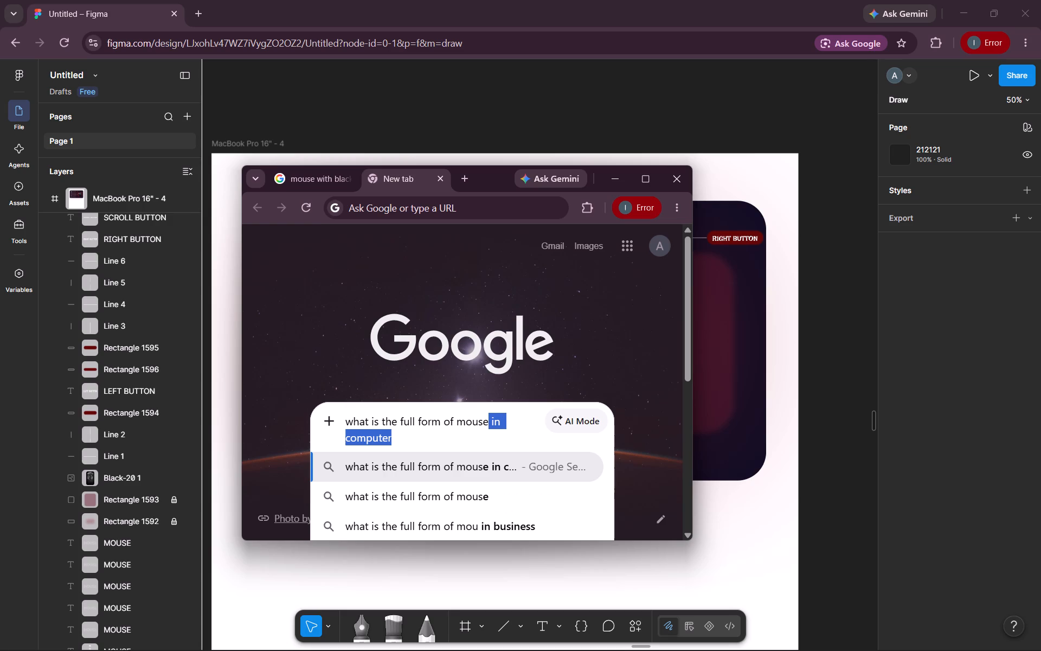
key("Down")
key("Return")
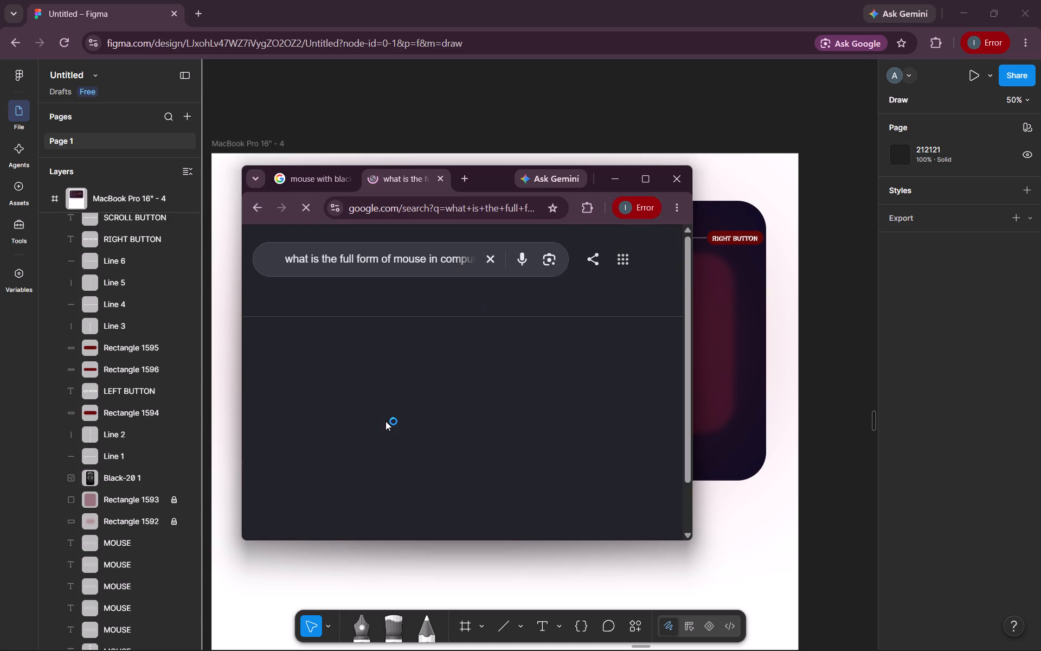
Read the AI overview and send the follow-up prompt "so generate an full form for pc".
scroll(377, 396, "down", 1)
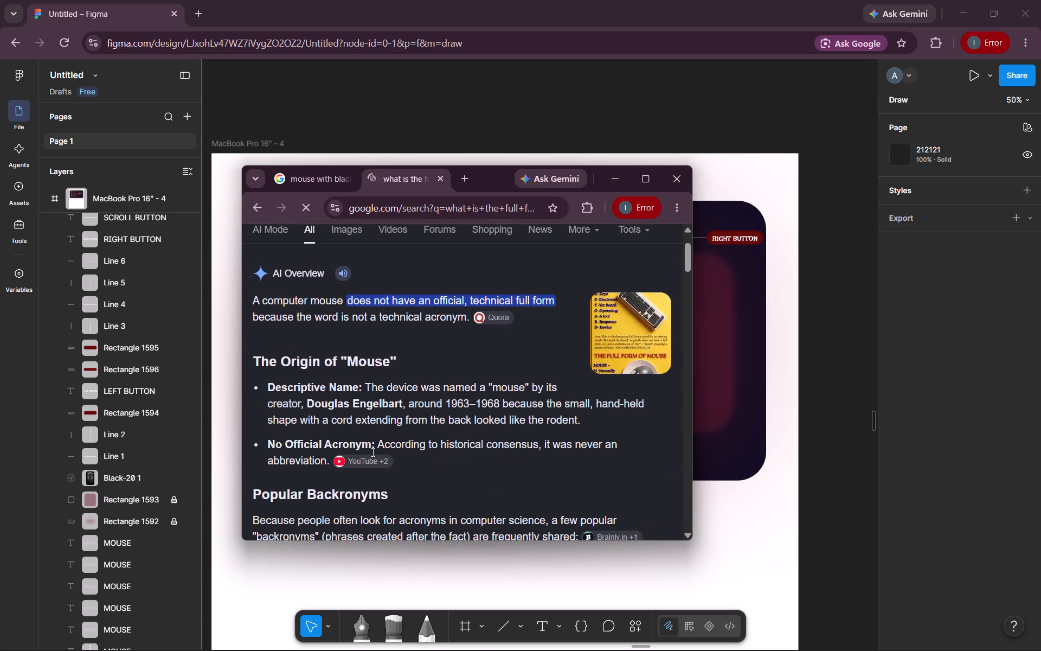
scroll(372, 452, "down", 3)
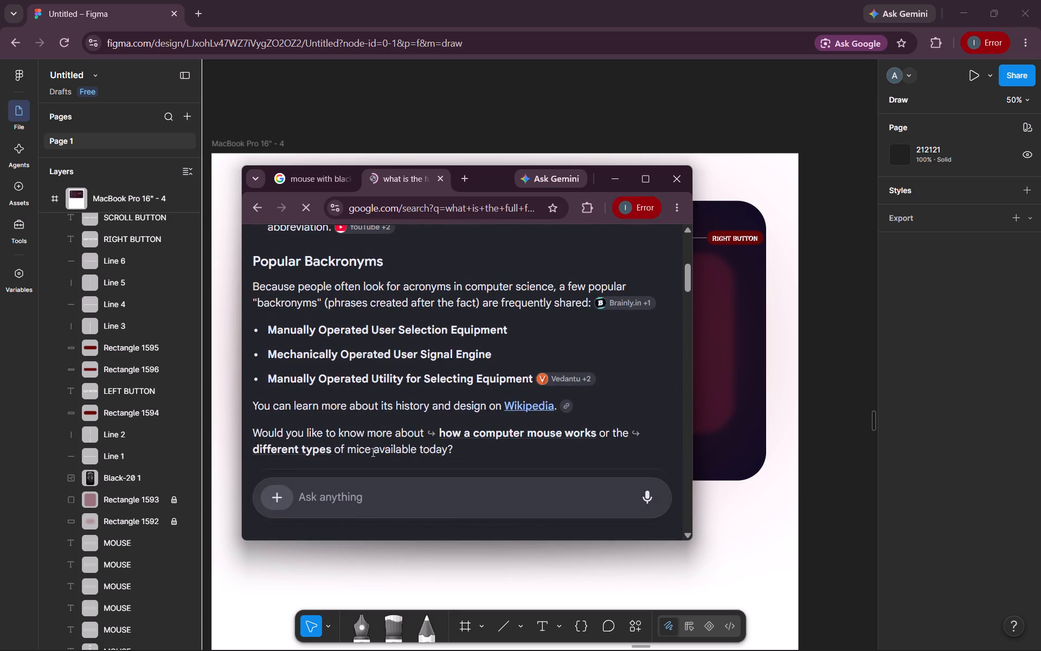
scroll(372, 452, "down", 4)
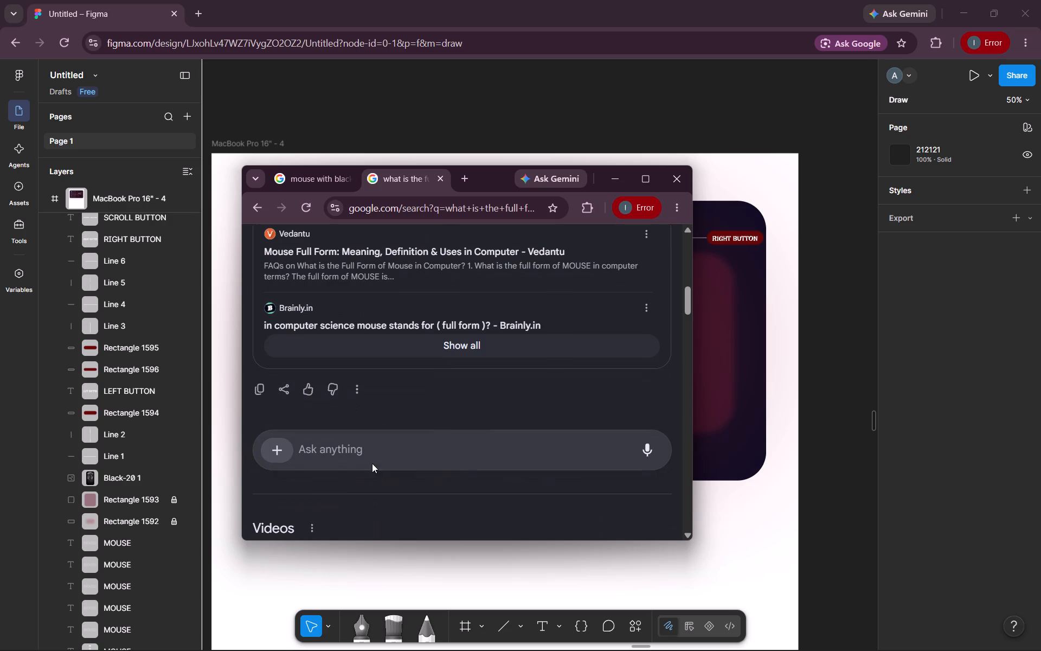
left_click(376, 455)
type("so gener")
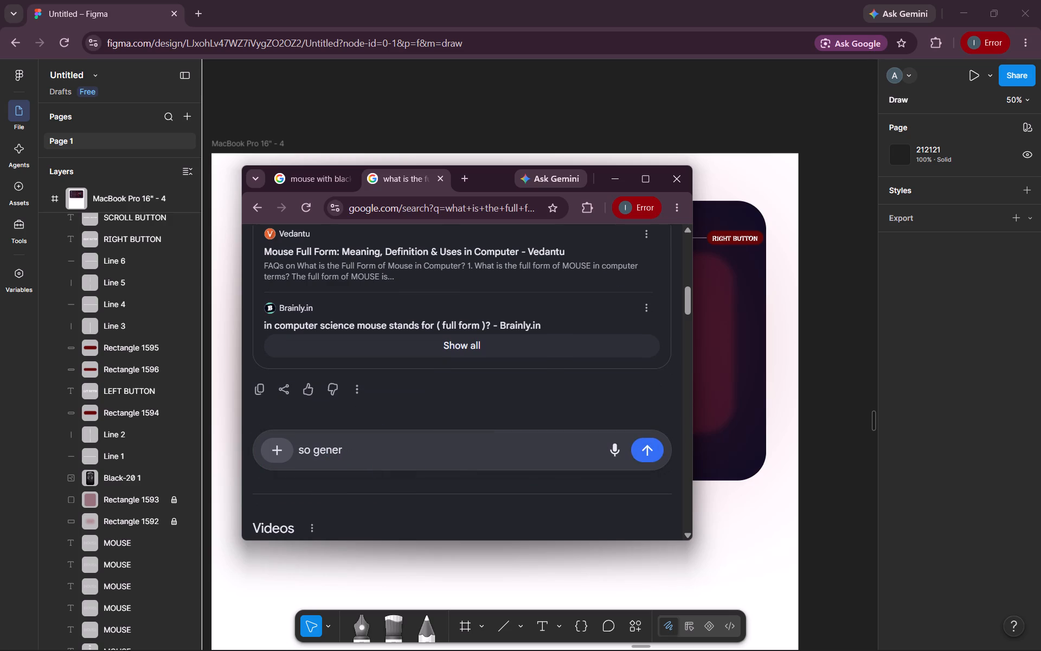
type("ate an")
key("space")
type("full")
key("space")
type("form")
key("space")
type("fofr ps")
key("BackSpace")
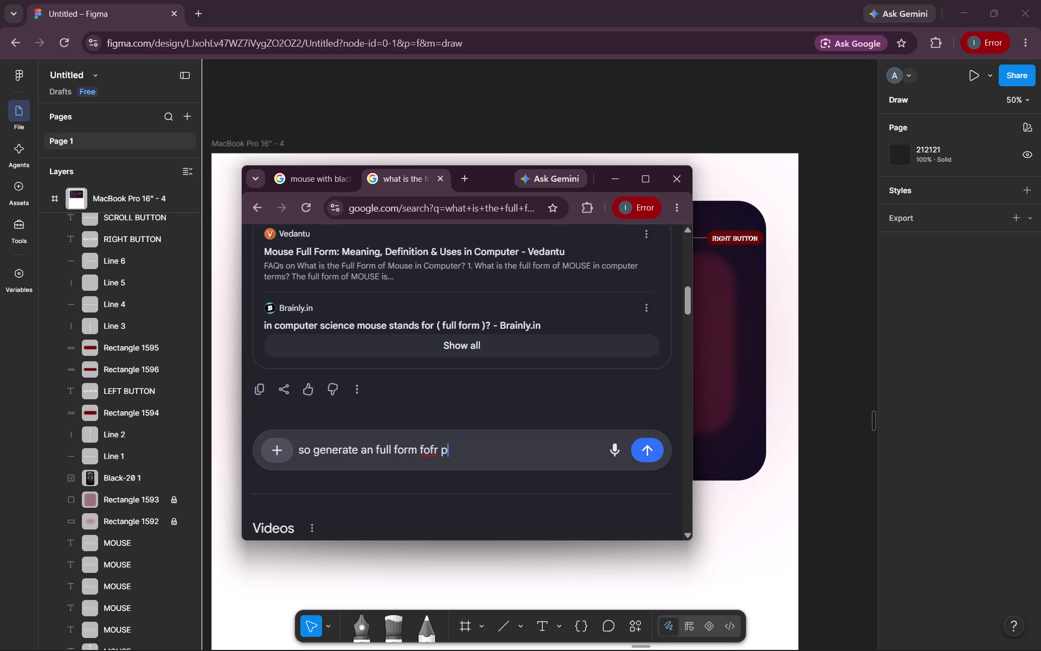
key("BackSpace")
key("BackSpace")
key("BackSpace")
key("space")
key("BackSpace")
key("BackSpace")
type("r pc")
key("Return")
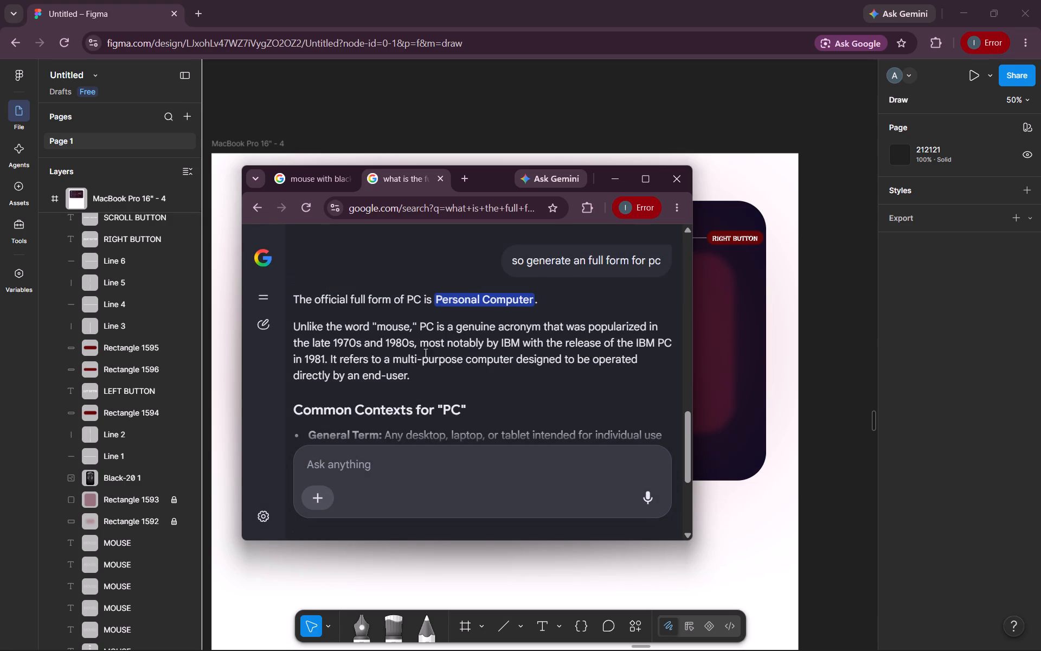
Review the reply, then reuse the previous prompt with "mouse" added, sending "so generate an full form for pc mouse".
scroll(430, 350, "down", 2)
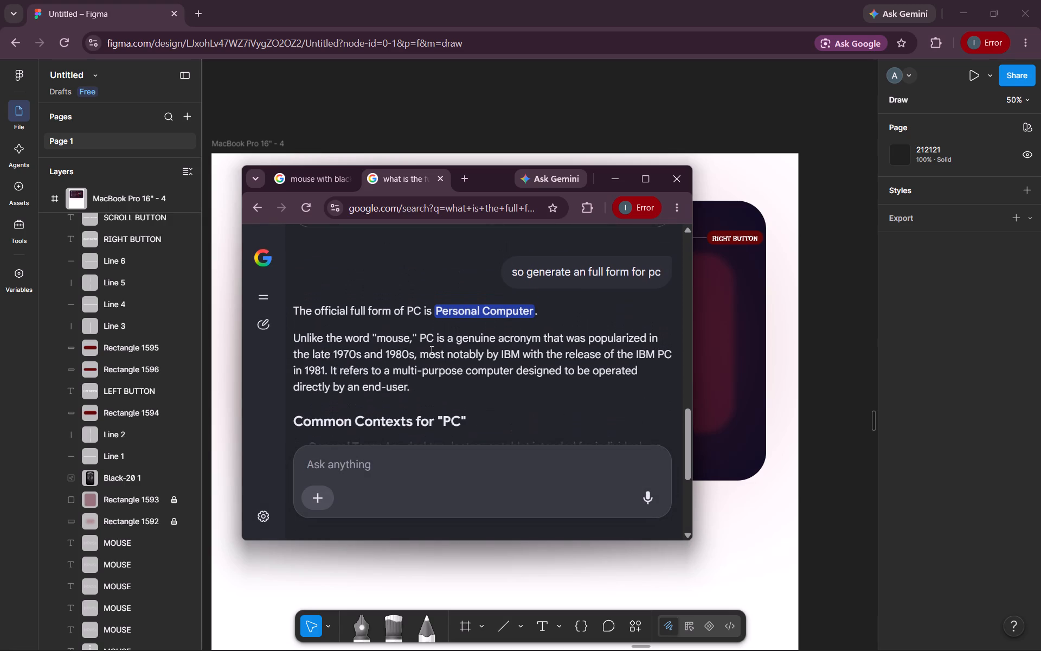
scroll(430, 350, "down", 2)
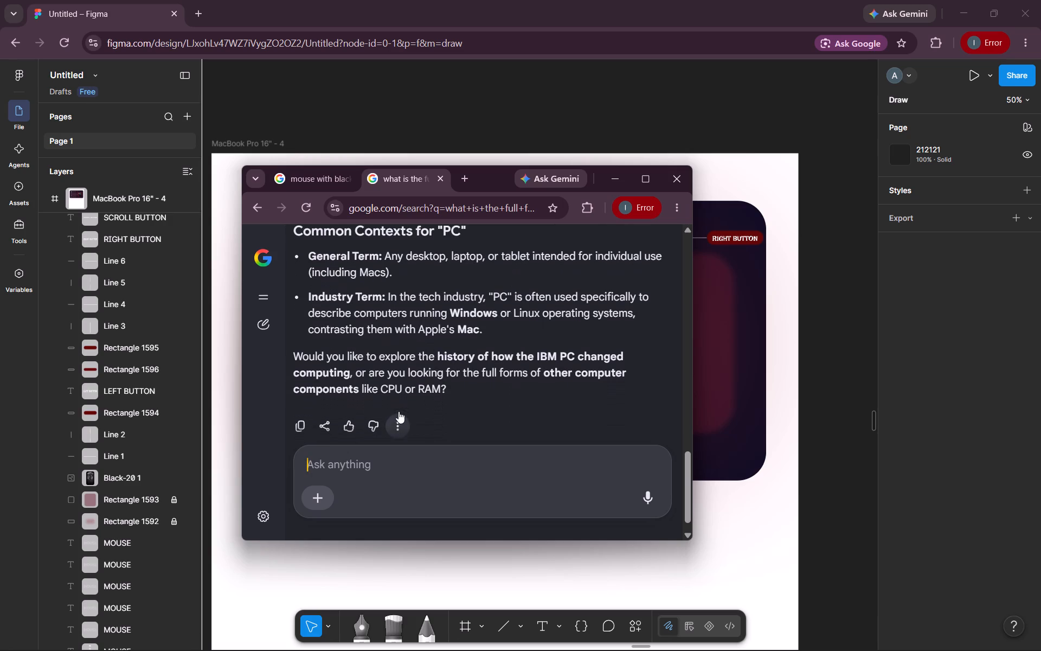
scroll(399, 411, "up", 1)
scroll(512, 335, "up", 1)
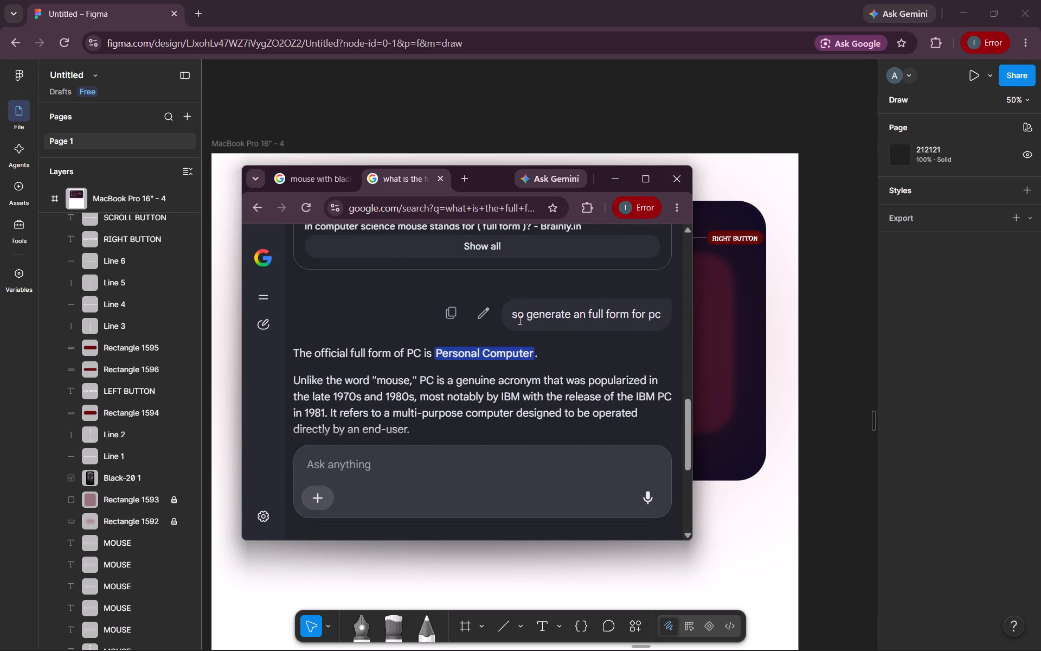
left_click(457, 316)
left_click(395, 469)
key("ctrl+v")
key("space")
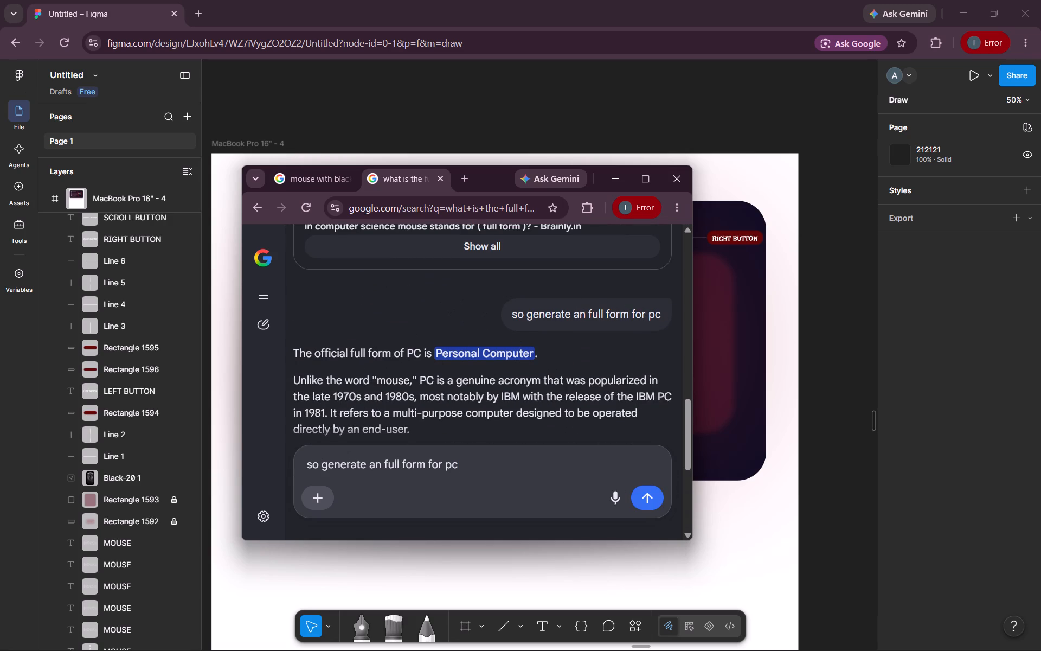
type("mp")
key("BackSpace")
type("ouse")
key("Return")
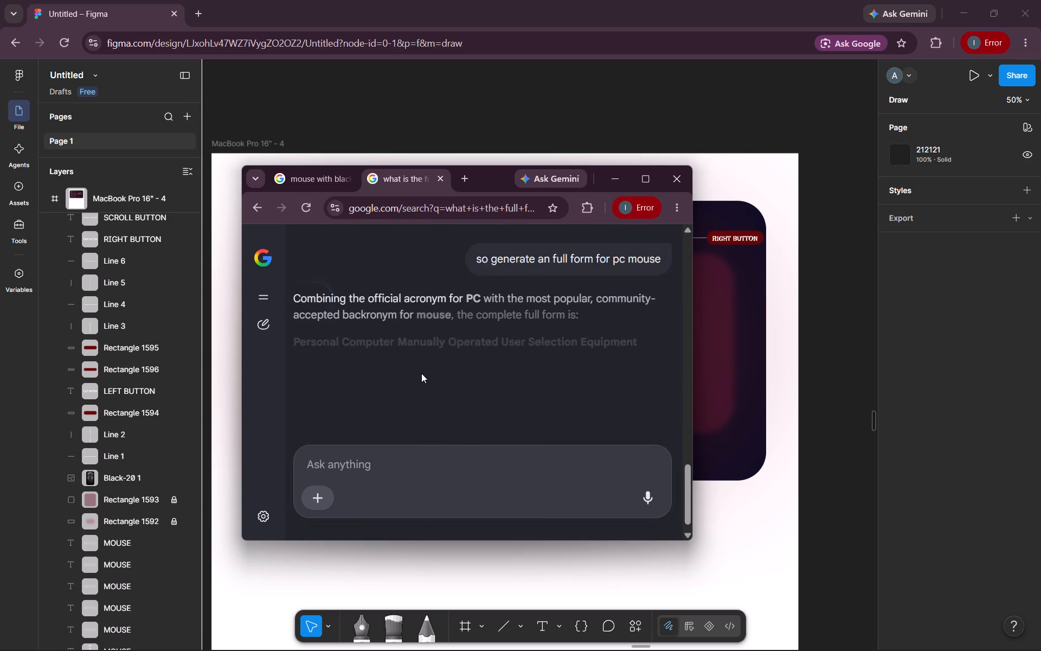
Send the AI the follow-up prompt "i want you to generate an full form for letters in mouse and related to computer".
scroll(421, 373, "down", 3)
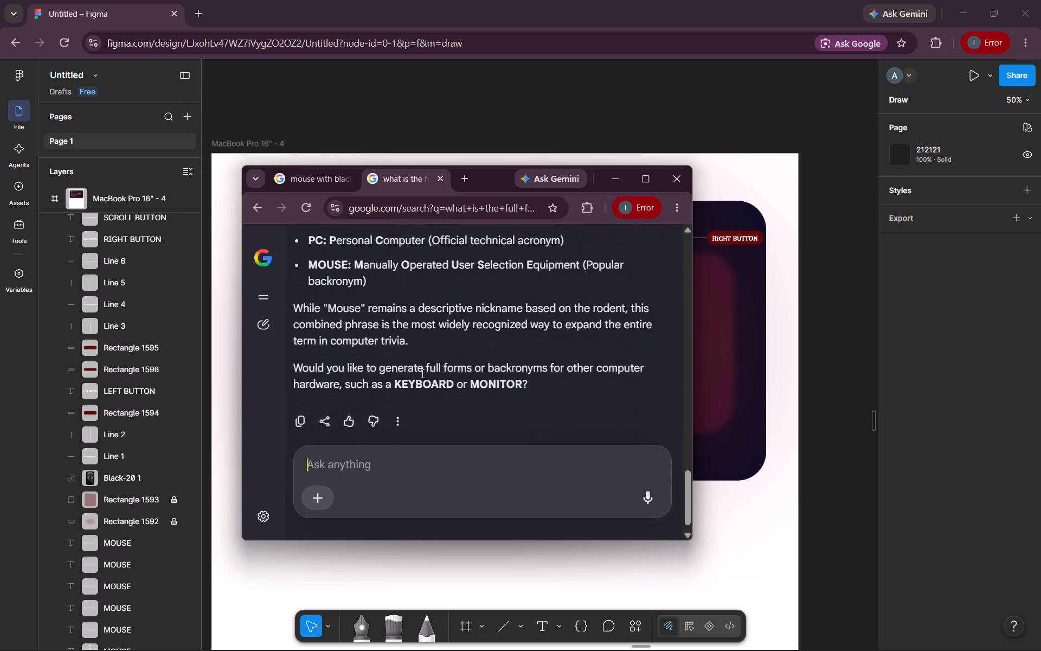
scroll(421, 373, "down", 2)
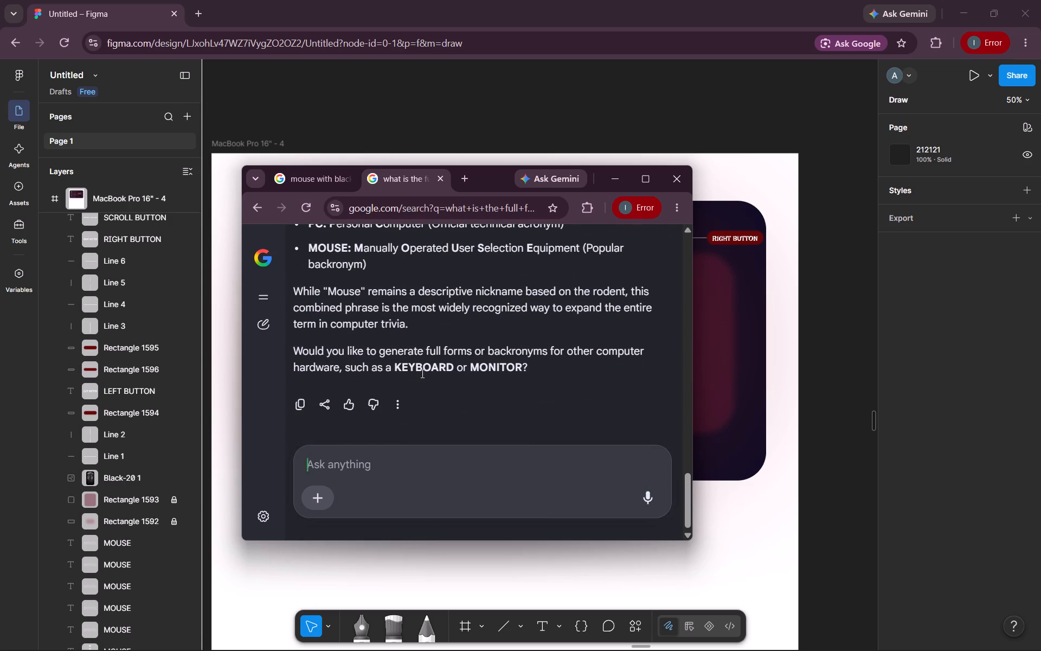
left_click(376, 459)
type("i want")
key("space")
type("you")
key("space")
type("to generate an")
key("space")
type("full form")
key("space")
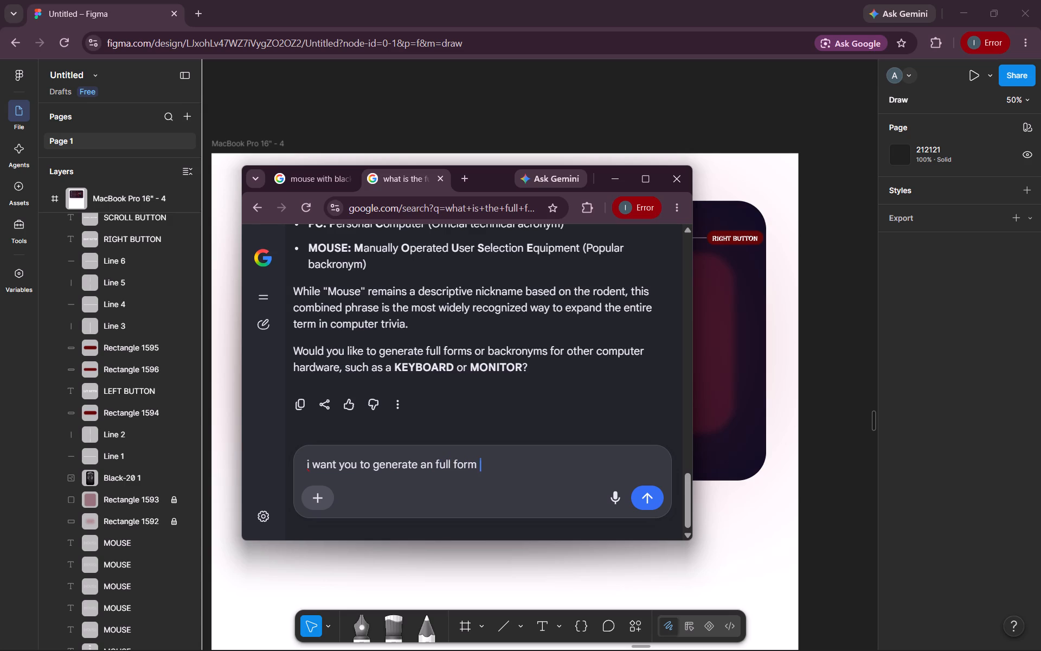
type("for")
key("space")
key("BackSpace")
key("BackSpace")
key("BackSpace")
key("BackSpace")
type("for mouse")
key("space")
key("BackSpace")
key("BackSpace")
key("BackSpace")
key("BackSpace")
key("BackSpace")
key("BackSpace")
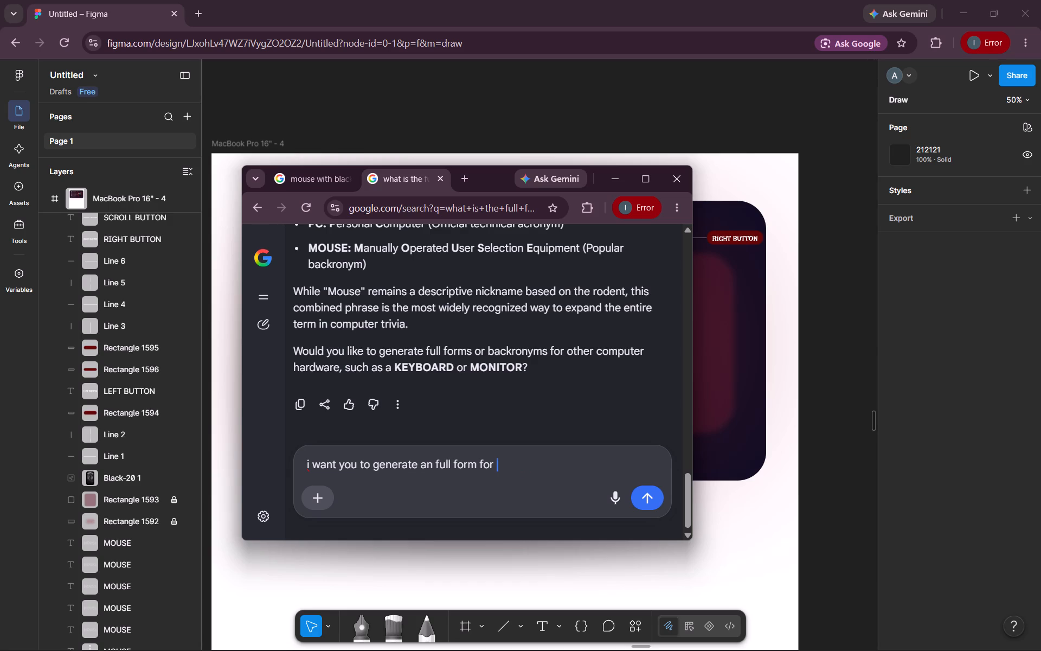
type("letters")
key("space")
type("in mouse and")
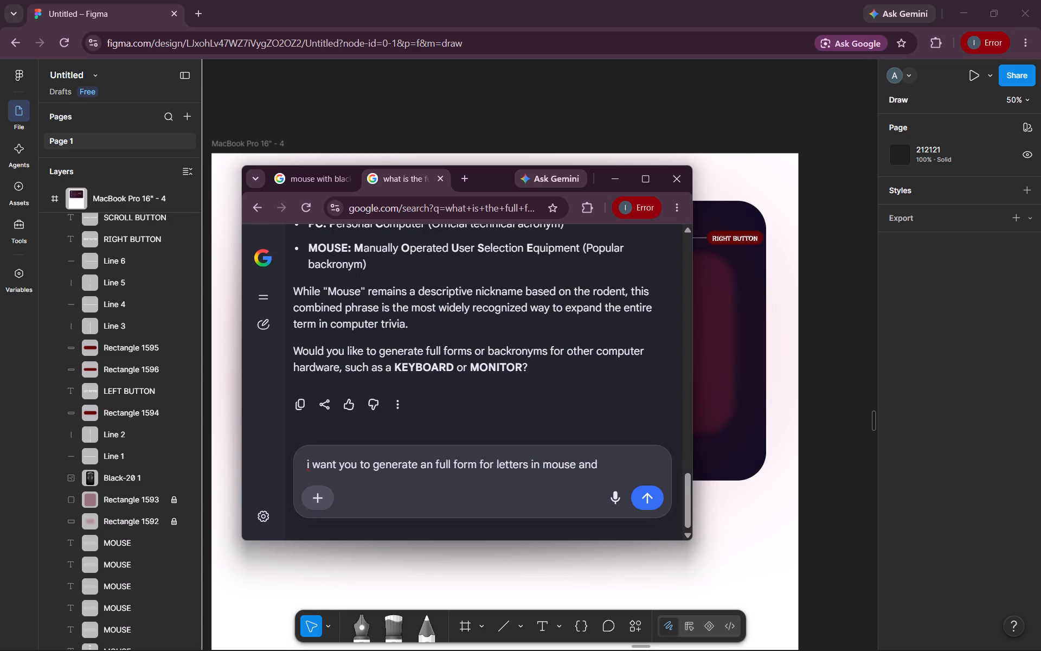
key("space")
type("re")
type("lated")
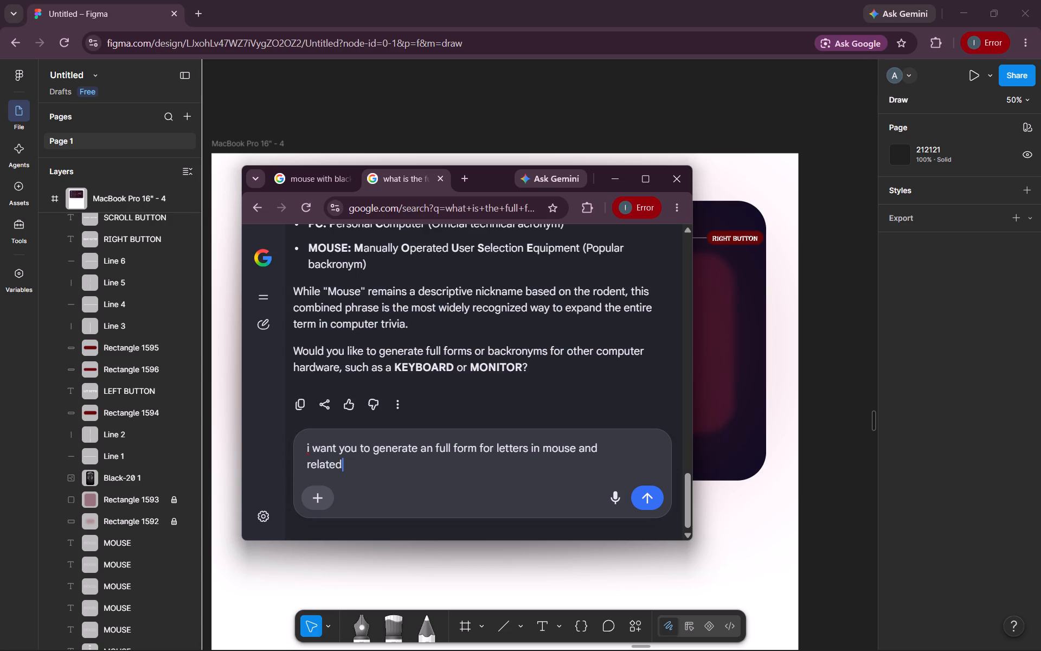
key("space")
type("to computer")
key("apostrophe")
key("BackSpace")
key("Return")
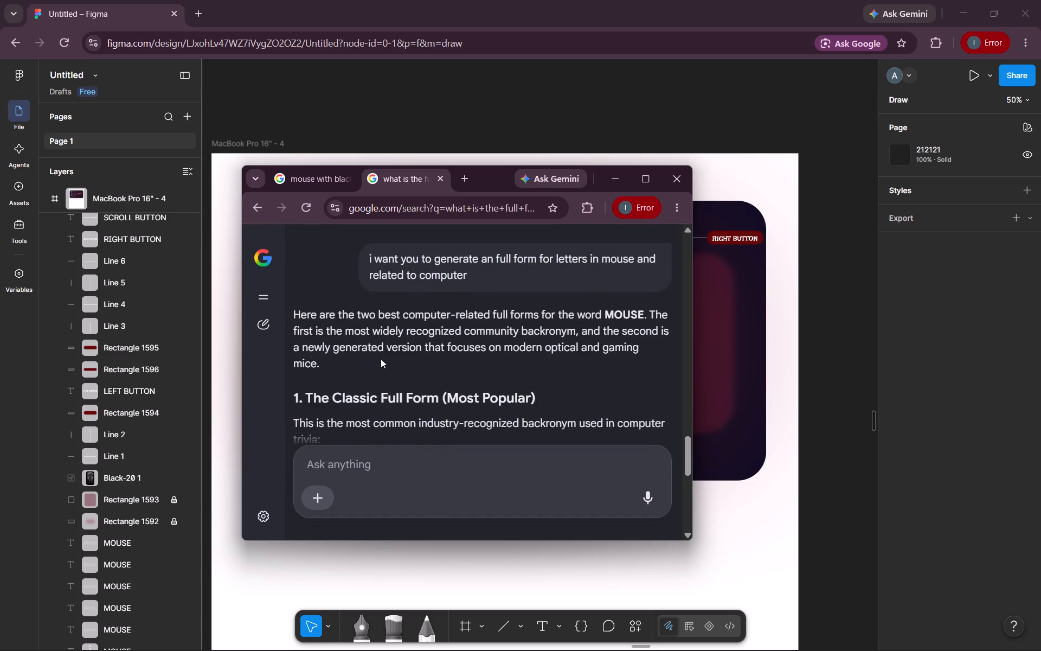
Read through the AI reply and compare the full forms suggested for MOUSE.
scroll(381, 359, "down", 4)
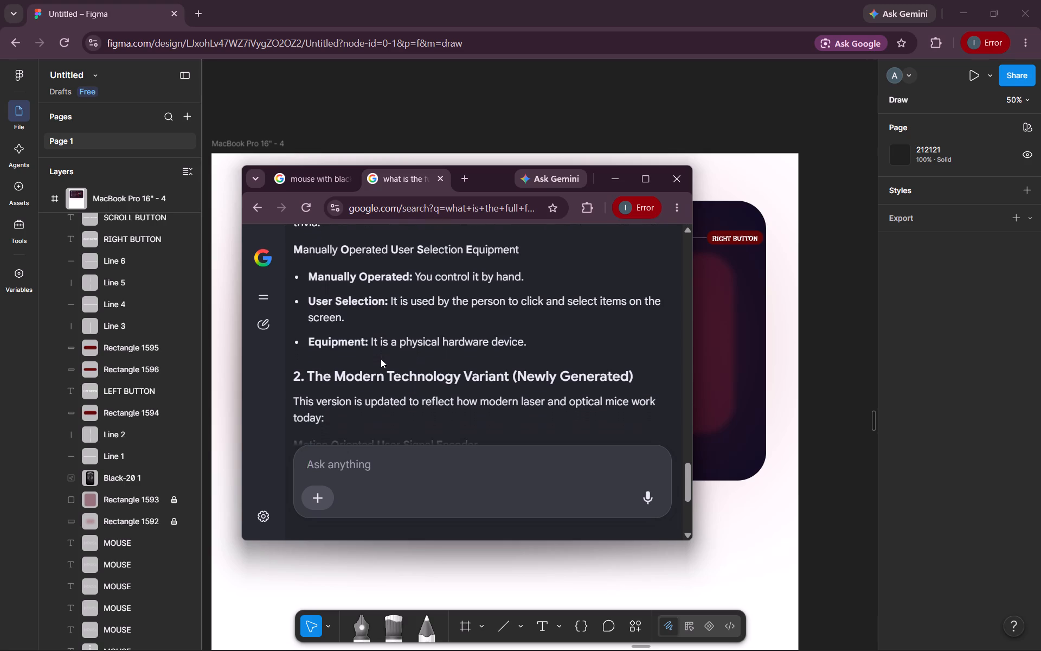
scroll(381, 359, "down", 1)
scroll(381, 359, "up", 2)
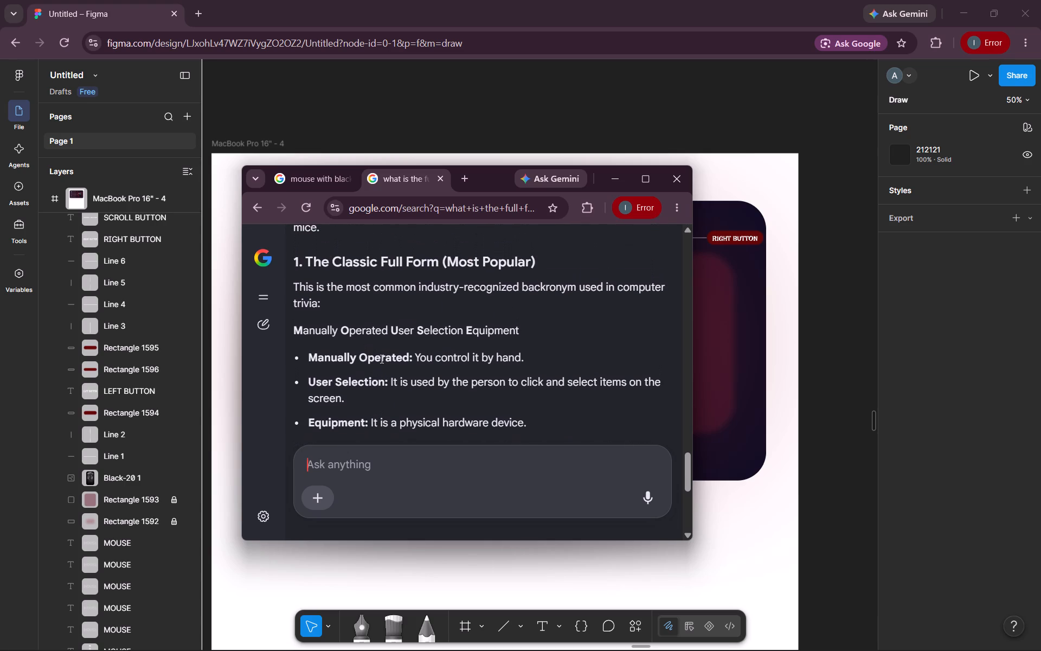
scroll(381, 359, "down", 1)
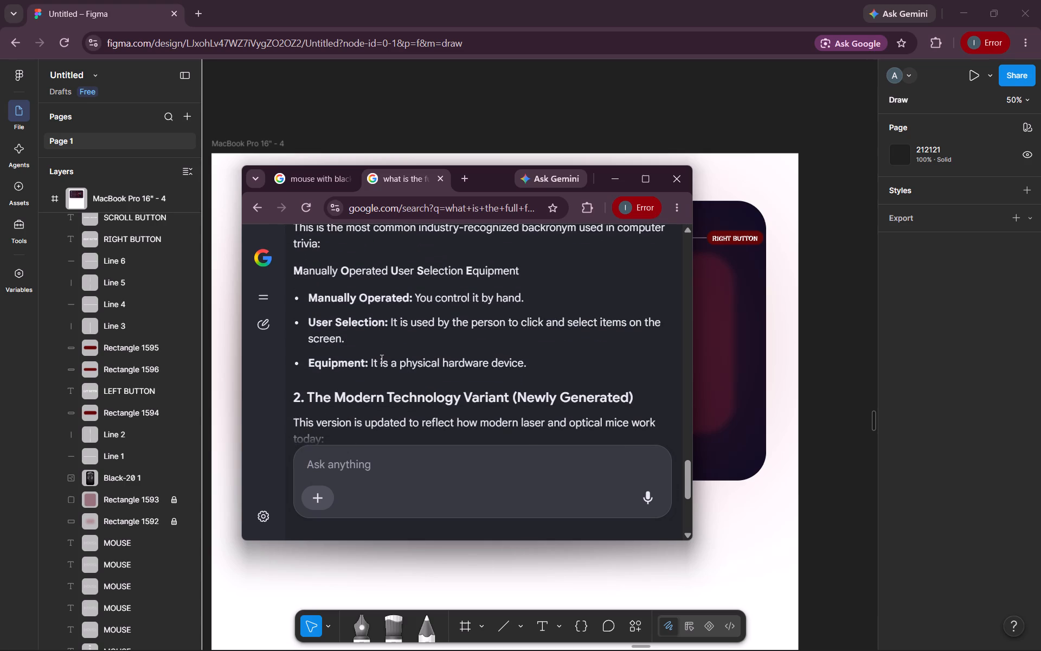
scroll(381, 359, "down", 2)
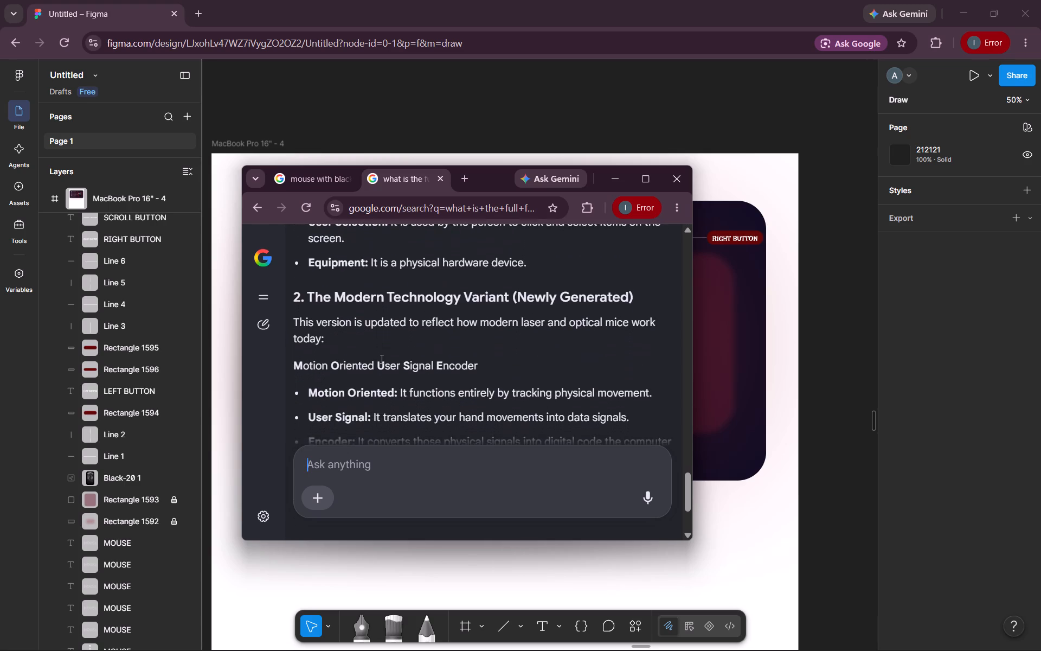
scroll(381, 359, "down", 2)
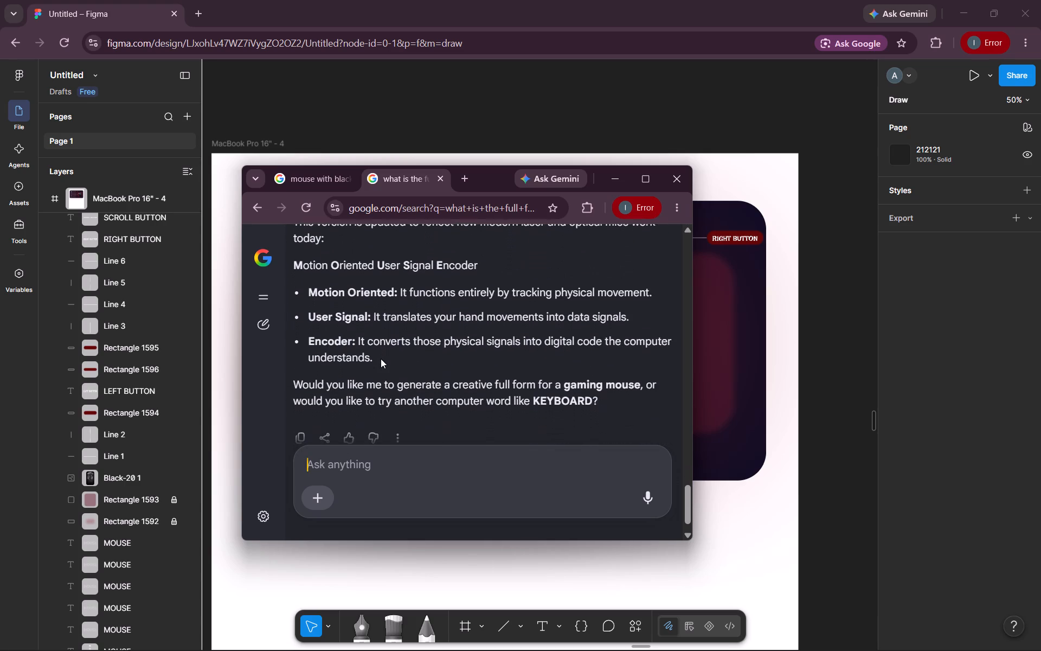
scroll(381, 359, "up", 1)
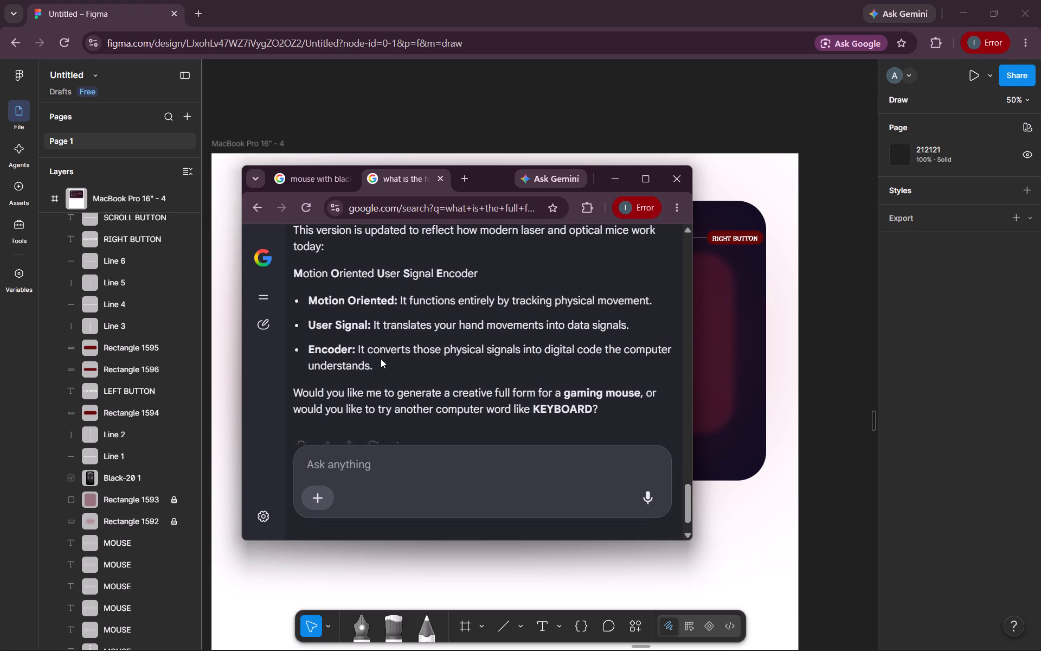
scroll(381, 359, "up", 1)
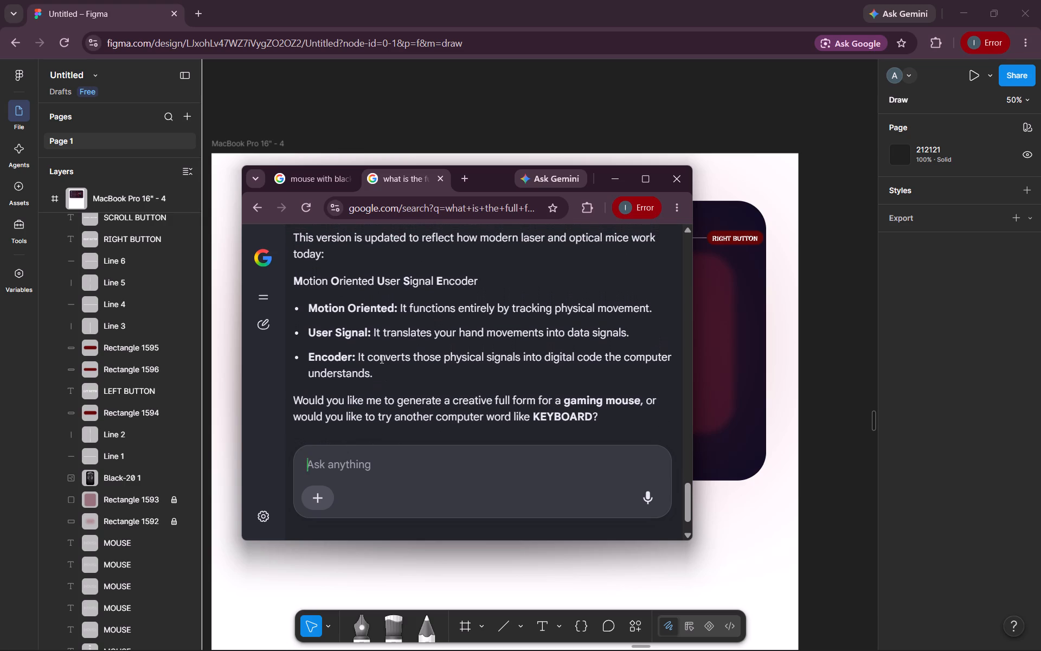
Copy the word "Motion" from the AI reply and replace the faded MOUSE text beside the letter M in the Figma design with it.
double_click(331, 309)
key("ctrl+c")
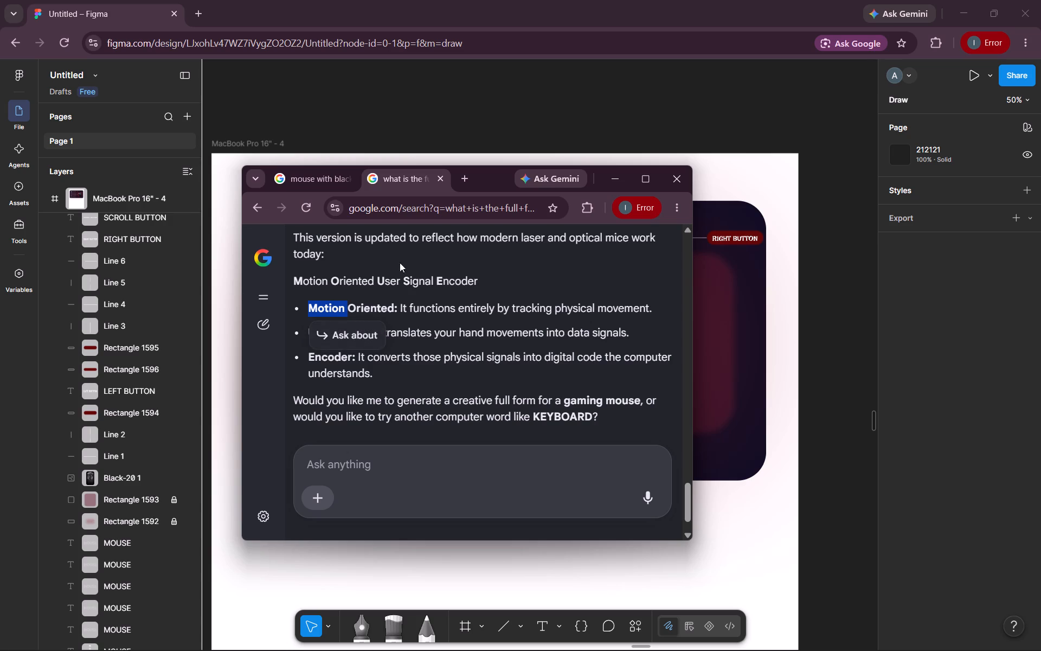
left_click(614, 176)
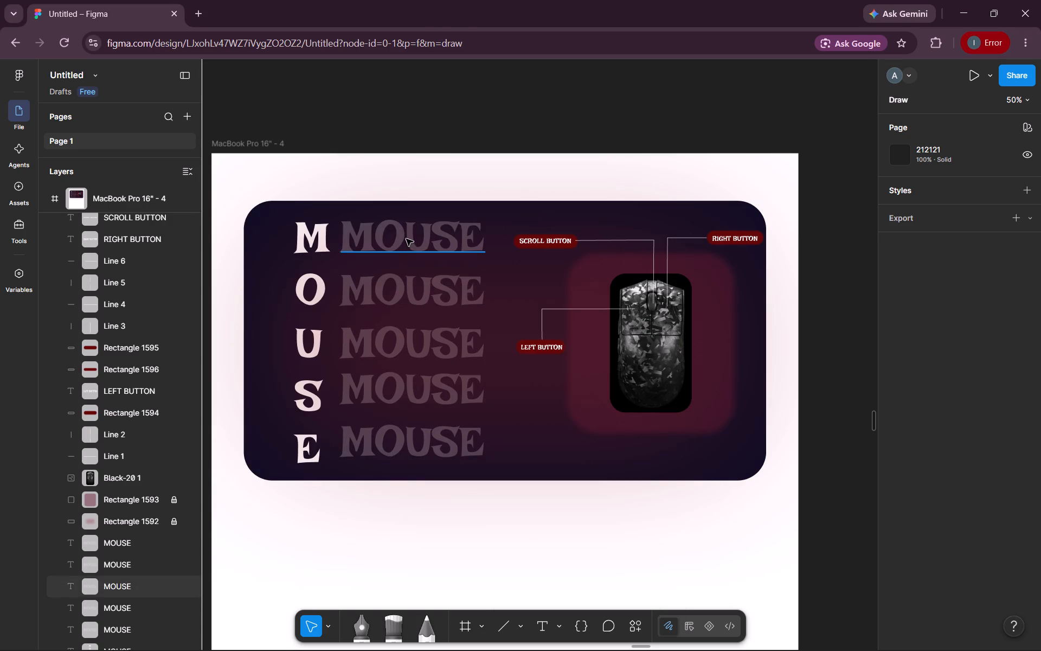
left_click(406, 238)
double_click(406, 238)
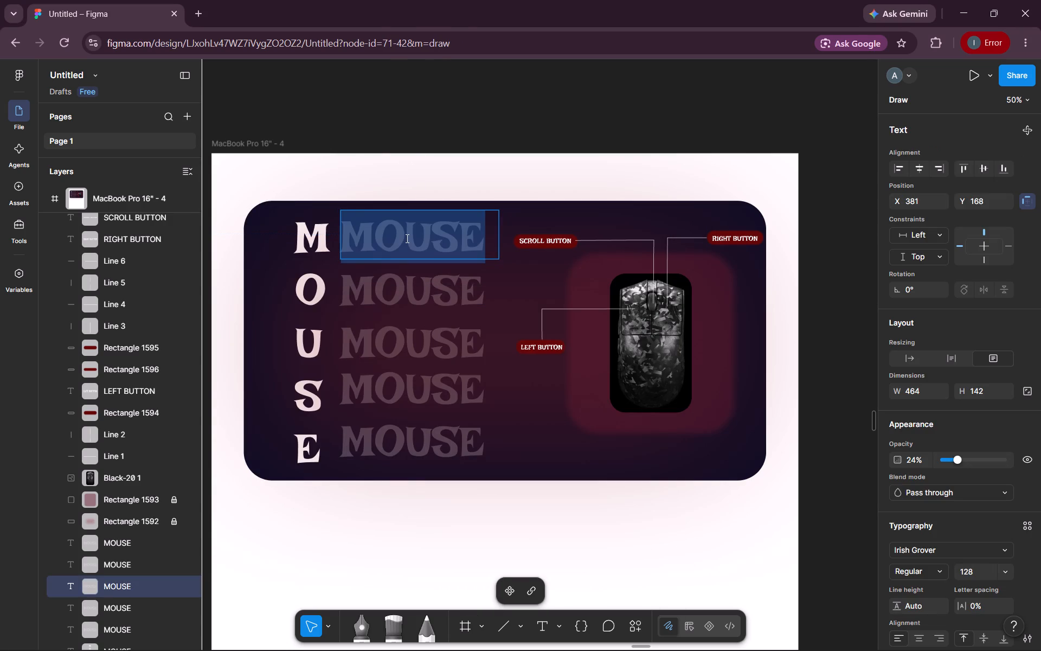
key("ctrl+v")
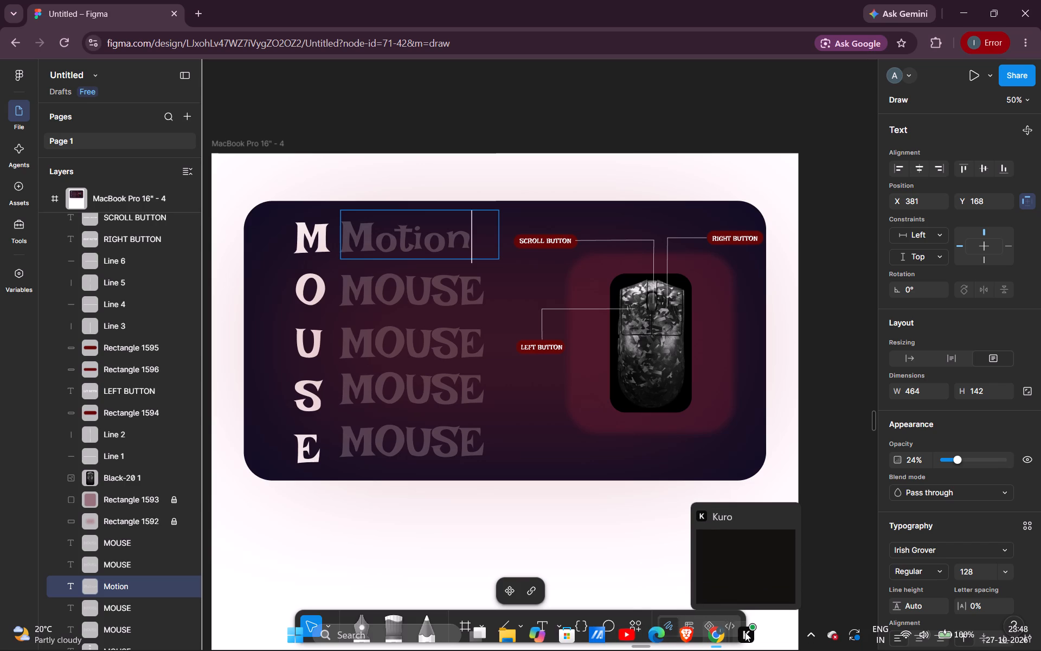
Copy "Oriented" from the AI reply in the other browser window and replace the faded MOUSE text beside the letter O in Figma with it.
left_click(709, 630)
left_click(796, 548)
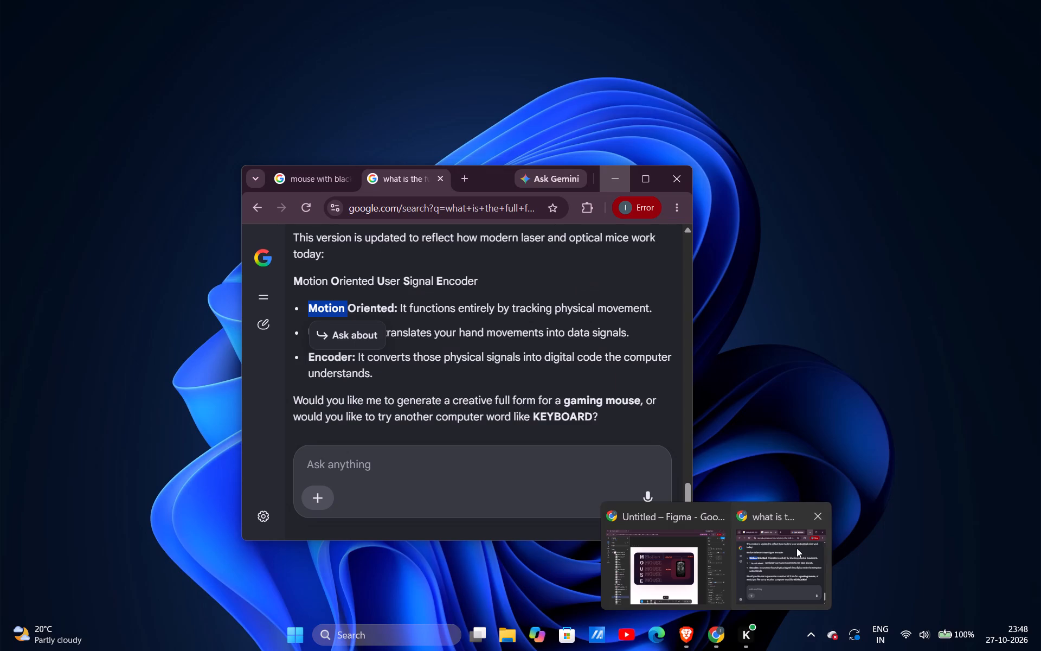
double_click(377, 310)
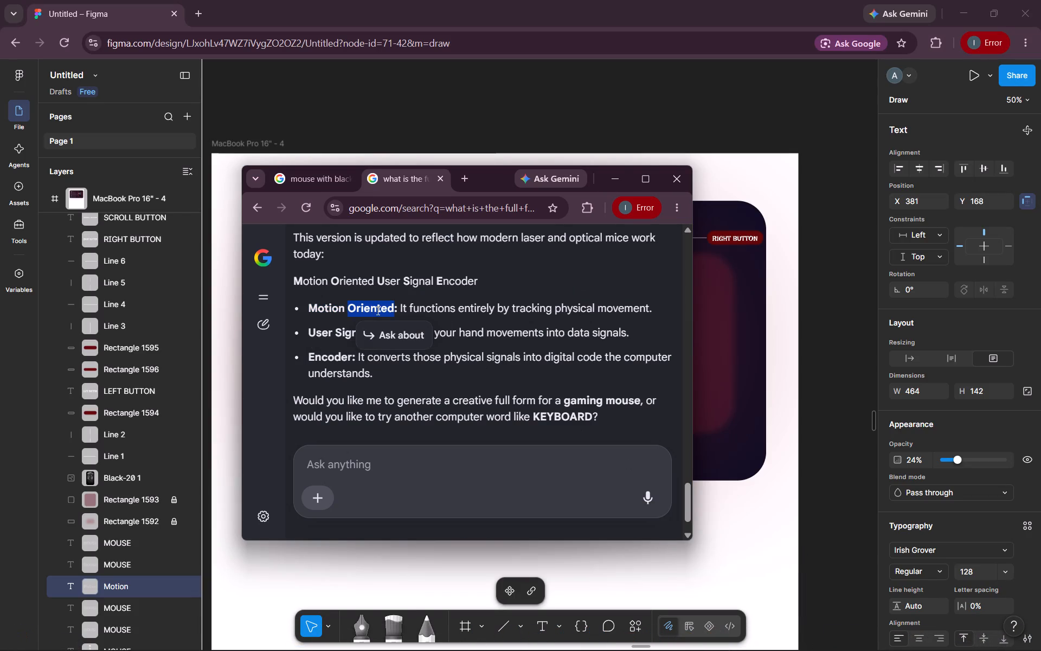
key("ctrl+c")
left_click(615, 178)
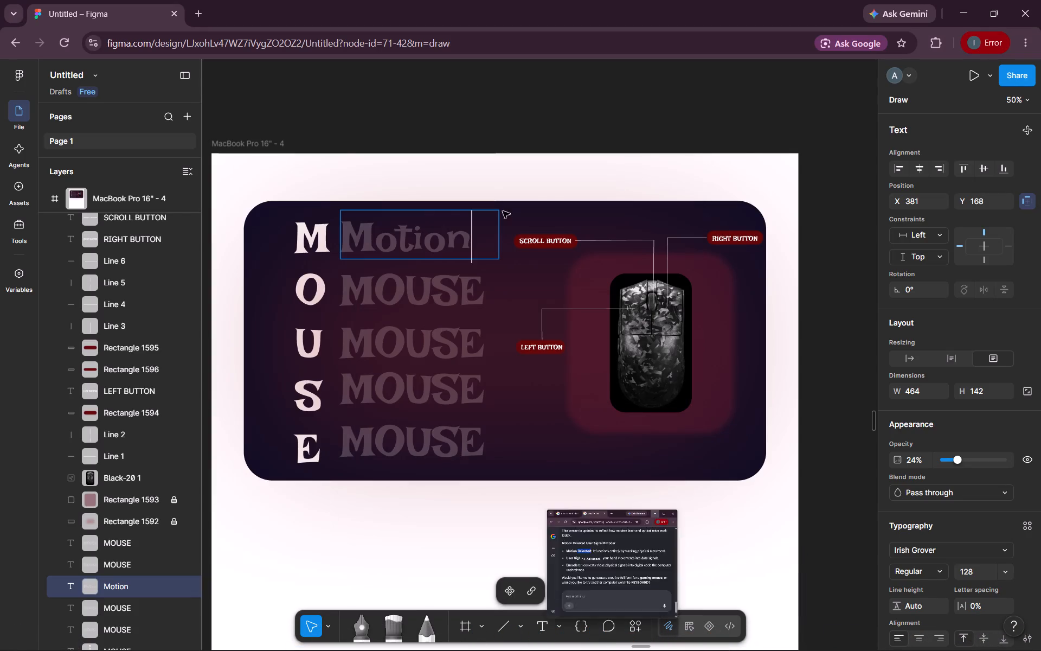
left_click(408, 290)
double_click(408, 290)
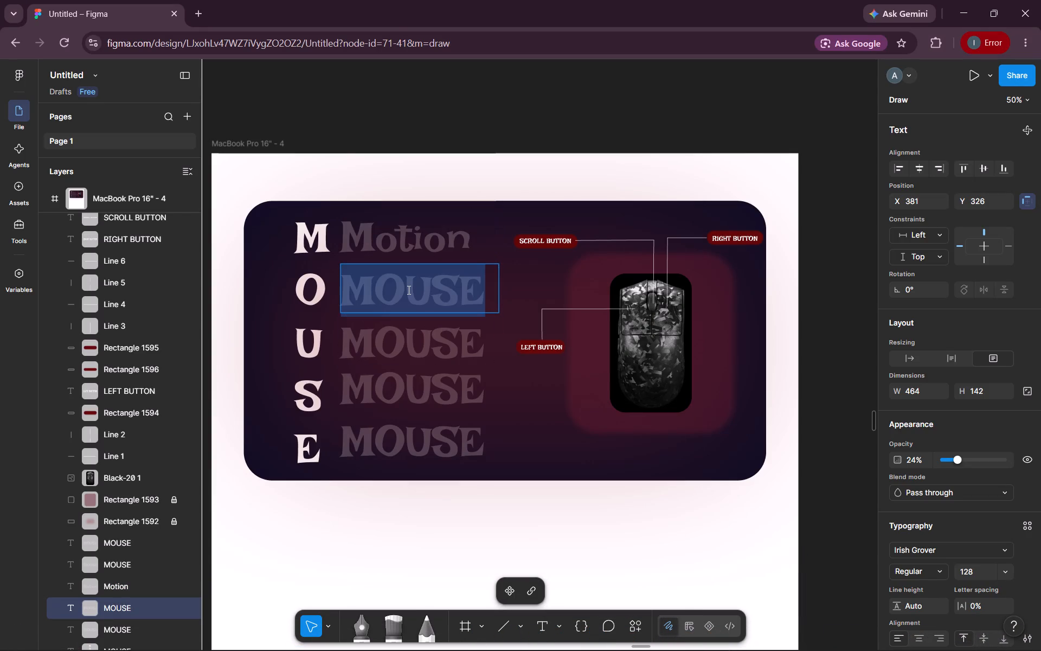
key("ctrl+v")
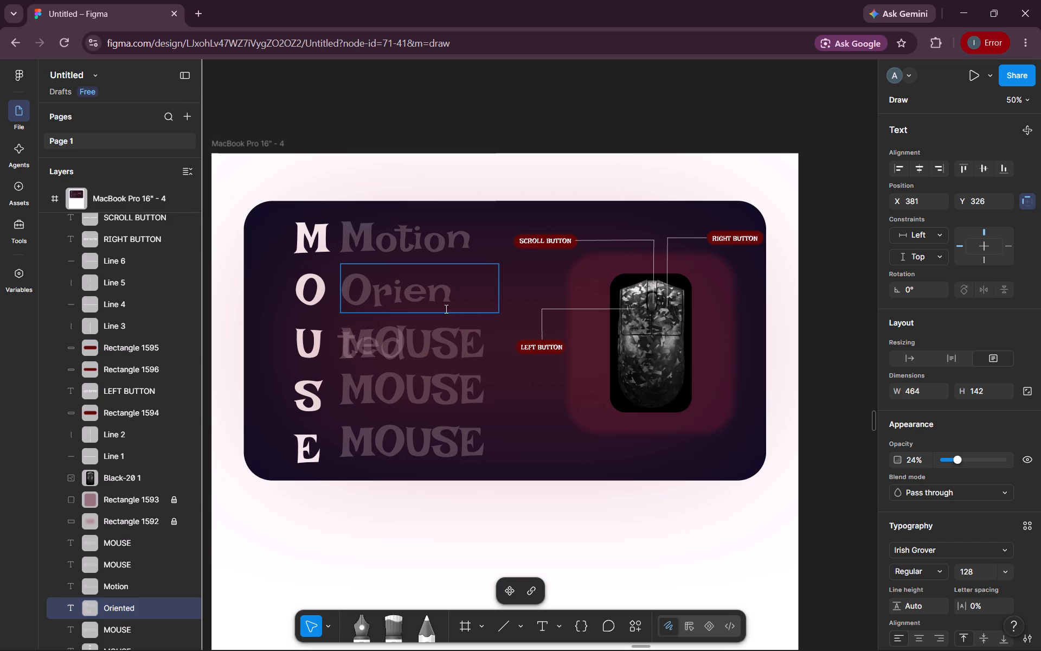
Widen the "Oriented" text box so the word fits on one line, and deselect it.
left_click(483, 288)
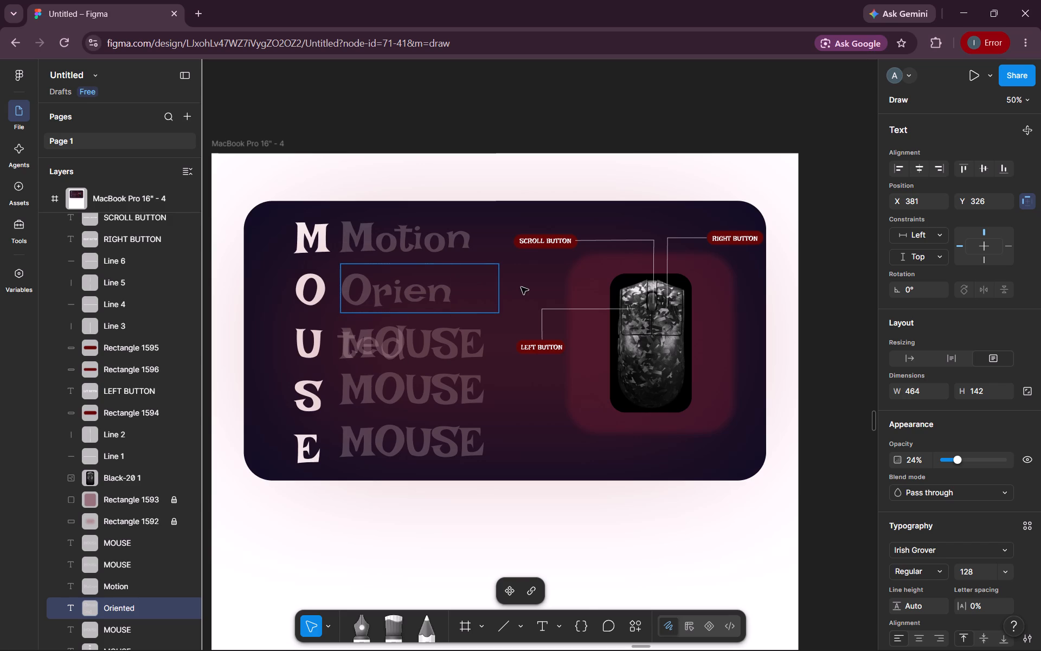
left_click(521, 287)
left_click_drag(500, 290, 534, 288)
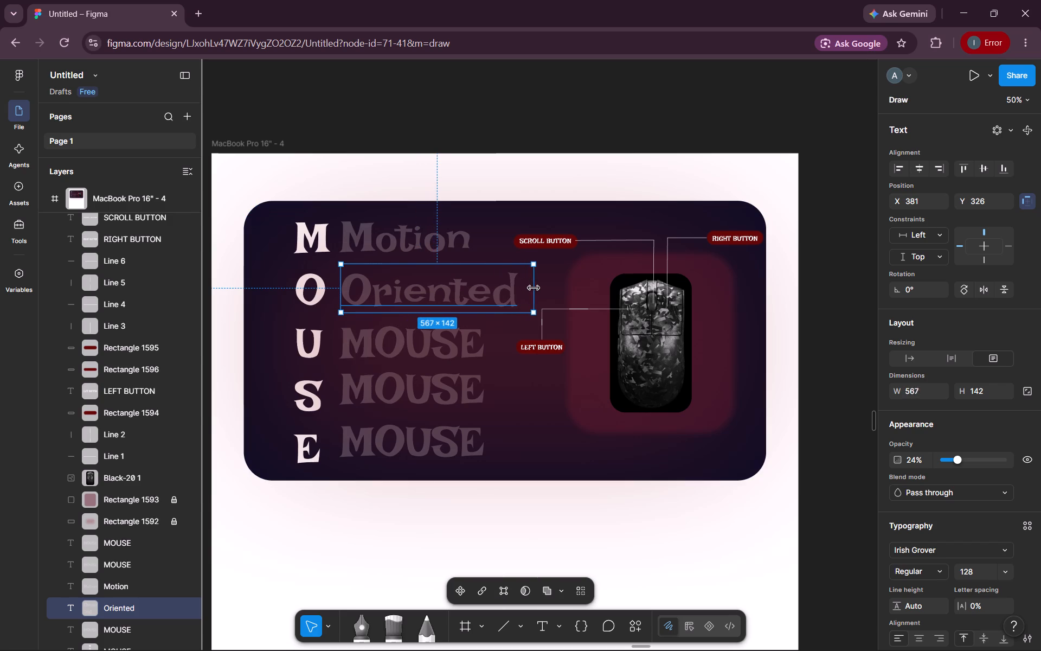
left_click_drag(534, 288, 525, 288)
left_click(481, 530)
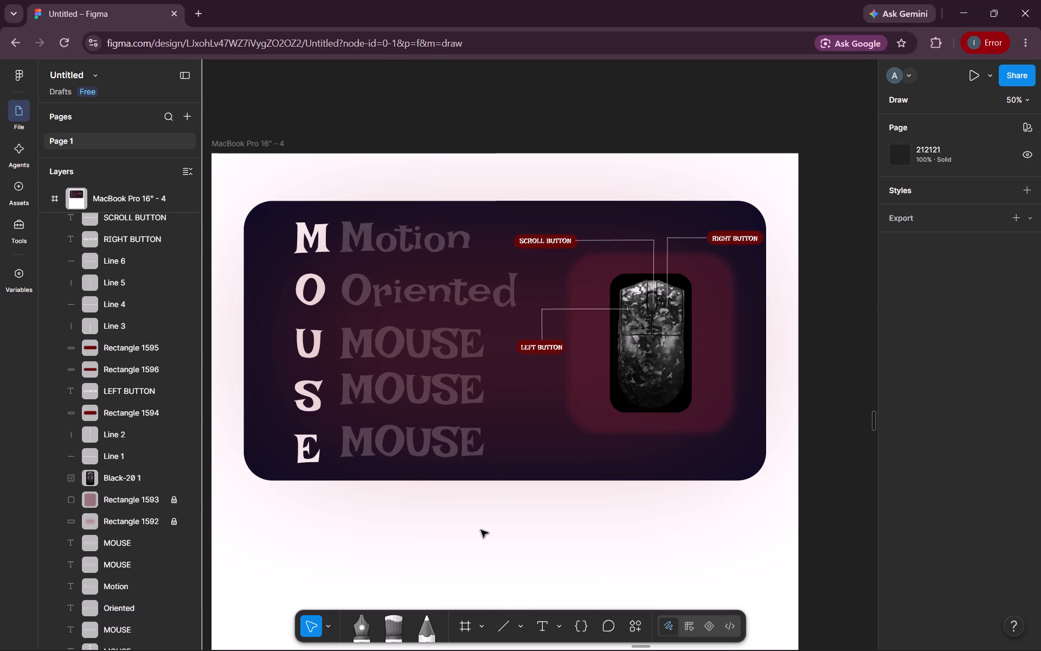
Copy "User" from the AI reply in the other browser window and replace the faded MOUSE text beside the letter U in Figma with it.
left_click_drag(714, 638, 721, 622)
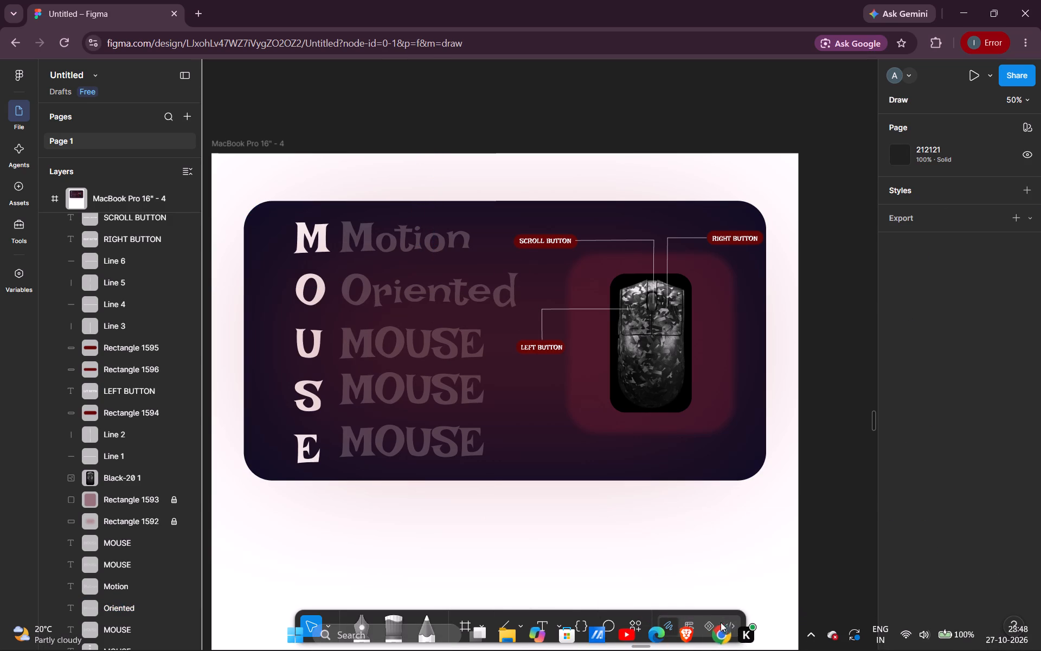
left_click_drag(721, 622, 688, 635)
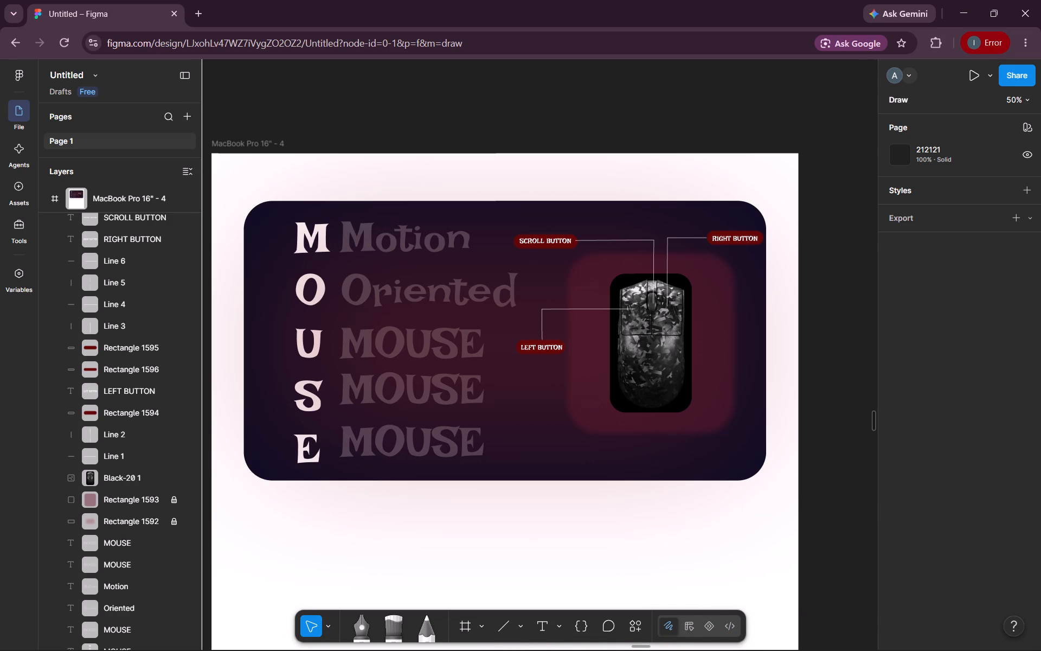
left_click_drag(678, 638, 712, 630)
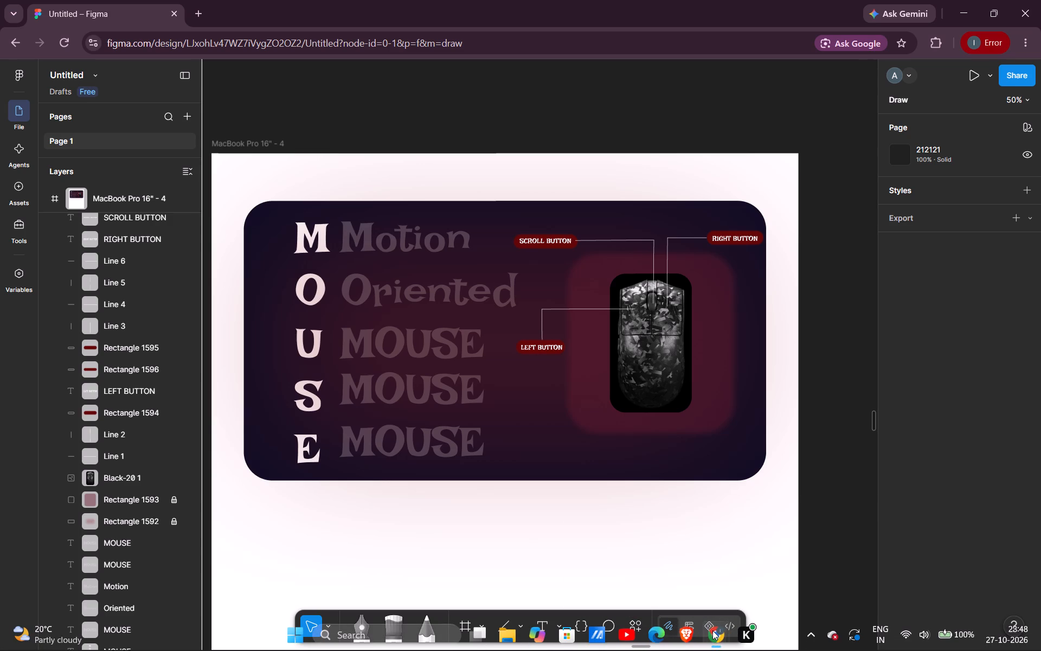
left_click(712, 630)
left_click(759, 531)
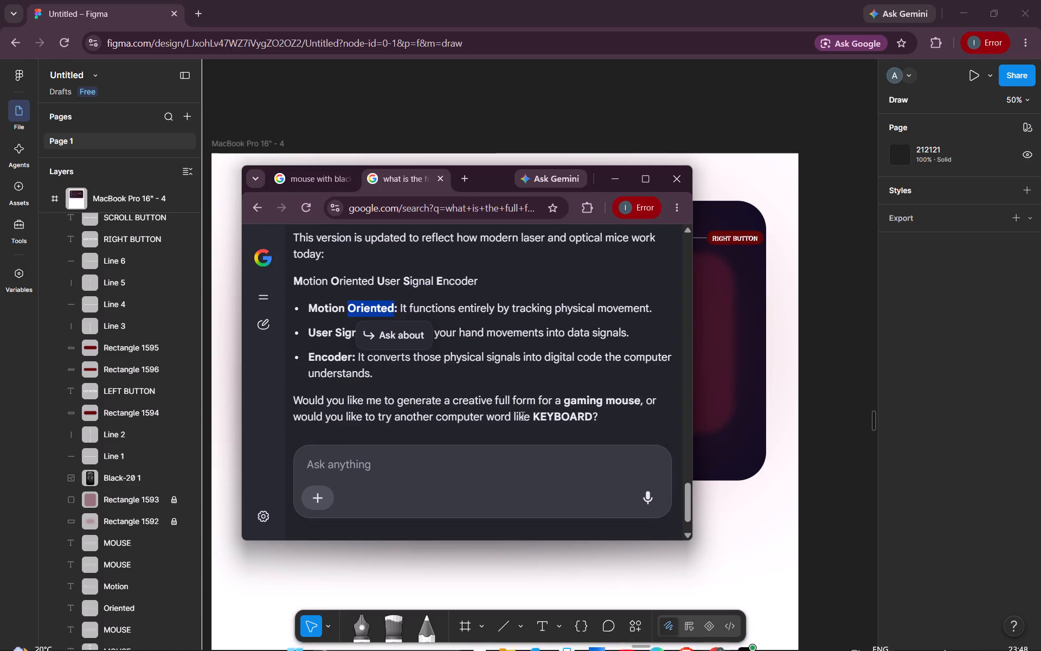
double_click(318, 330)
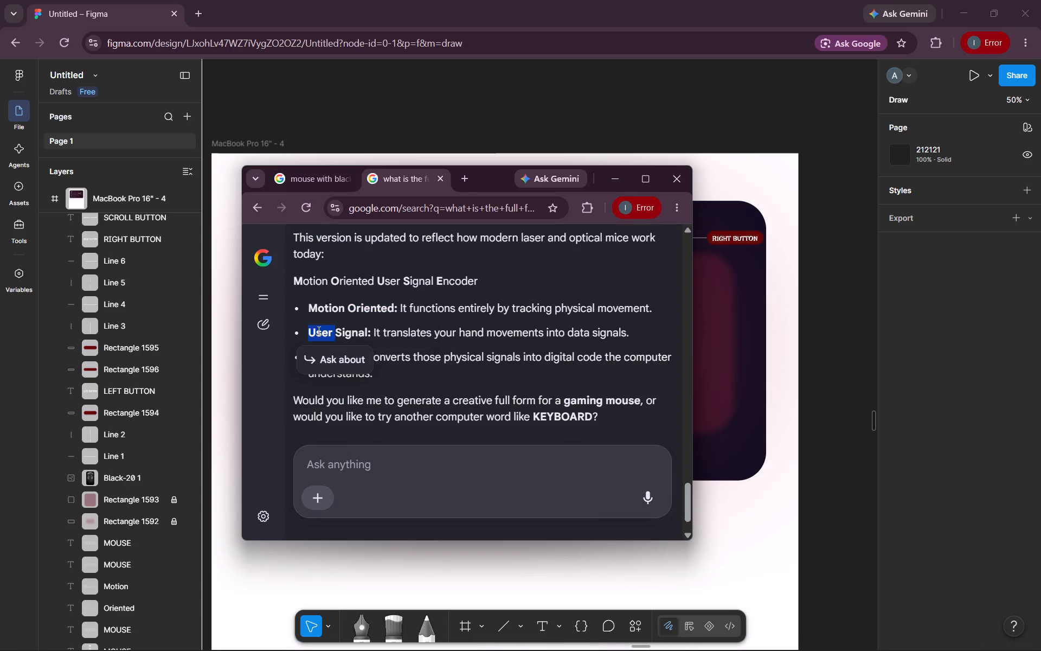
key("ctrl+c")
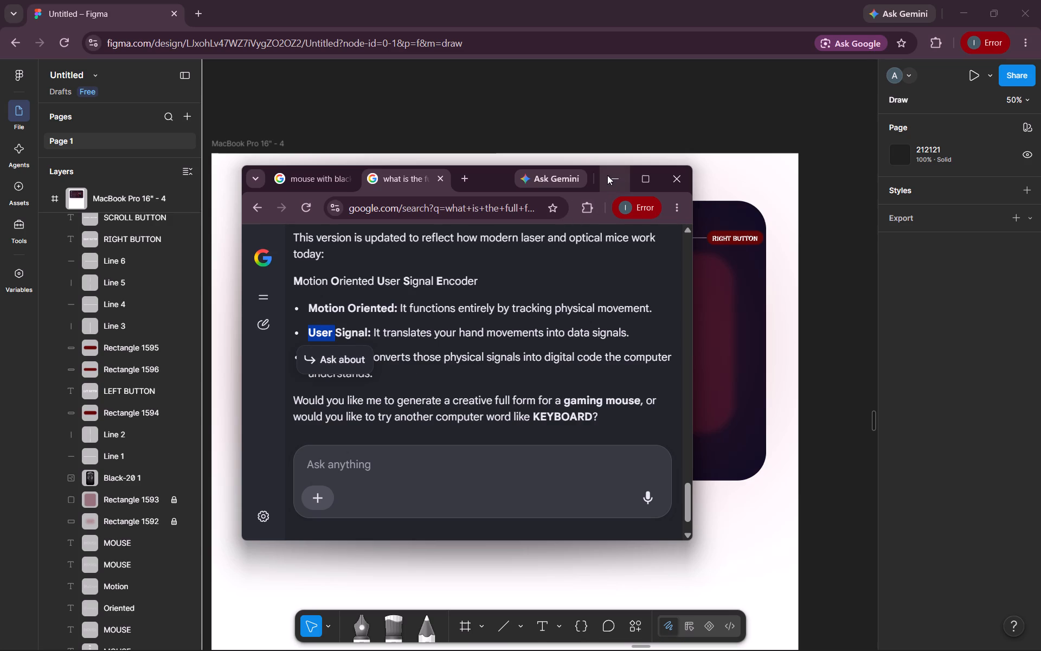
left_click(607, 175)
left_click(384, 335)
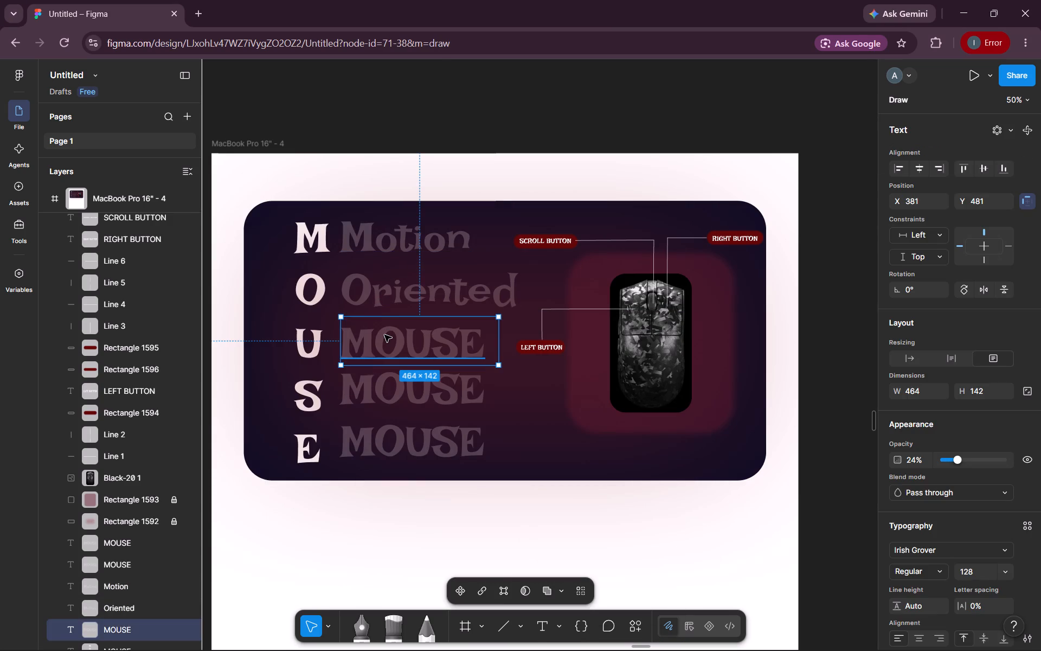
double_click(384, 335)
key("ctrl+v")
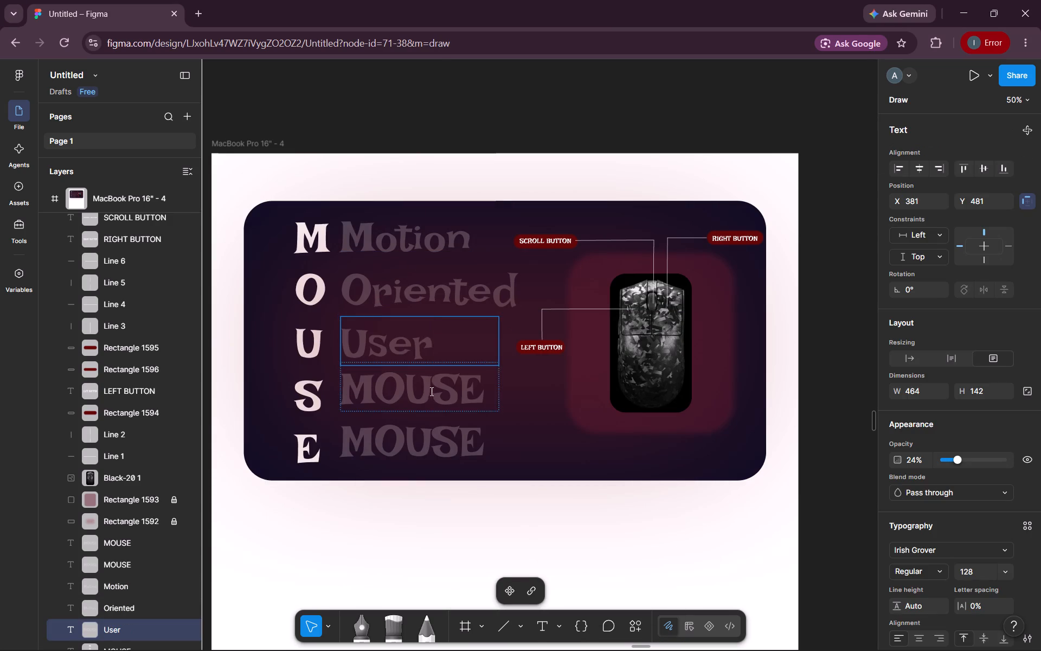
left_click(406, 540)
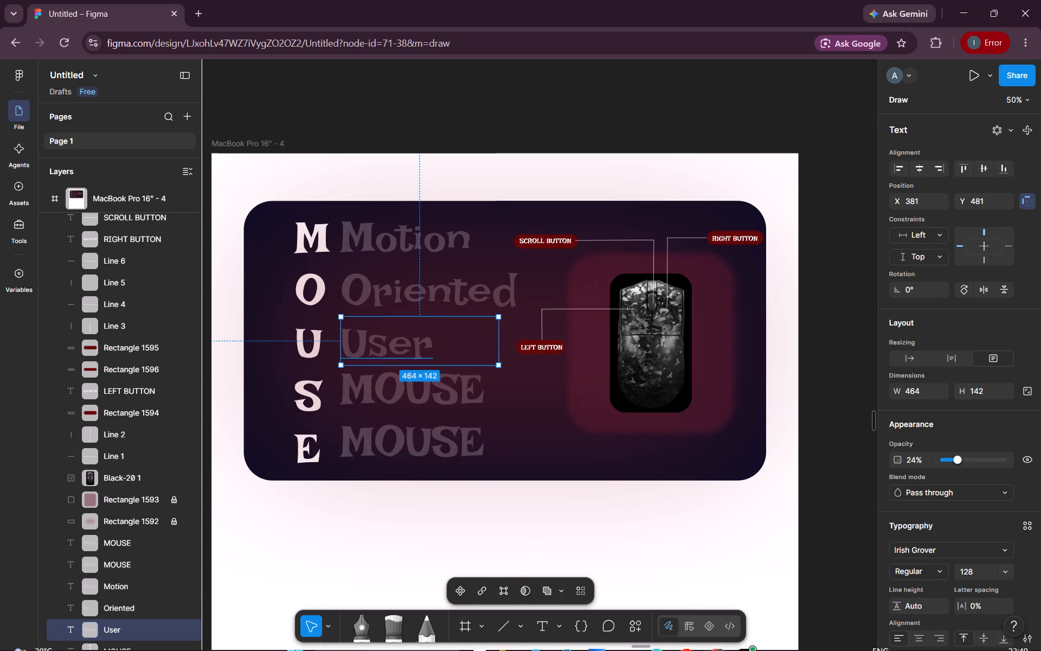
Copy "Signal" from the AI reply in the other window and replace the faded MOUSE text beside the letter S in Figma with it.
left_click(765, 577)
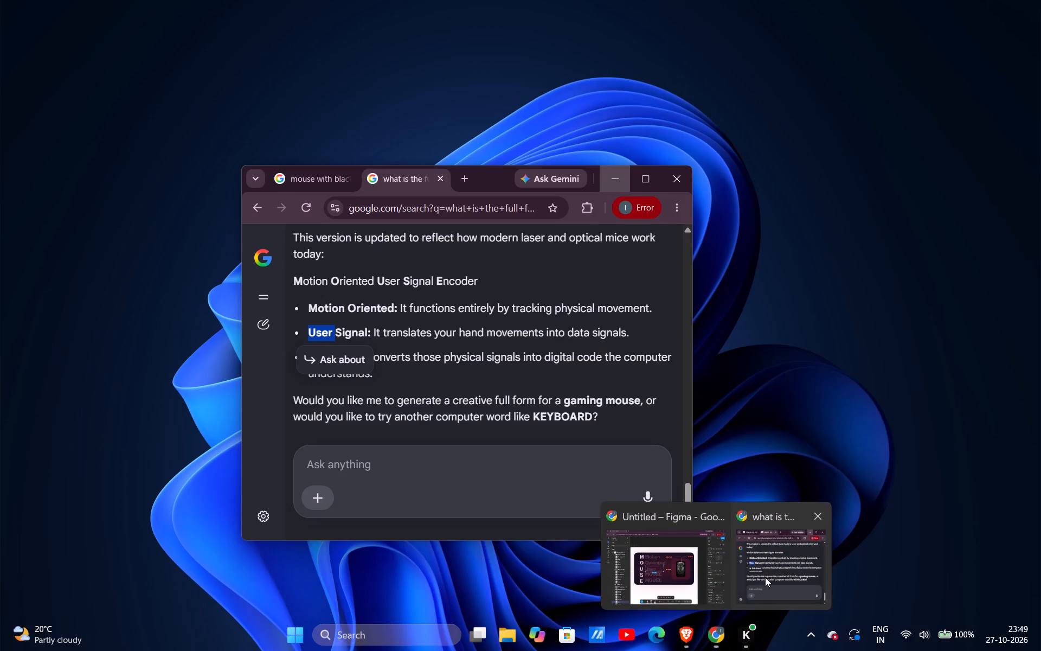
double_click(348, 329)
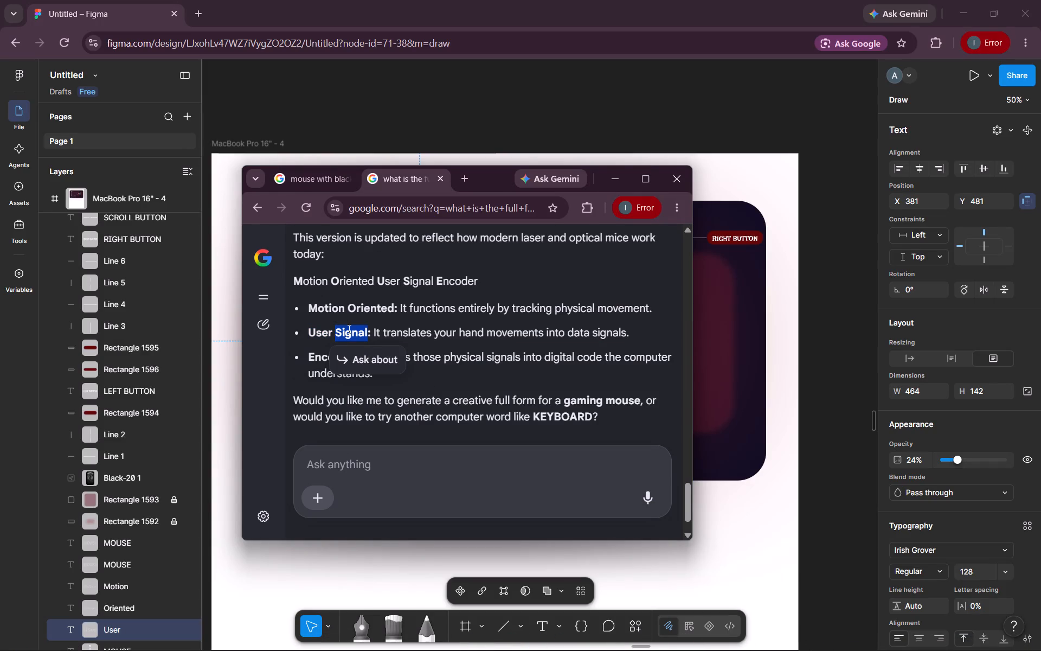
key("ctrl+c")
left_click(619, 174)
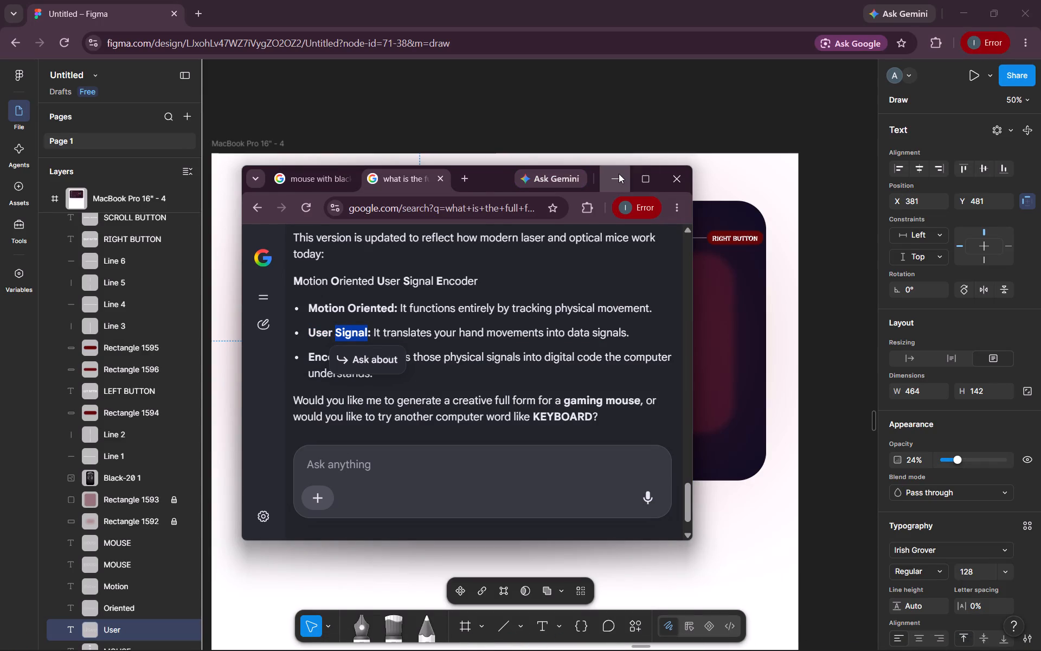
double_click(410, 402)
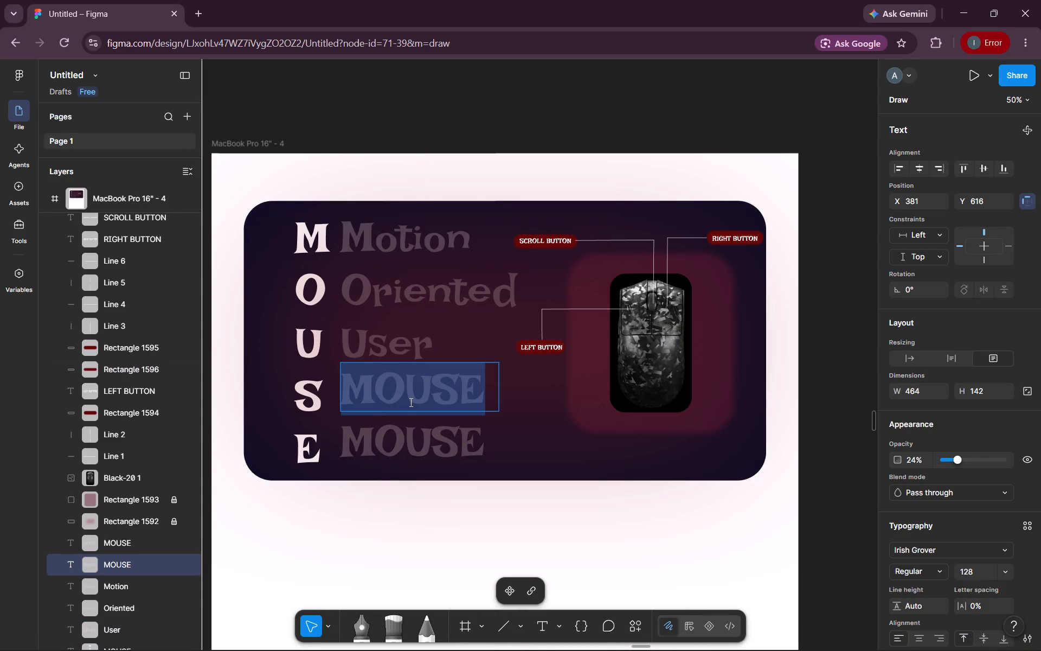
key("ctrl+v")
left_click(410, 520)
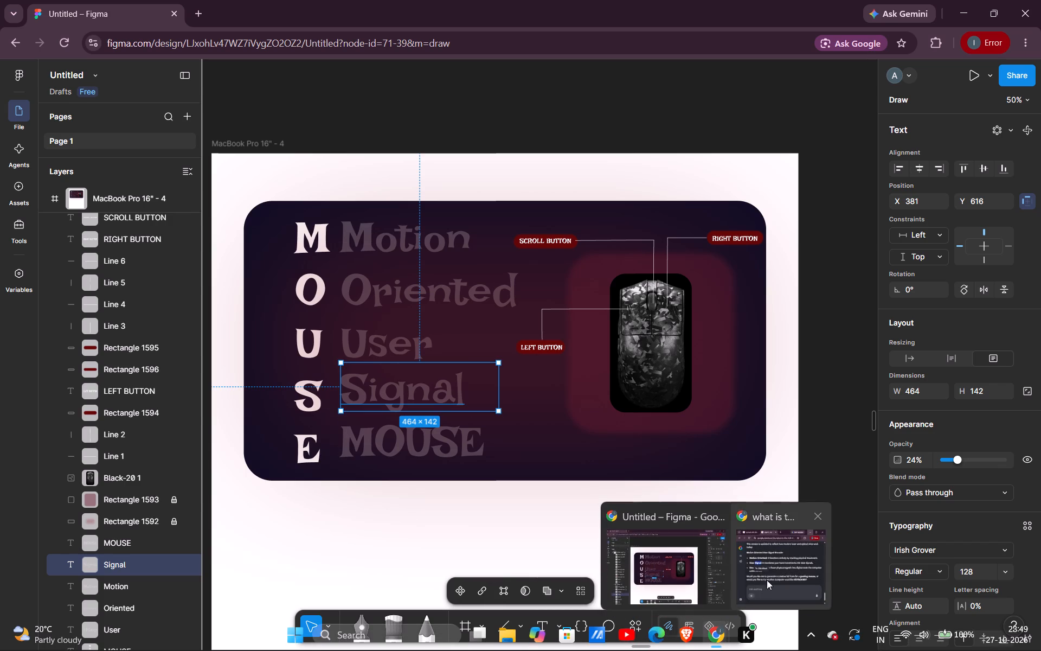
Copy "Encoder" from the AI reply, close that window, and replace the faded MOUSE text beside the letter E in Figma with it.
left_click(771, 575)
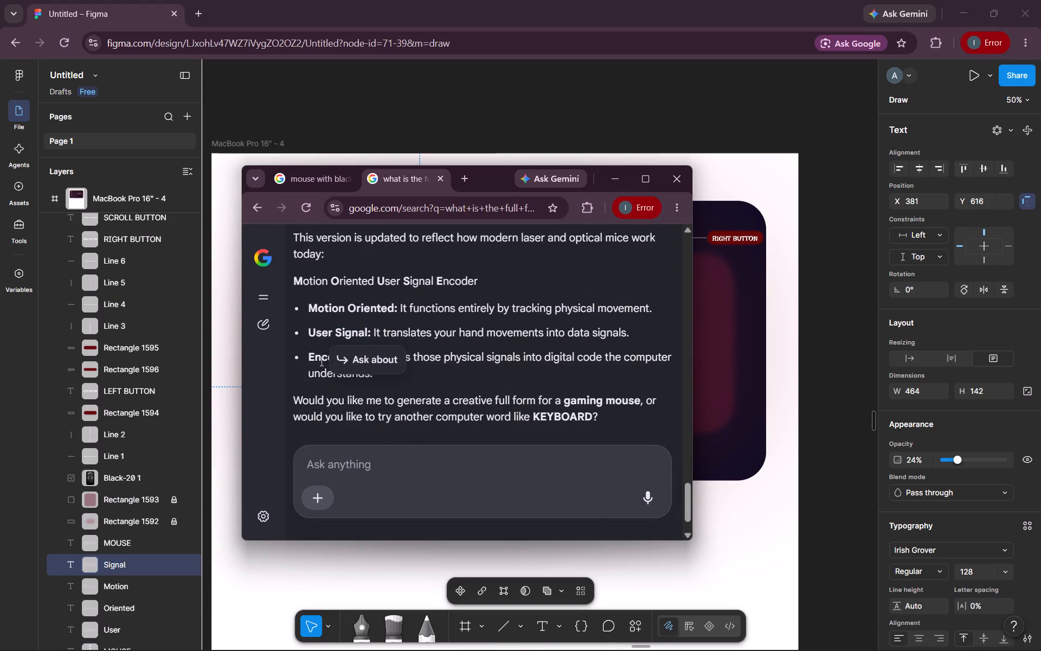
double_click(320, 361)
key("ctrl+c")
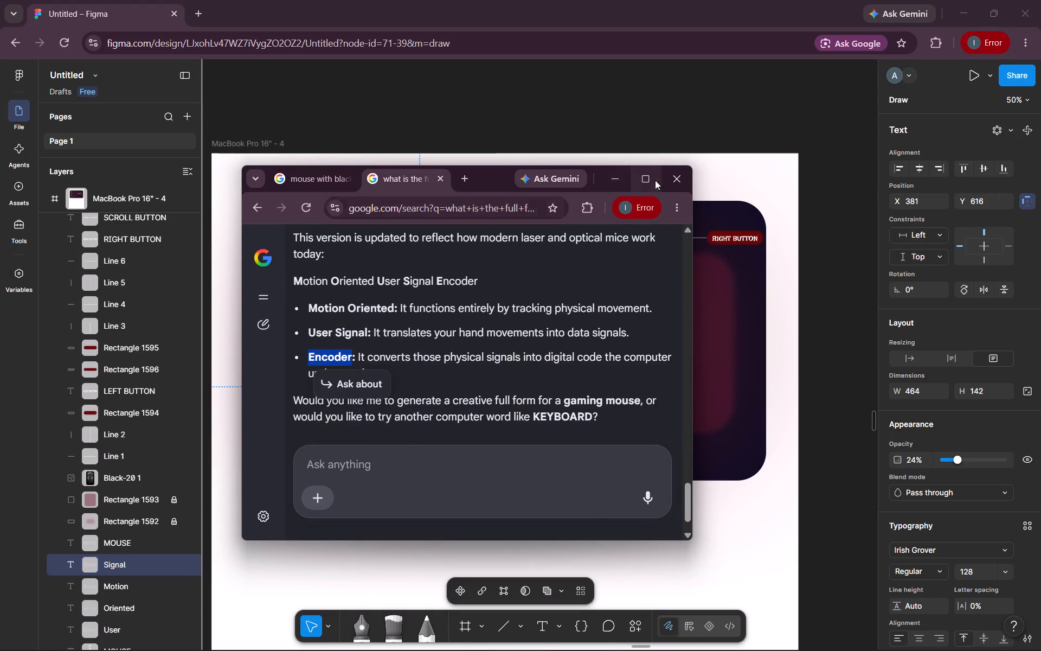
left_click(676, 180)
left_click(369, 436)
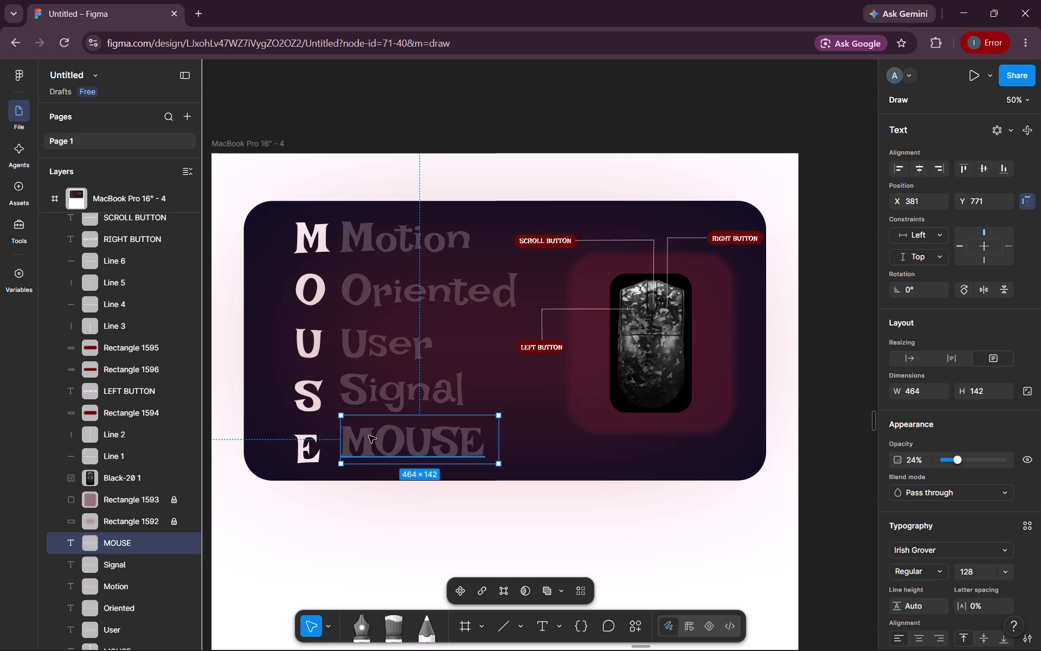
double_click(369, 436)
key("ctrl+v")
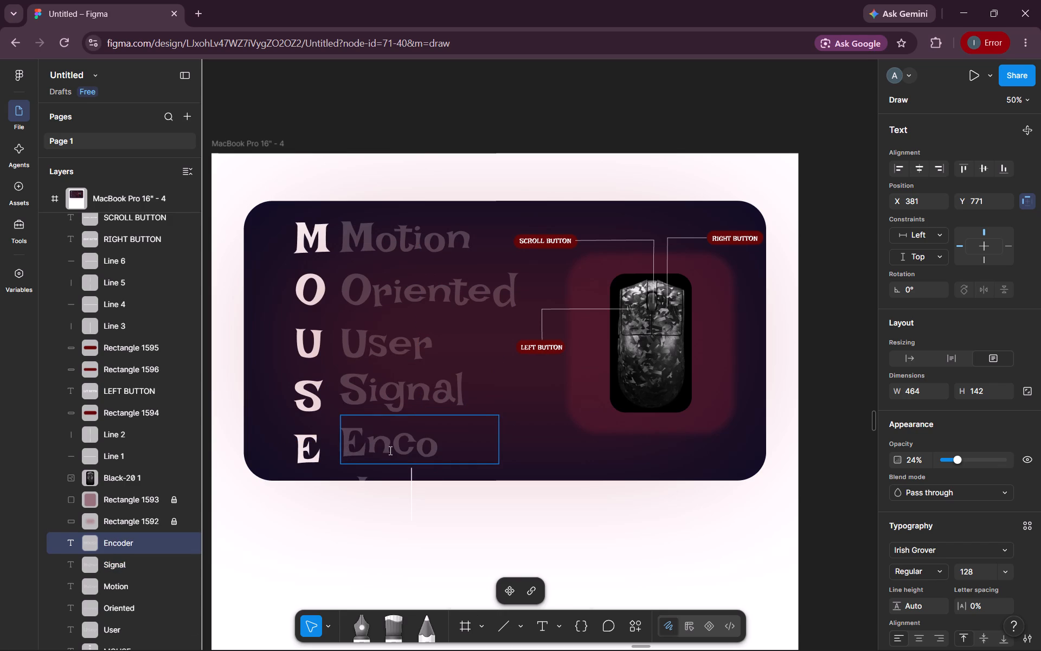
left_click(511, 441)
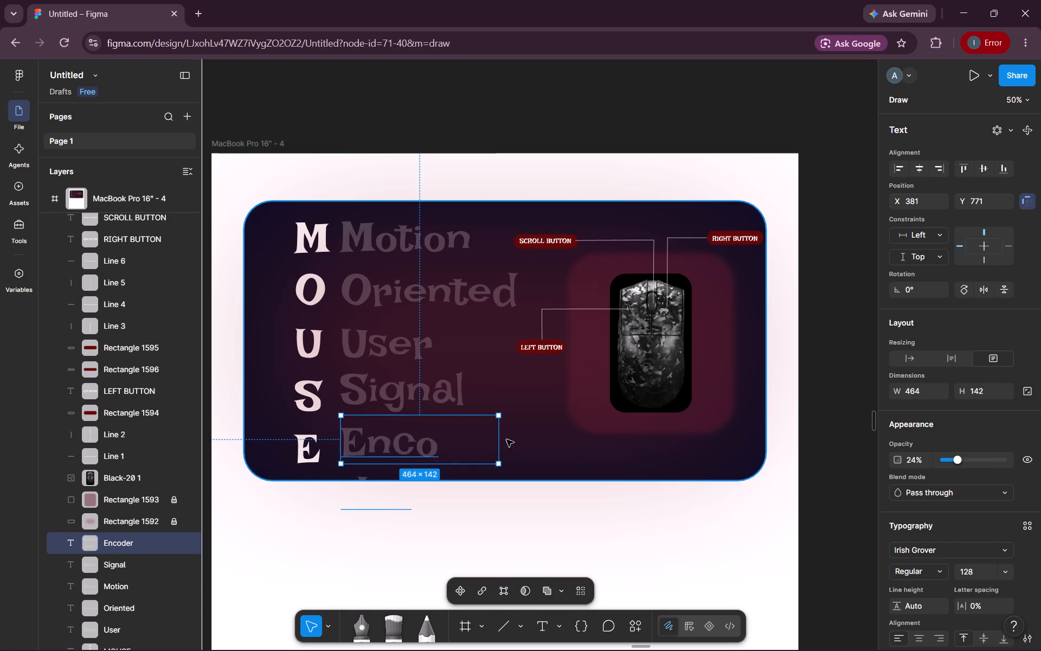
Widen the "Encoder" text box so the word fits on one line, and deselect it.
left_click_drag(500, 439, 518, 439)
left_click(444, 538)
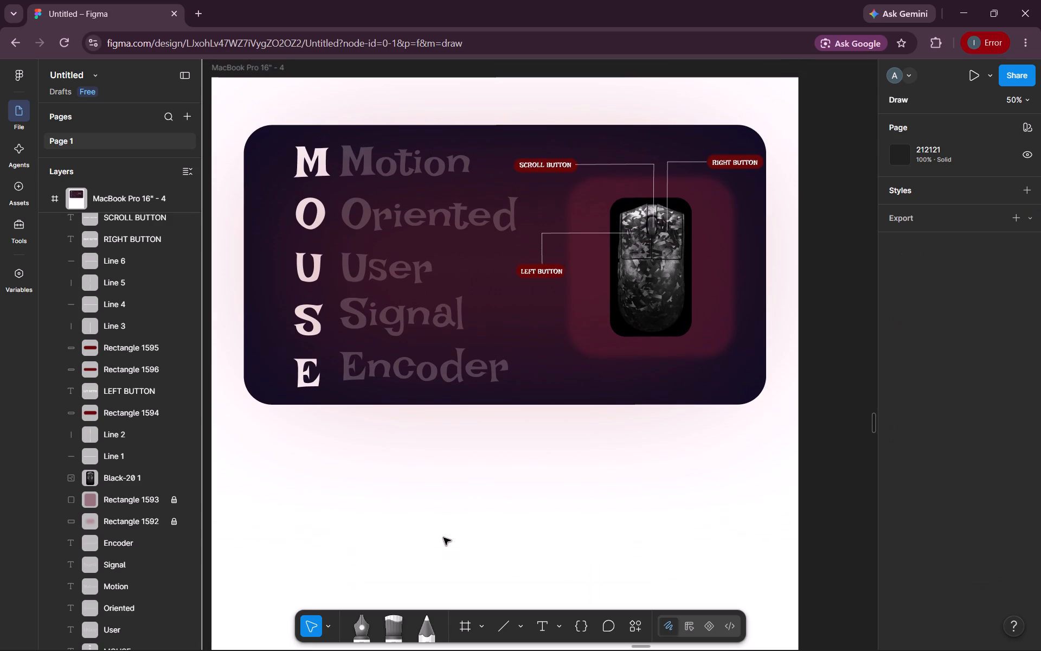
Place a new text object in the empty white area of the frame below the dark mouse card.
scroll(444, 538, "up", 1)
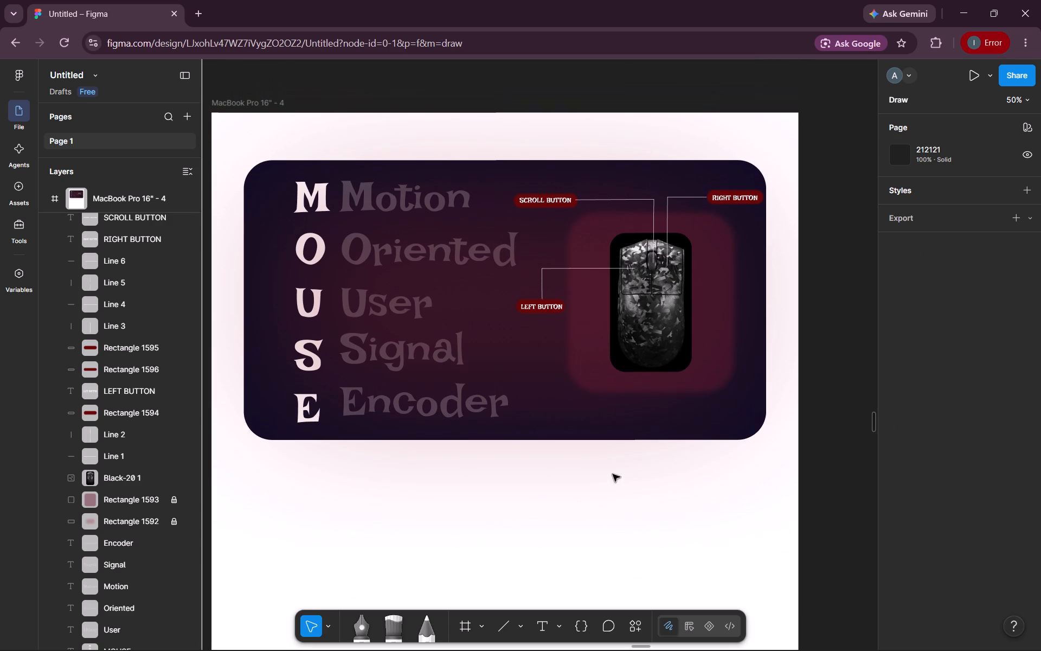
scroll(617, 510, "down", 1)
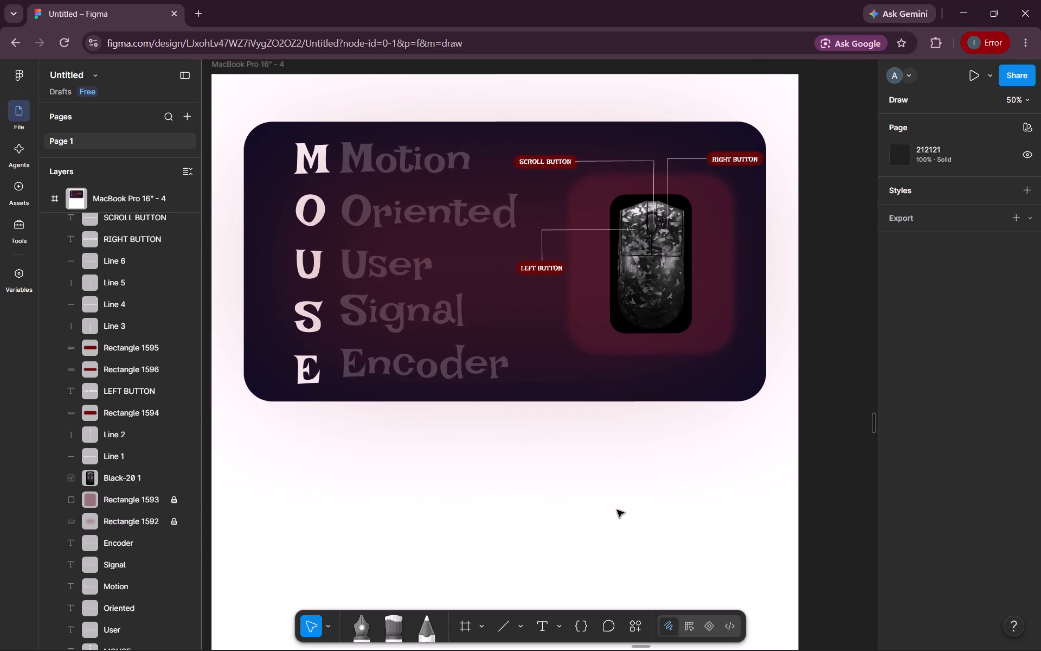
scroll(617, 510, "down", 1)
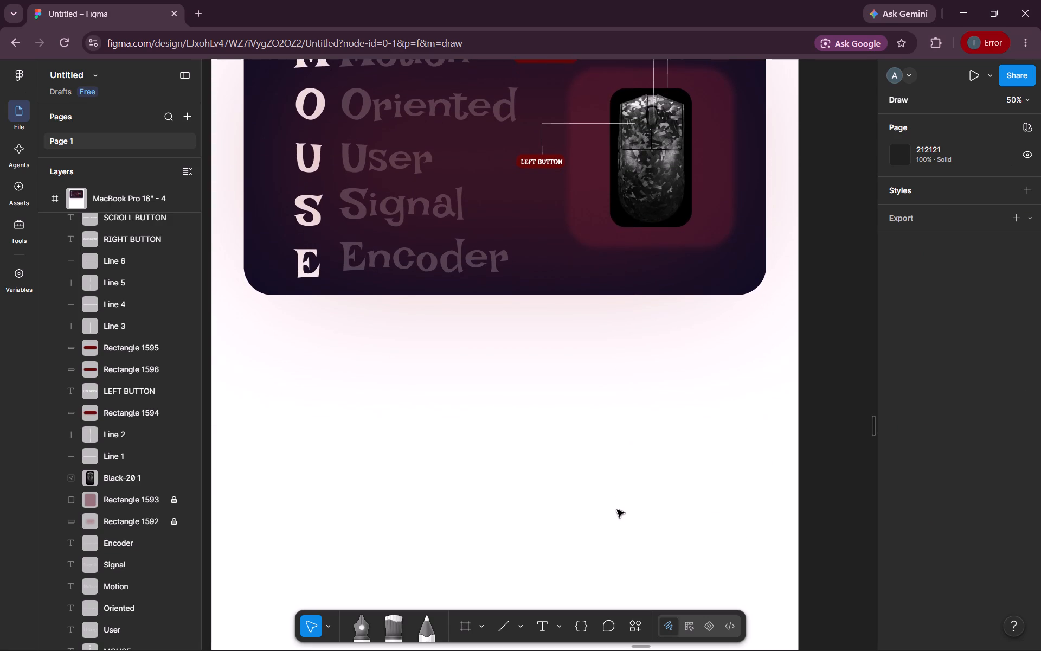
scroll(617, 510, "down", 1)
left_click(549, 622)
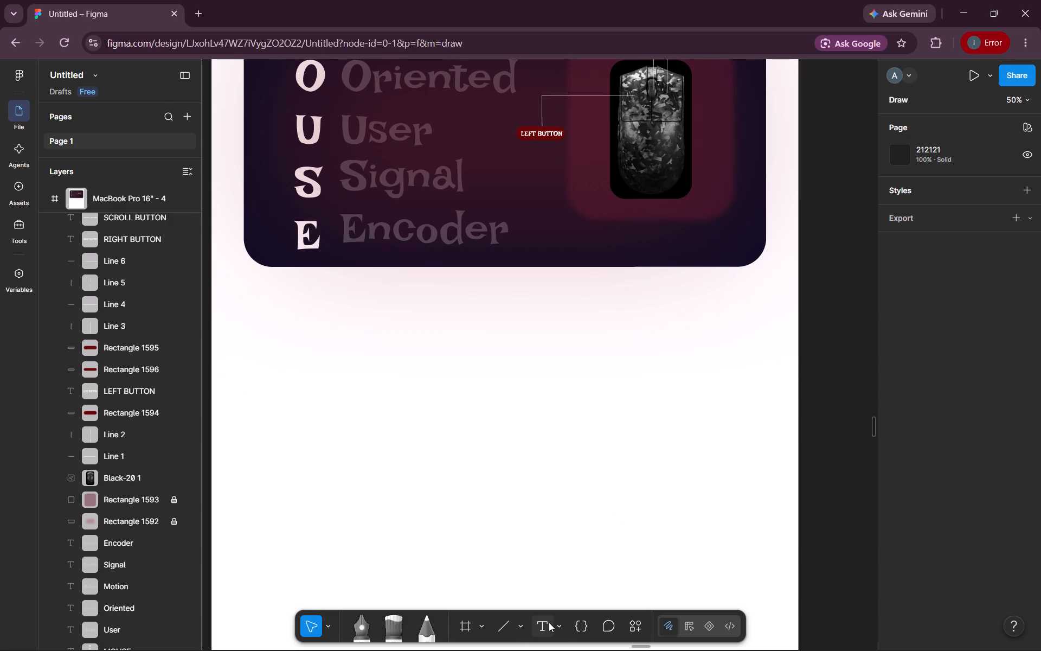
left_click(297, 381)
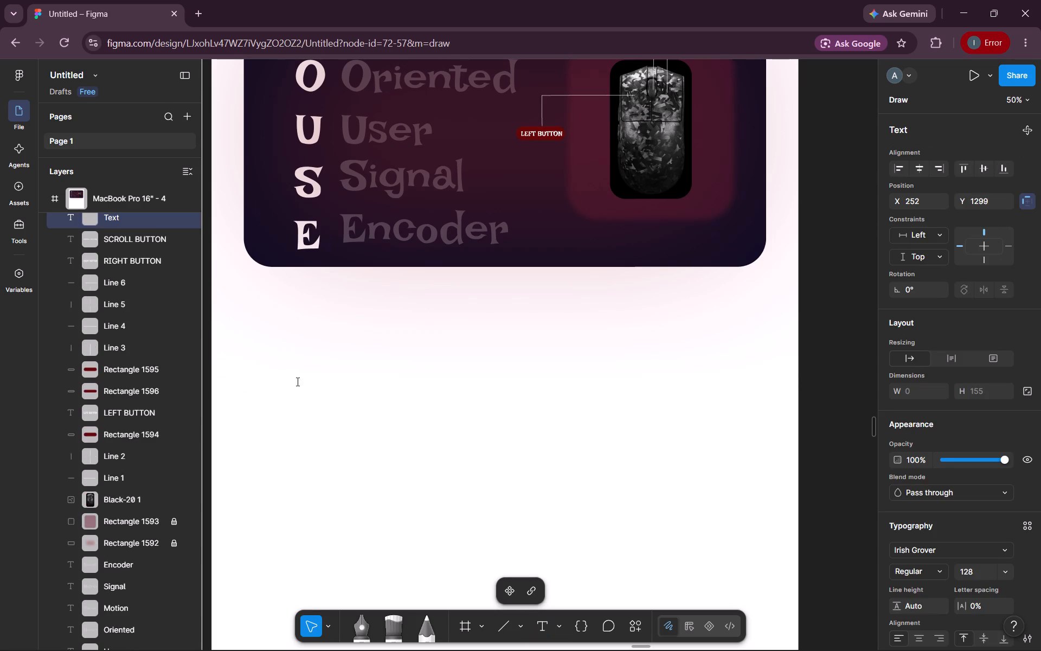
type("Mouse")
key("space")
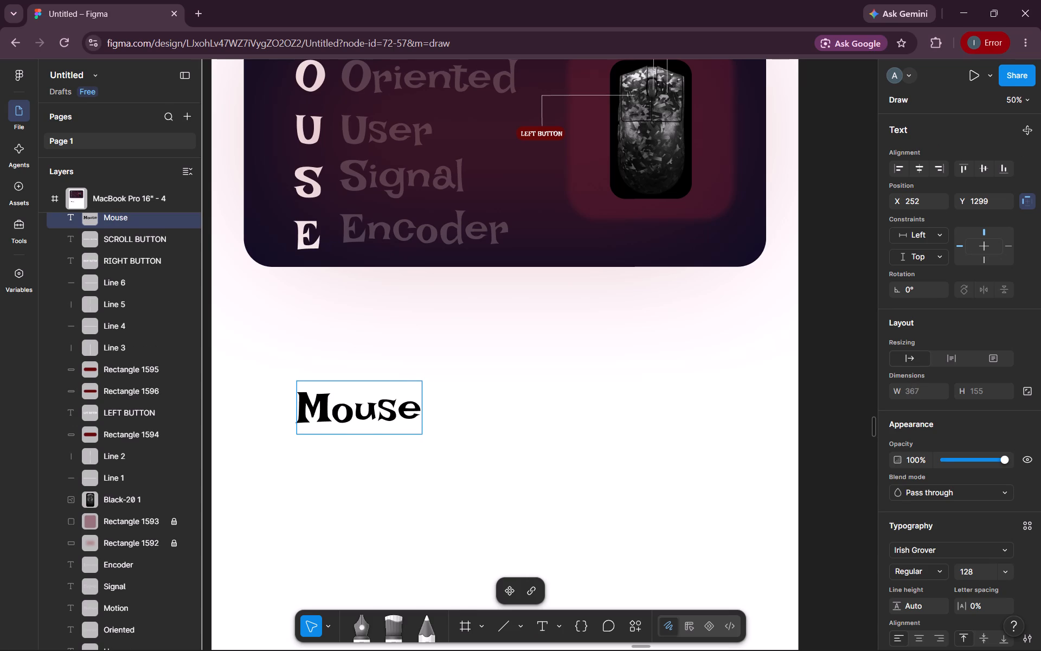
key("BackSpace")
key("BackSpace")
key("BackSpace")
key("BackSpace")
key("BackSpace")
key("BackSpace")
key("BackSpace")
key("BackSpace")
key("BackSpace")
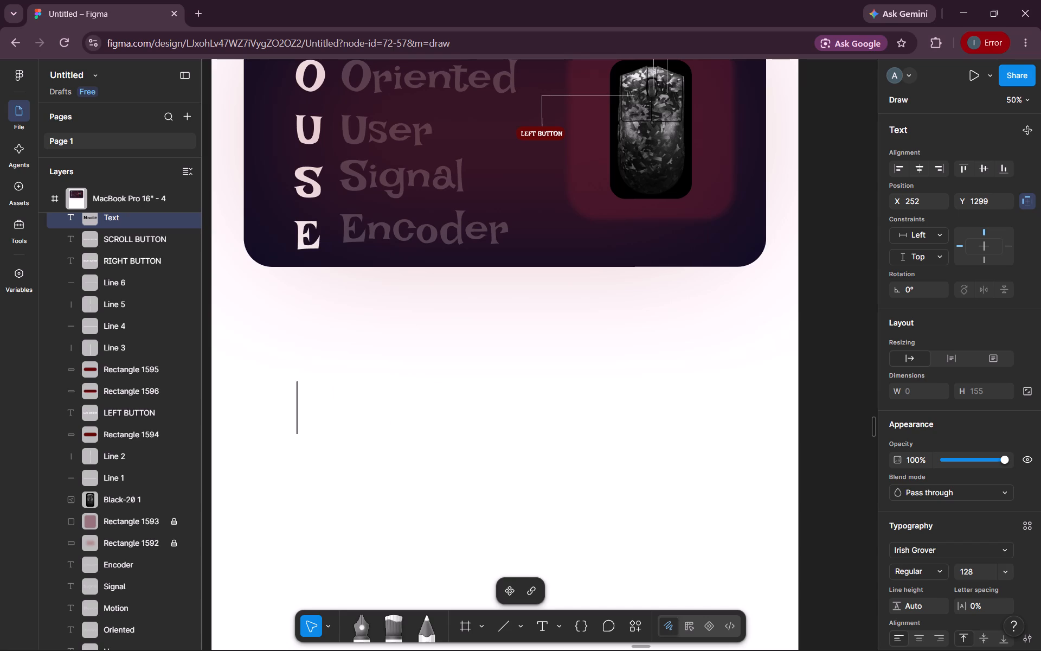
Enter "COMPUTER" in the new text object below the card.
key("shift+c")
type("OMPUTER")
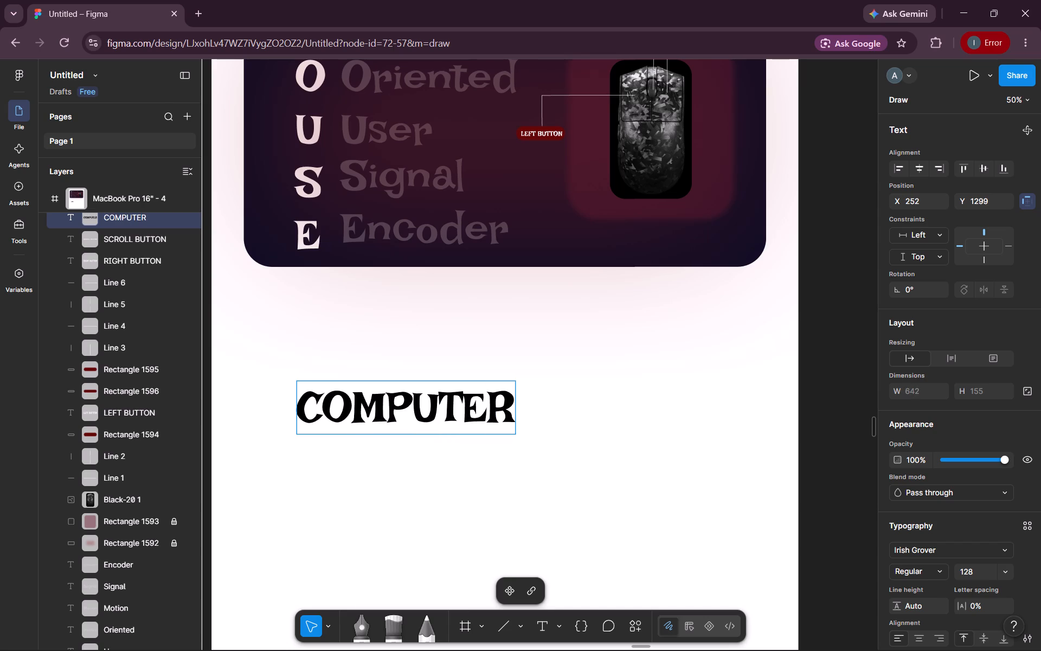
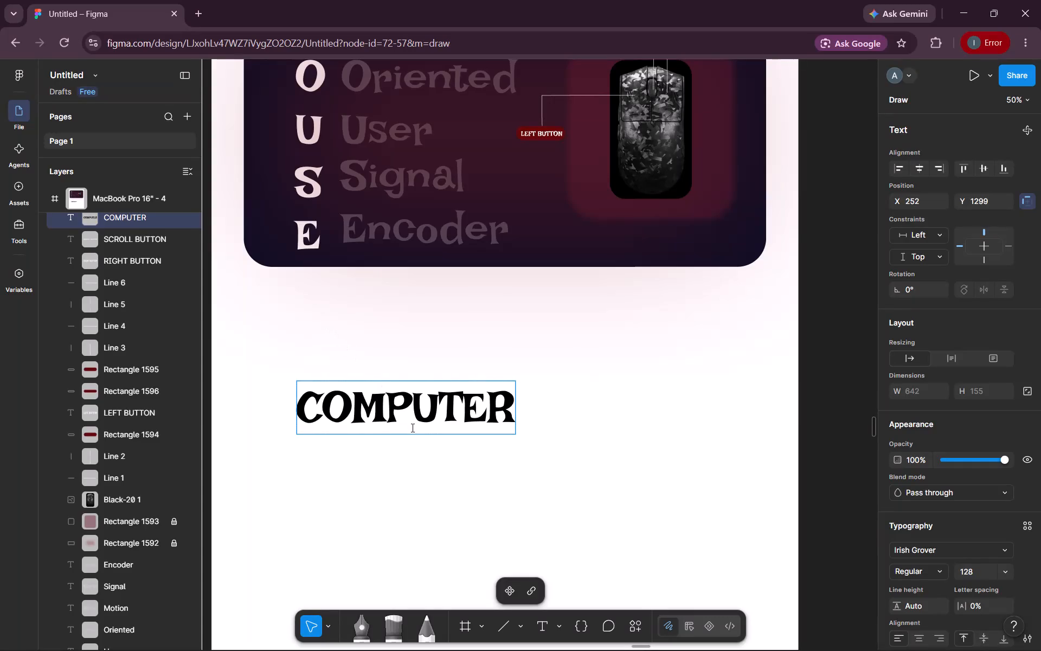
Enlarge the COMPUTER text below the card, trying font size 150 and settling on 200.
triple_click(412, 427)
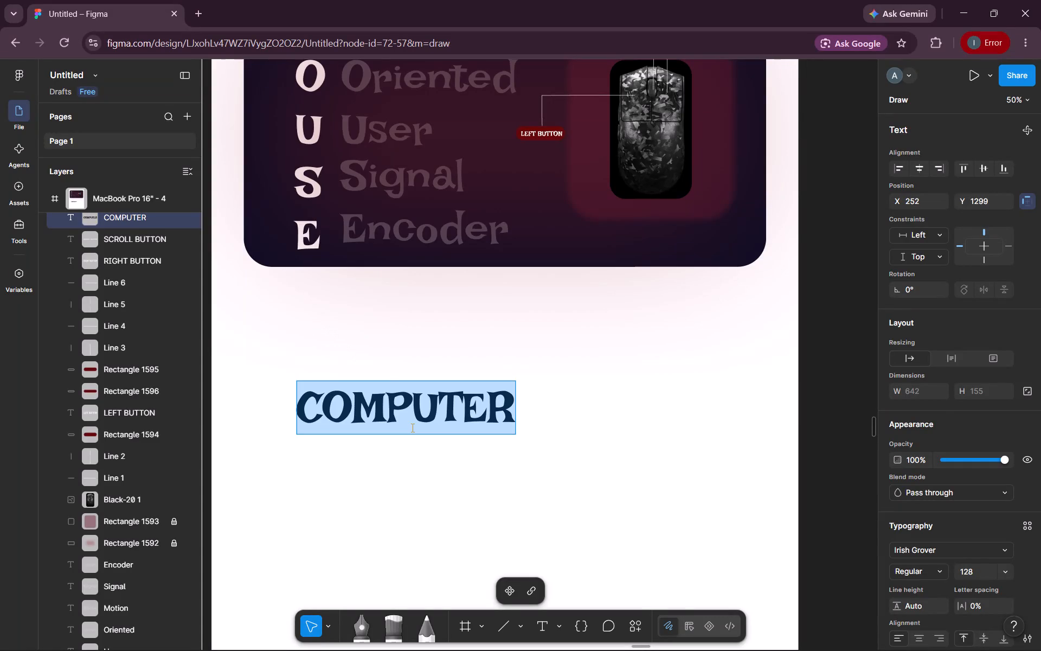
left_click(983, 568)
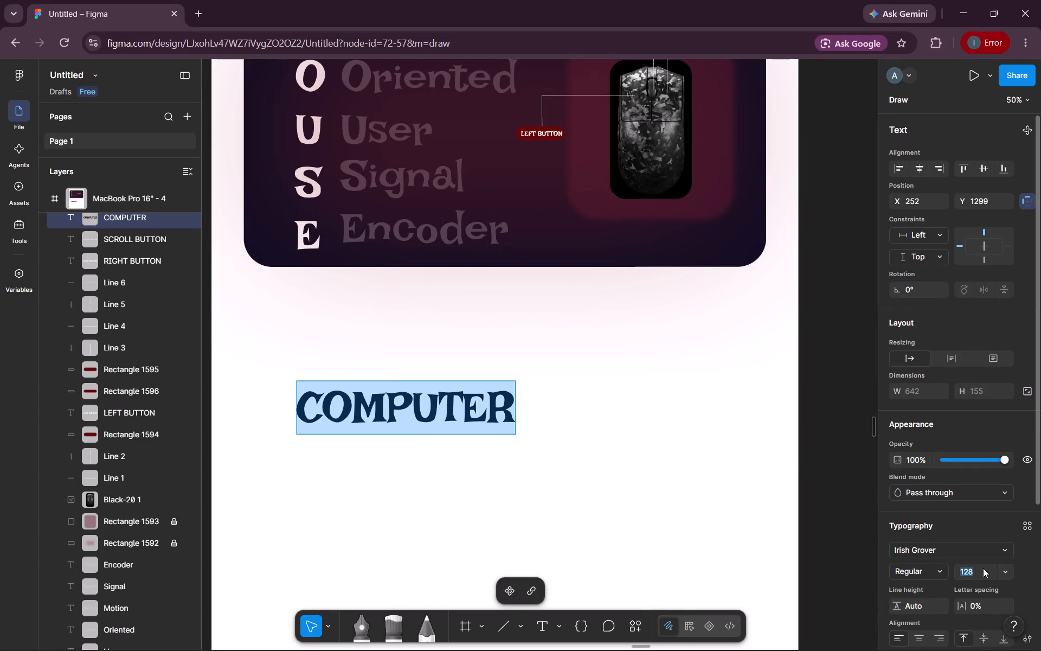
type("1510")
key("BackSpace")
key("BackSpace")
key("0")
key("Return")
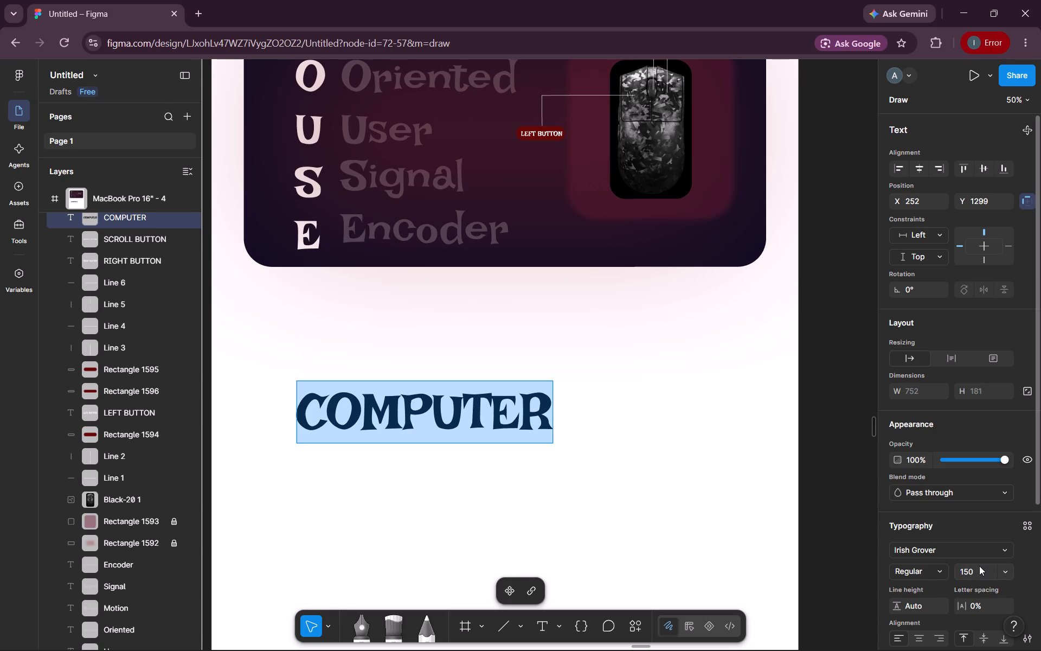
double_click(975, 566)
type("200")
key("Return")
left_click(834, 527)
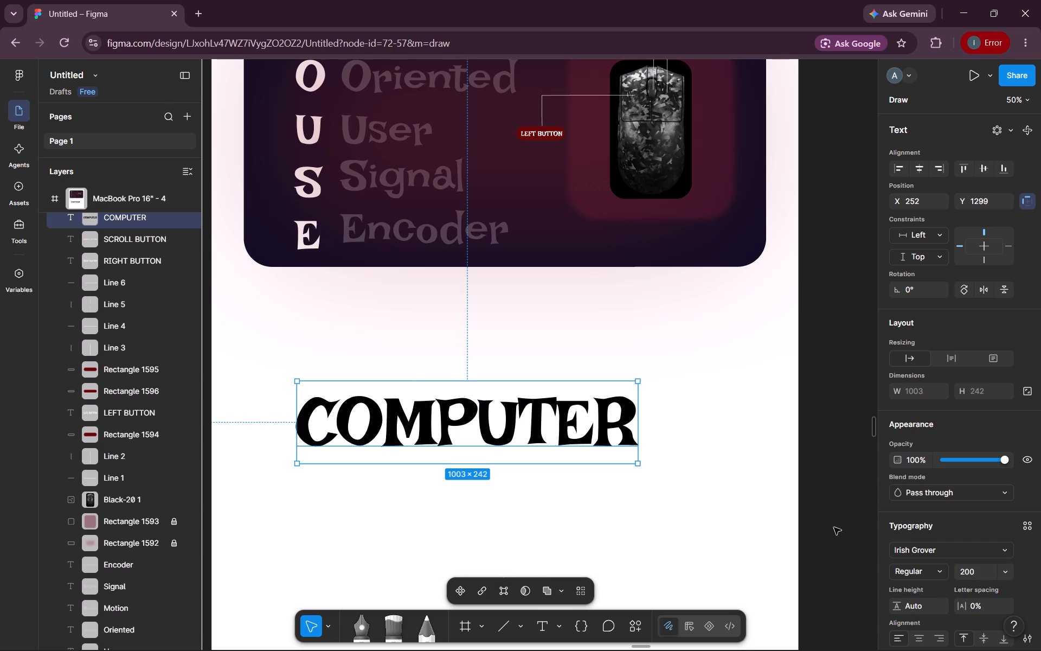
Move the COMPUTER text up under the mouse card, flush with the card's left edge at about X 95, Y 1097, and deselect it.
left_click_drag(551, 427, 565, 398)
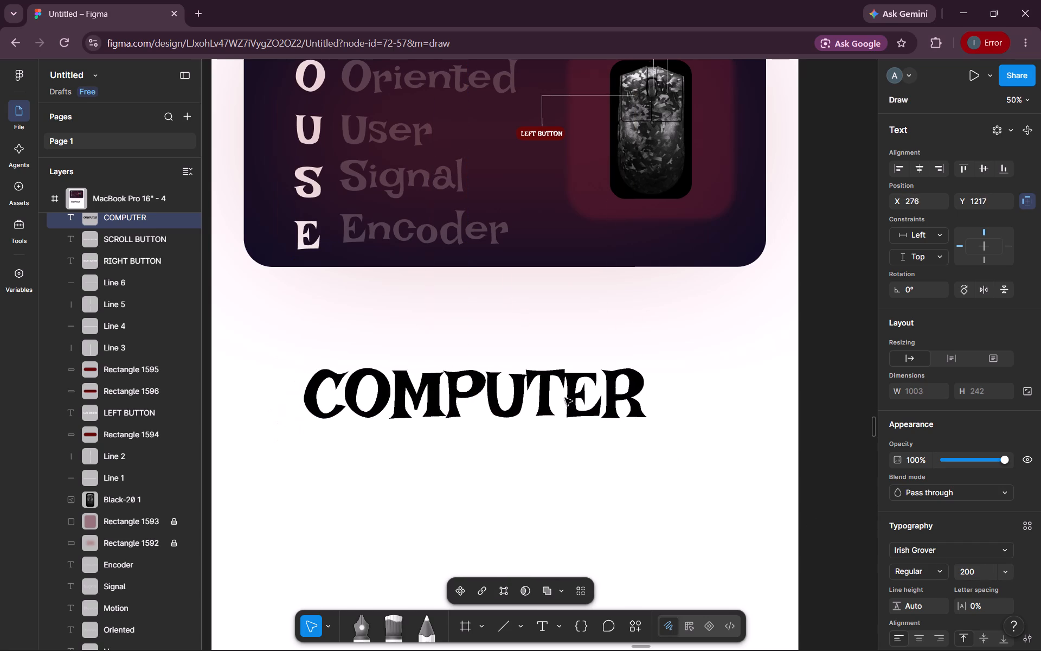
left_click_drag(565, 398, 504, 391)
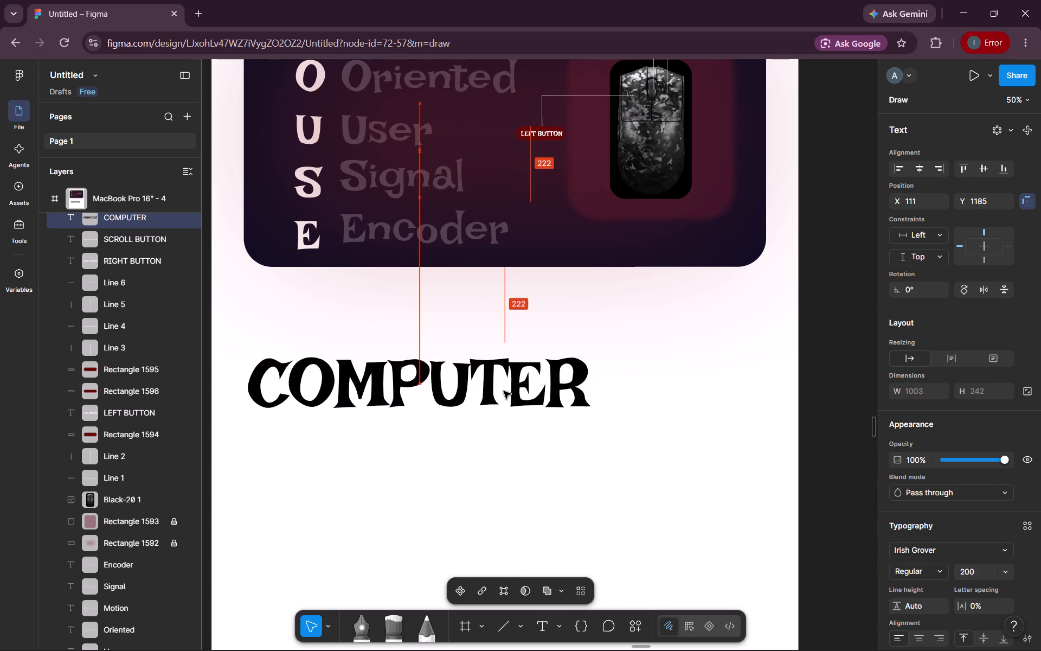
left_click_drag(504, 391, 494, 392)
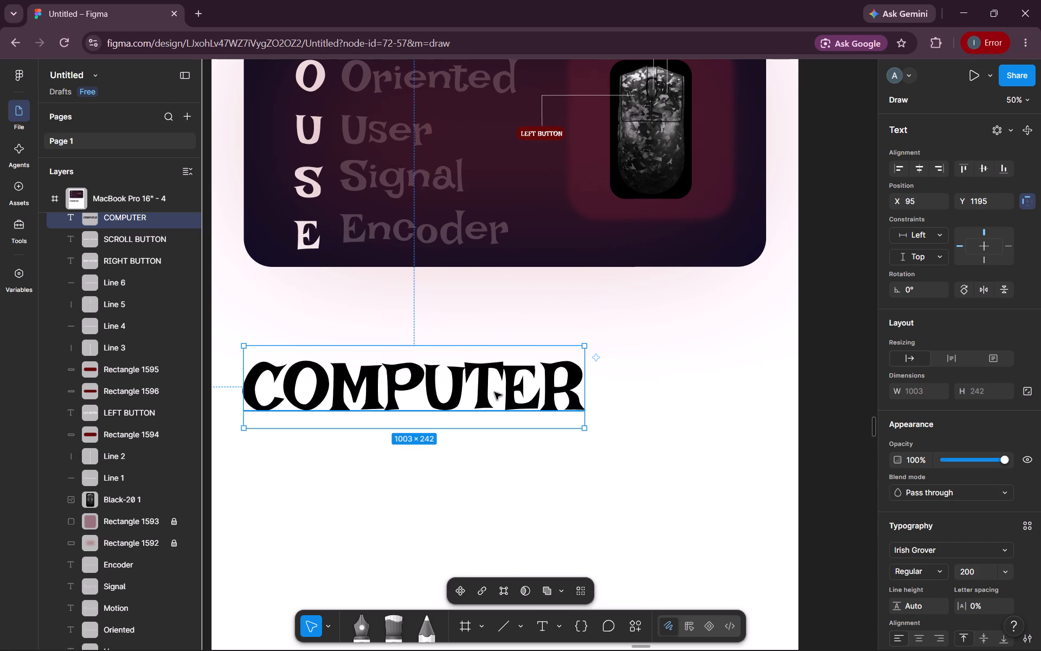
left_click_drag(491, 397, 489, 378)
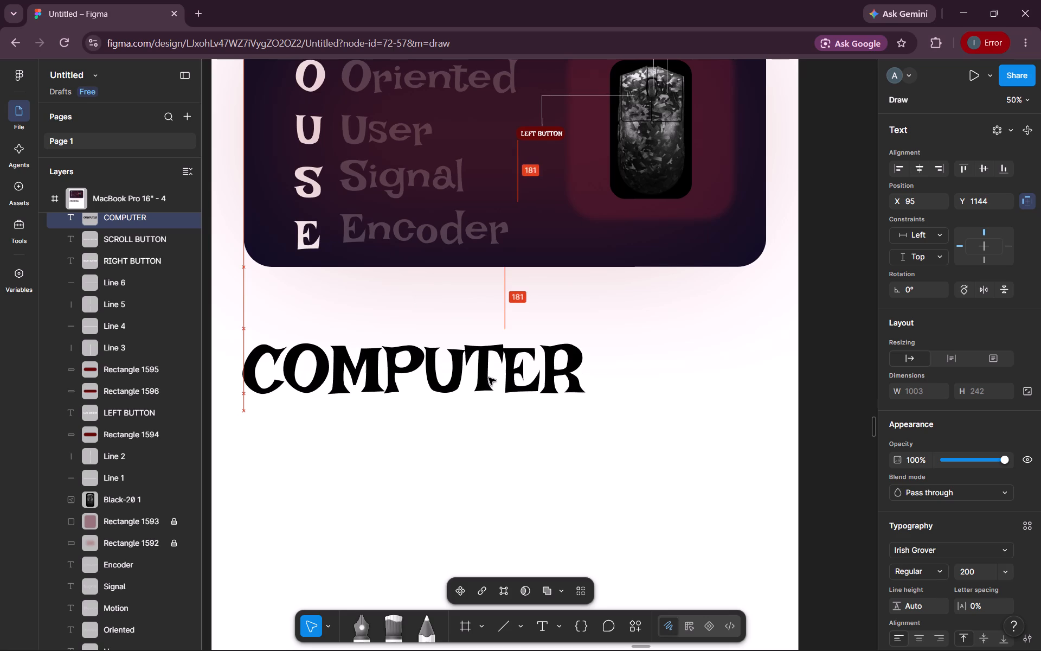
left_click_drag(489, 378, 492, 363)
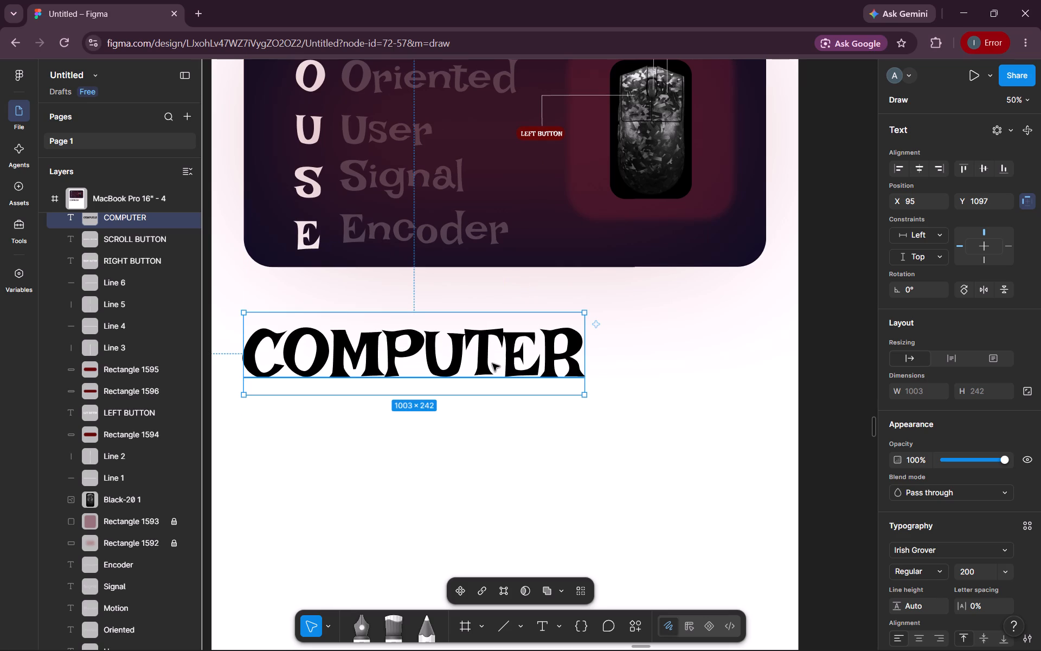
left_click(489, 475)
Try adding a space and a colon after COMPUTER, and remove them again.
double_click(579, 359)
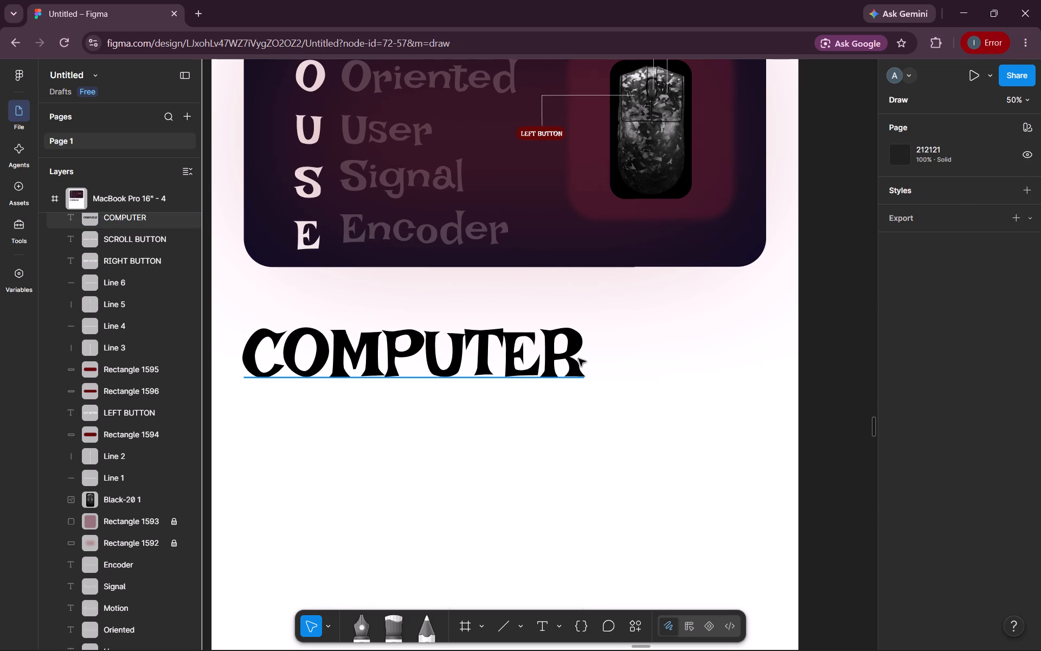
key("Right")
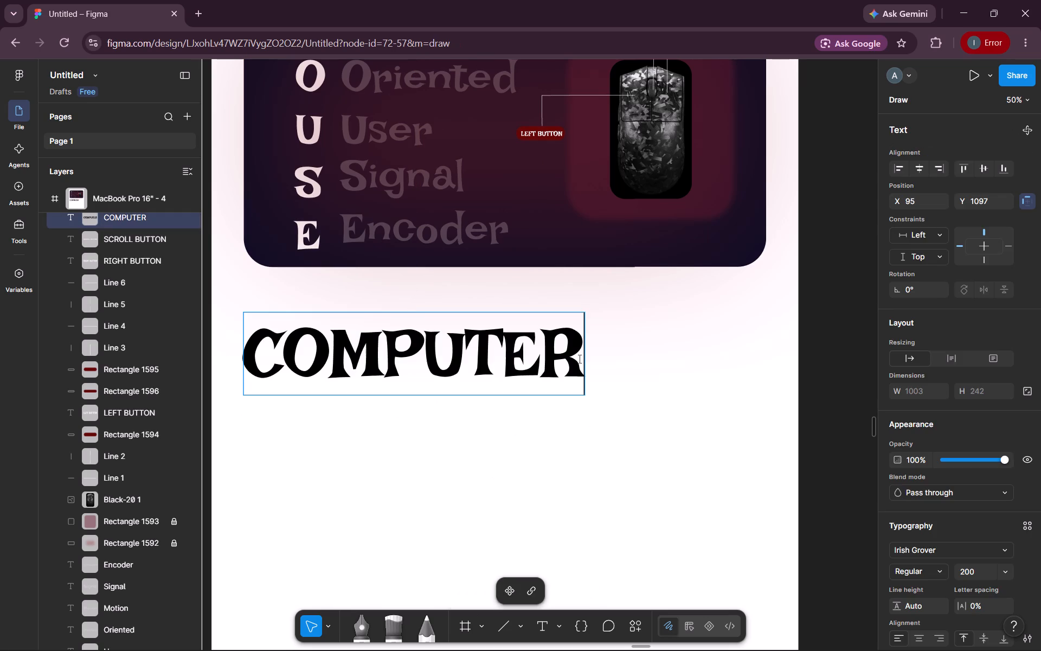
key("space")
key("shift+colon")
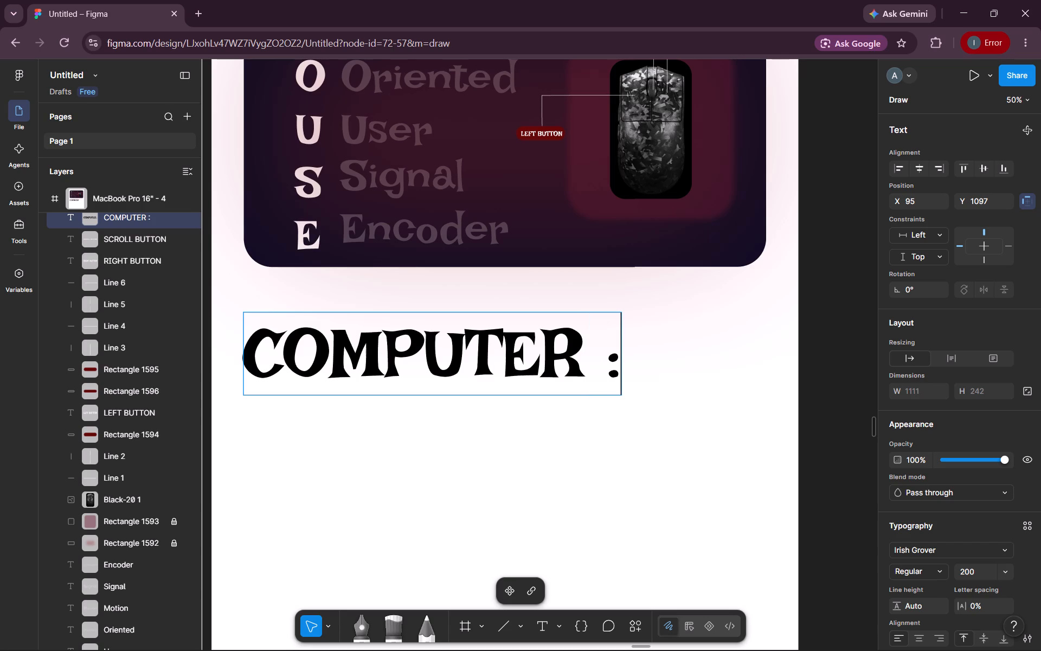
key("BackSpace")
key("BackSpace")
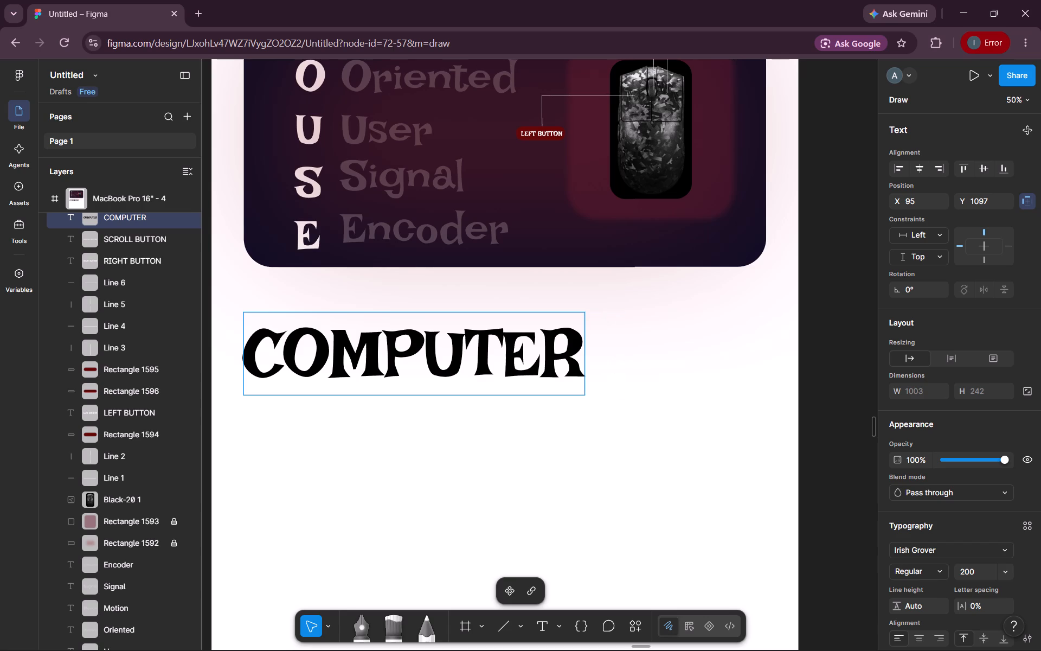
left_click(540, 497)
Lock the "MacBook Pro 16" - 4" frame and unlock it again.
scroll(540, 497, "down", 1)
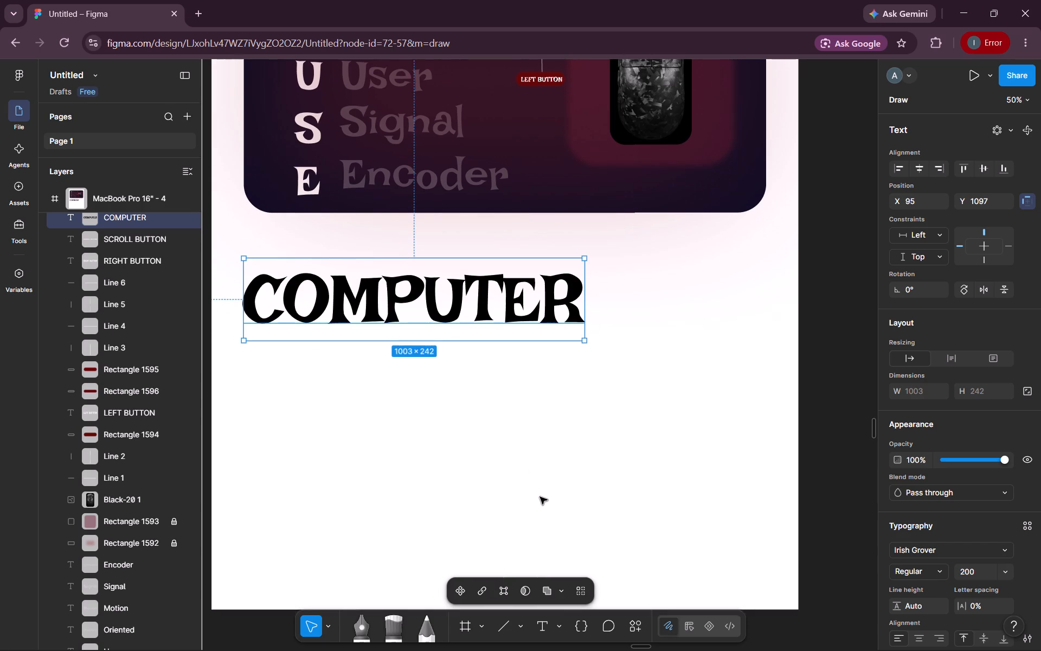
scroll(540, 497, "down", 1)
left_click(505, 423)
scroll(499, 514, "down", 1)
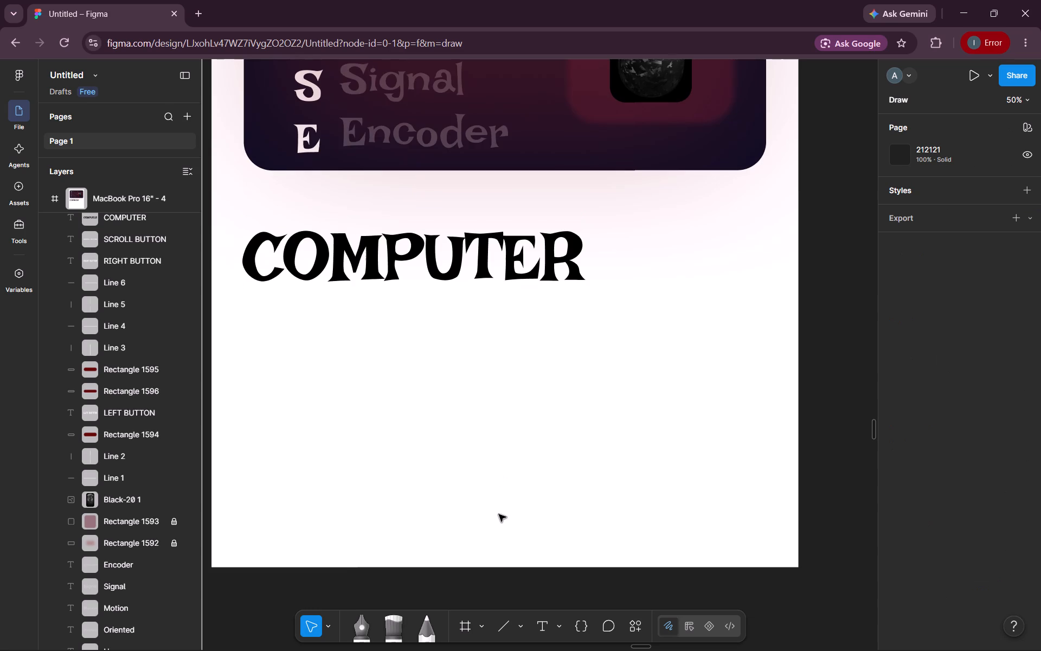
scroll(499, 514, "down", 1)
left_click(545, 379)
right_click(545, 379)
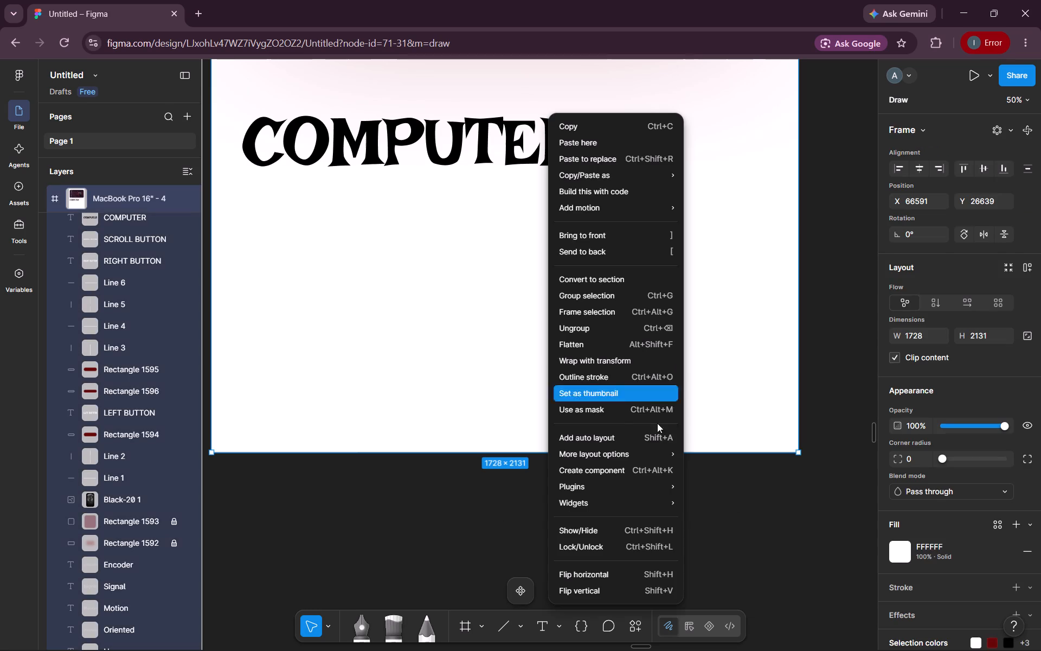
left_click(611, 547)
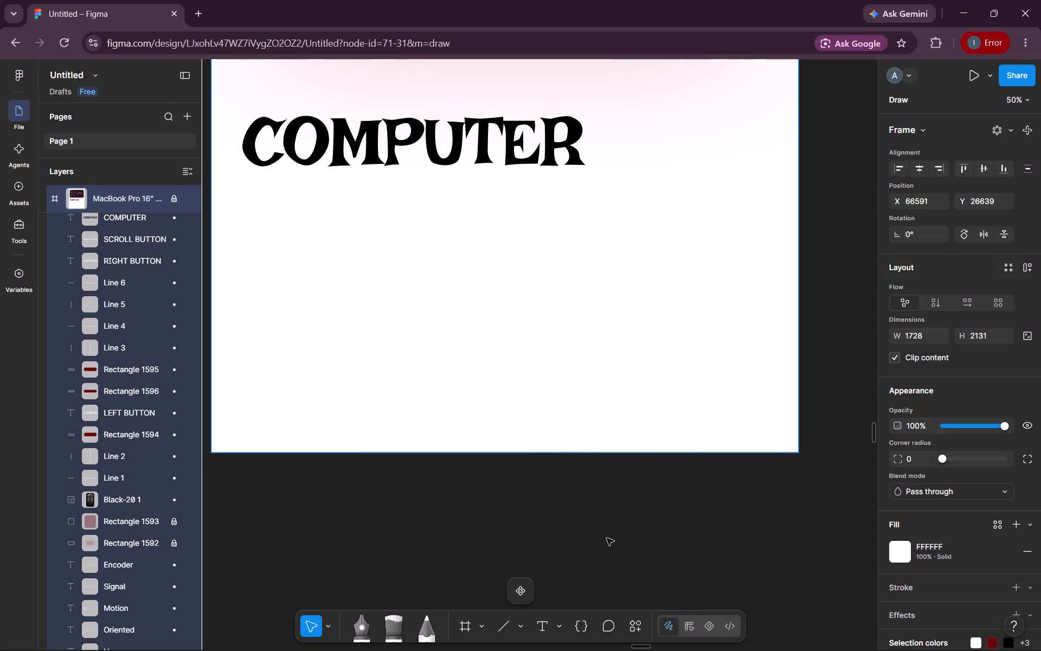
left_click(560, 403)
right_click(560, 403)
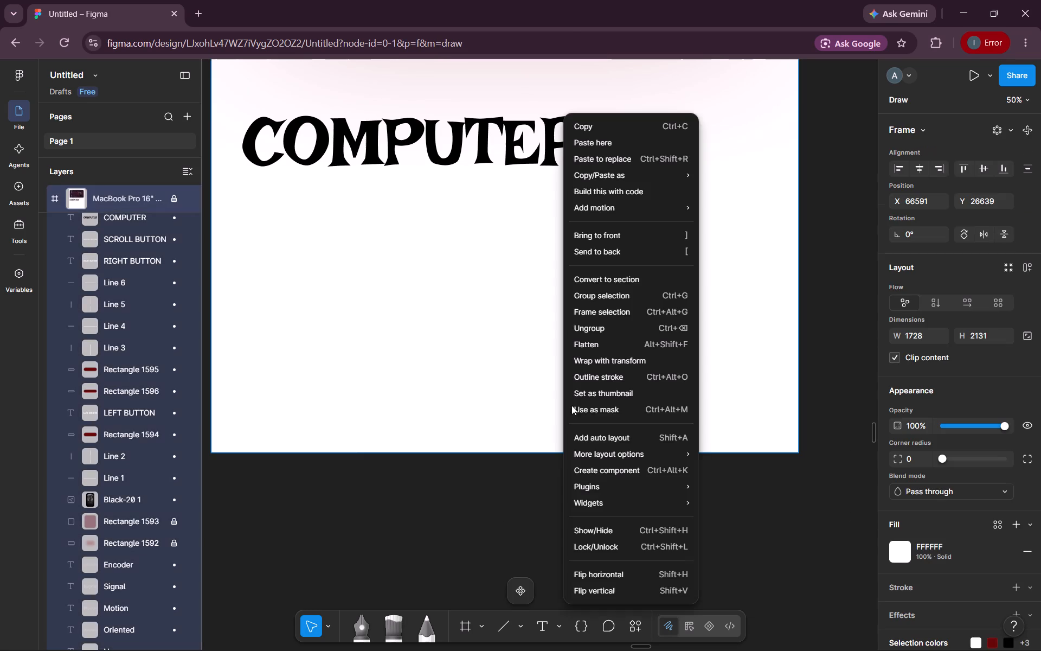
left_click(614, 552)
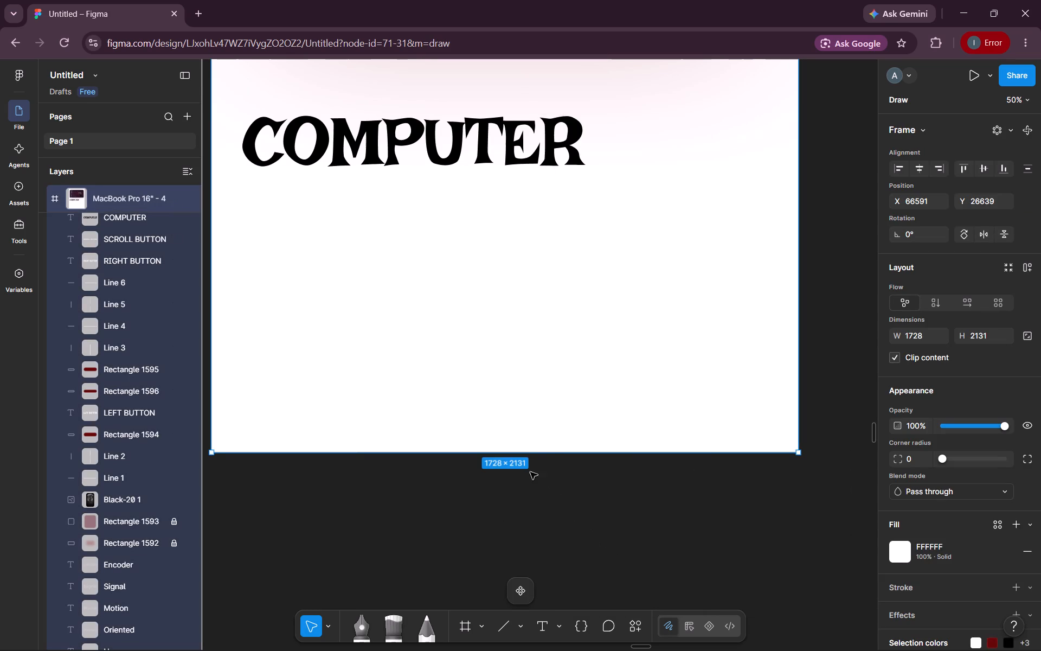
Extend the bottom edge of the "MacBook Pro 16" - 4" frame to a height of about 2915, and deselect it.
left_click_drag(515, 455, 519, 558)
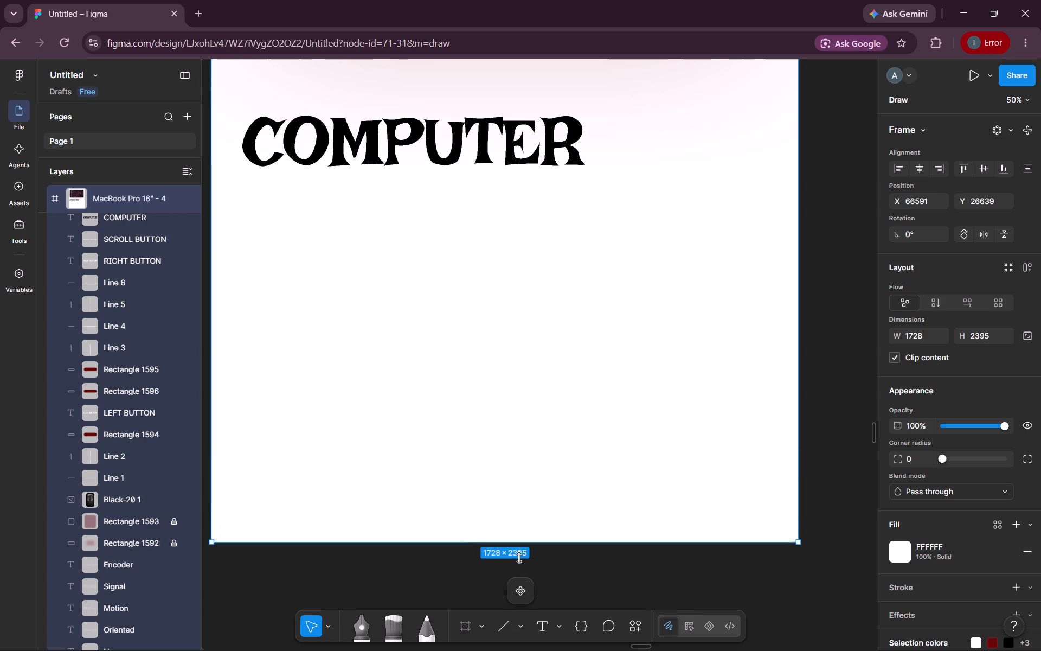
left_click_drag(519, 558, 510, 584)
scroll(527, 431, "up", 4)
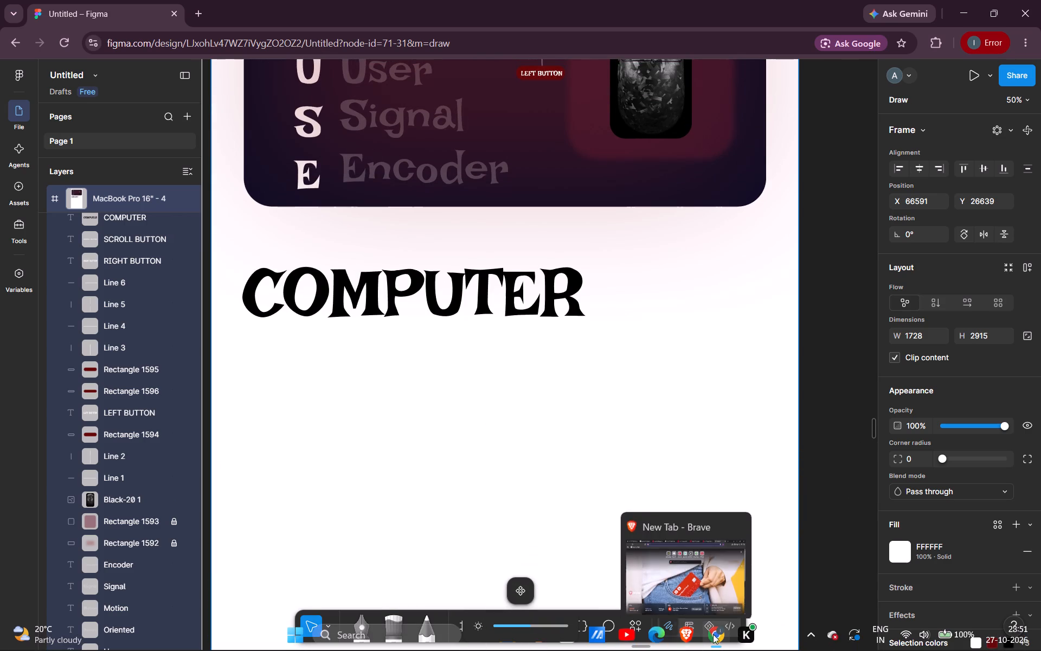
left_click(544, 439)
Select the mouse card with its unlocked contents and the COMPUTER text together, and move them straight down to free space at the frame's top.
scroll(544, 439, "down", 1)
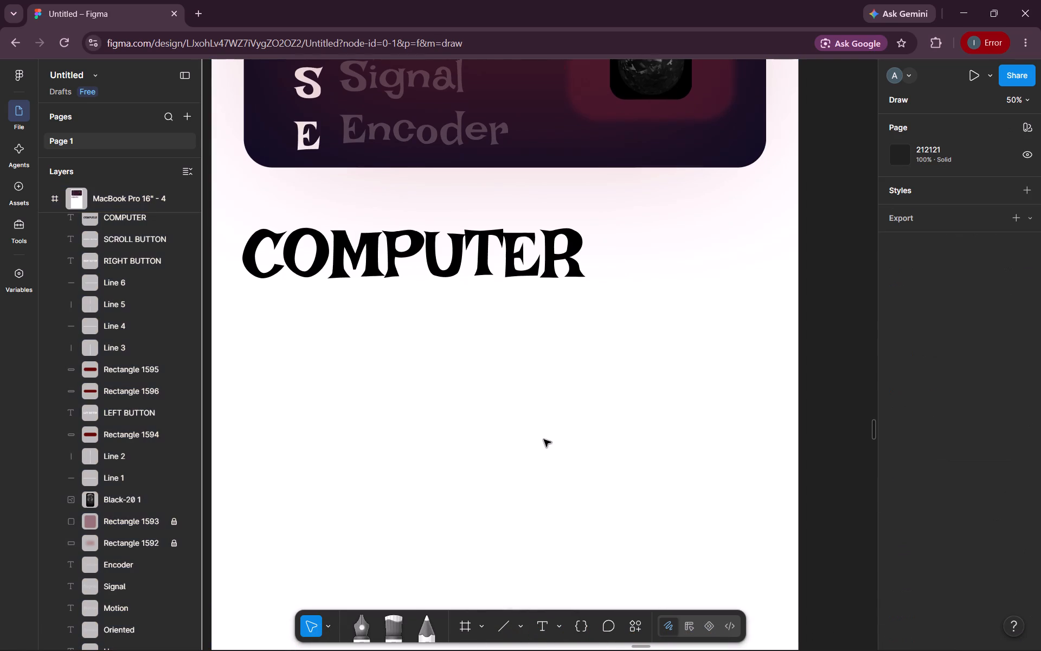
scroll(544, 439, "down", 2)
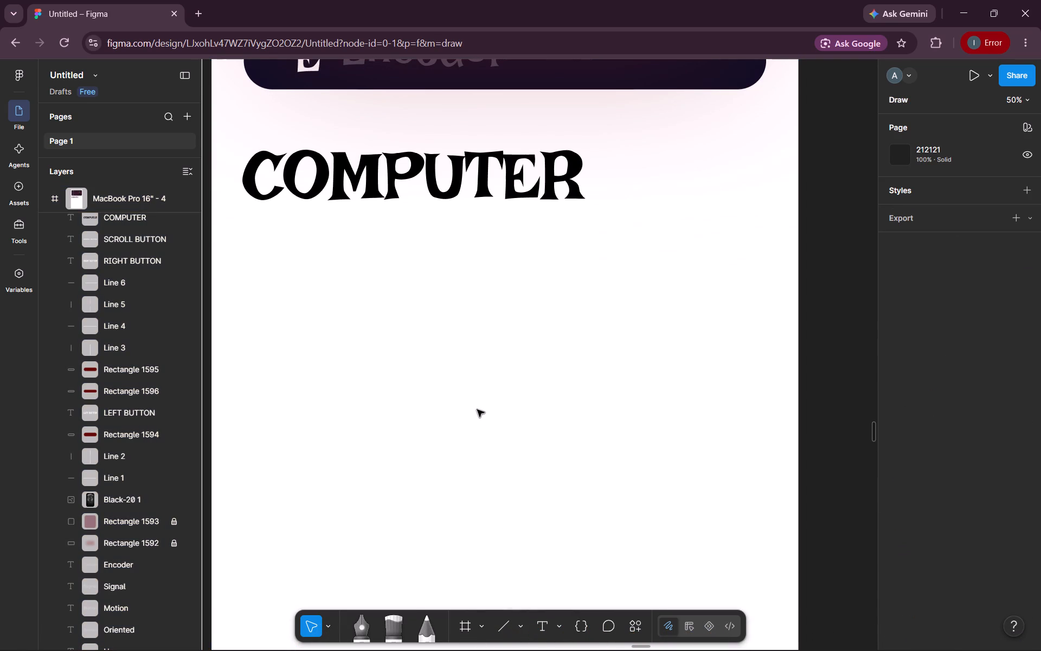
scroll(477, 410, "up", 3)
scroll(477, 410, "down", 1)
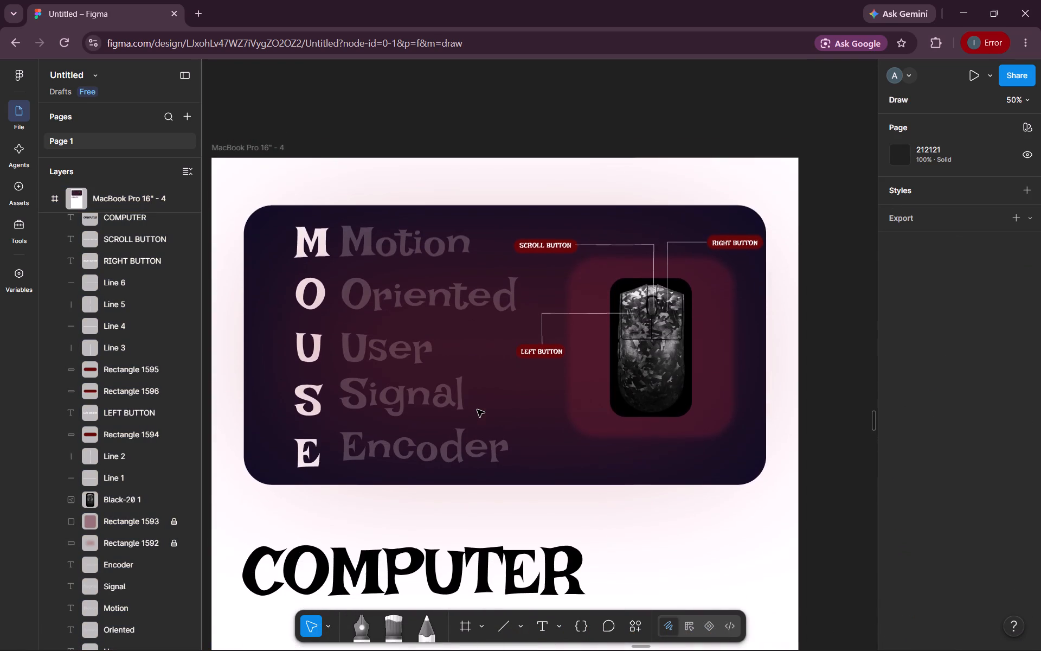
scroll(477, 410, "down", 2)
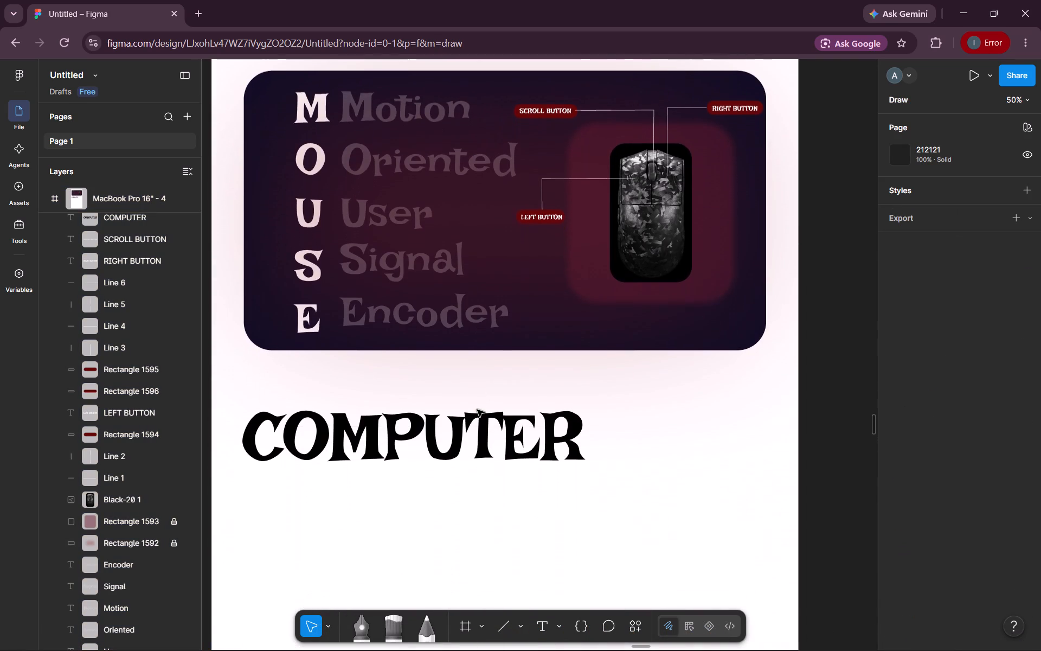
scroll(477, 410, "down", 1)
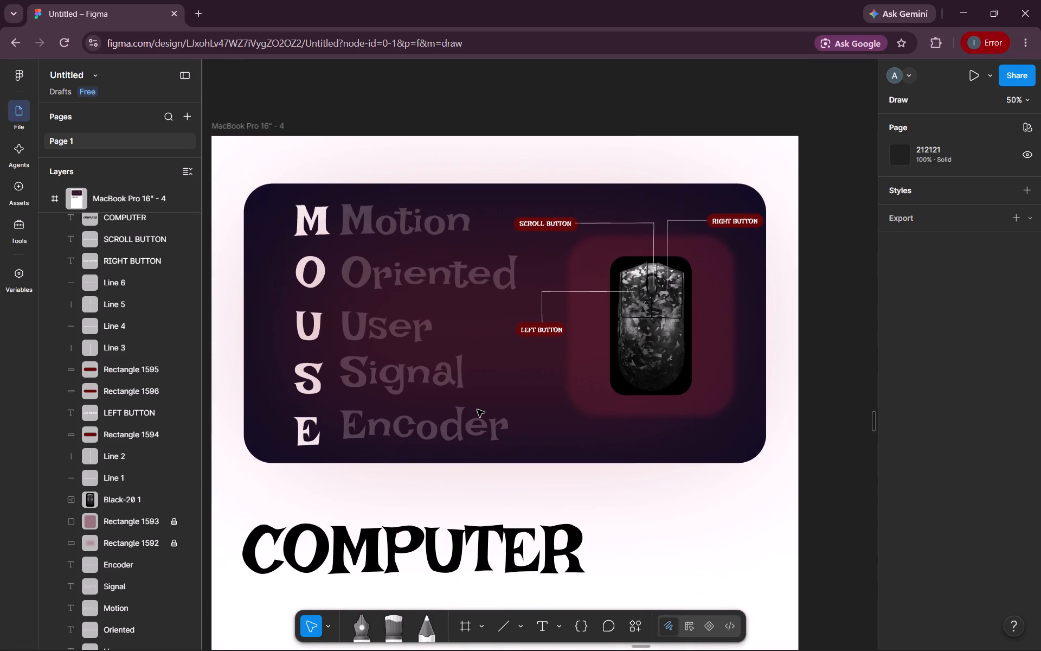
left_click_drag(238, 180, 325, 253)
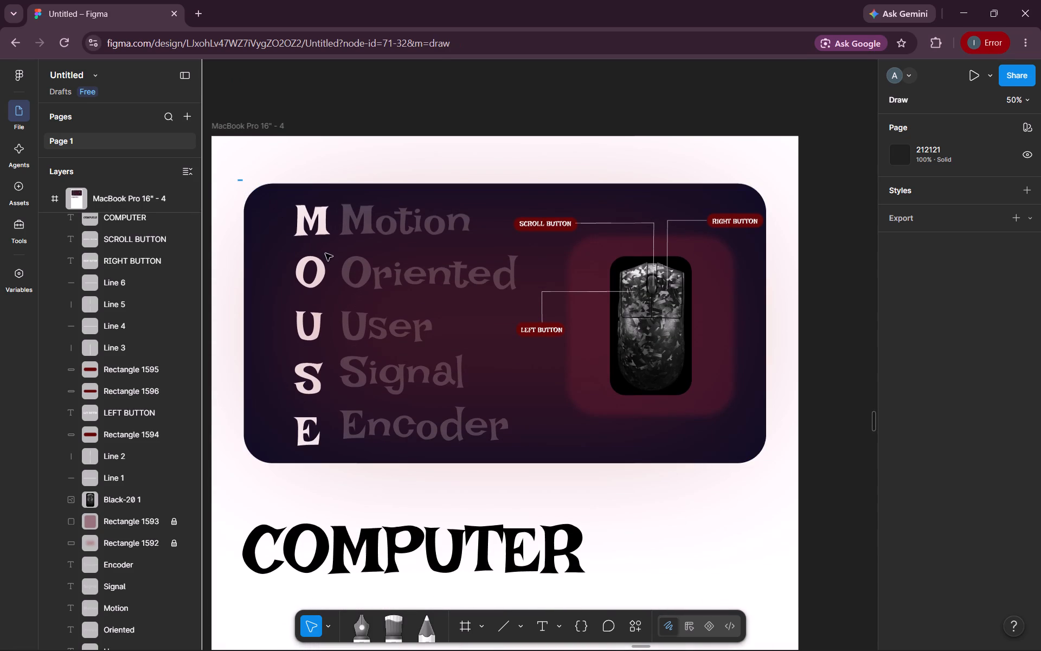
left_click_drag(325, 253, 761, 580)
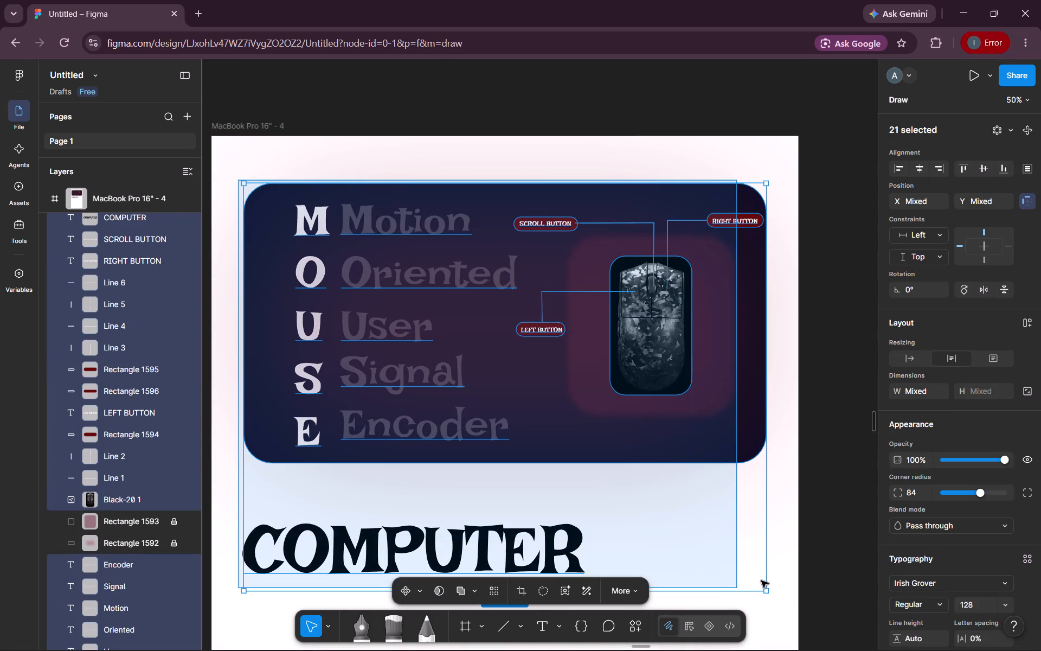
left_click_drag(761, 580, 767, 584)
left_click_drag(559, 397, 560, 447)
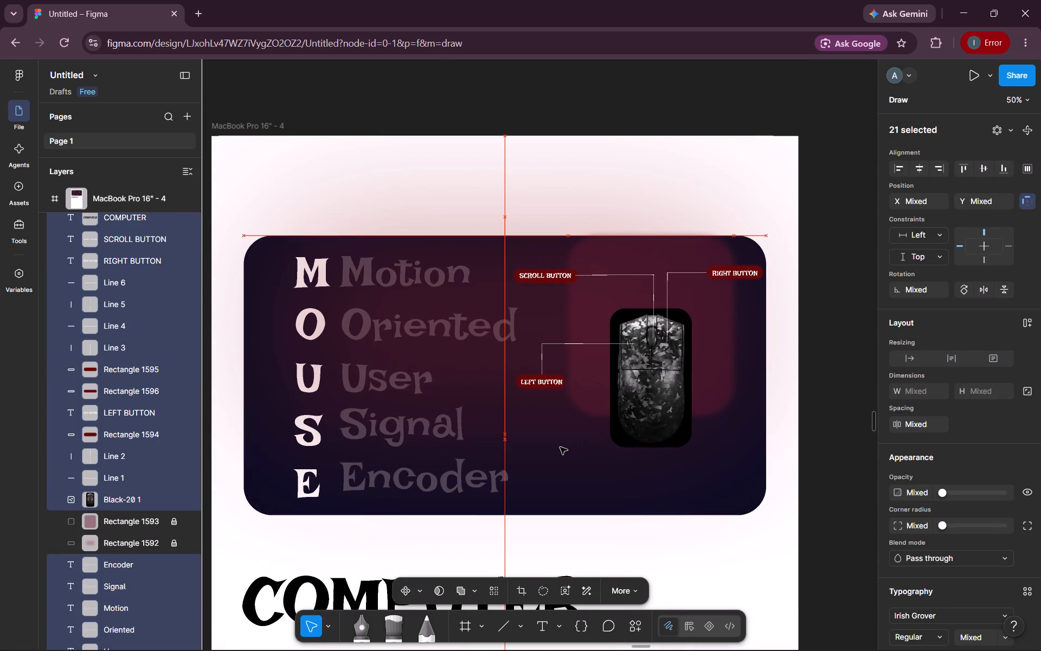
left_click_drag(560, 447, 557, 447)
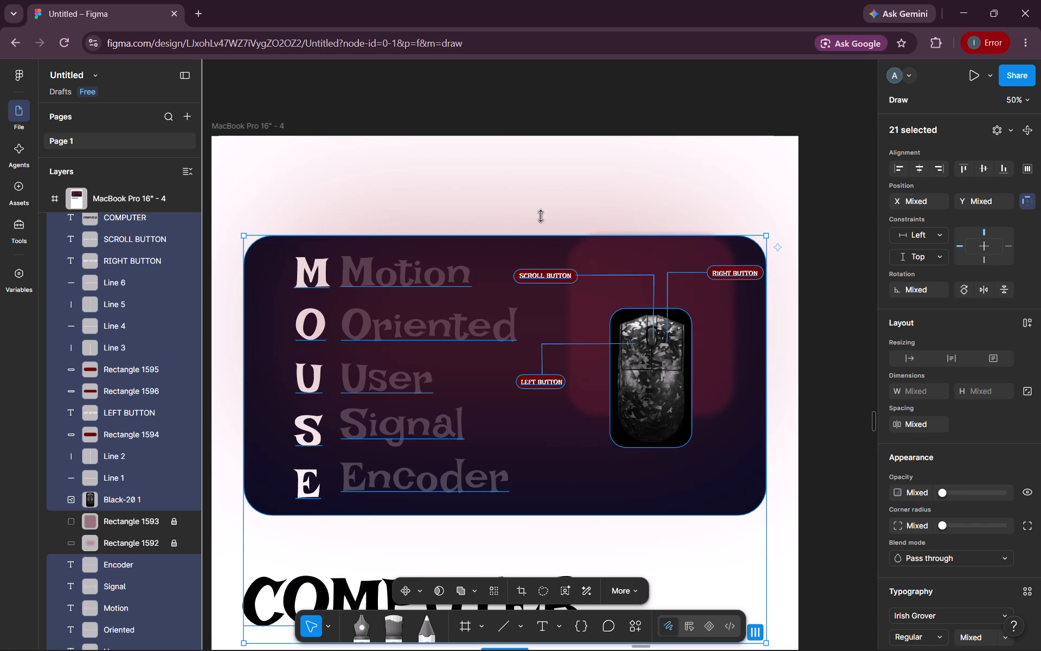
left_click(545, 204)
Draw a rectangle about 1728 × 214 across the full width of the "MacBook Pro 16" - 4" frame at its top edge, and deselect it.
scroll(545, 204, "up", 1)
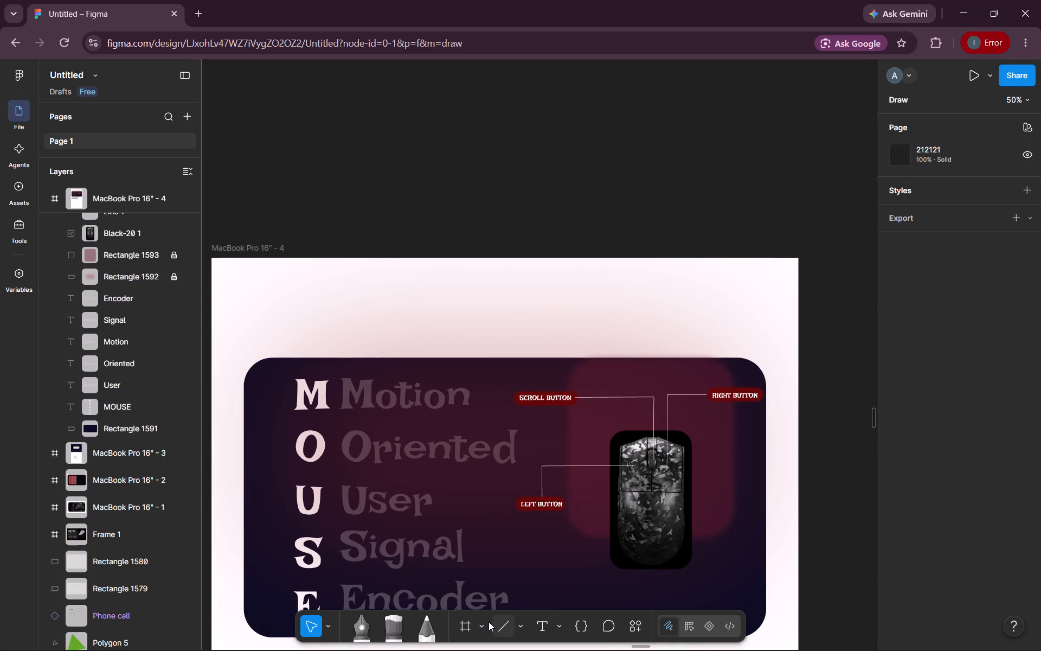
key("r")
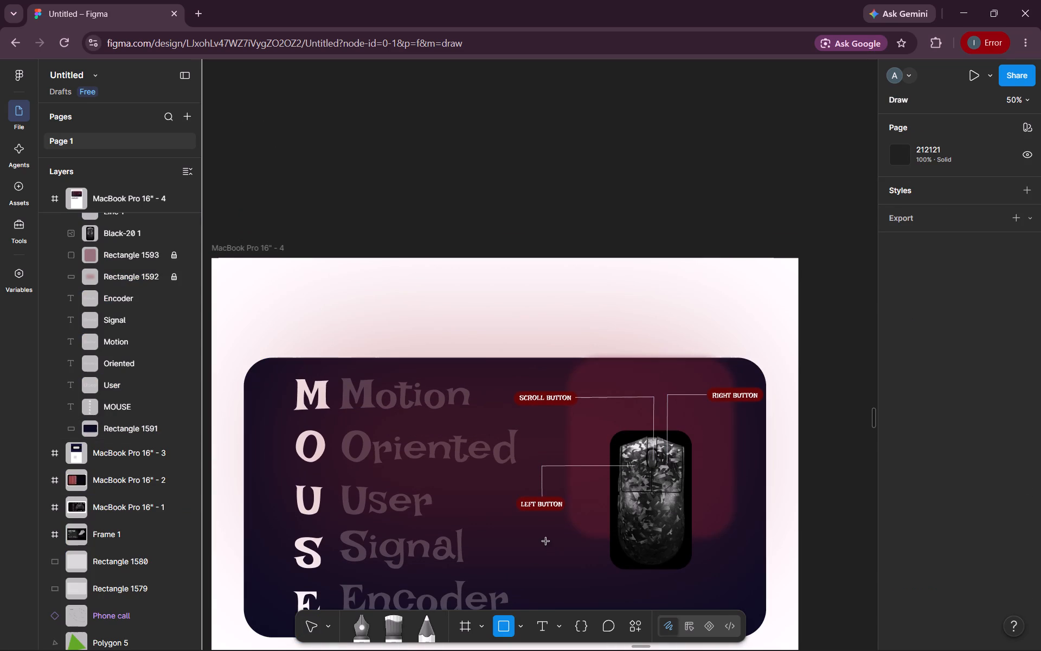
scroll(279, 308, "down", 1)
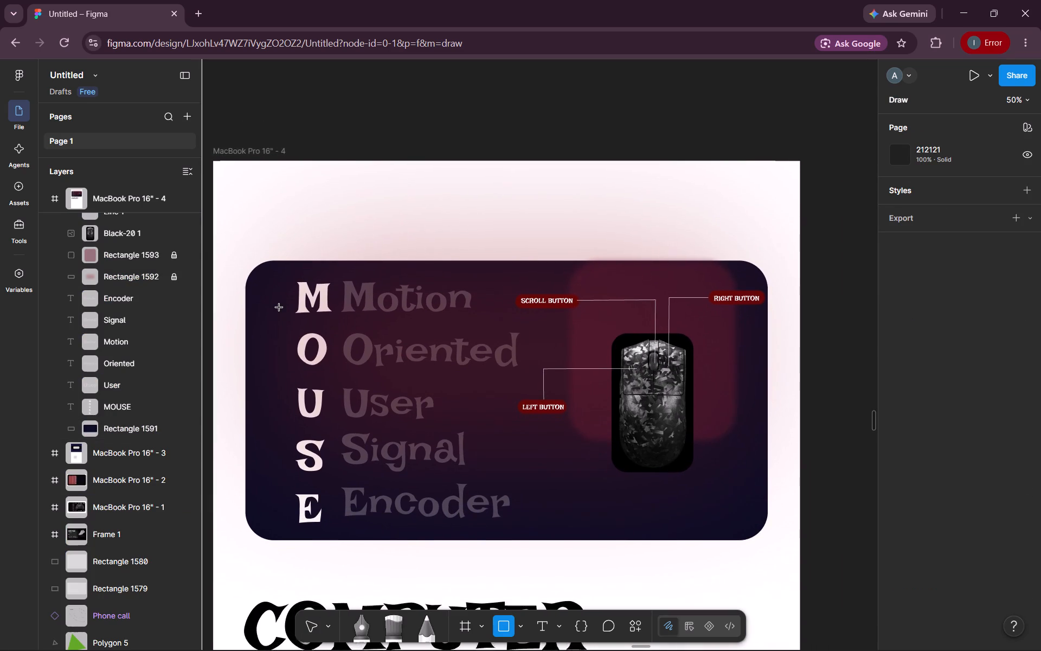
scroll(279, 308, "down", 1)
left_click_drag(227, 154, 283, 176)
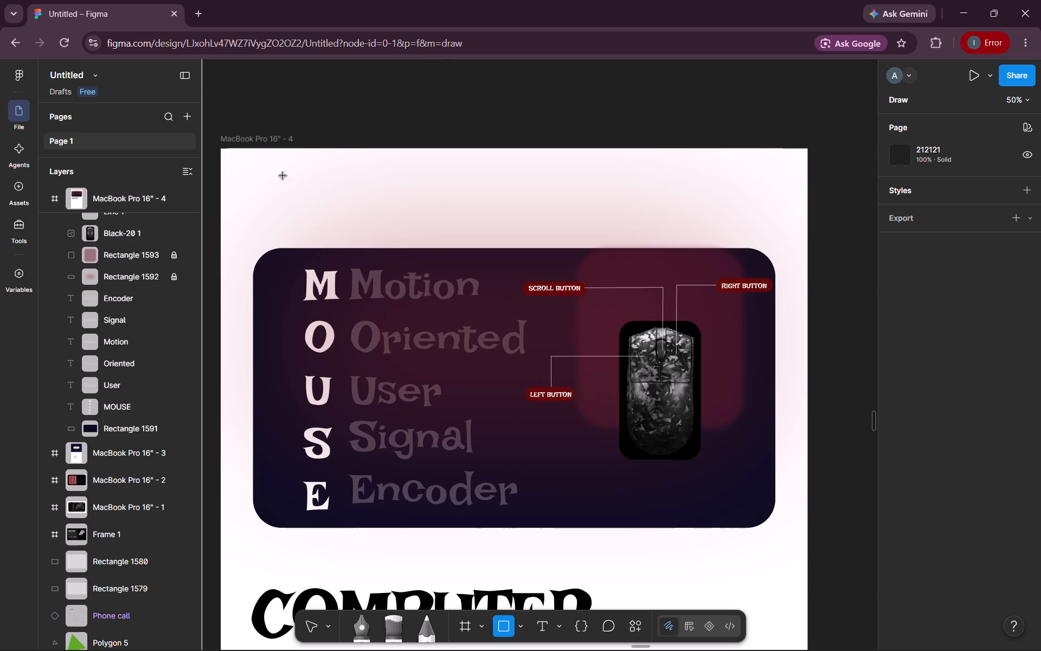
left_click_drag(283, 176, 807, 228)
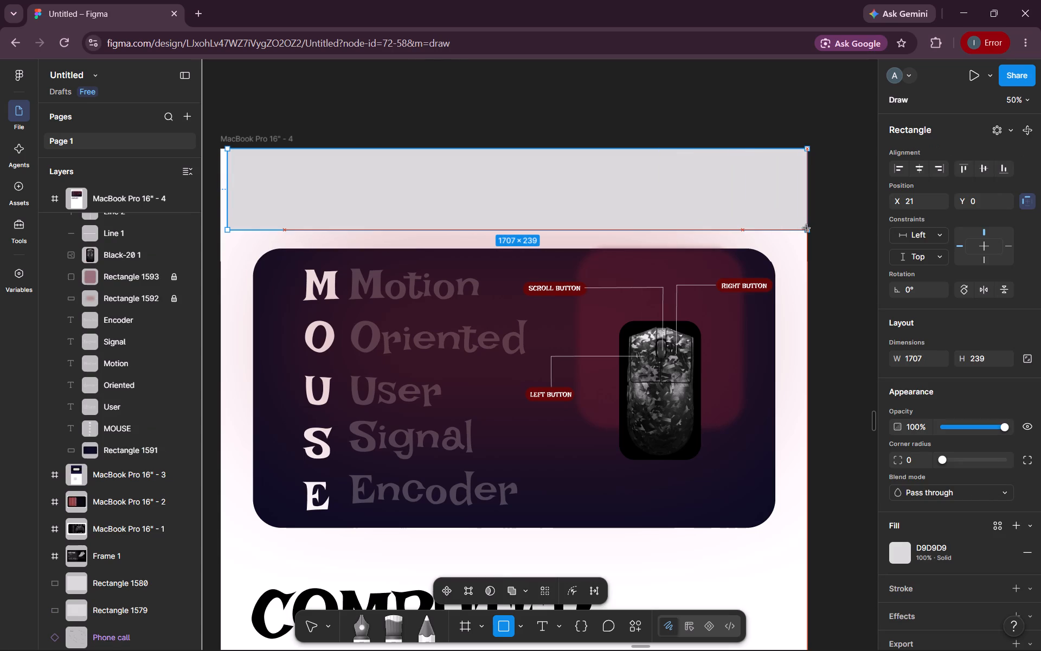
left_click_drag(807, 228, 807, 221)
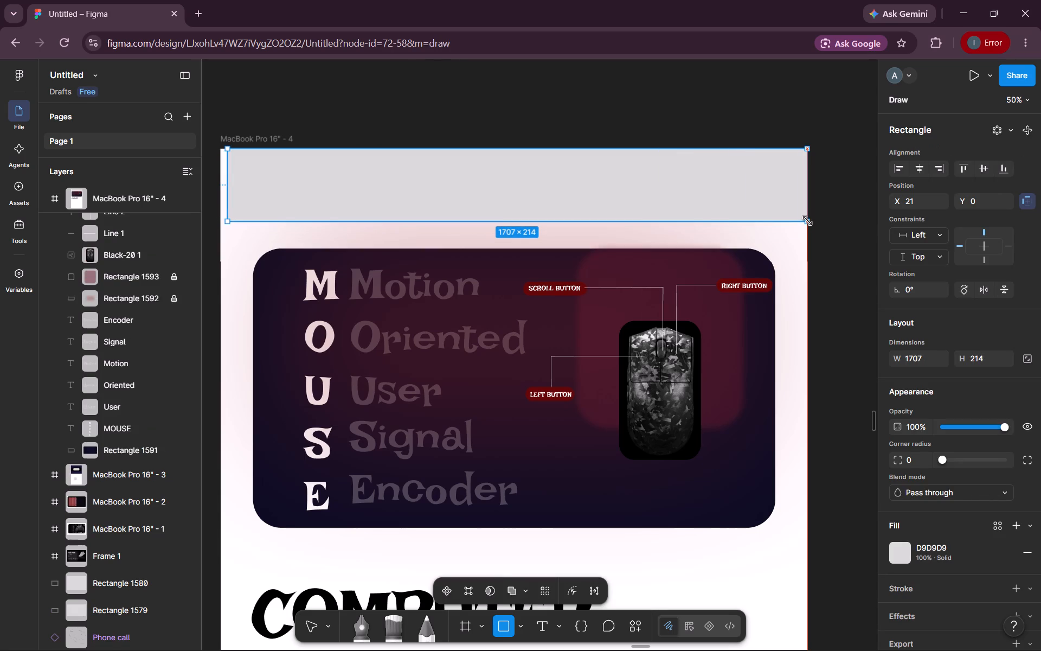
left_click_drag(229, 178, 222, 178)
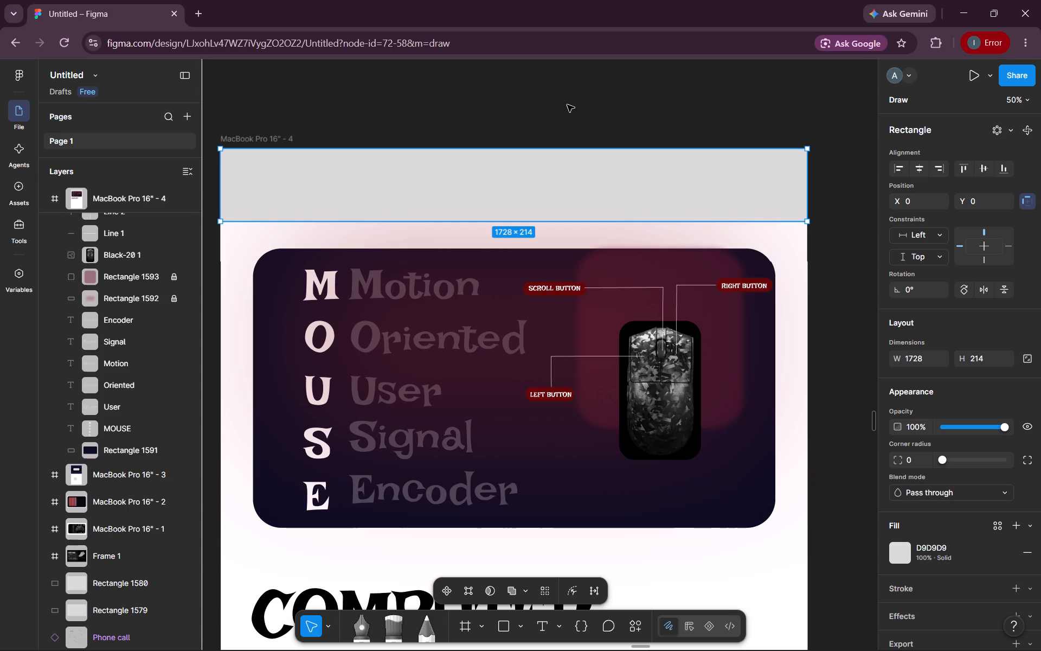
left_click(567, 105)
Fill the new top rectangle with dark purple, about 301B46, and deselect it.
left_click(517, 205)
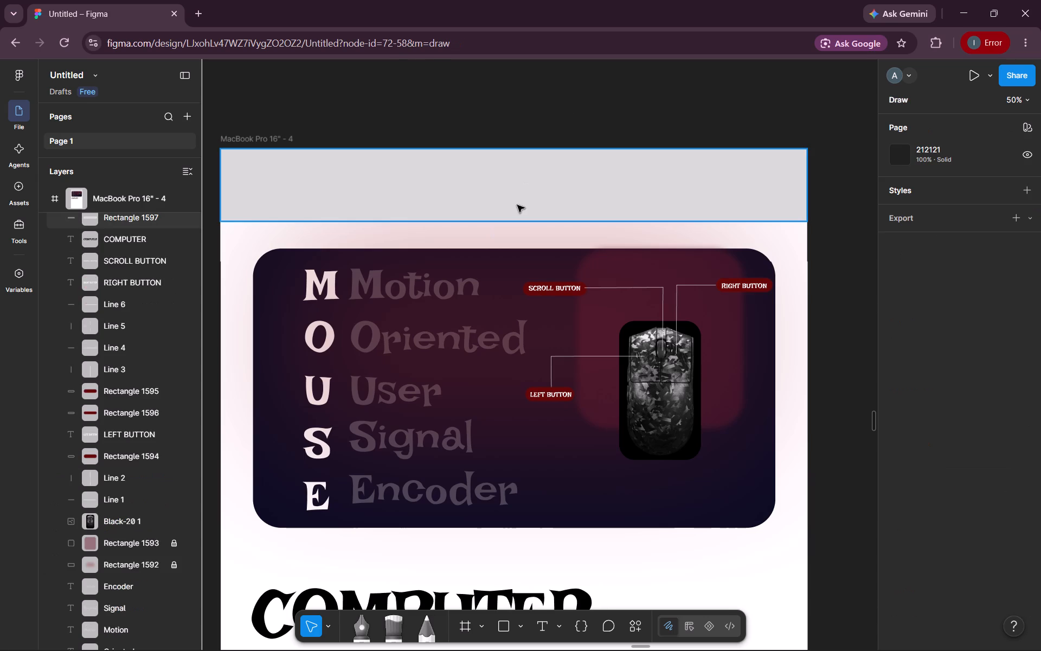
left_click(890, 553)
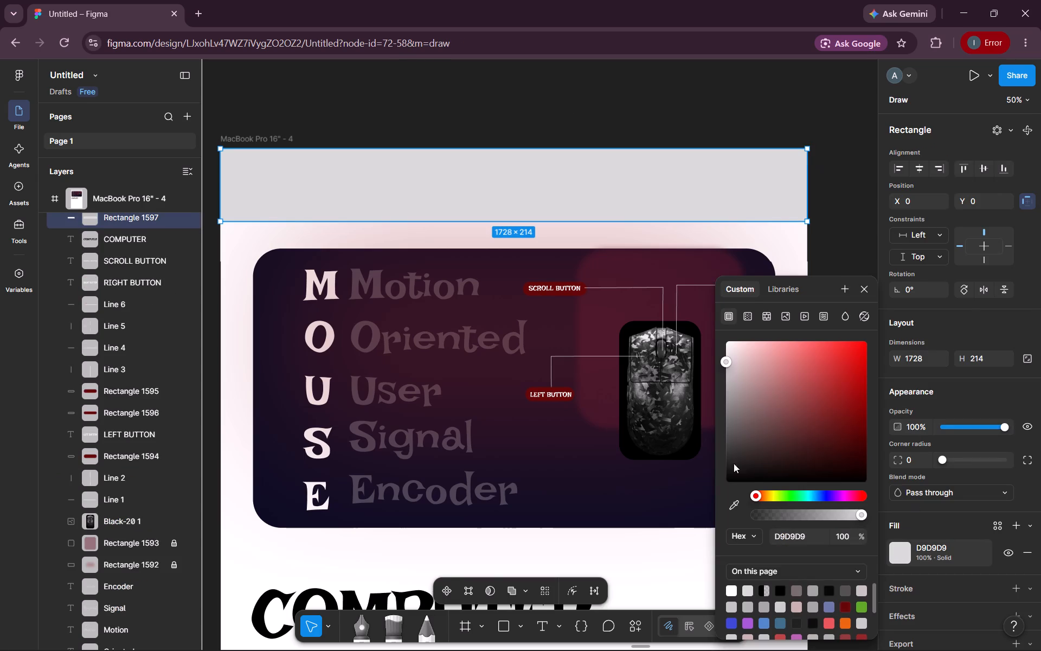
left_click(835, 492)
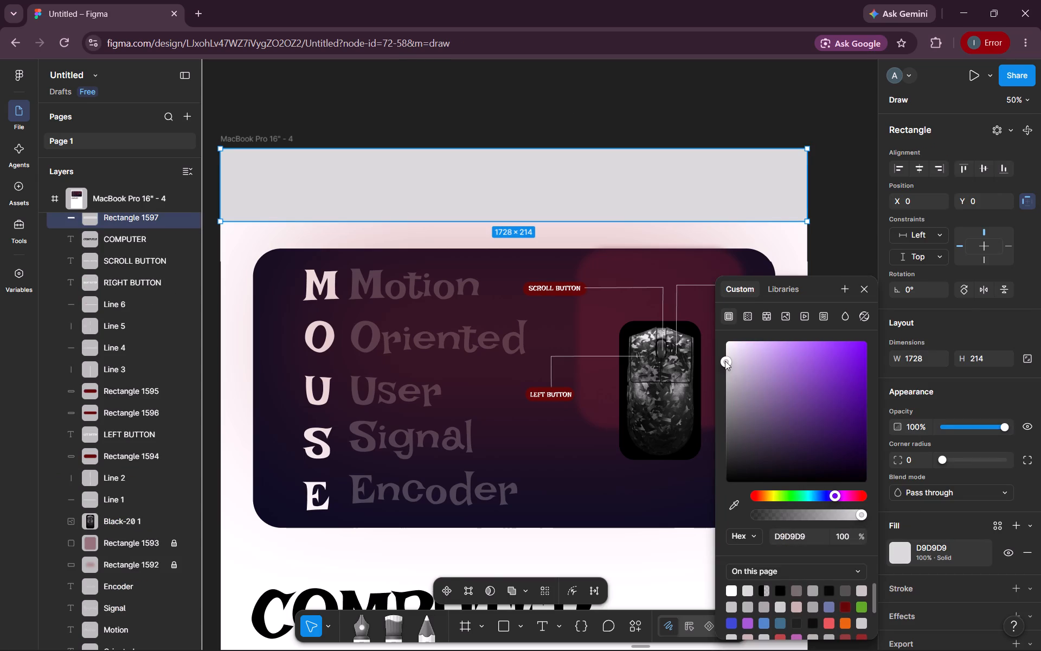
left_click_drag(725, 361, 808, 452)
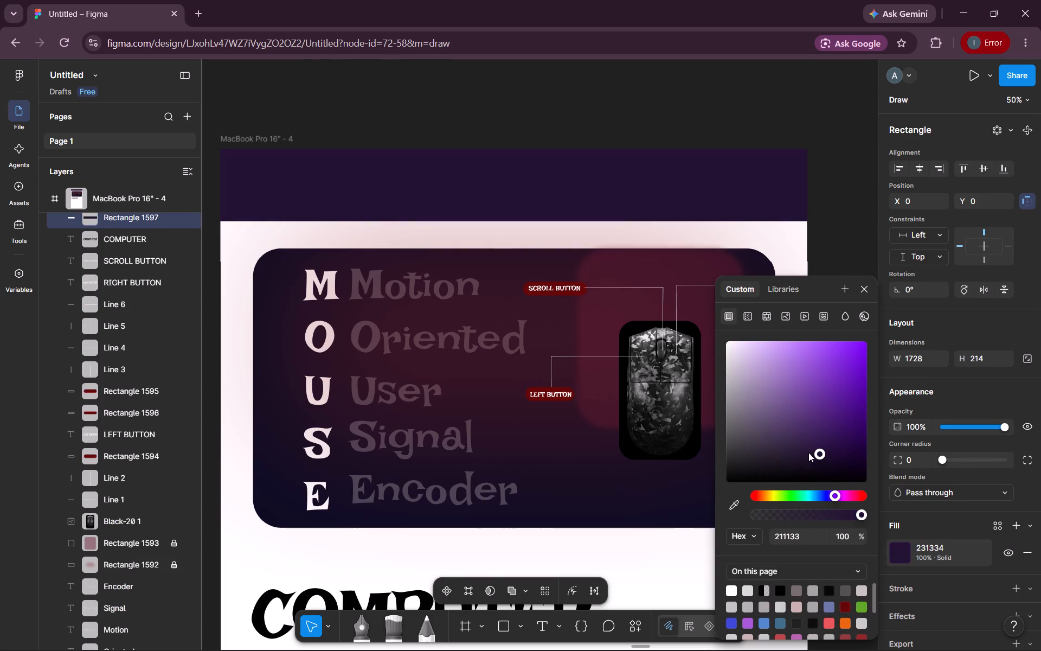
left_click_drag(808, 452, 795, 409)
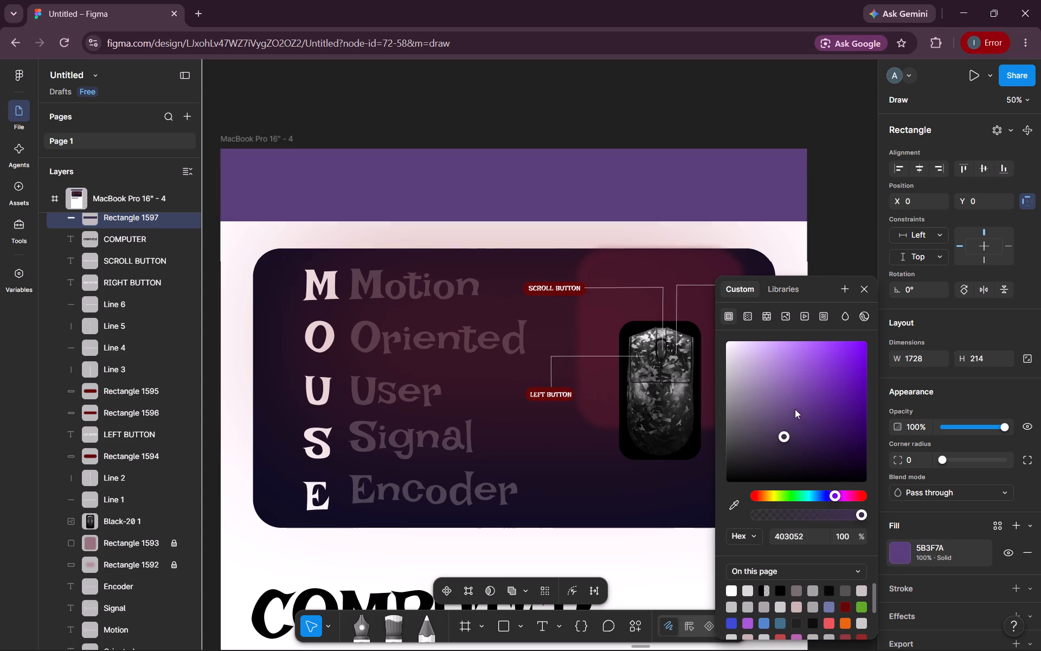
left_click_drag(795, 409, 813, 449)
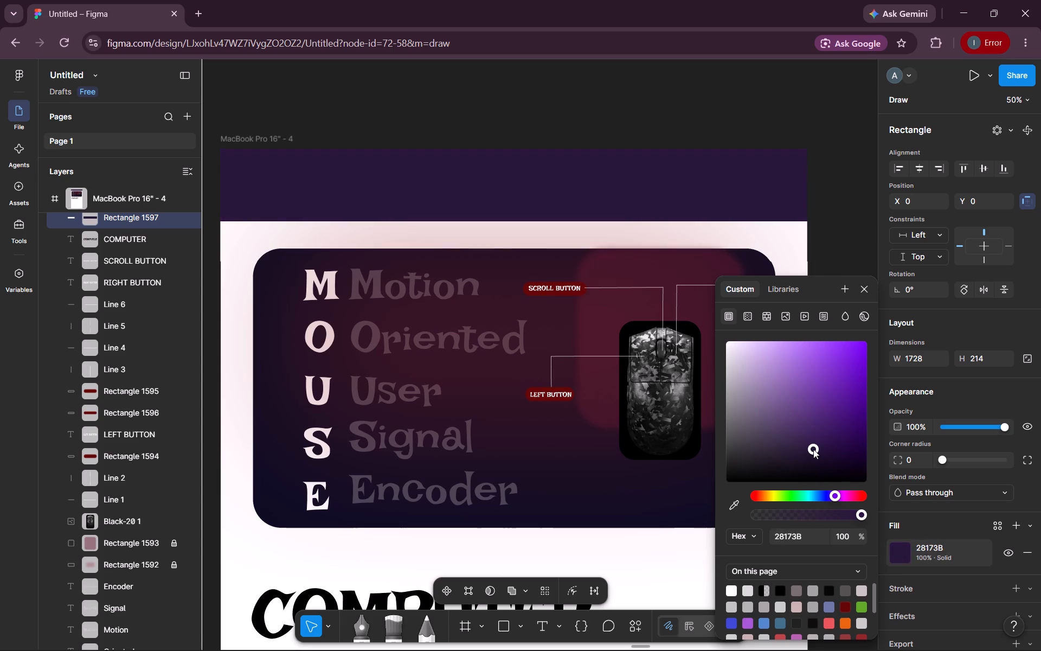
left_click_drag(813, 449, 813, 443)
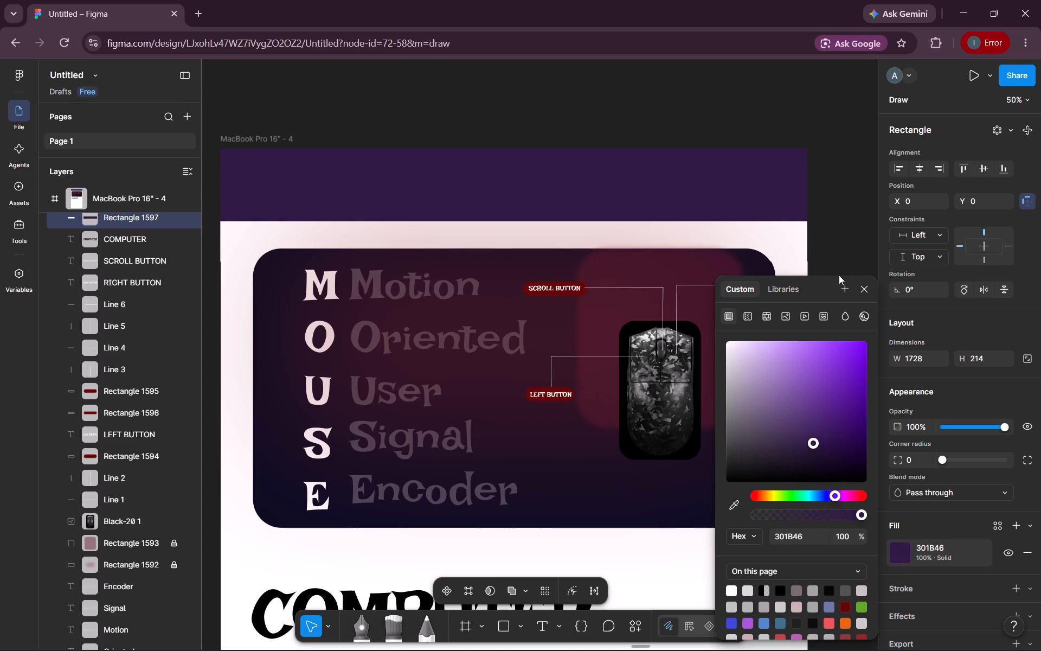
left_click(843, 250)
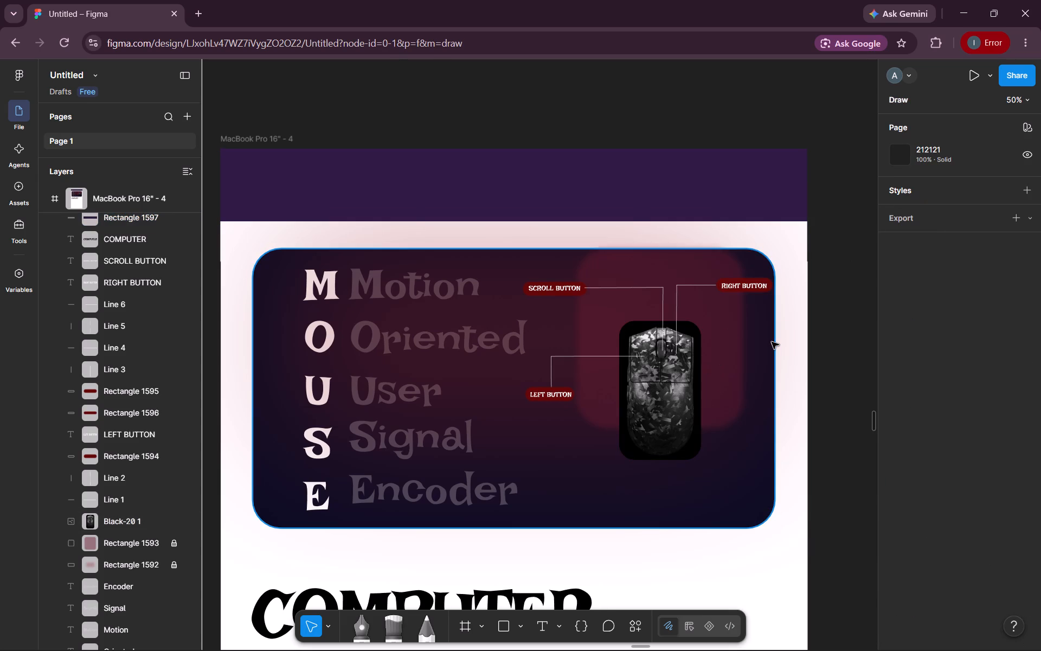
Select the mouse card with its unlocked contents and the COMPUTER text, move them down below the purple band until the card is at about Y 394, and deselect.
scroll(772, 342, "down", 1)
left_click_drag(789, 204, 768, 220)
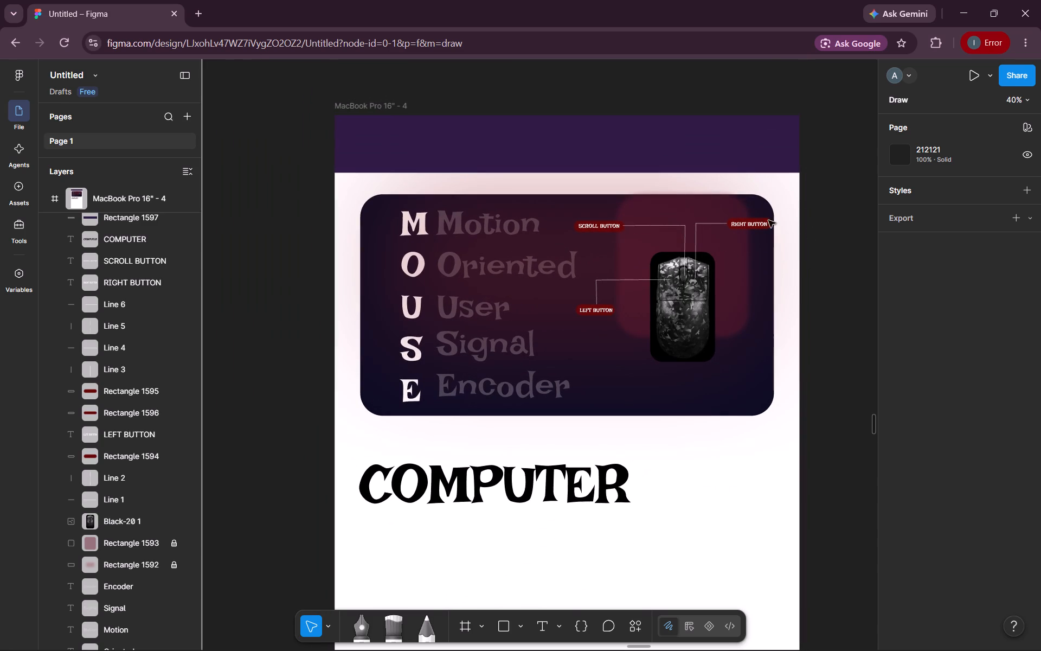
left_click_drag(768, 220, 354, 508)
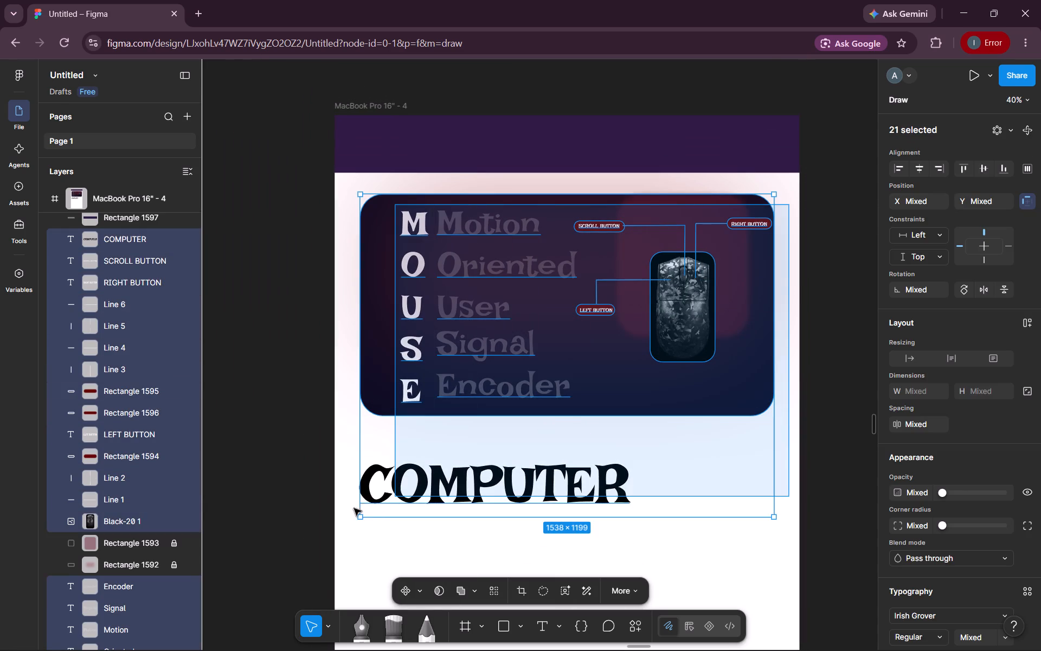
left_click_drag(354, 508, 323, 507)
left_click_drag(607, 343, 606, 363)
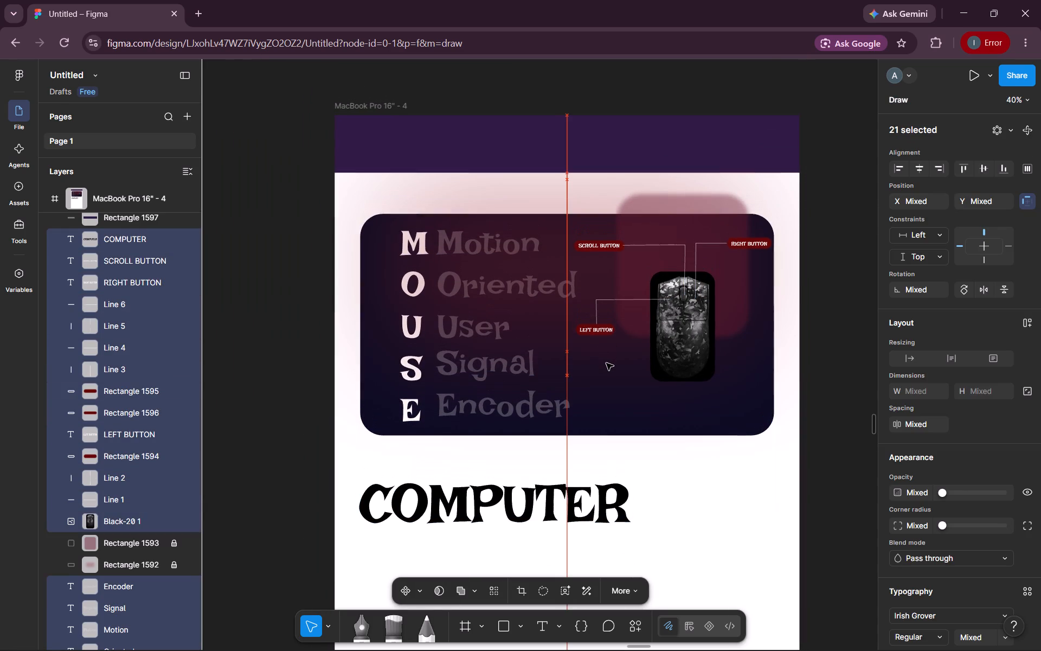
left_click_drag(606, 363, 607, 366)
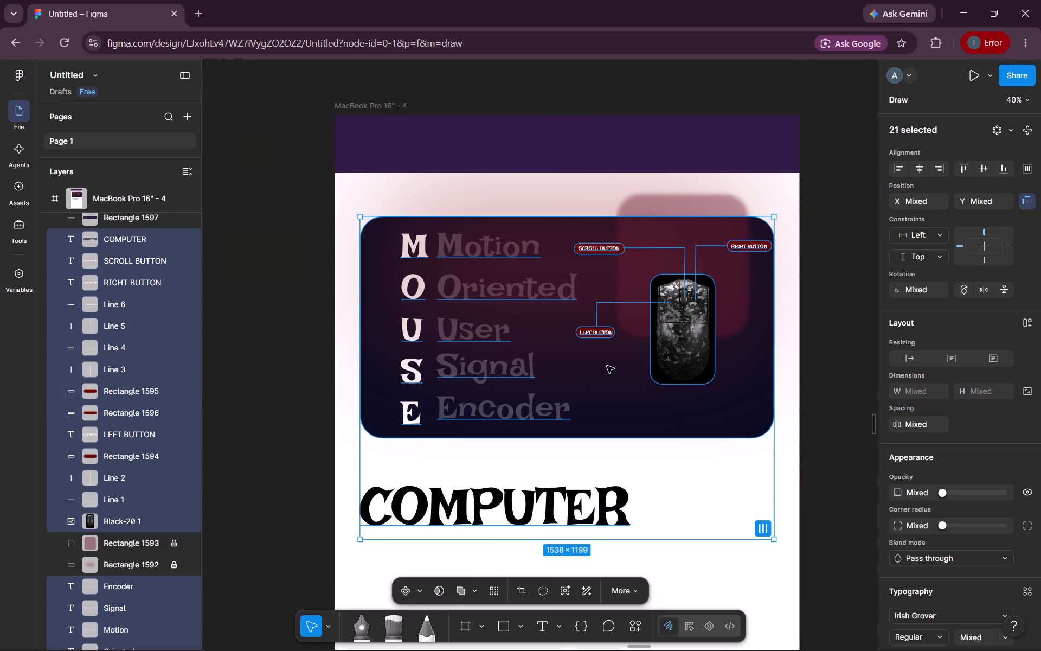
key("ctrl+z")
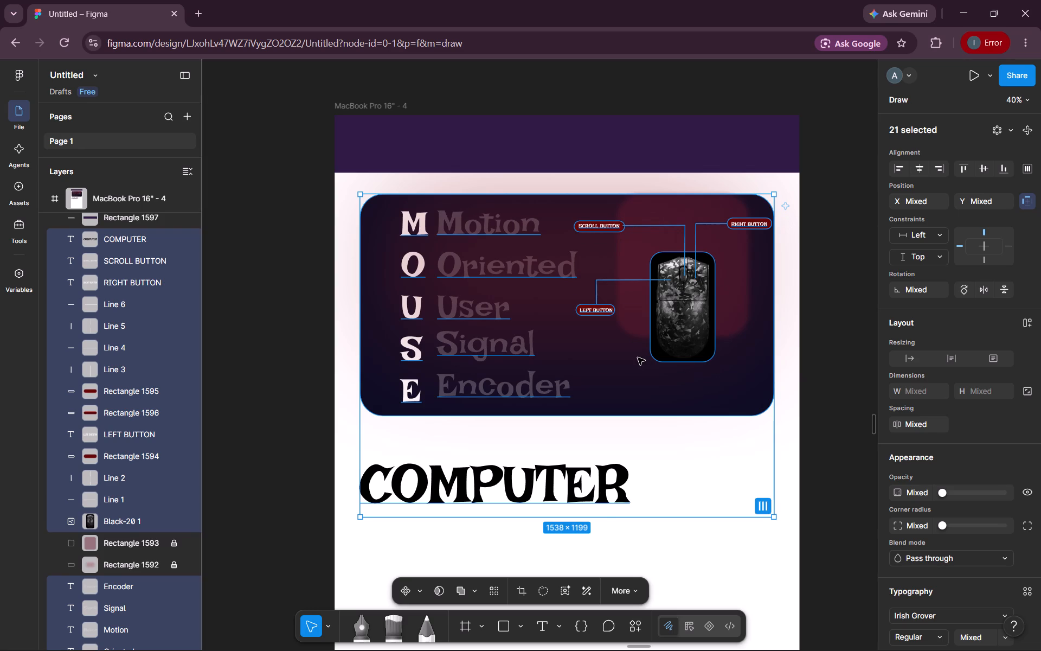
left_click_drag(638, 358, 638, 381)
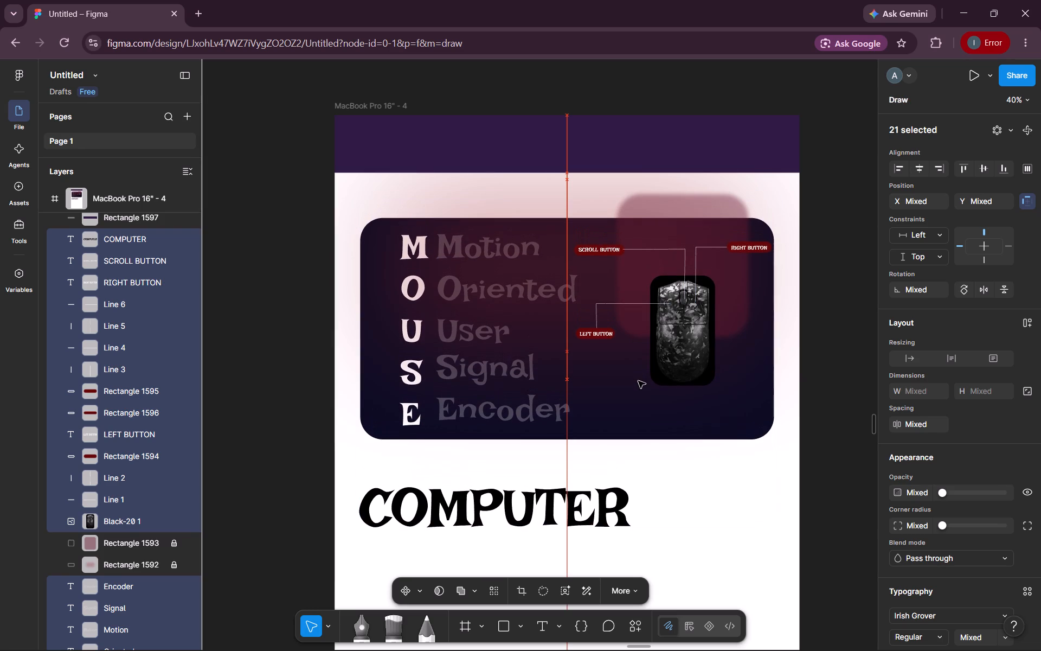
left_click_drag(638, 381, 641, 402)
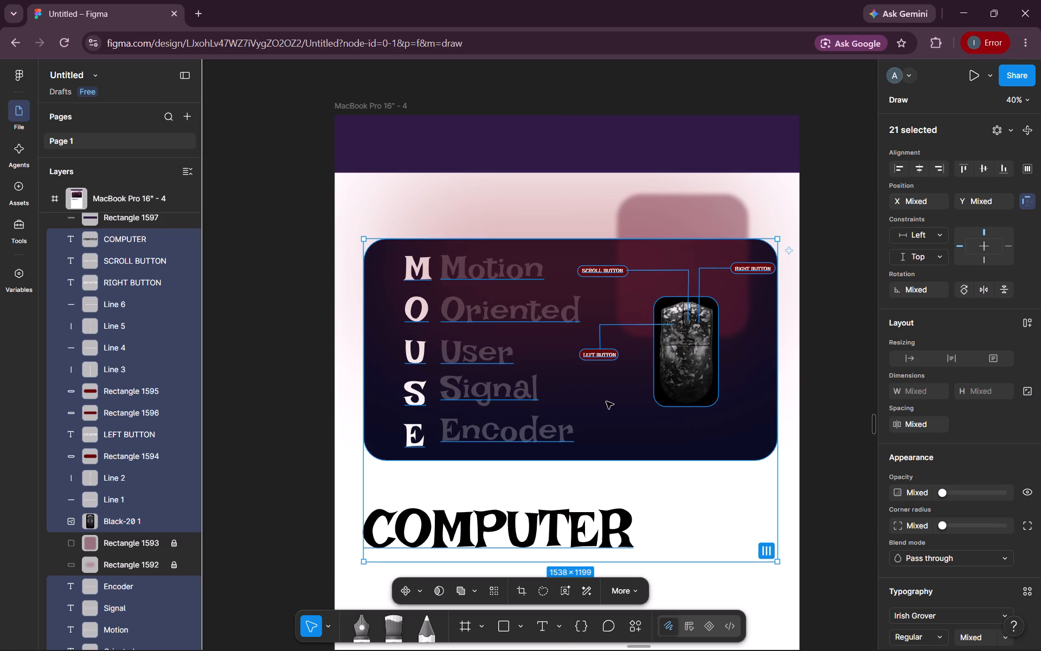
left_click_drag(606, 401, 606, 384)
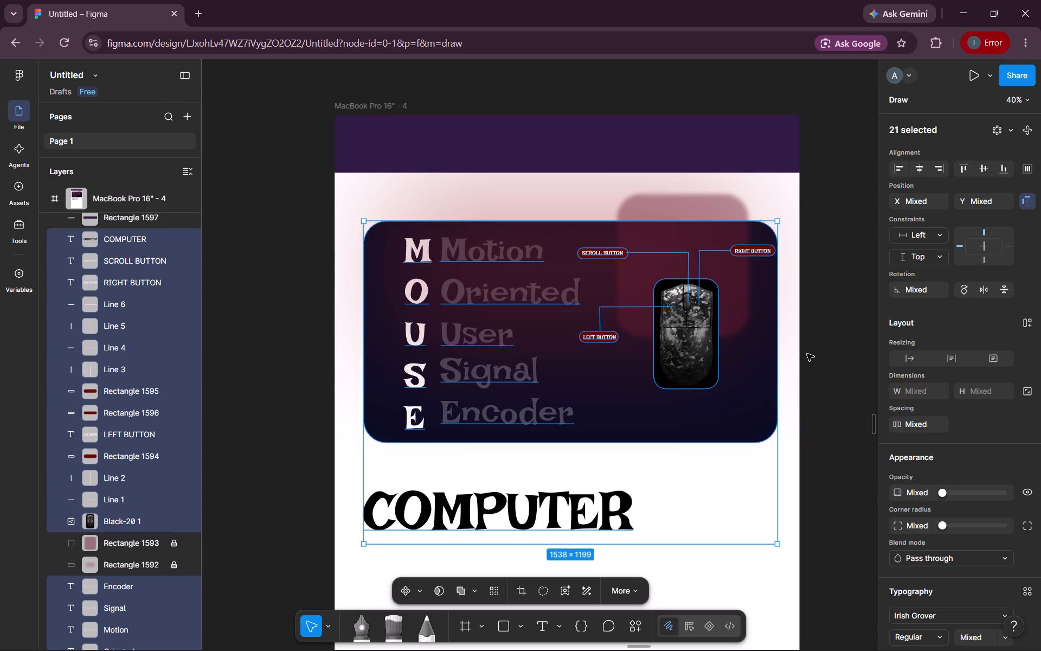
left_click(807, 354)
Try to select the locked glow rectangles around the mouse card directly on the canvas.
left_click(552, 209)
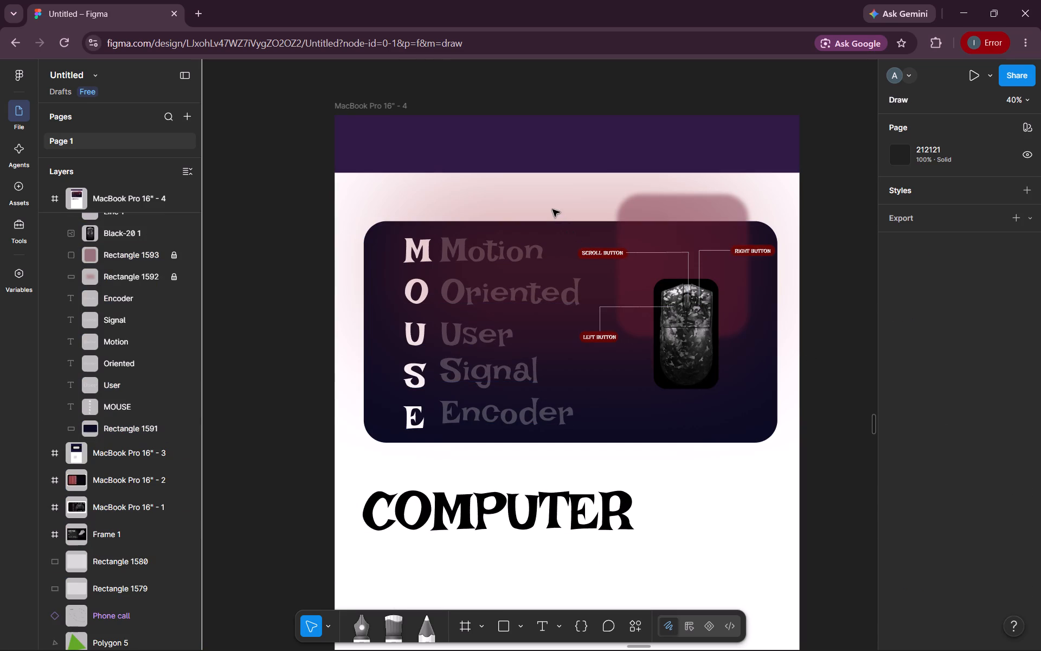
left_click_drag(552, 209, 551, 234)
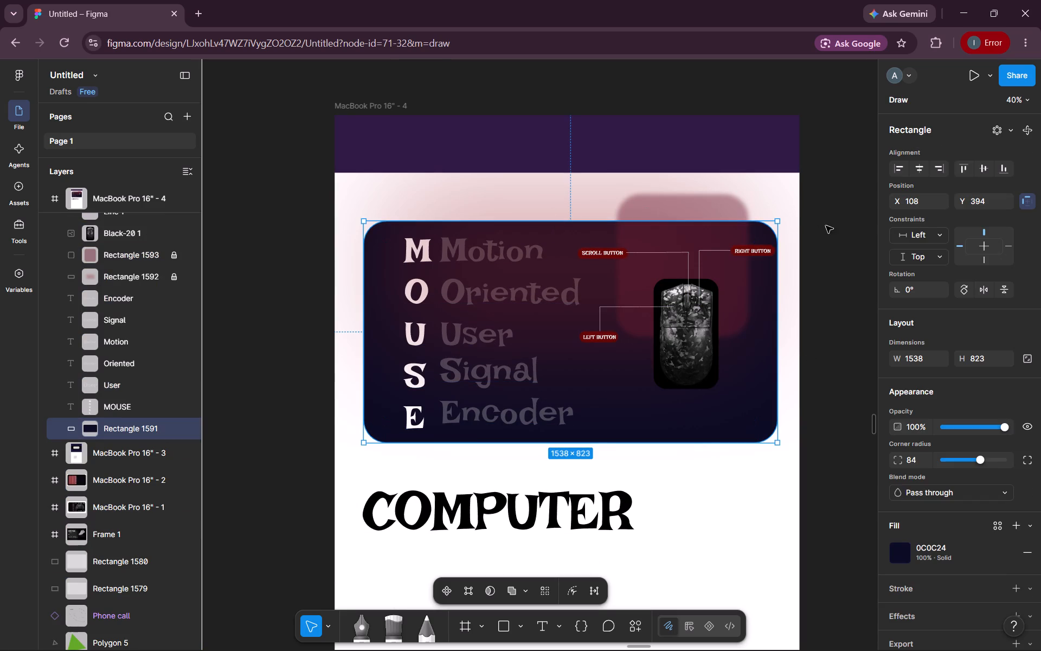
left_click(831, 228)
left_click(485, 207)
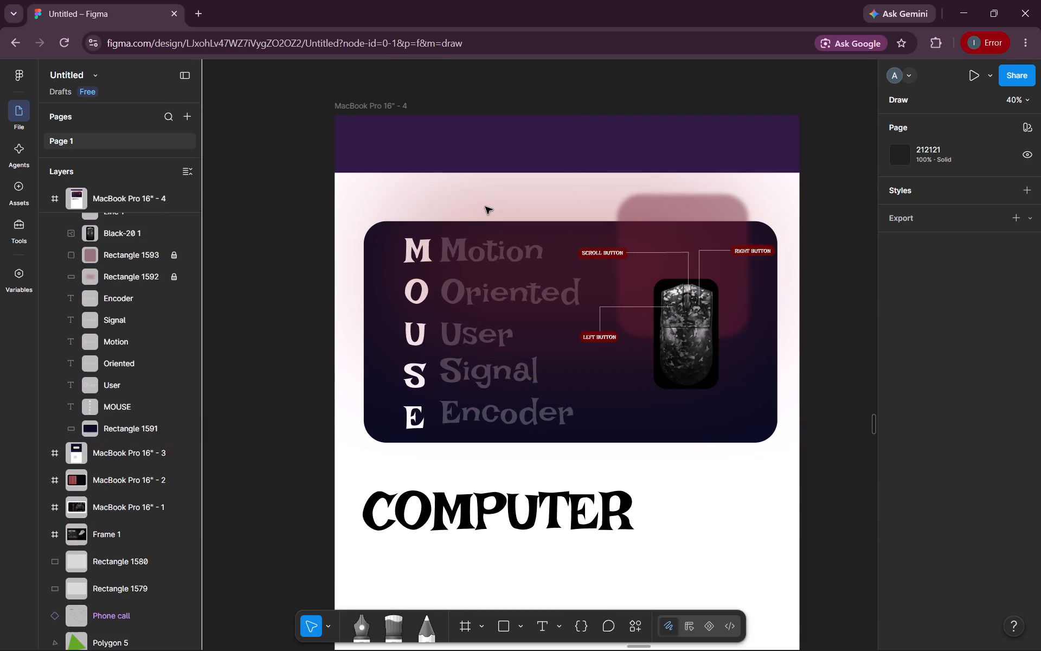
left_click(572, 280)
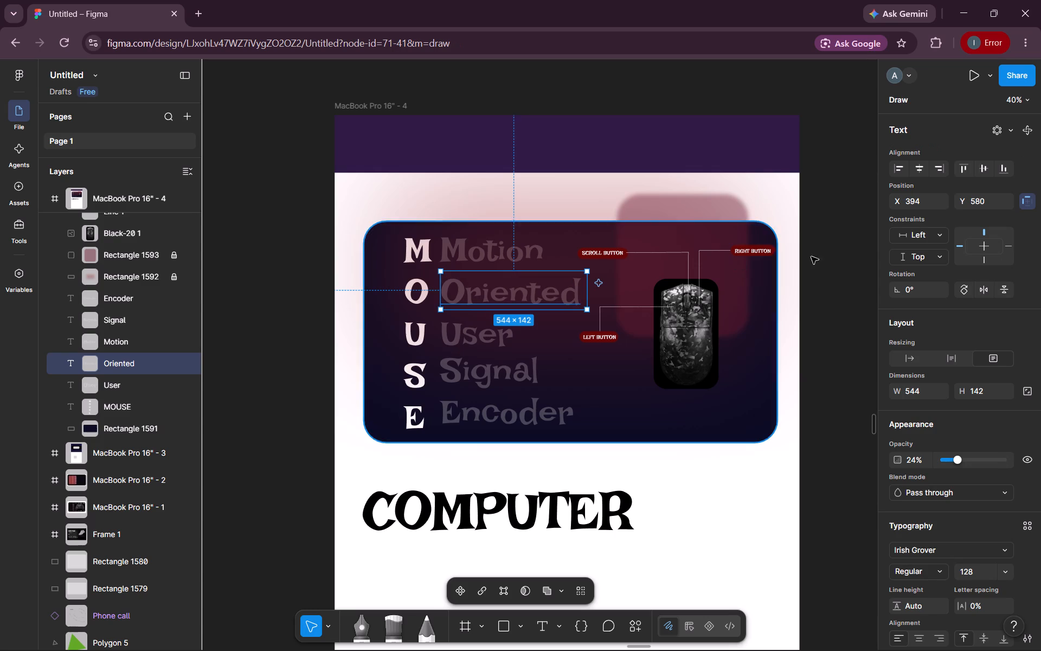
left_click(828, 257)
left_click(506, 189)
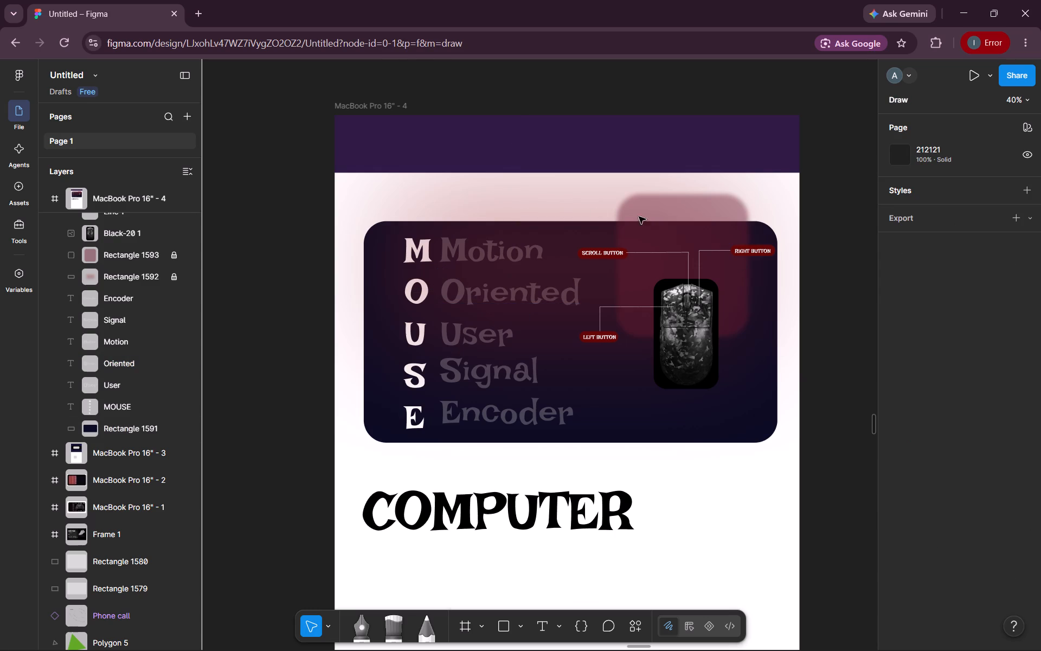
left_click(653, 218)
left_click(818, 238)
Unlock the dark red glow rectangle (Rectangle 1593), move it down behind the mouse picture to about Y 548, and deselect it.
left_click(711, 203)
right_click(711, 203)
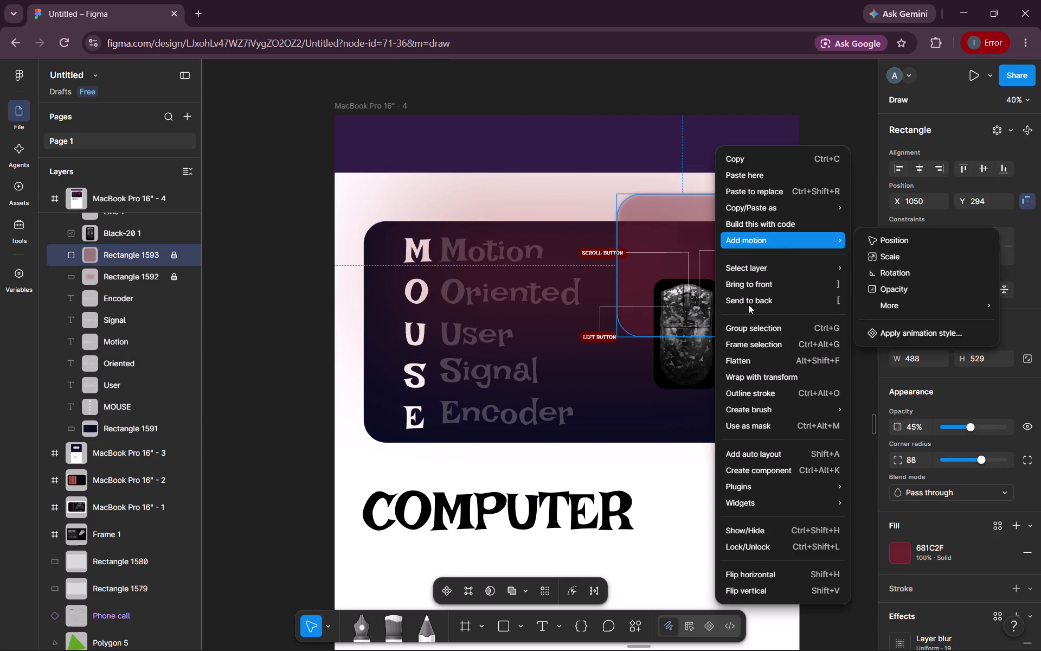
left_click(750, 541)
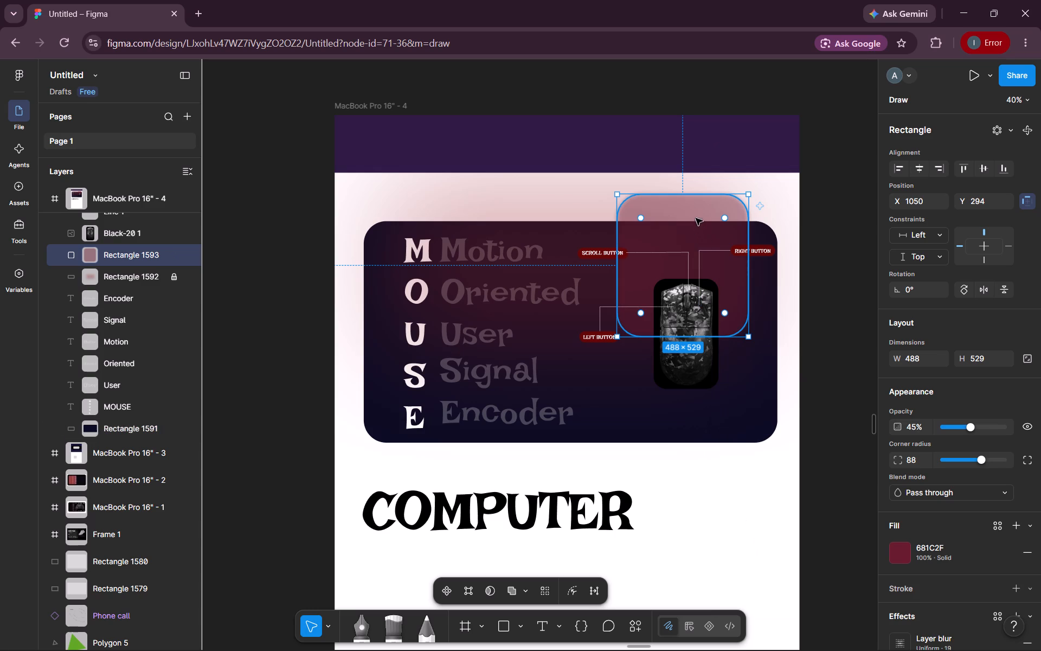
left_click_drag(690, 207, 693, 265)
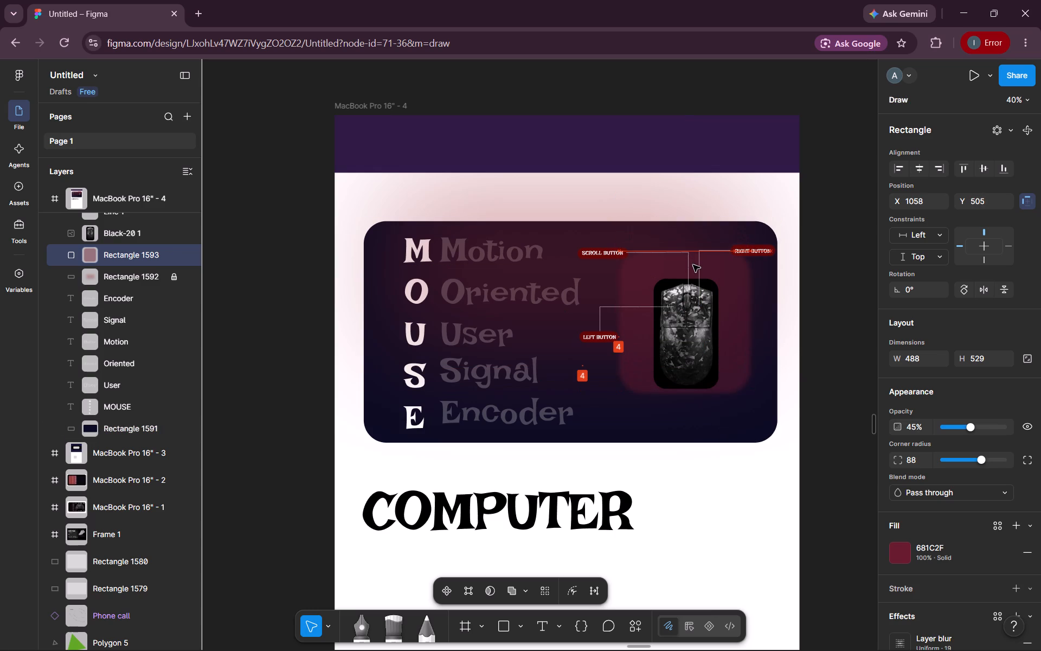
left_click_drag(693, 265, 687, 257)
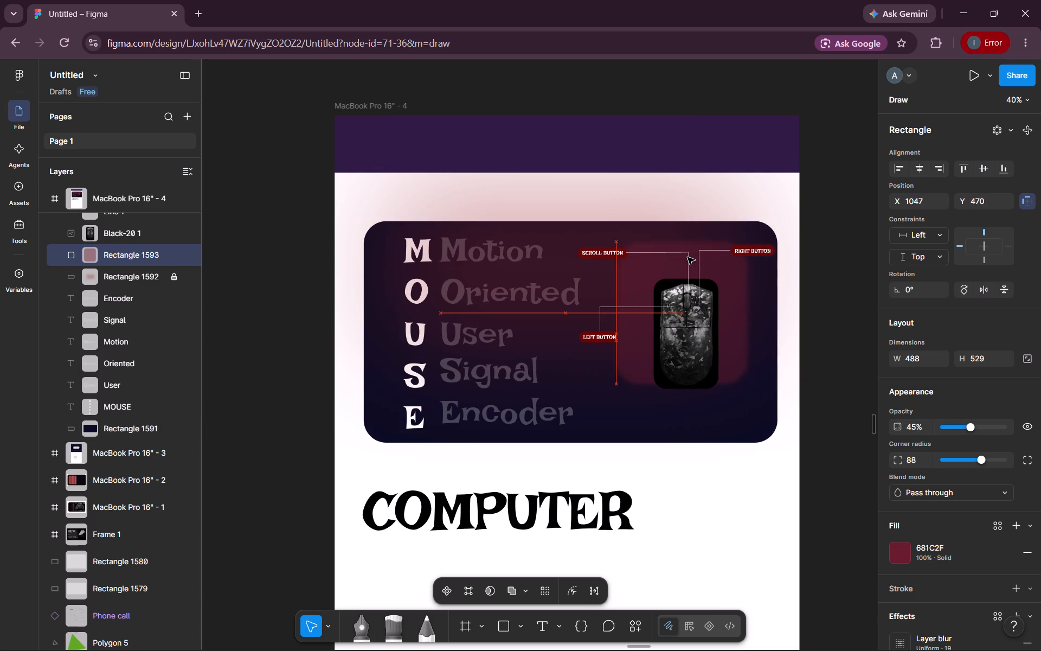
left_click_drag(687, 257, 703, 269)
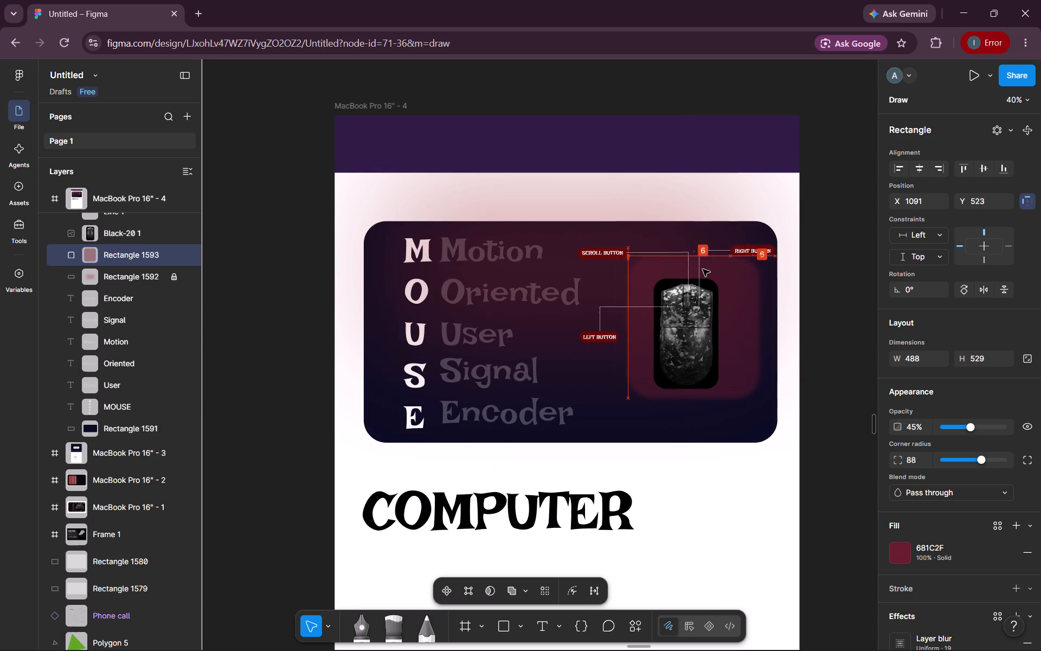
left_click_drag(703, 269, 692, 258)
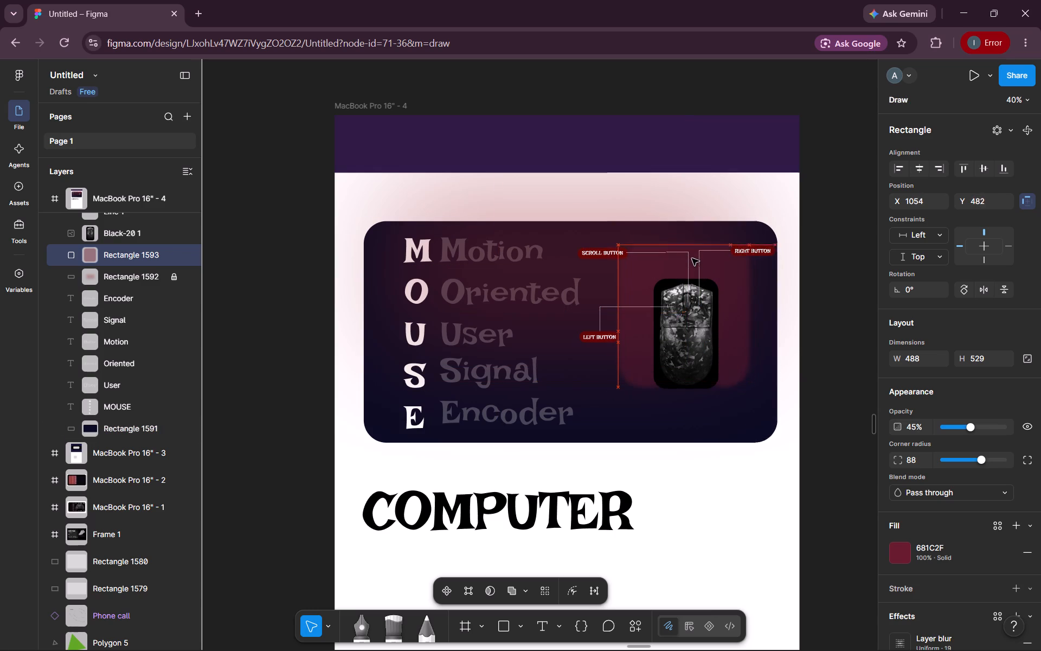
left_click_drag(692, 258, 561, 284)
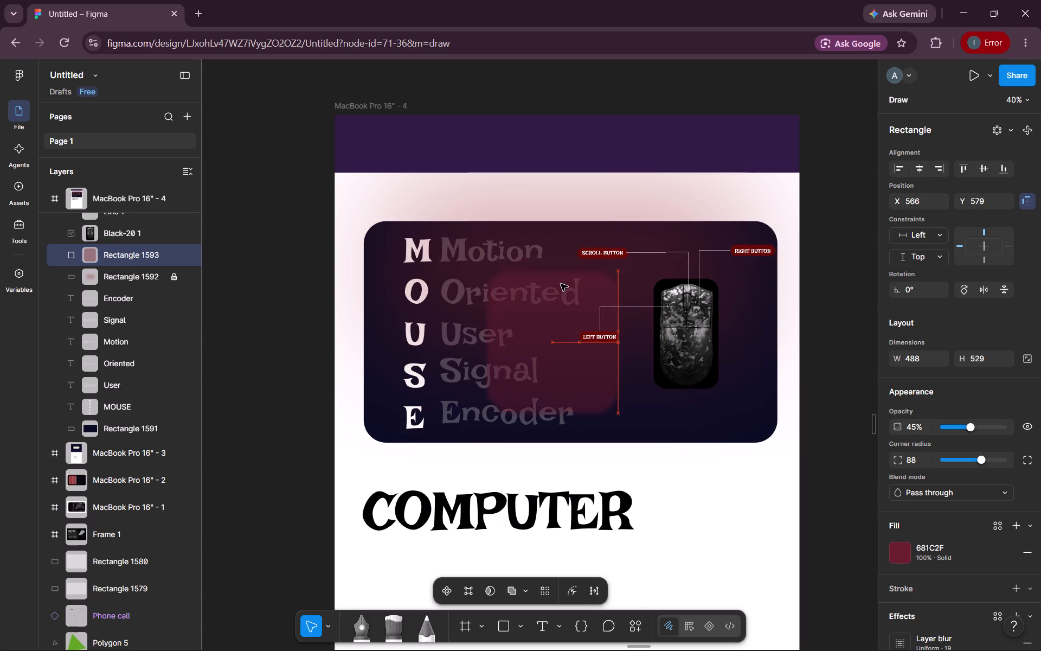
left_click_drag(561, 284, 546, 276)
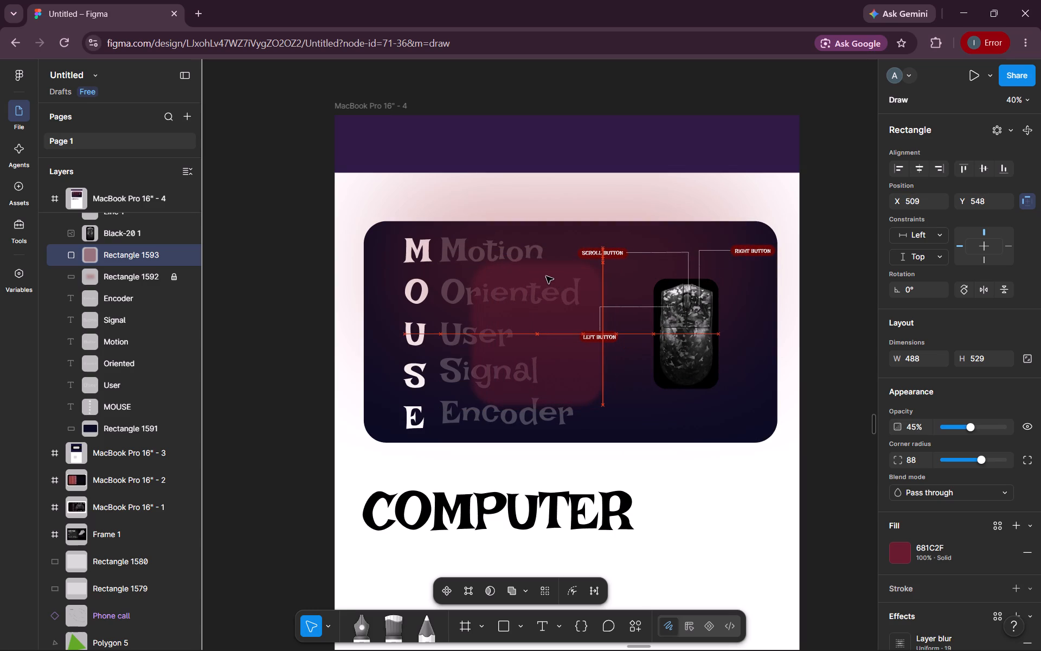
left_click_drag(546, 276, 596, 277)
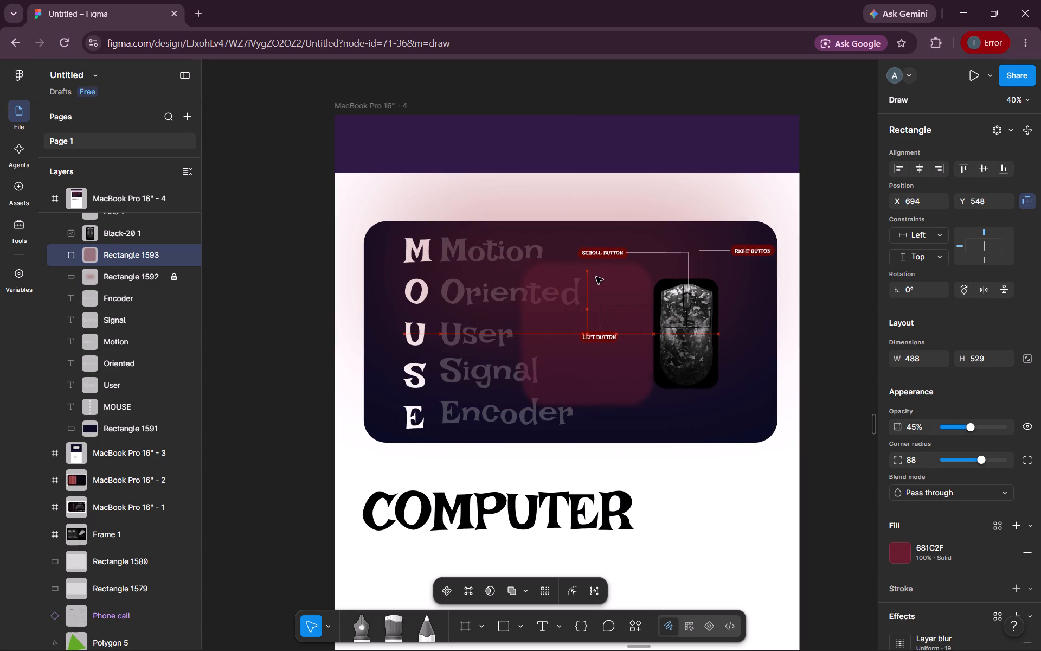
left_click_drag(596, 277, 635, 272)
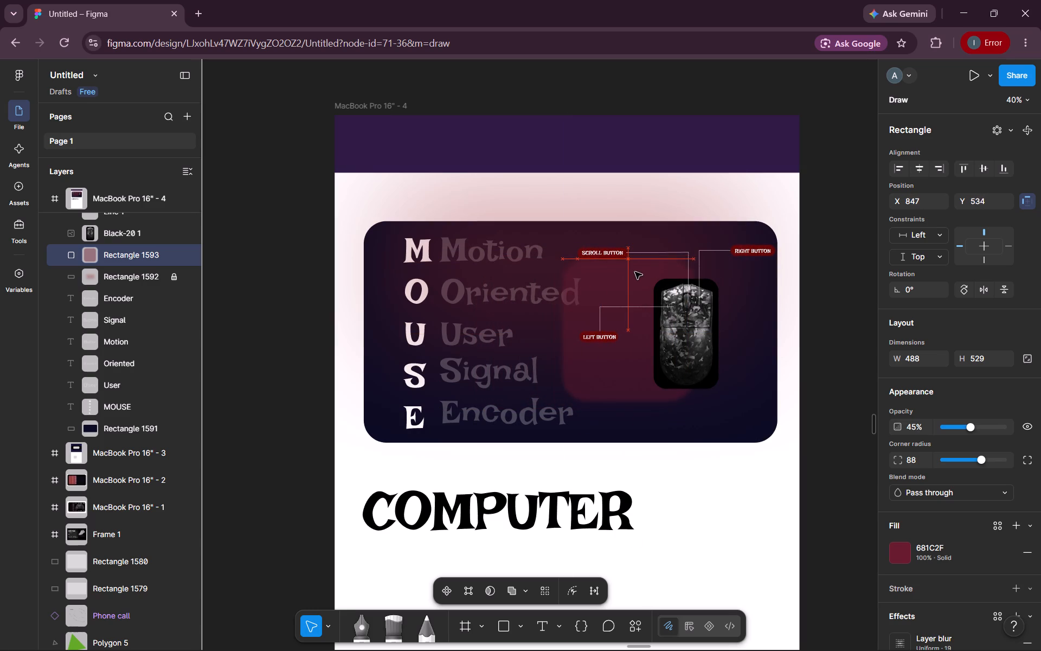
left_click_drag(635, 272, 637, 277)
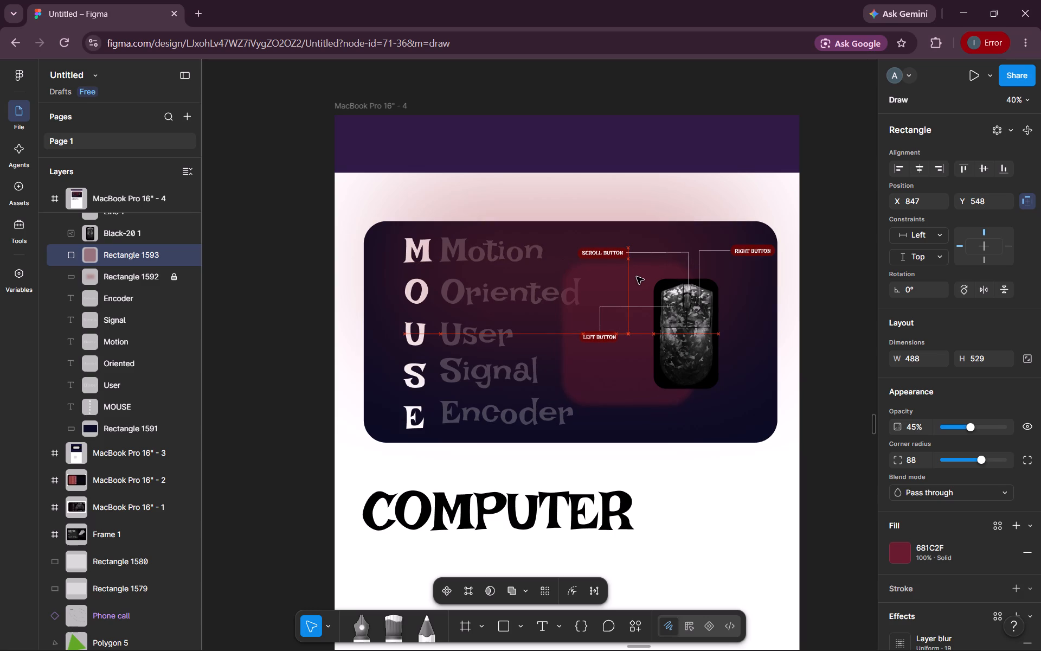
left_click_drag(637, 277, 667, 276)
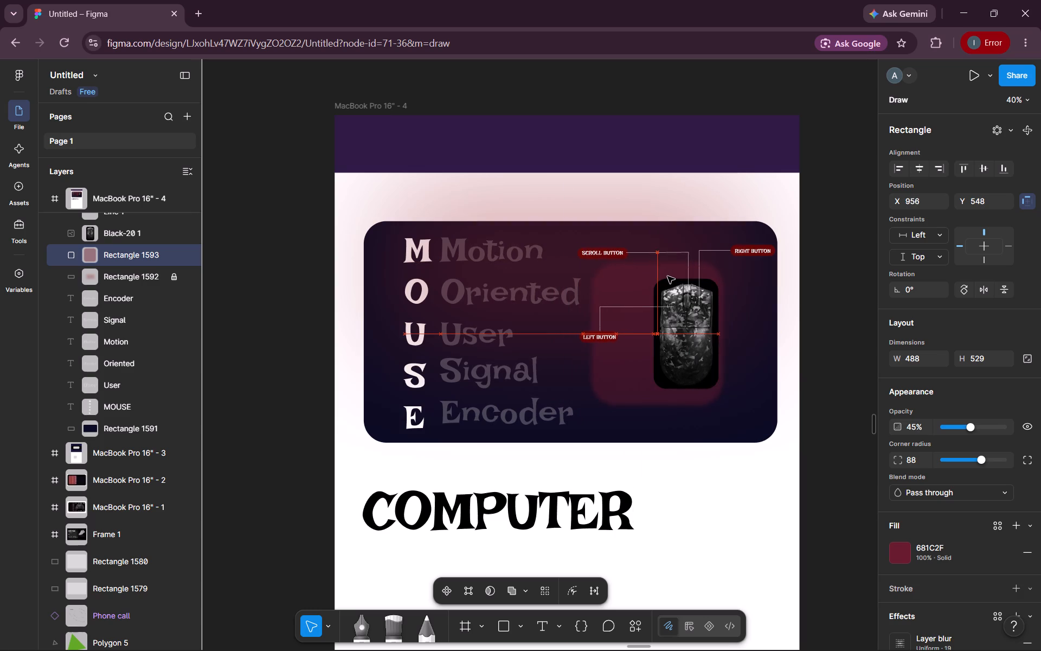
left_click_drag(667, 276, 692, 276)
left_click(817, 335)
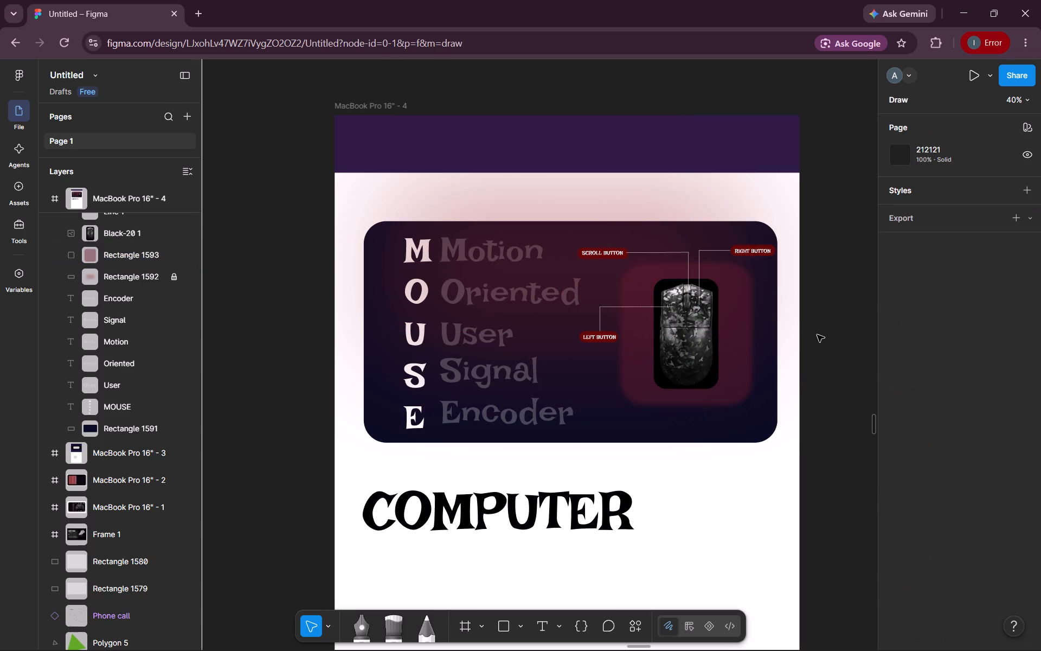
Unlock the large red glow (Rectangle 1592), move it down within the mouse card to X 183, Y 486, and deselect it.
left_click(505, 206)
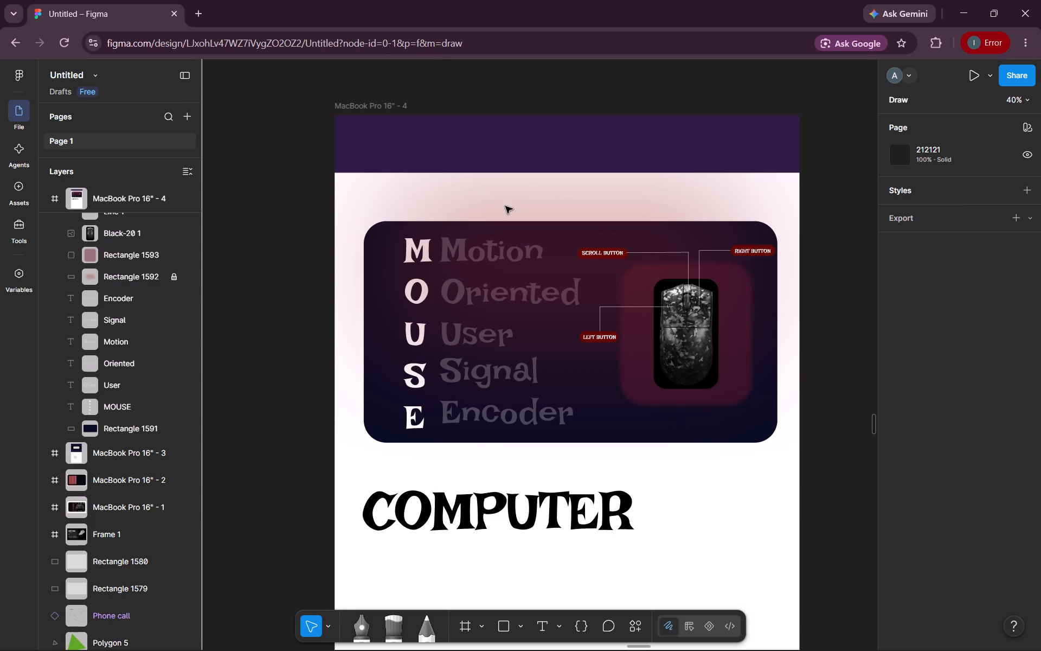
right_click(505, 206)
left_click(568, 546)
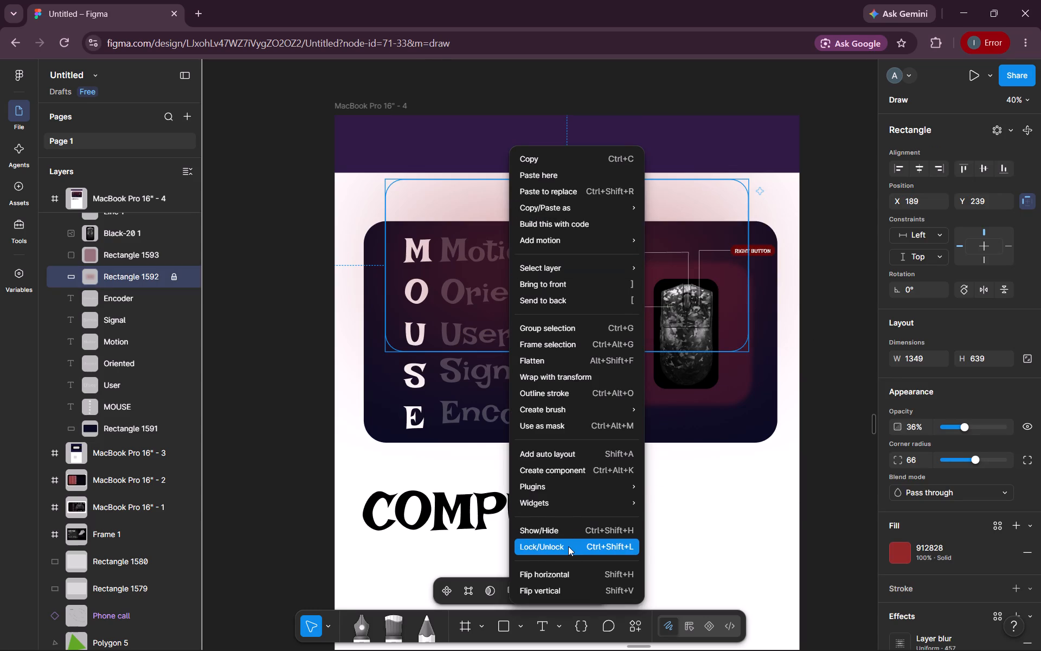
left_click_drag(561, 202, 559, 235)
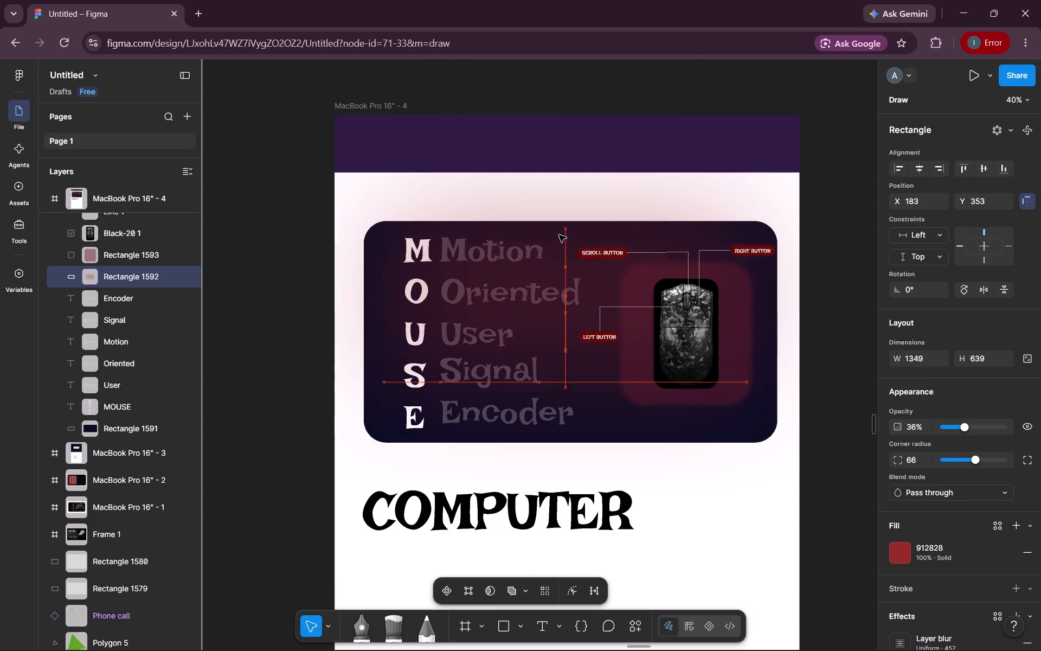
left_click_drag(559, 235, 551, 265)
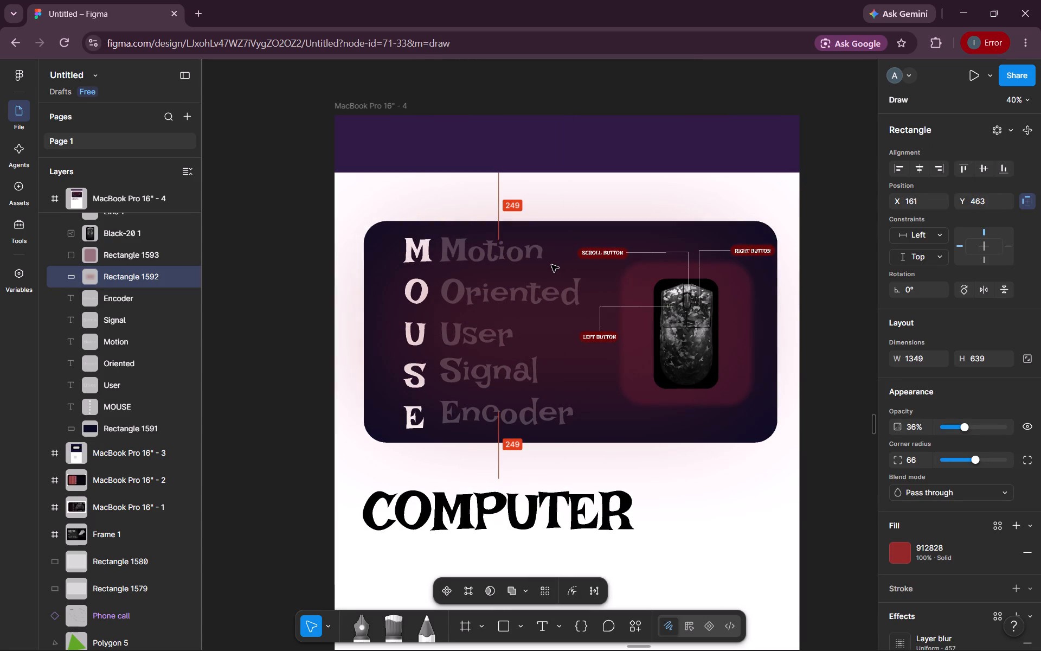
left_click_drag(551, 265, 526, 279)
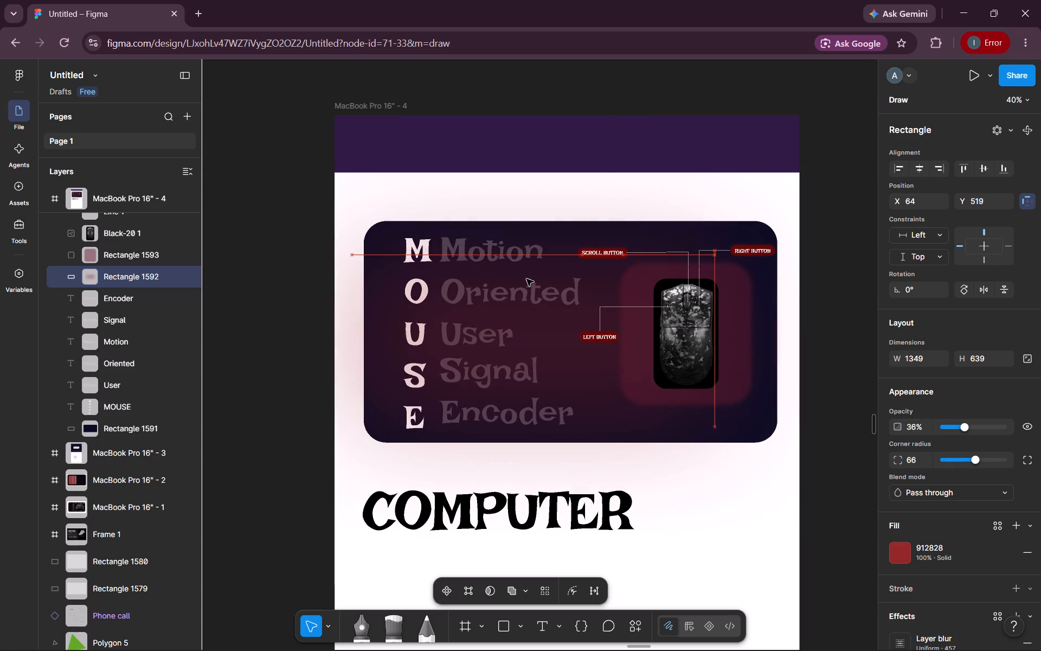
left_click_drag(526, 279, 558, 272)
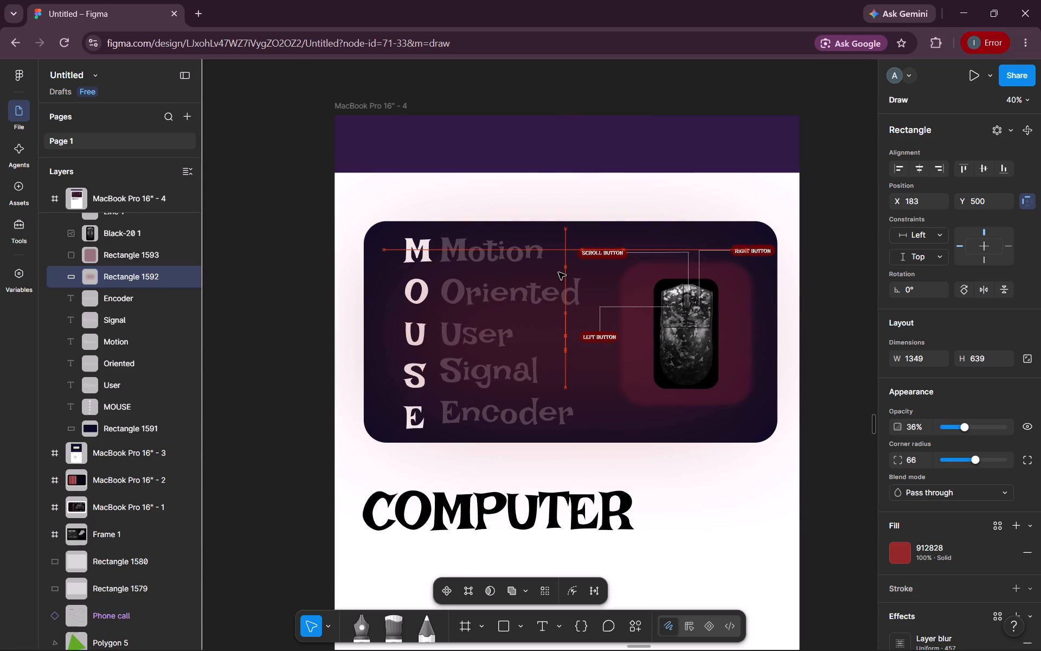
left_click_drag(558, 272, 560, 285)
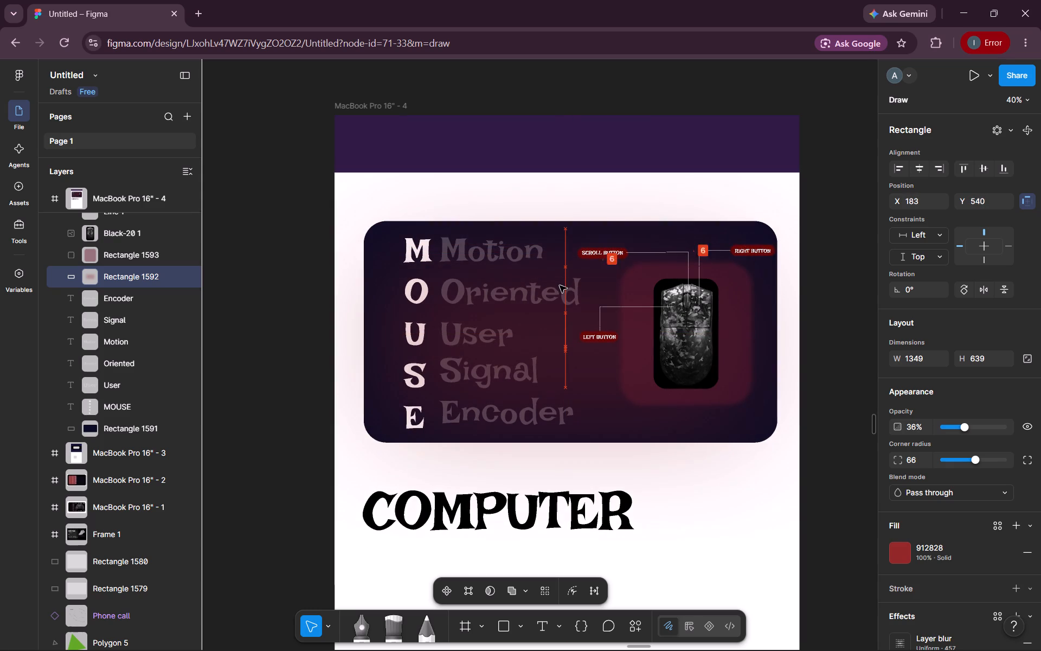
left_click_drag(560, 285, 560, 266)
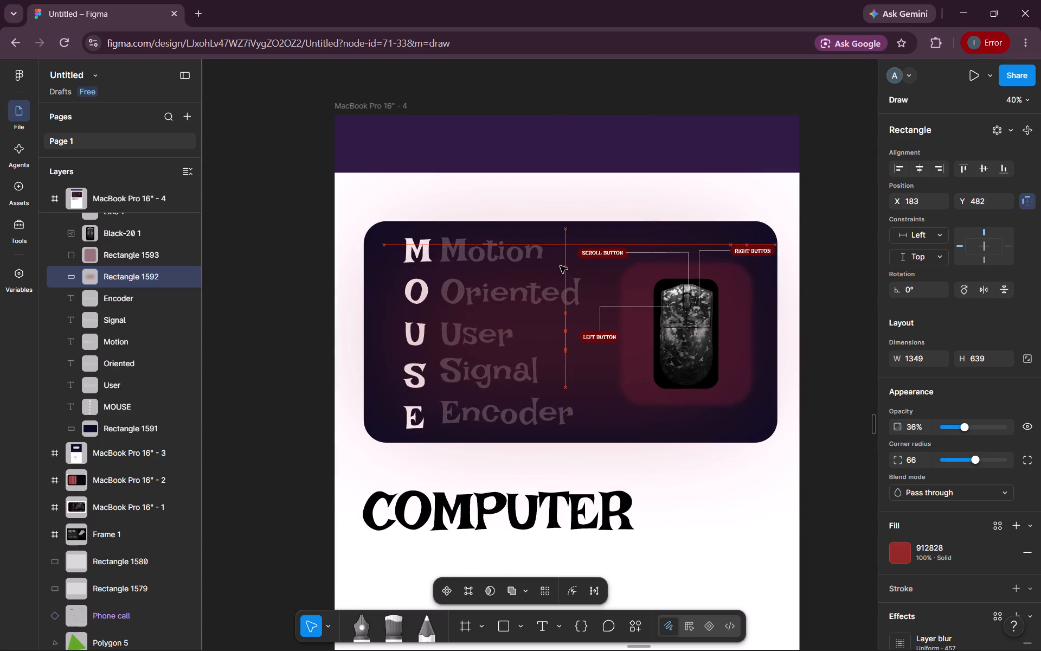
left_click_drag(560, 266, 560, 269)
left_click(828, 304)
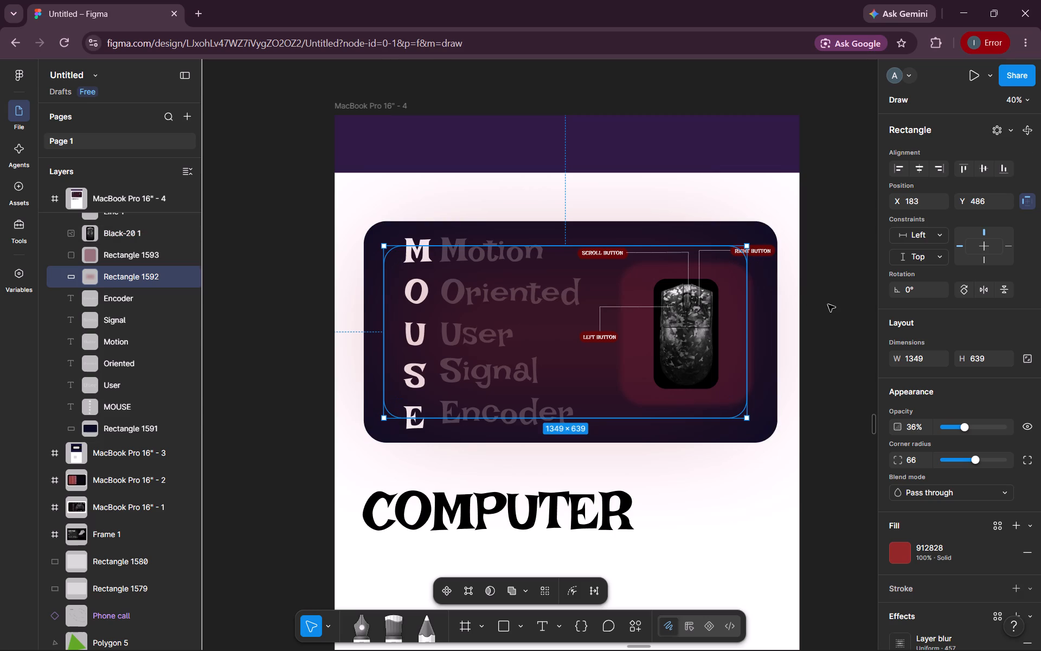
Duplicate the large red glow (Rectangle 1592) and place the copy over the purple band at the top of the frame.
scroll(828, 304, "down", 2)
scroll(828, 304, "up", 1)
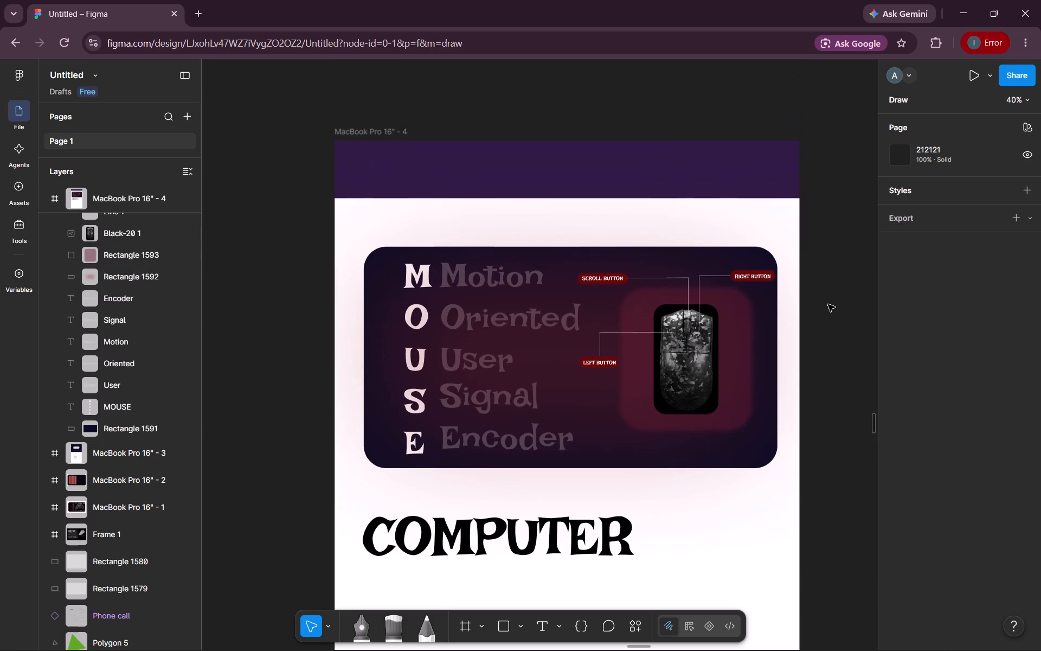
scroll(828, 304, "up", 2)
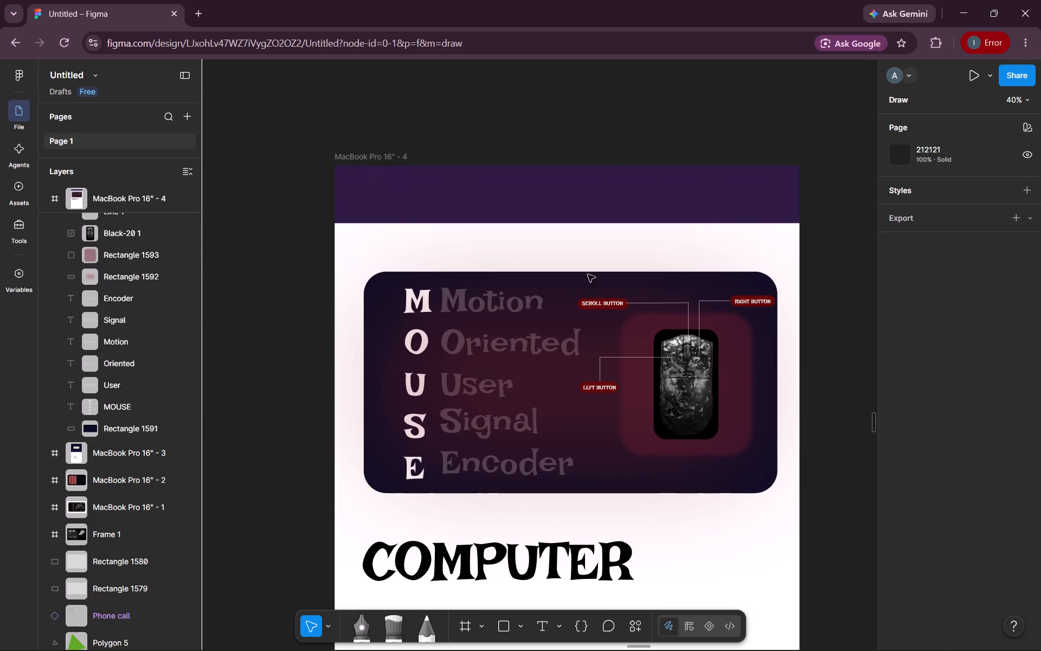
left_click(564, 381)
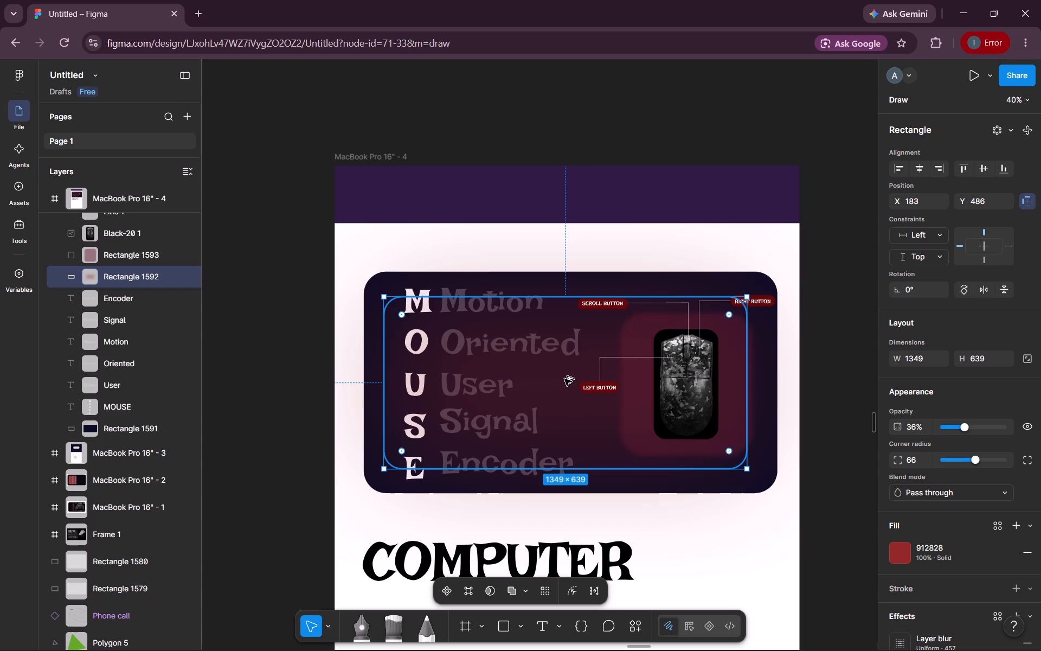
left_click_drag(564, 379, 551, 149, "alt")
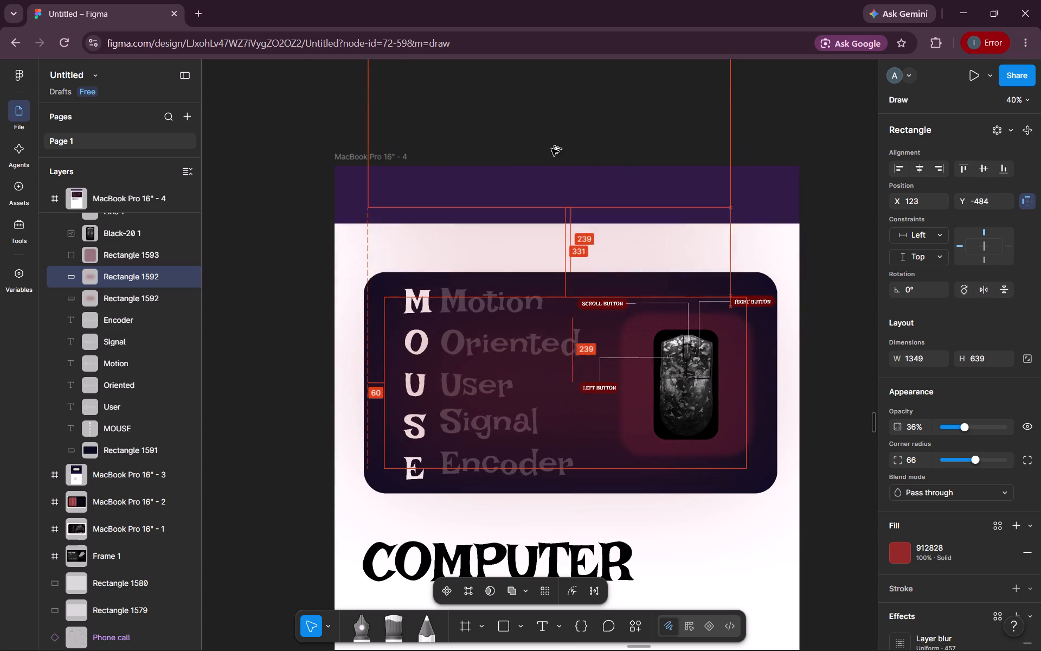
left_click_drag(551, 149, 554, 157, "alt")
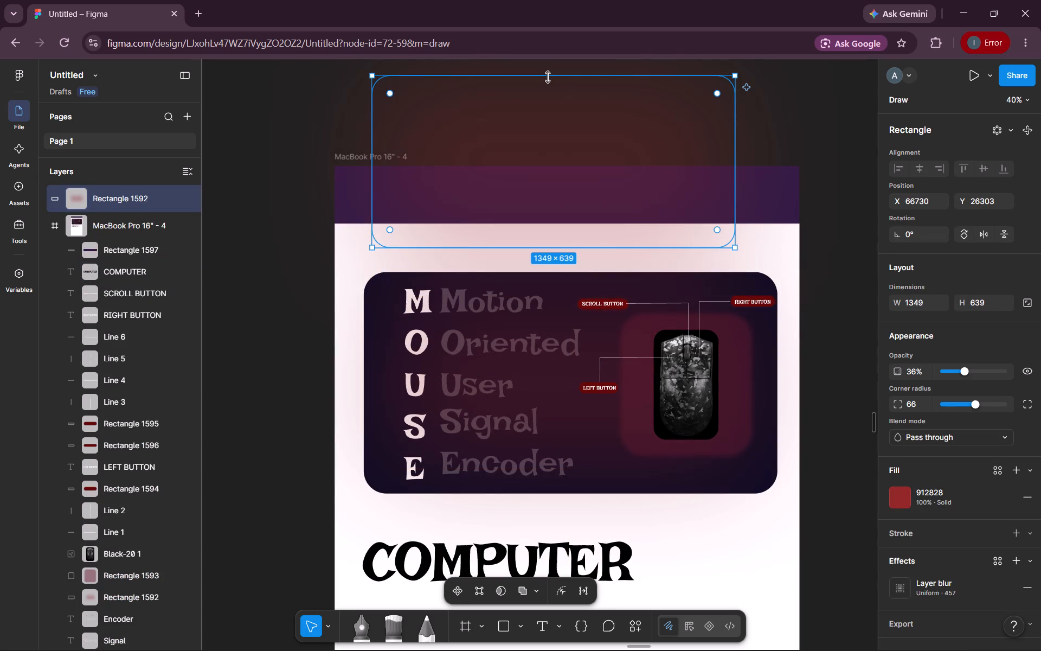
Resize the glow copy to about 1728 × 210 so that it covers the purple band across the full frame width.
left_click_drag(548, 77, 581, 164)
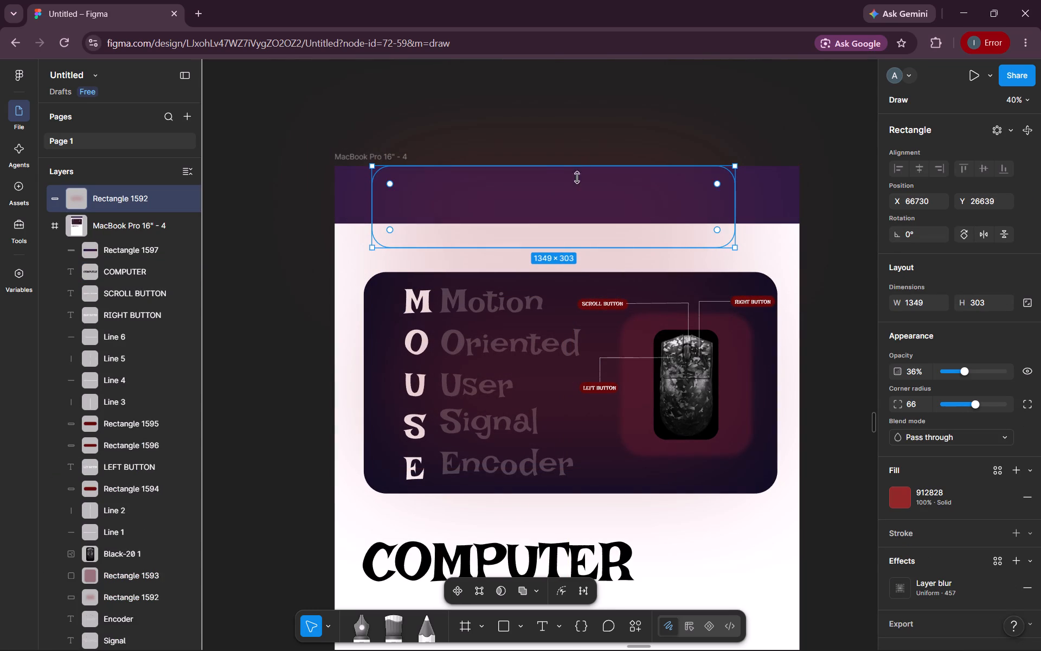
left_click_drag(568, 248, 570, 219)
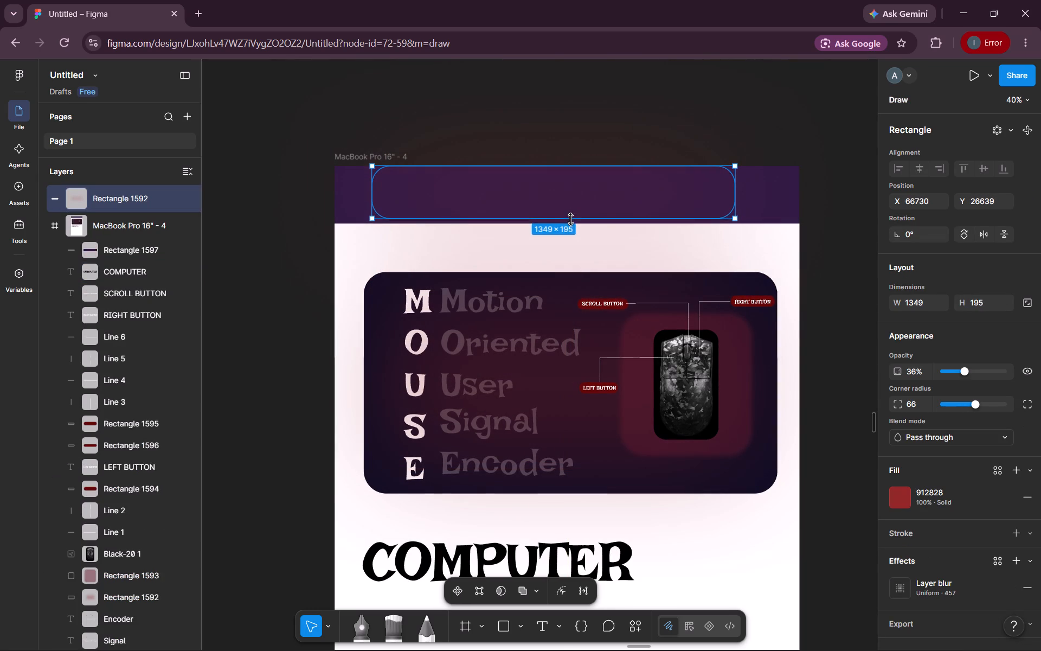
left_click_drag(570, 219, 571, 222)
left_click_drag(735, 193, 744, 193)
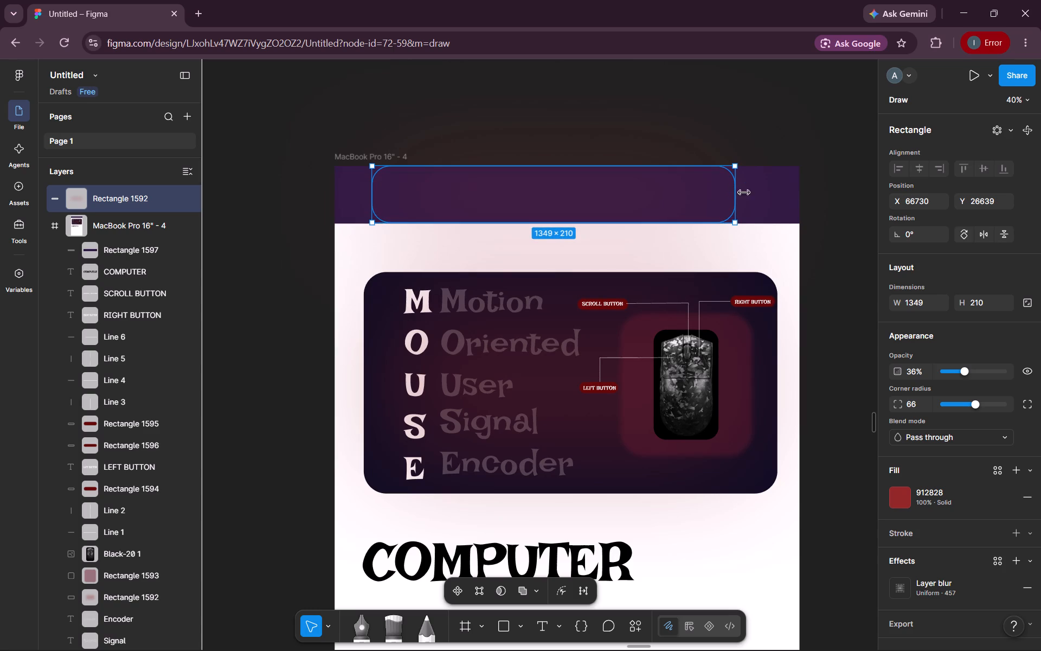
left_click_drag(744, 193, 798, 195)
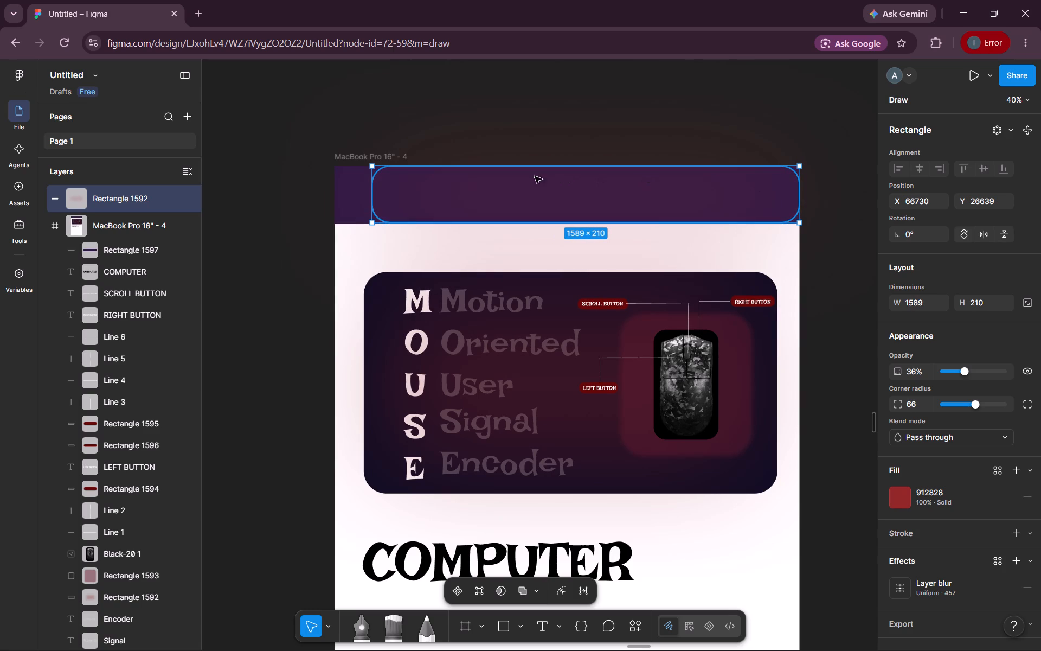
left_click_drag(370, 192, 335, 193)
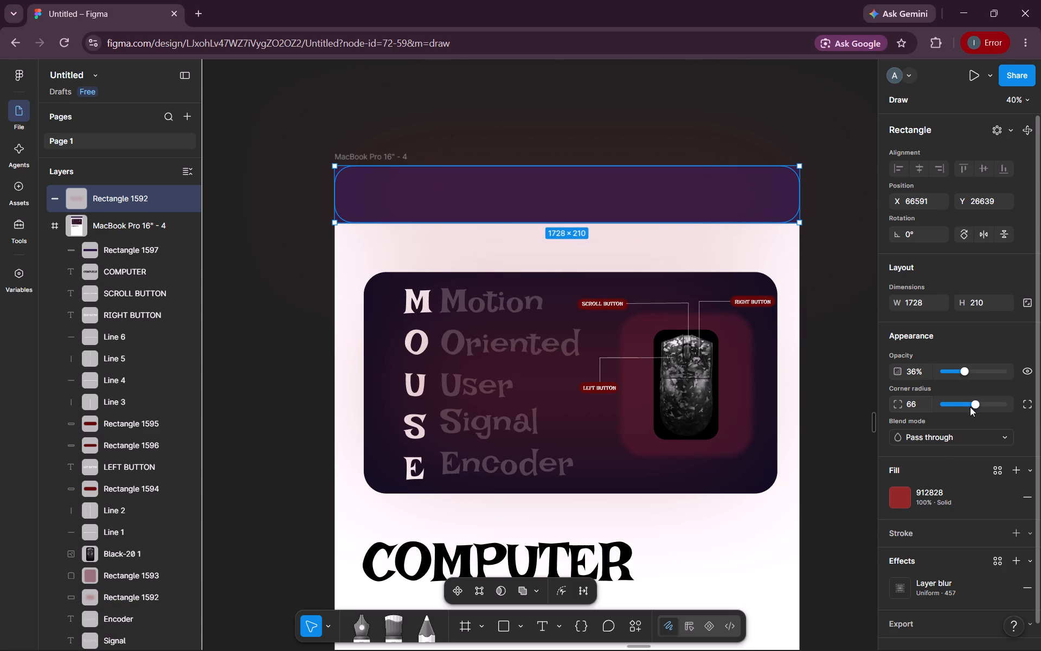
Set the glow copy's corner radius to 0 and its opacity to about 76%.
left_click_drag(977, 402, 891, 416)
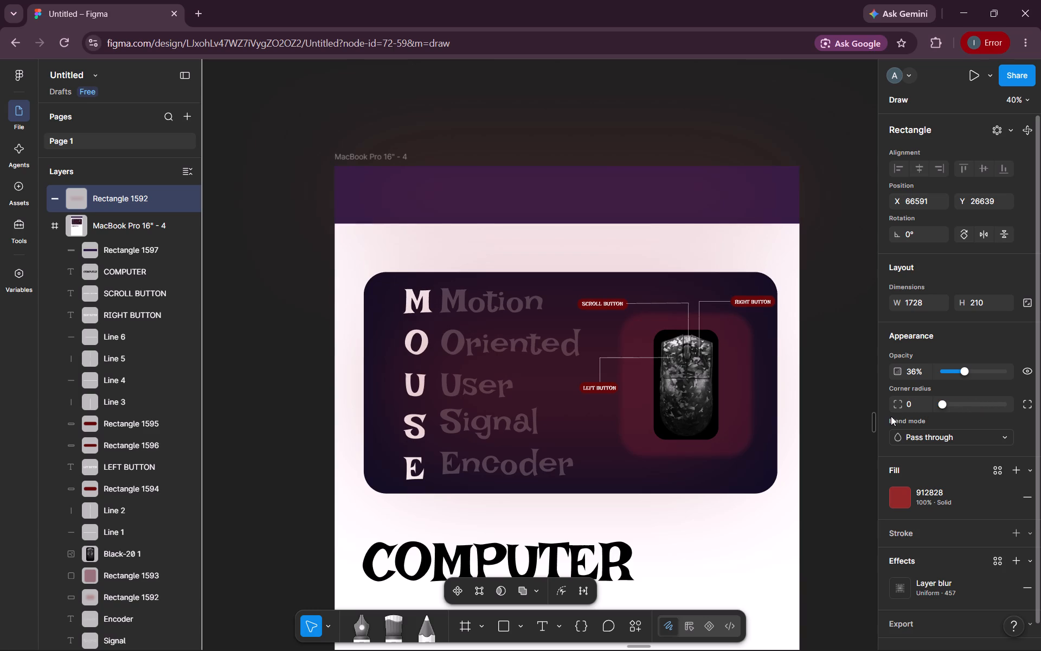
left_click_drag(963, 367, 994, 367)
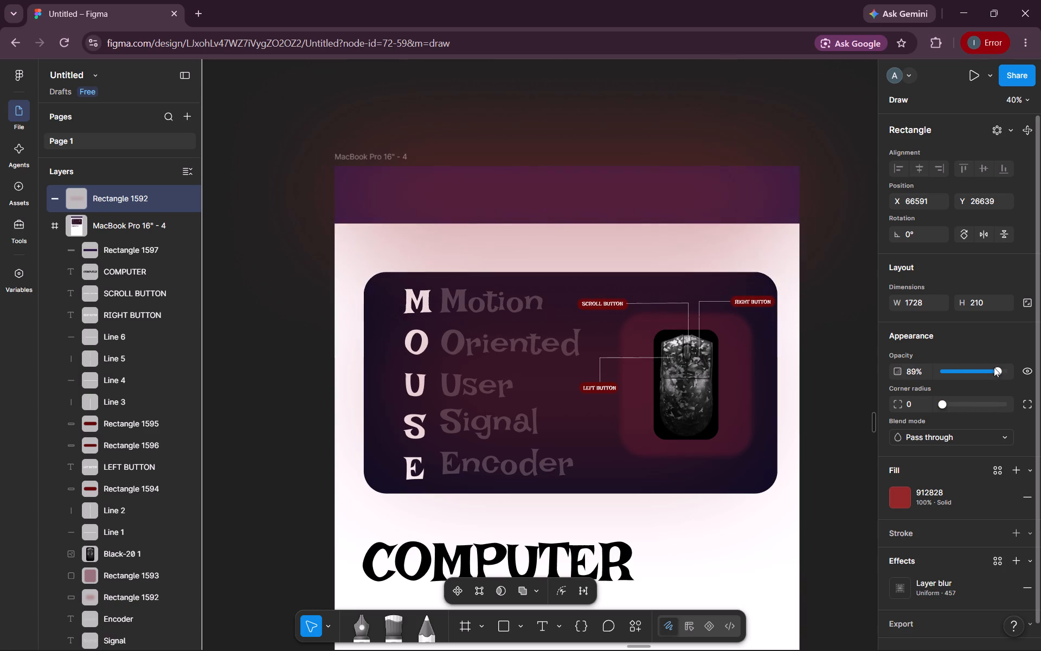
left_click_drag(994, 367, 989, 372)
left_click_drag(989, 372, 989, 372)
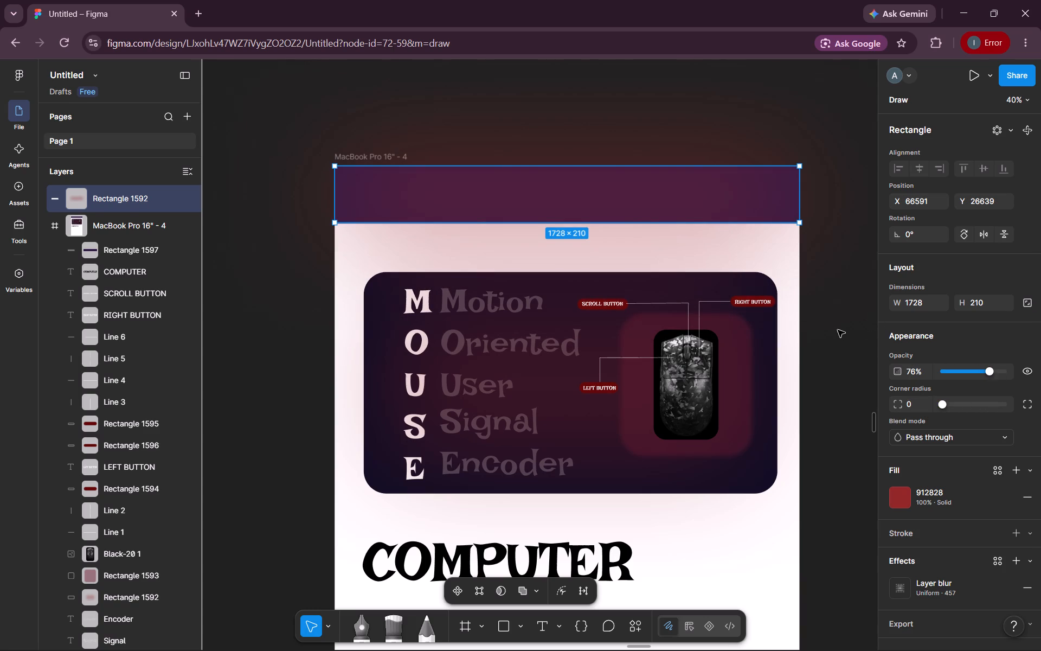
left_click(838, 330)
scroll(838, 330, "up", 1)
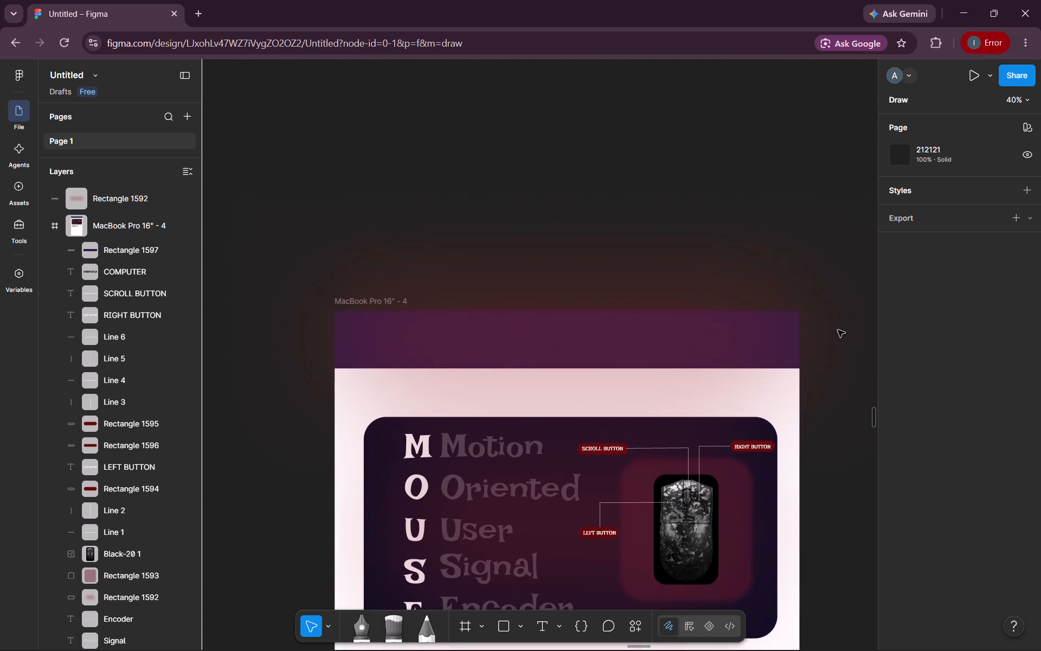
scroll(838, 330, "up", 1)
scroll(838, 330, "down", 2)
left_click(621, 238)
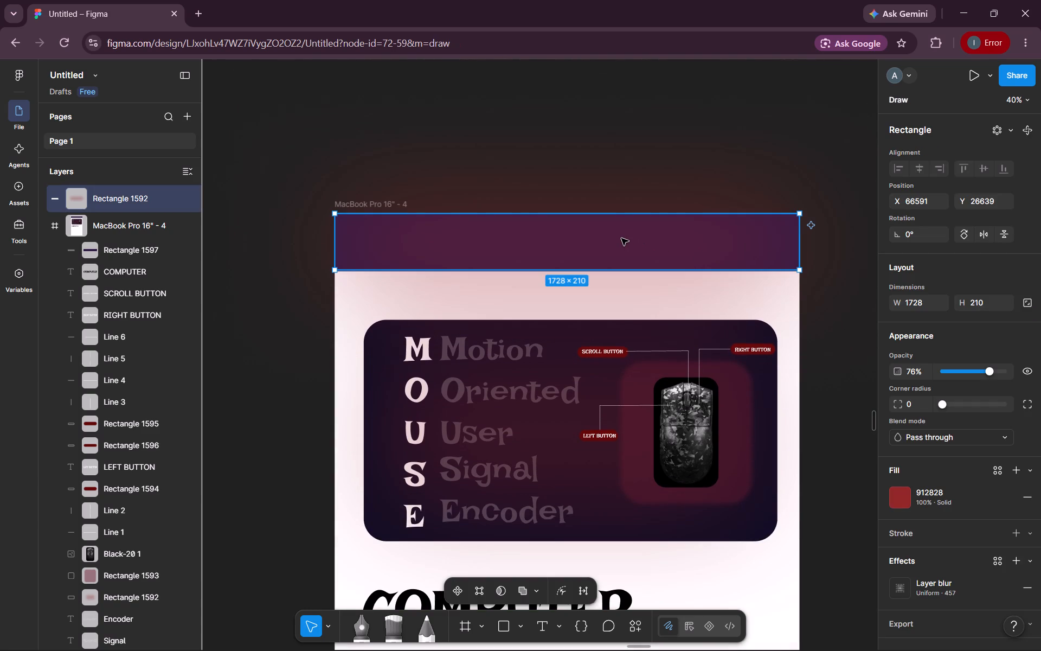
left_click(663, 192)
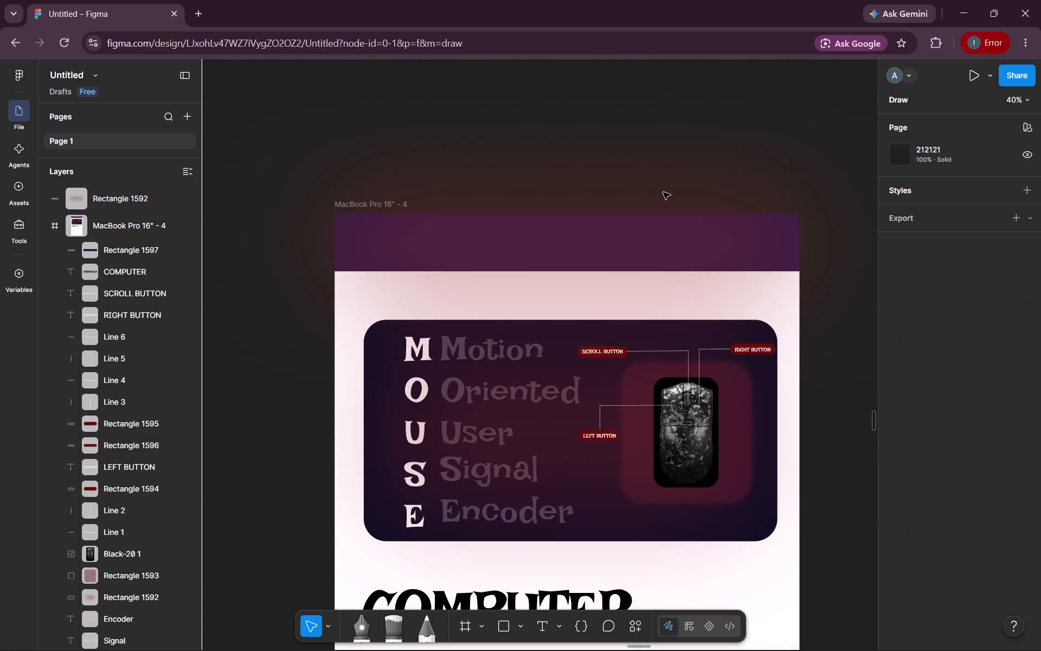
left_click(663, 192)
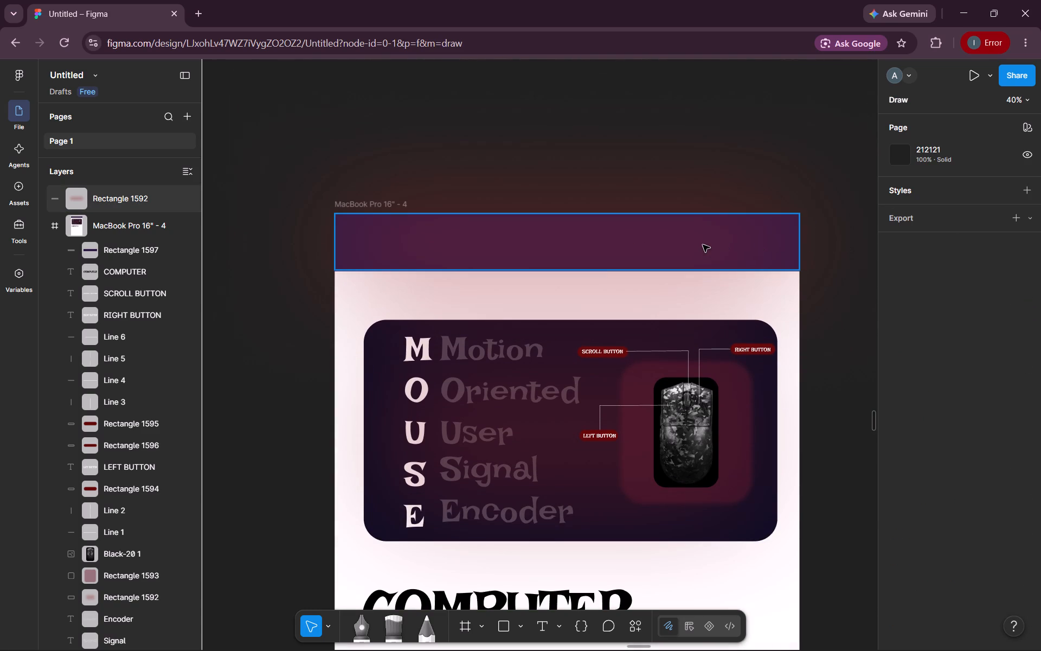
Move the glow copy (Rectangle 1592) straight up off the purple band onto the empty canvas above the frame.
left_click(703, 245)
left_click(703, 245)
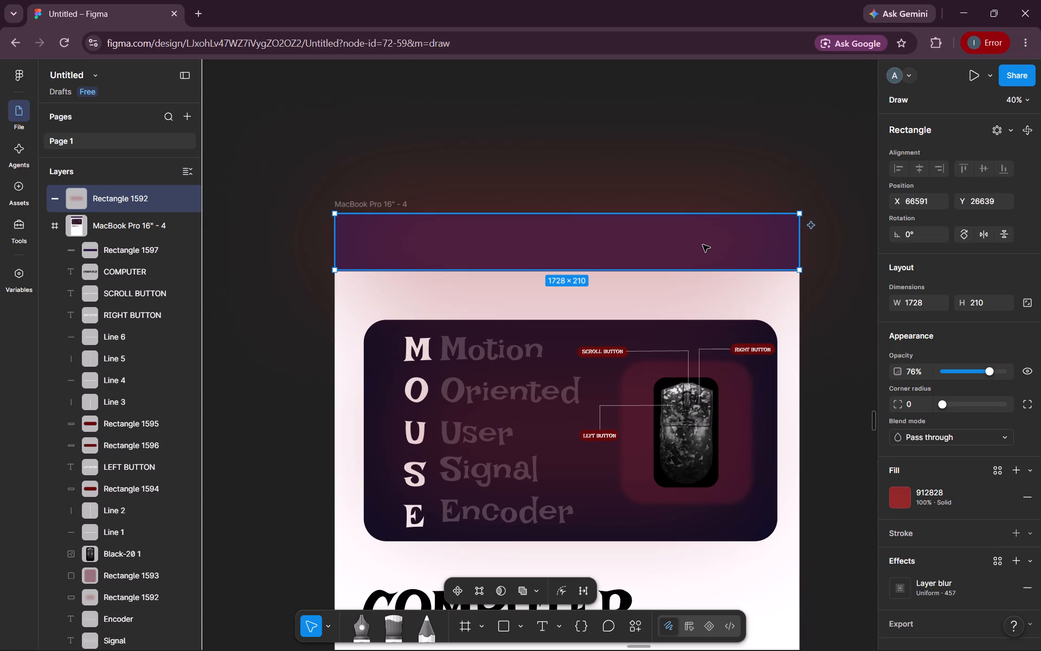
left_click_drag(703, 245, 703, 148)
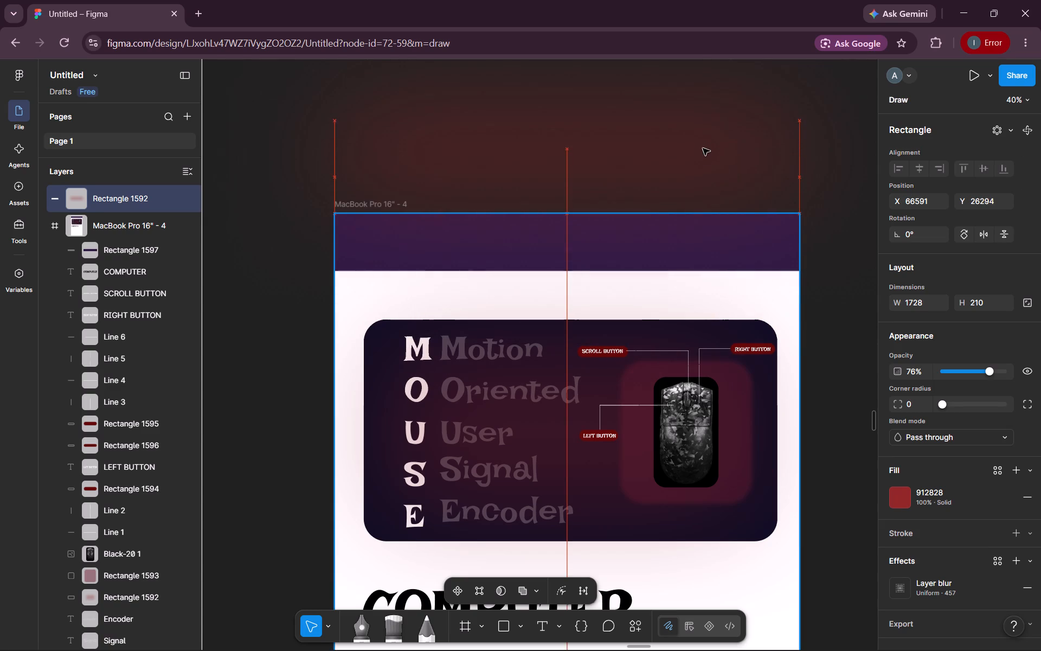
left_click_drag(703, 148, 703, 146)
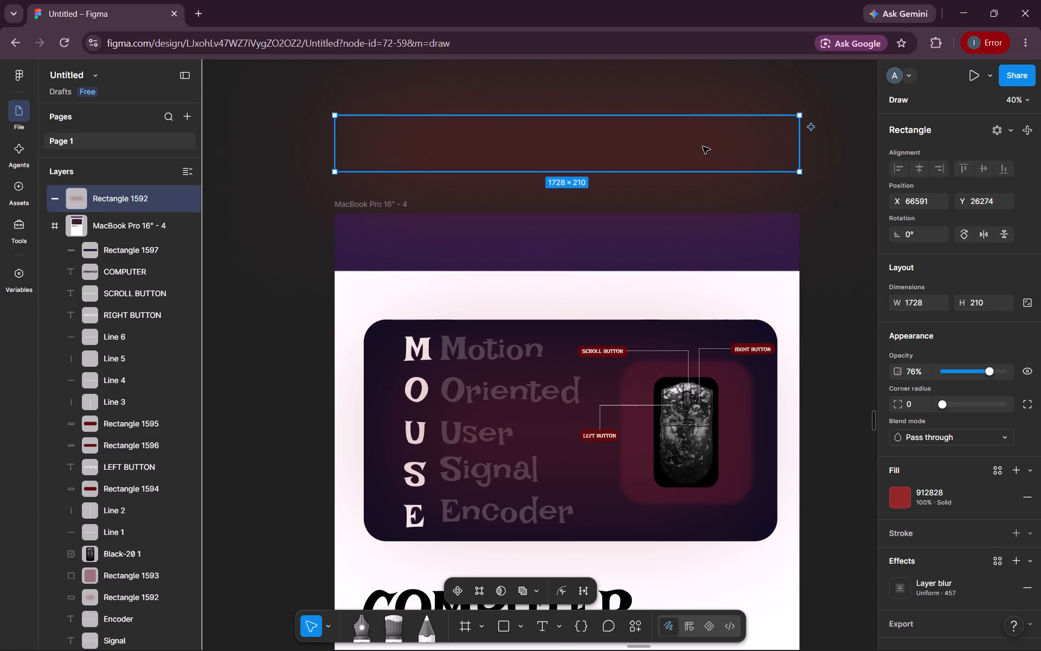
Set the glow copy's uniform layer blur to about 172 and its opacity to about 49%.
scroll(908, 388, "down", 1)
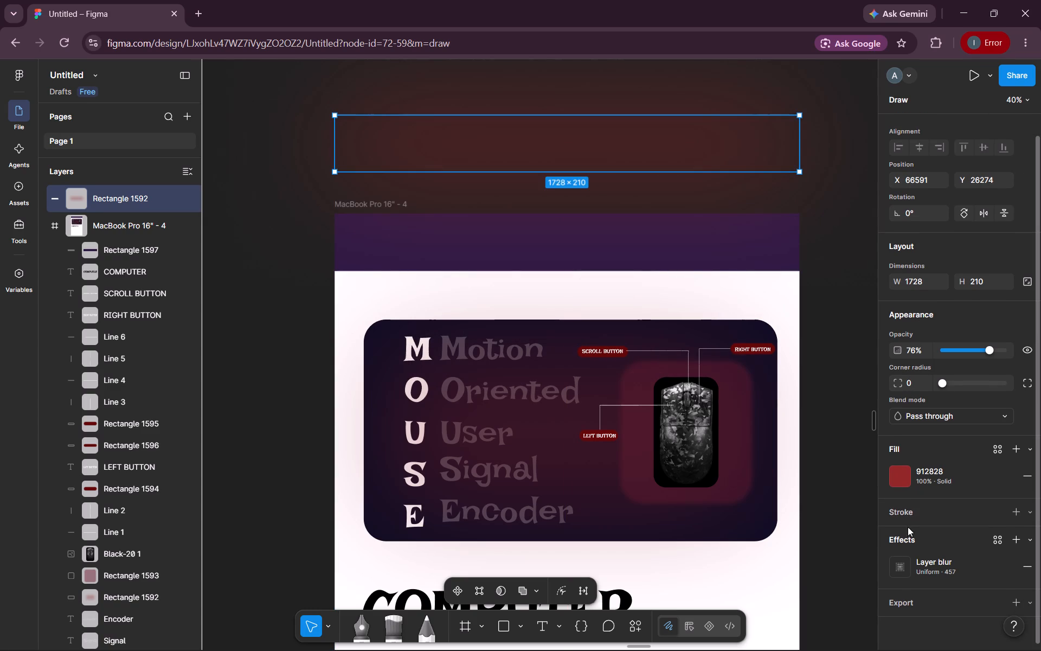
left_click(936, 567)
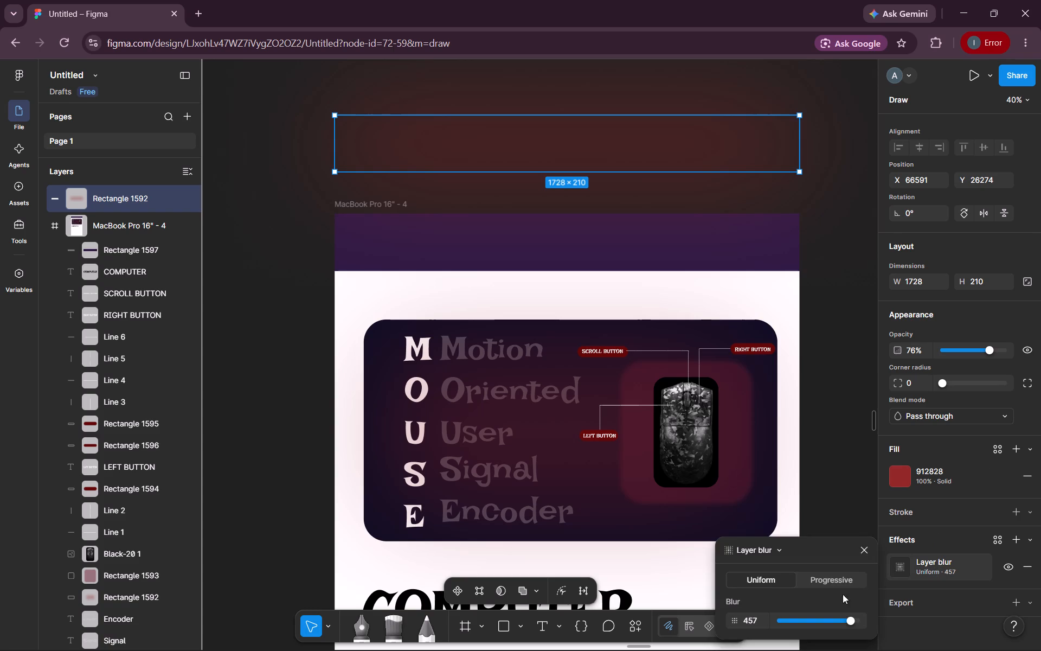
left_click_drag(851, 618, 802, 616)
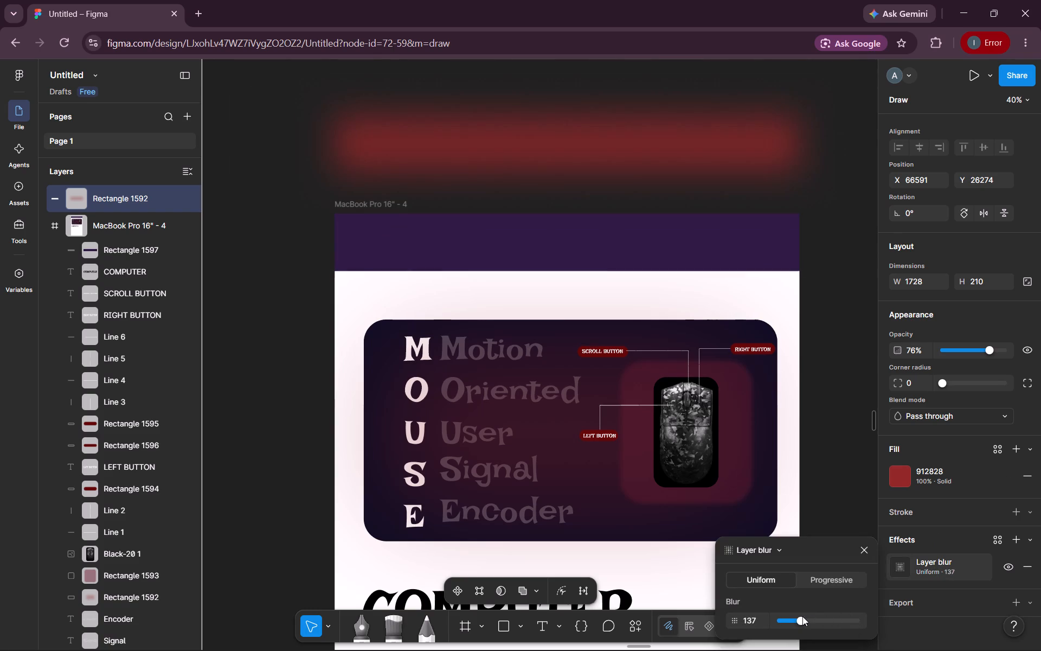
left_click_drag(802, 616, 785, 611)
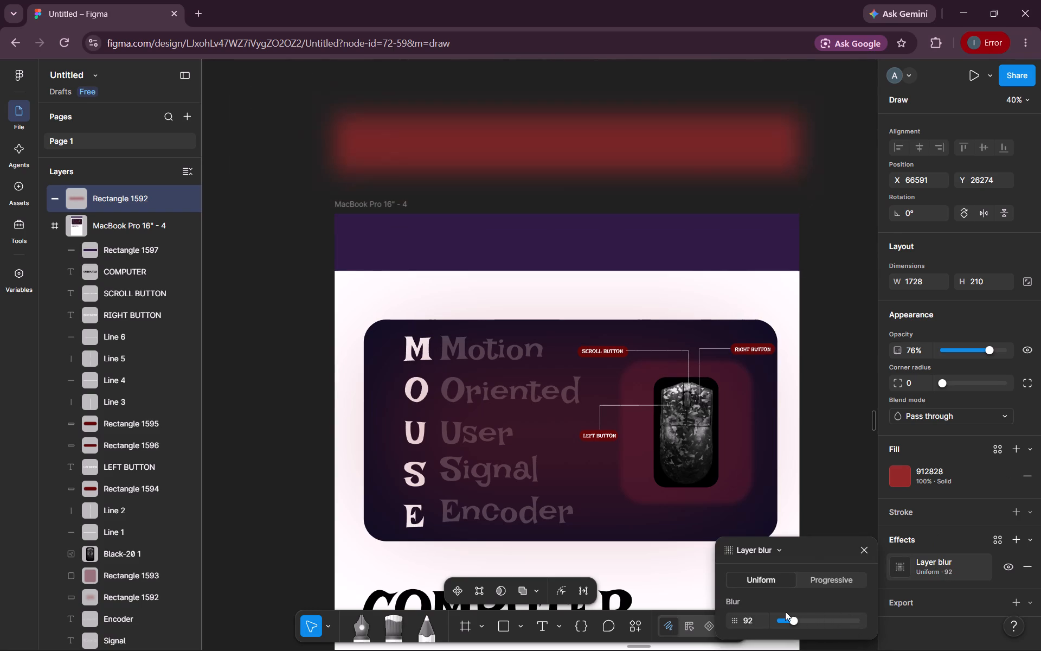
left_click_drag(785, 611, 805, 609)
left_click_drag(805, 609, 806, 608)
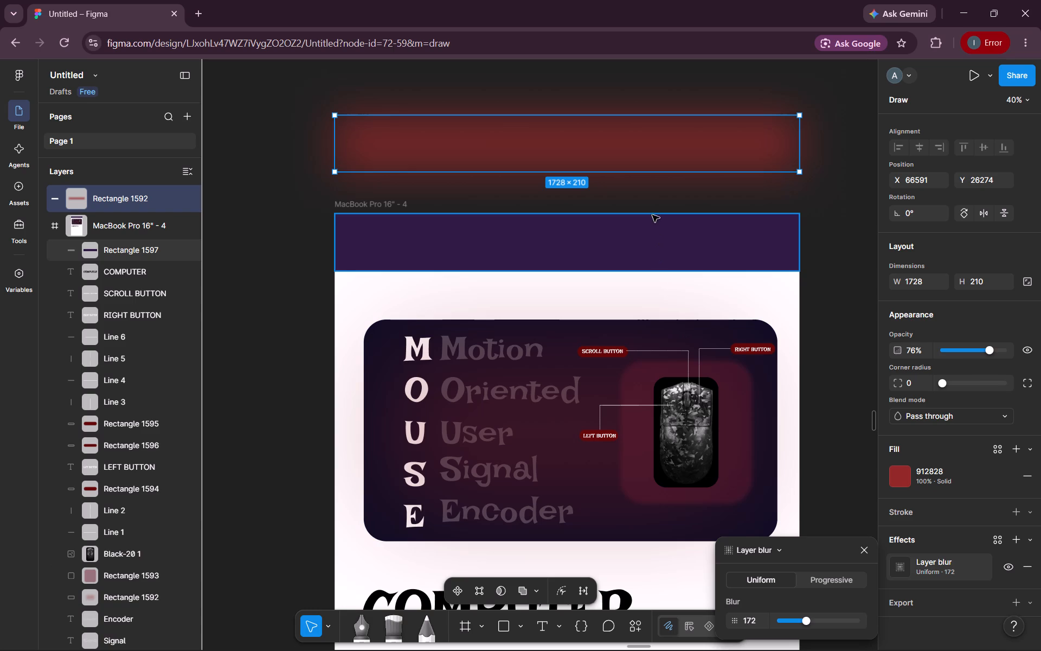
left_click_drag(994, 350, 973, 350)
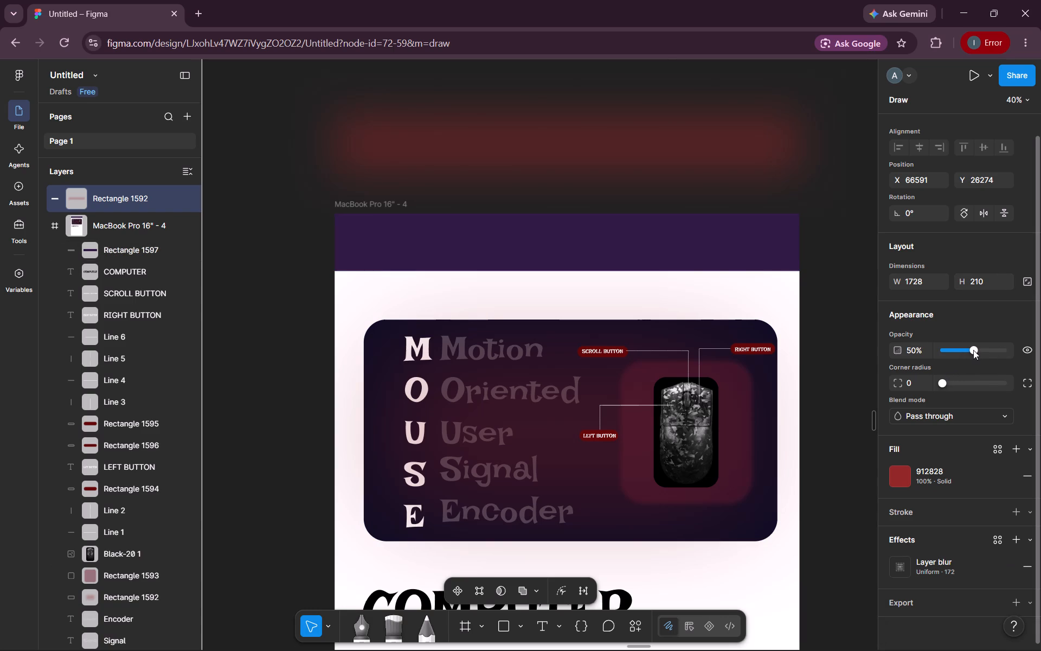
left_click_drag(973, 350, 973, 349)
Move the glow copy back into the frame over the purple top band at X 0, Y 6, and deselect it.
left_click_drag(661, 140, 669, 206)
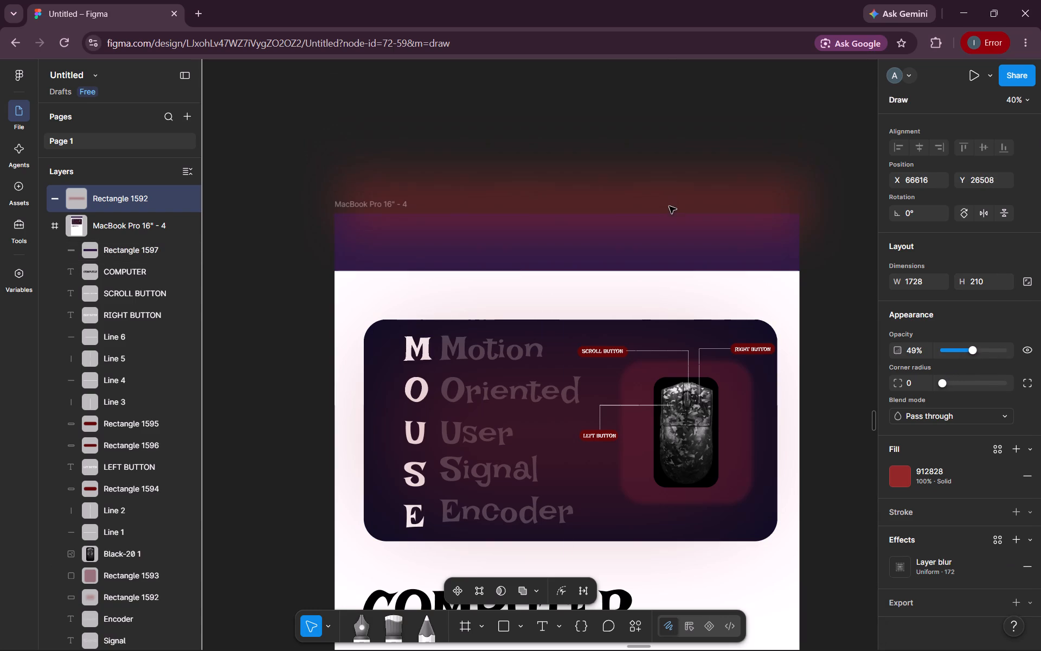
left_click_drag(669, 206, 672, 228)
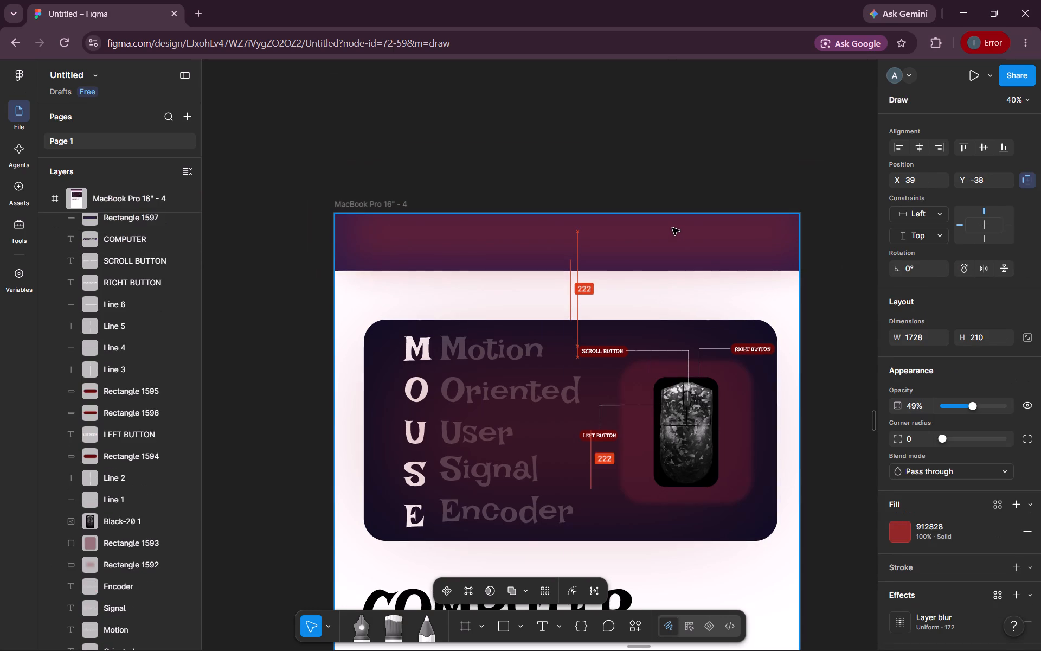
left_click_drag(672, 228, 671, 213)
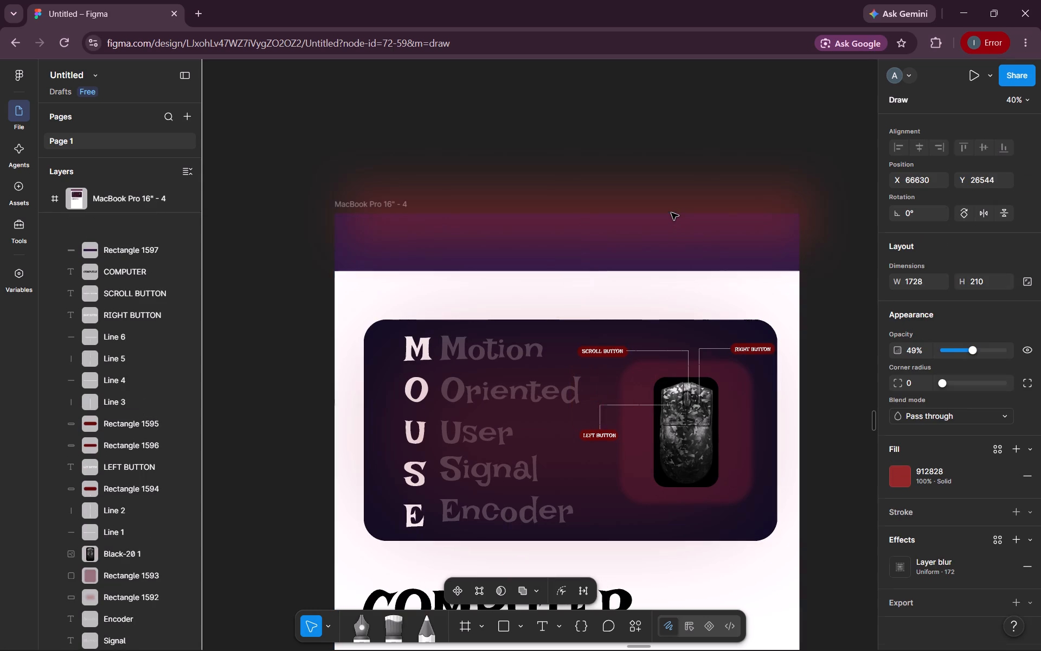
left_click_drag(671, 213, 670, 223)
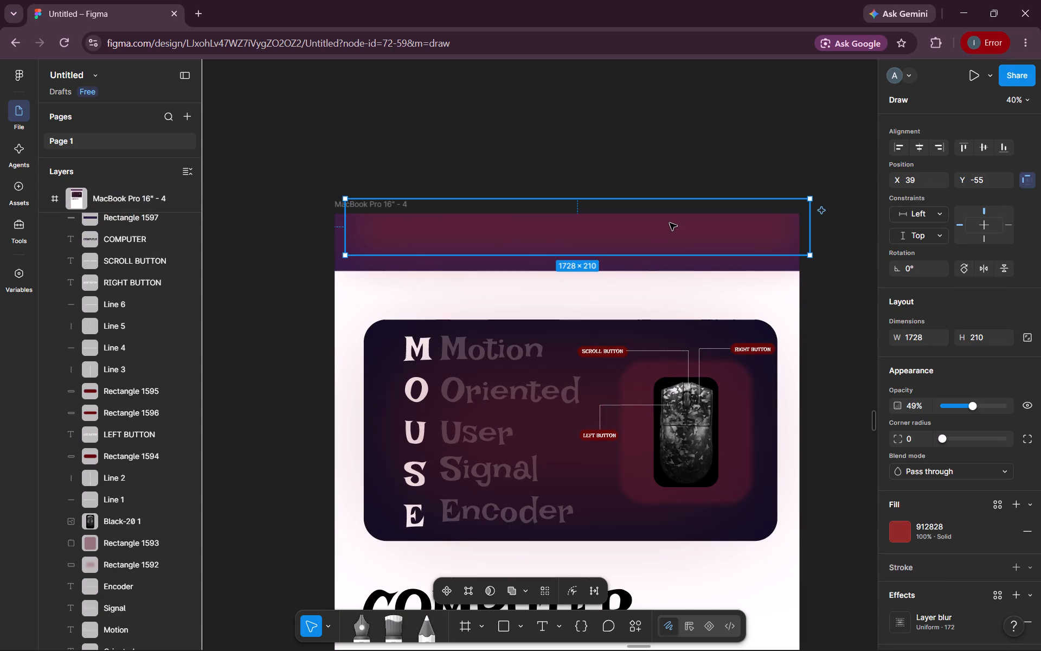
left_click_drag(646, 232, 629, 238)
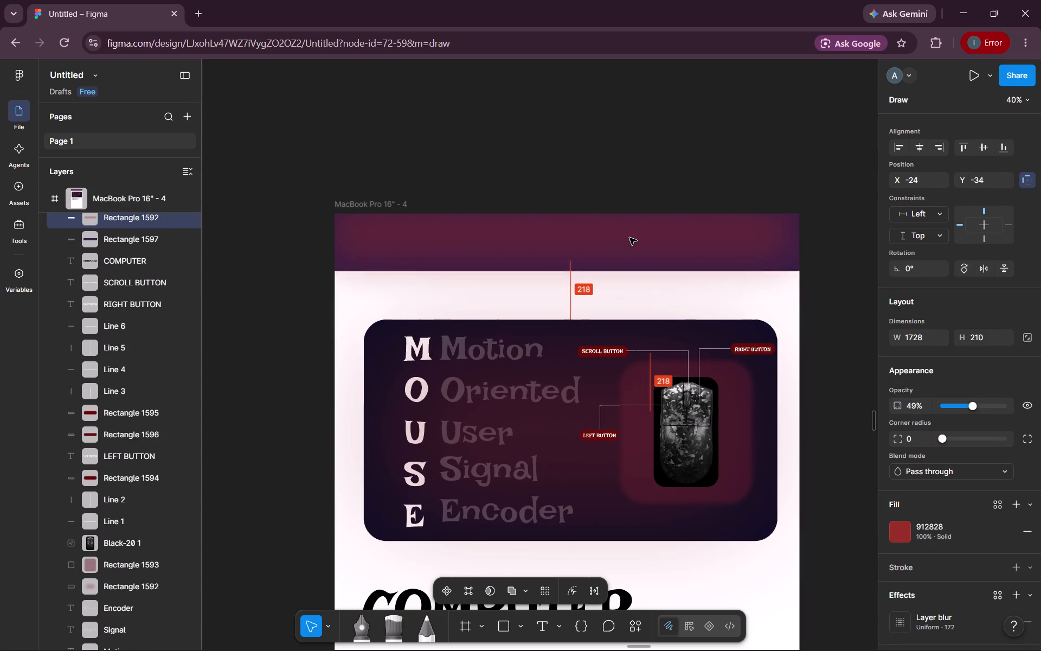
left_click_drag(629, 238, 563, 244)
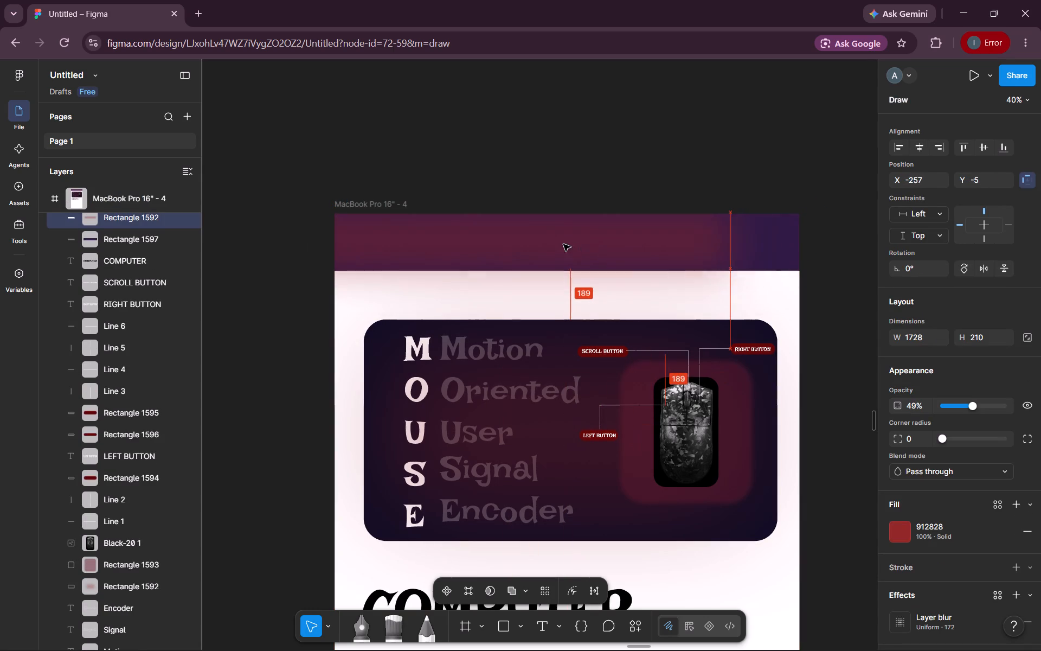
left_click_drag(563, 244, 633, 243)
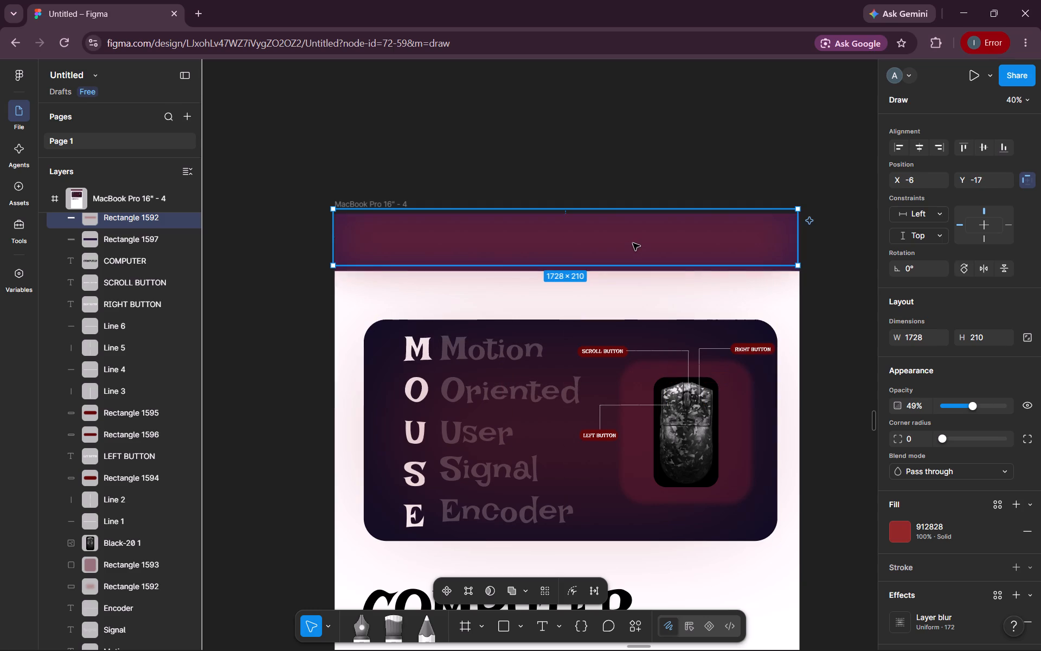
left_click_drag(624, 228, 626, 235)
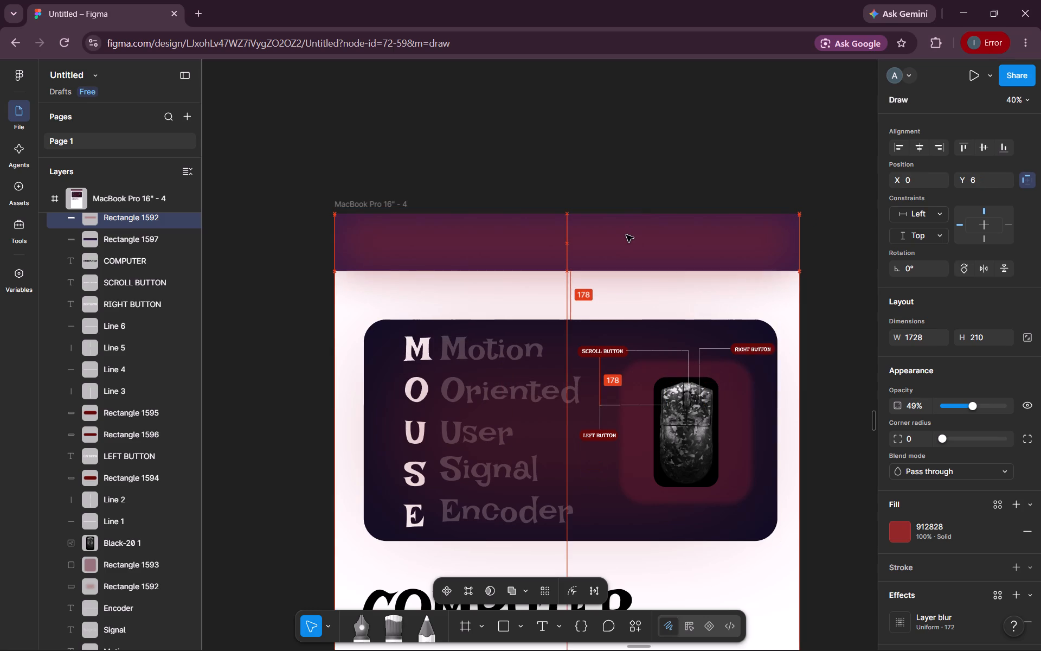
left_click_drag(626, 235, 626, 234)
left_click(667, 159)
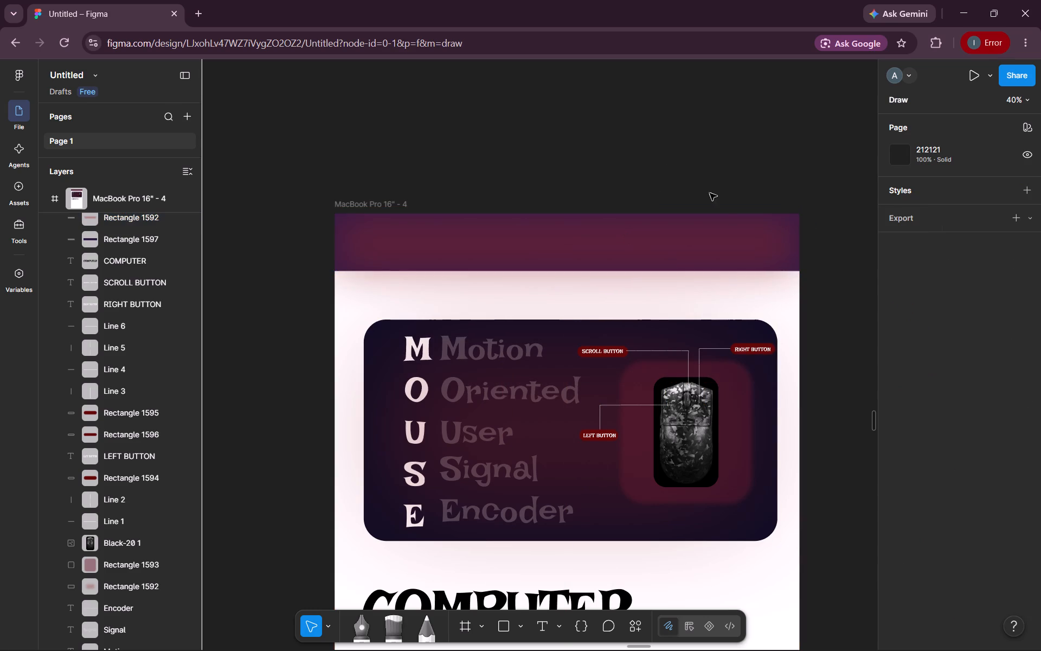
Set the opacity of the glow over the top band to about 37% and deselect it.
scroll(832, 315, "down", 2)
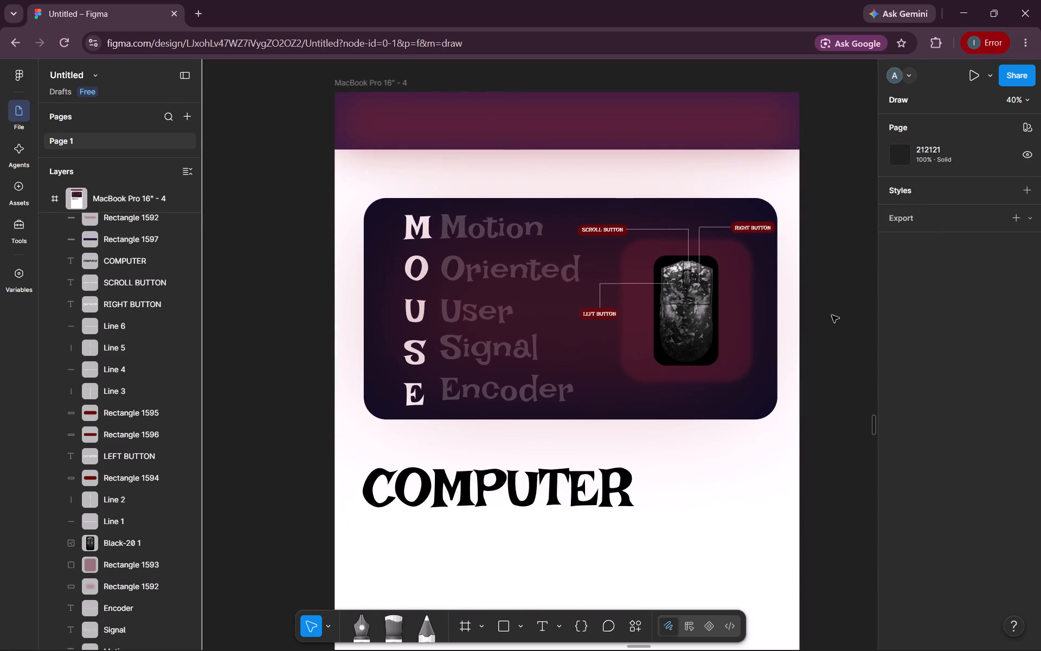
left_click(691, 179)
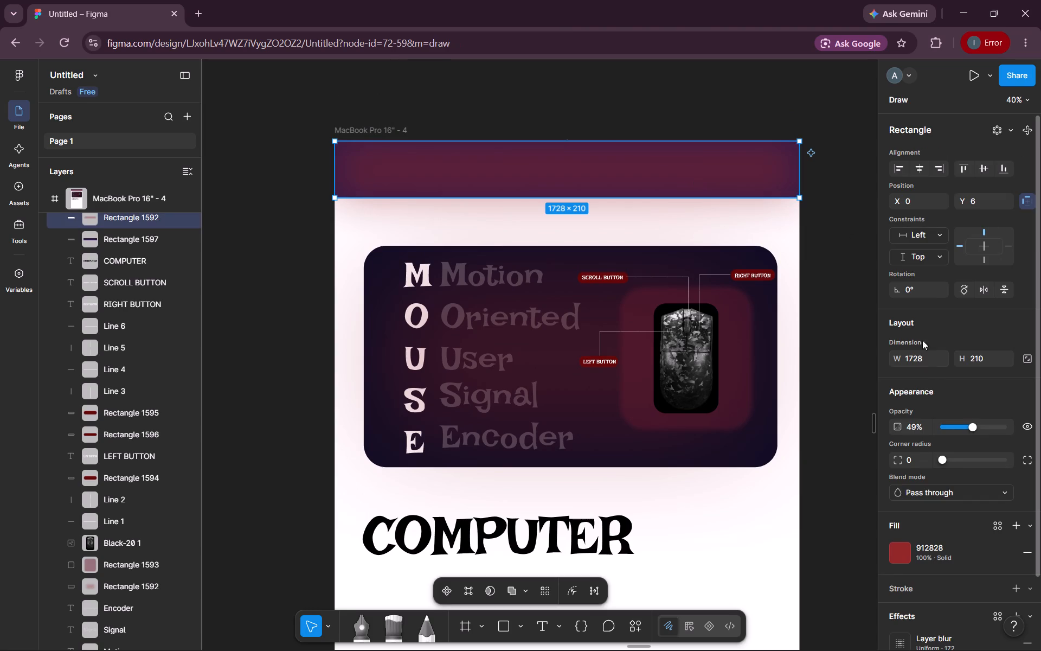
left_click(968, 426)
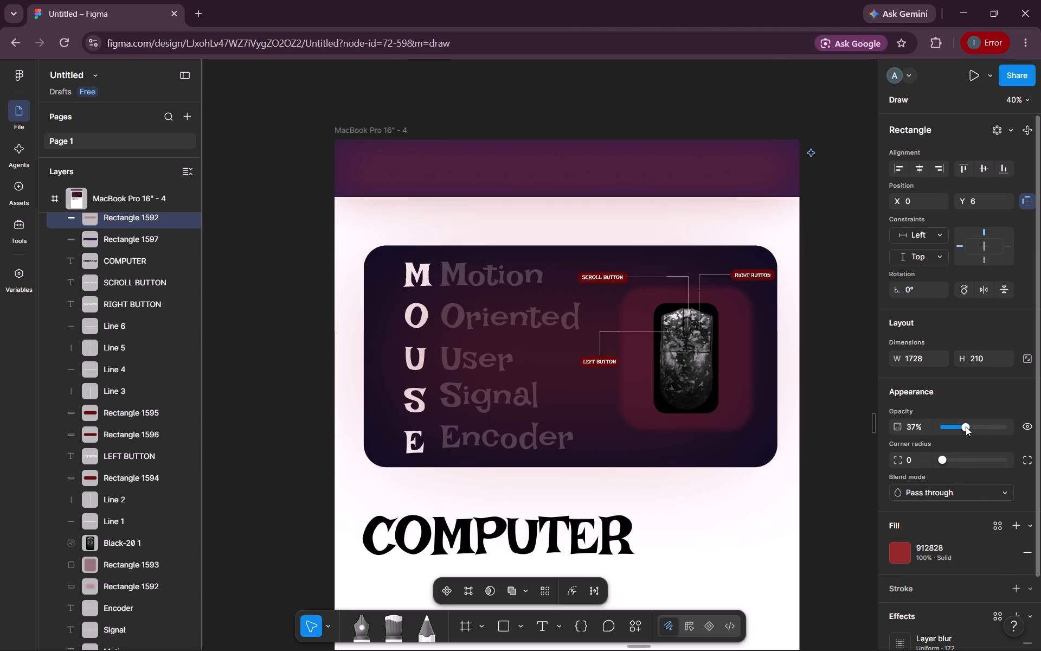
left_click(850, 284)
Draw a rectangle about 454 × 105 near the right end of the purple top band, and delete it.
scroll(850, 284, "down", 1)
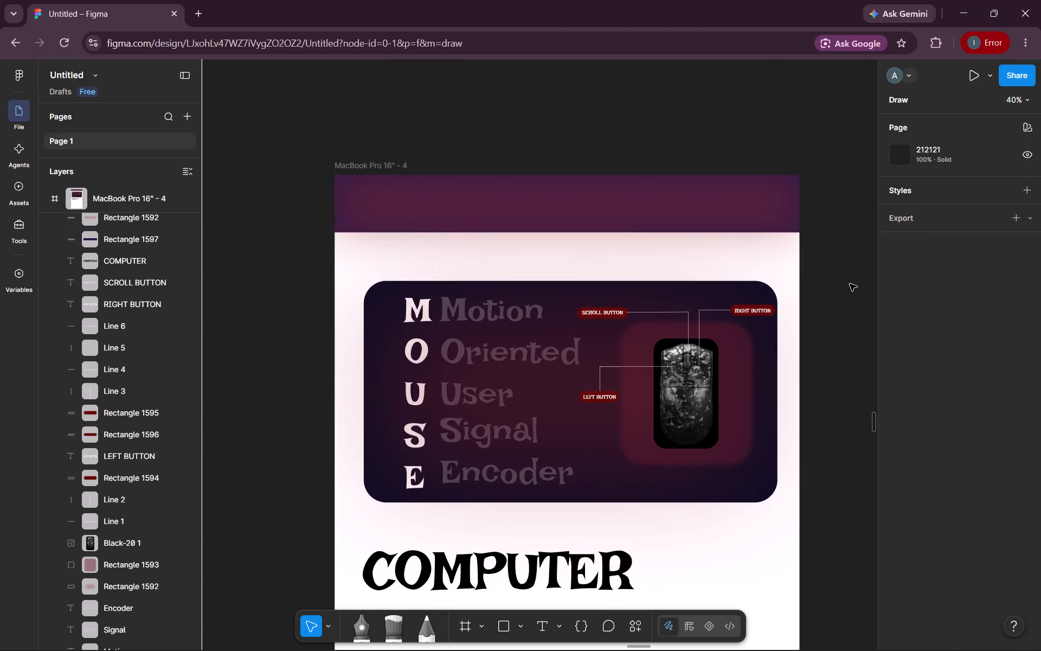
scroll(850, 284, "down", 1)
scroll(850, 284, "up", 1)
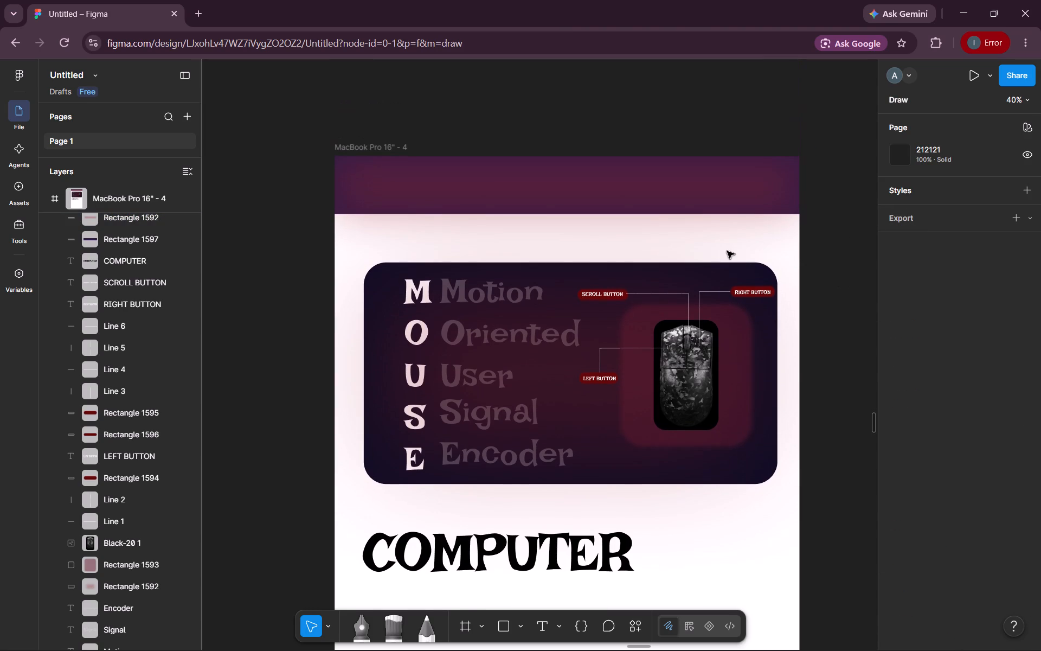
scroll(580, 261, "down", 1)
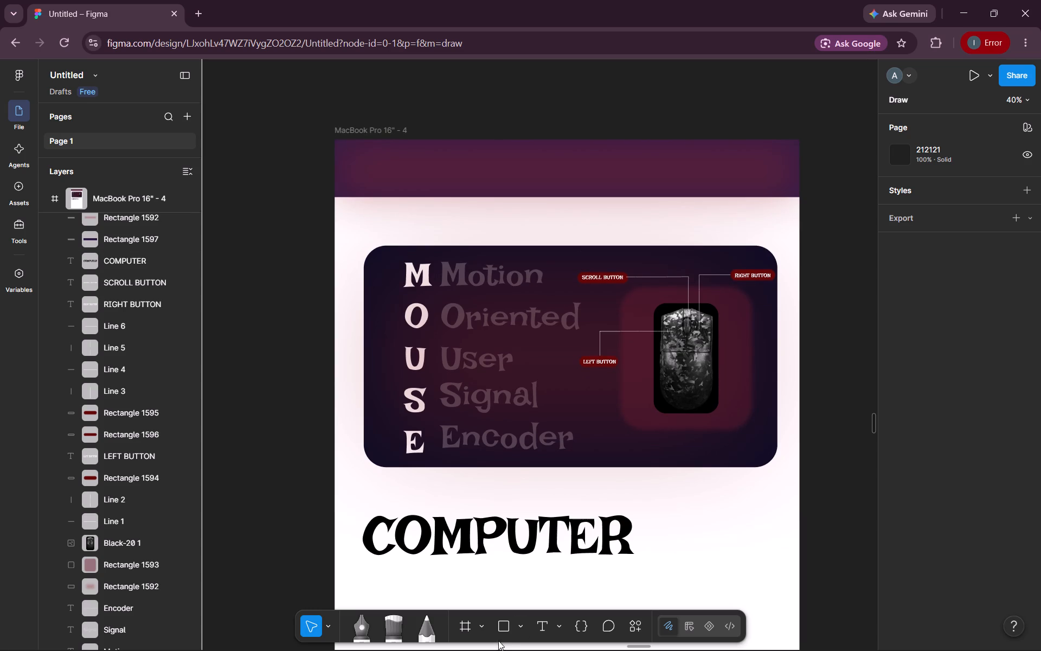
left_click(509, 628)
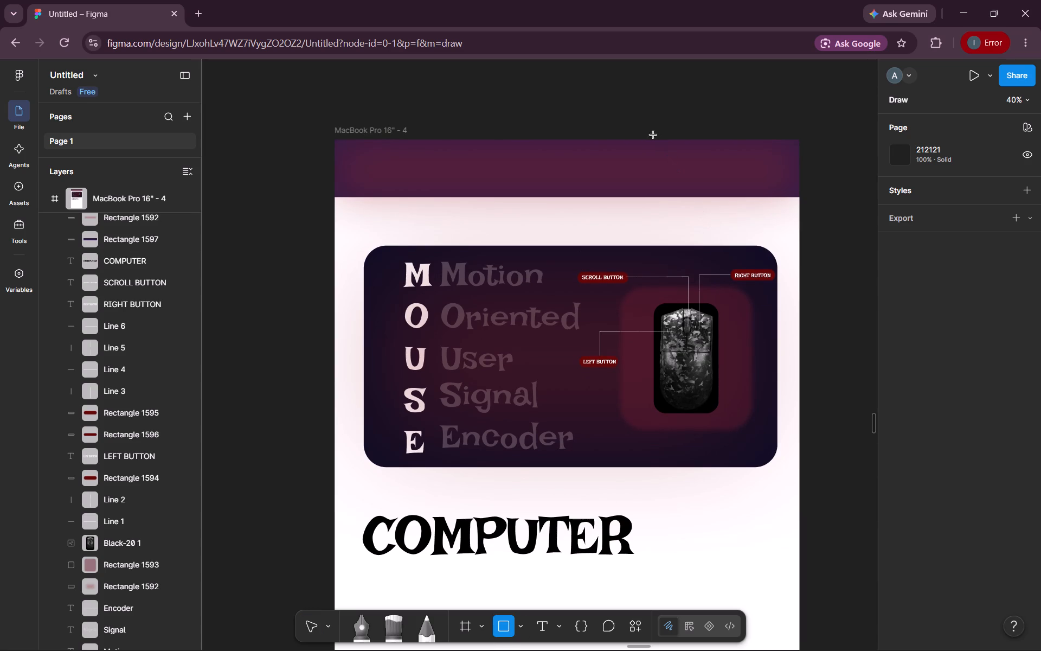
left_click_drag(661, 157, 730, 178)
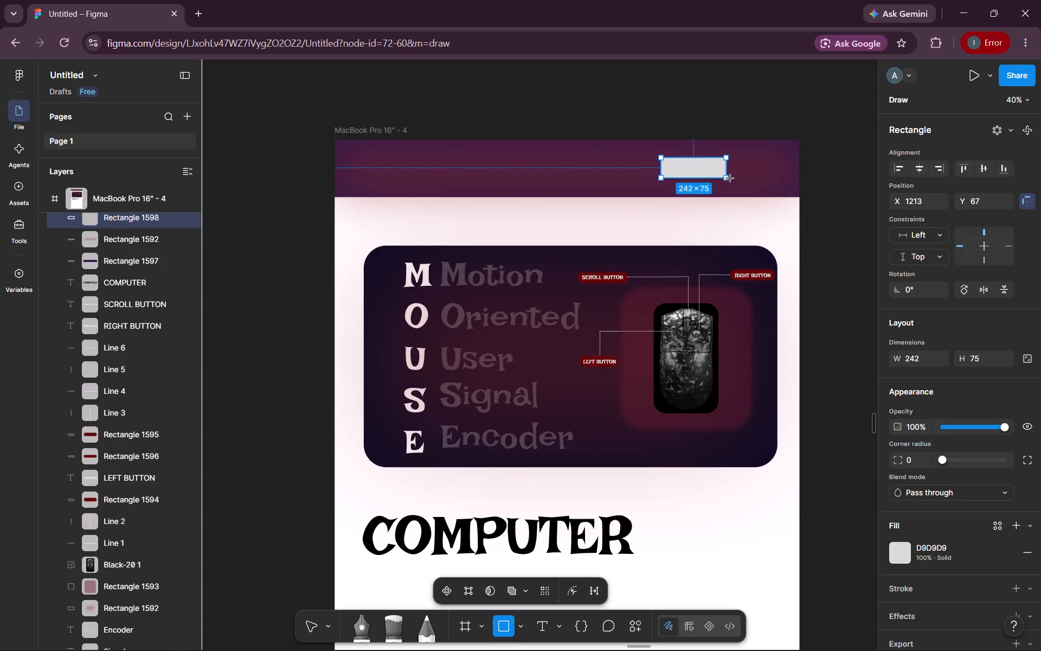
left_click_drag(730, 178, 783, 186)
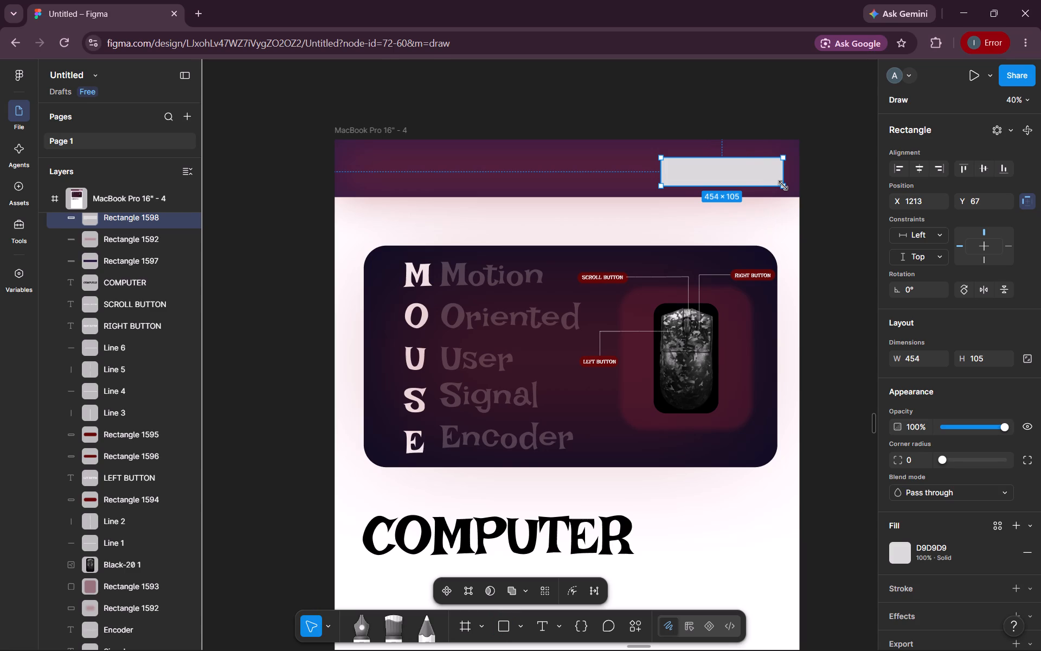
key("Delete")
Duplicate the red pill behind the SCROLL BUTTON label and move the copy outside the frame, just above the purple top band.
left_click(589, 278)
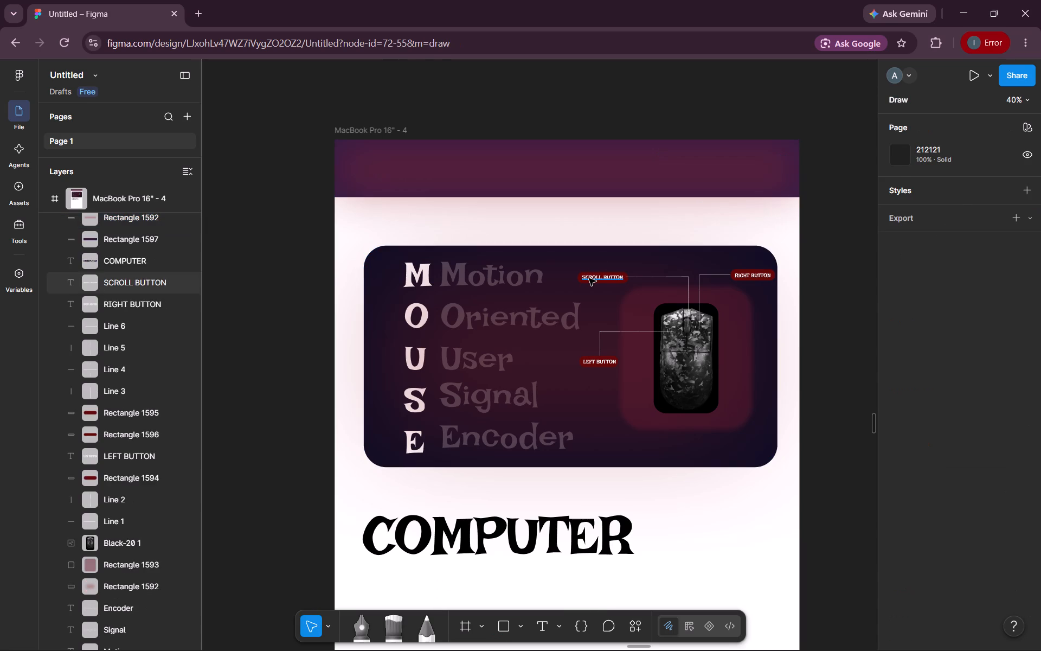
left_click(641, 263)
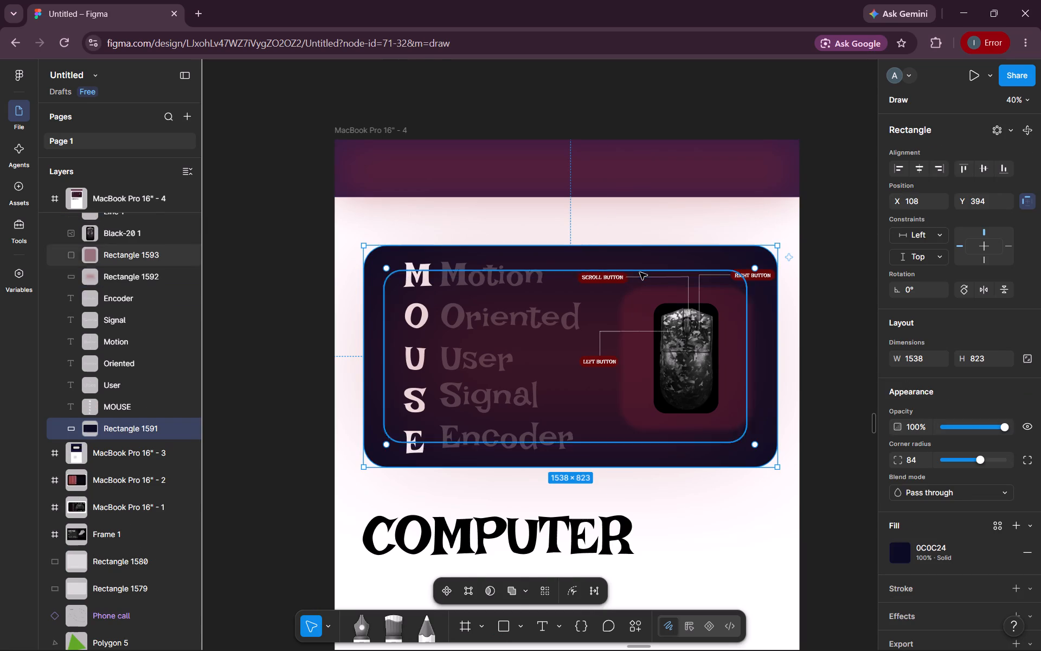
left_click(628, 282)
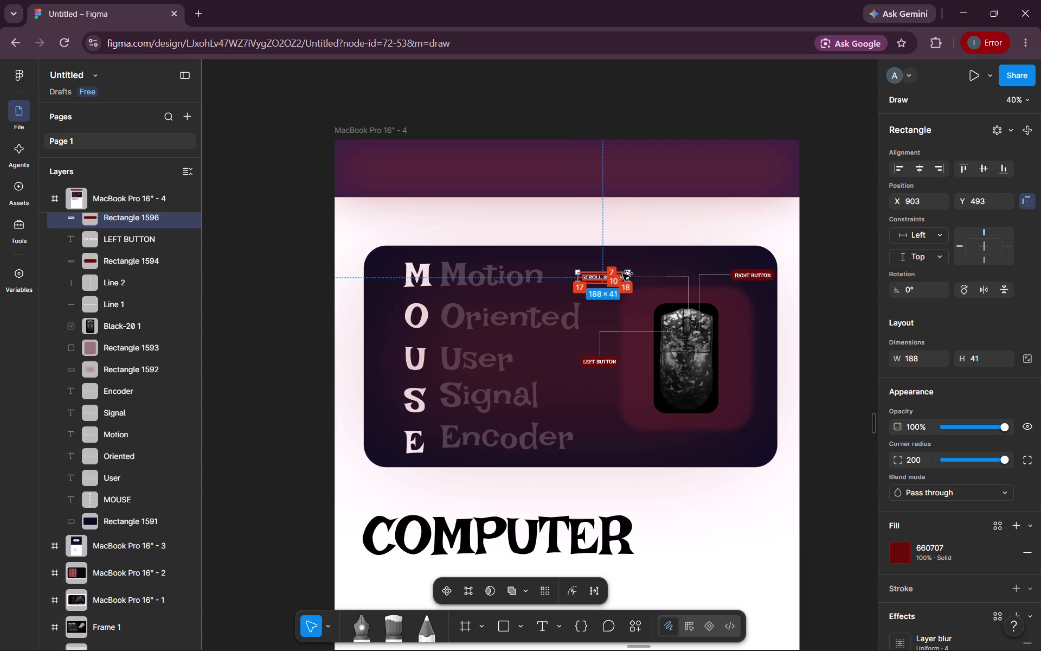
left_click_drag(622, 273, 725, 180, "alt")
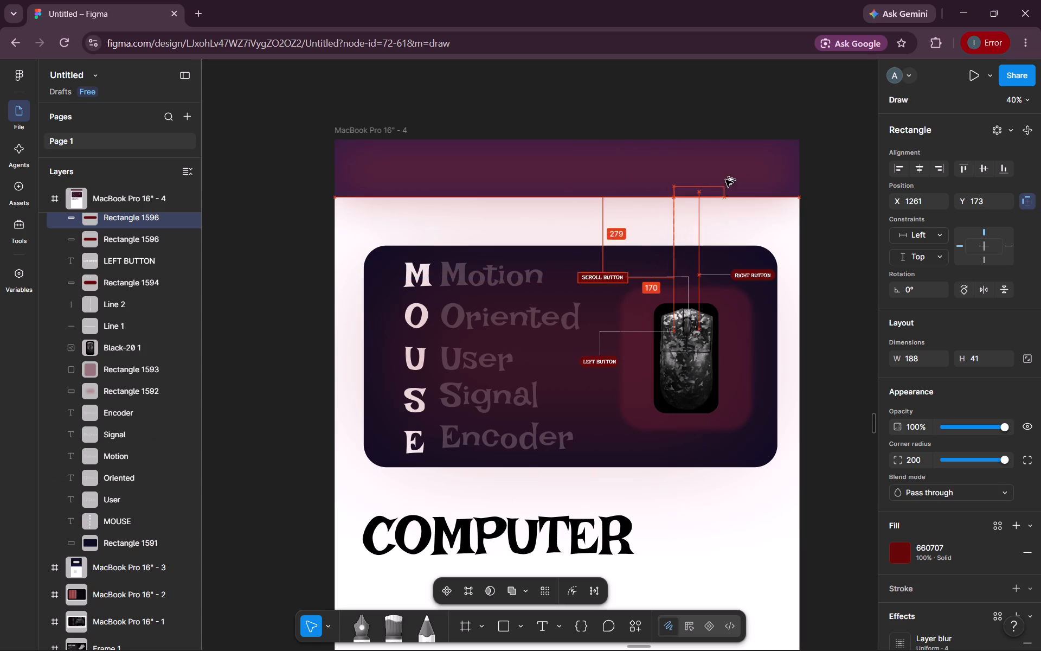
left_click_drag(725, 180, 742, 167, "alt")
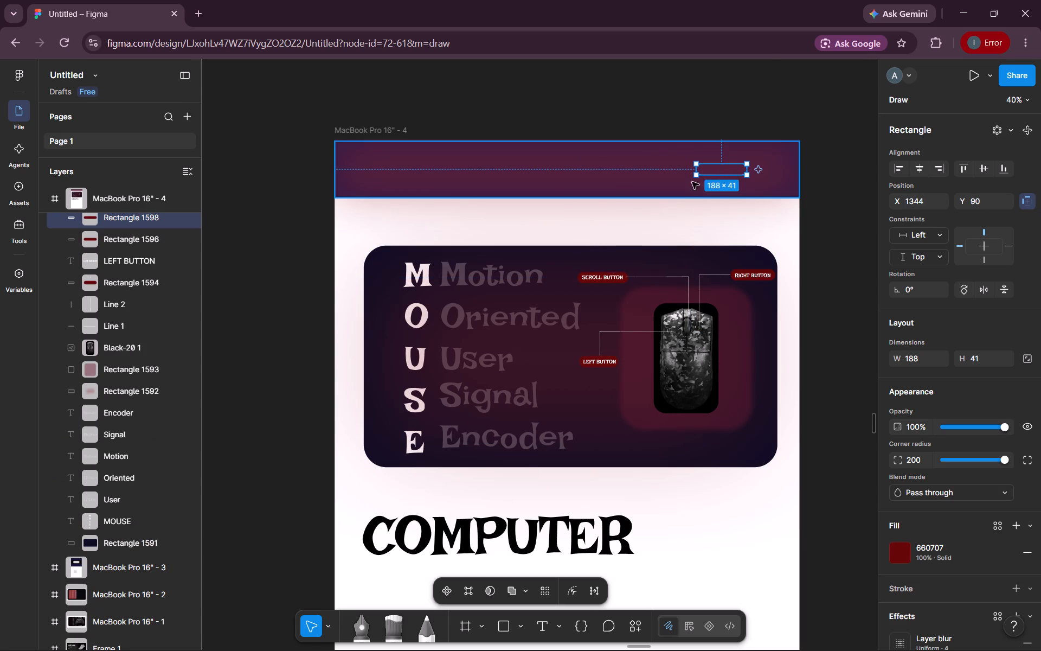
left_click_drag(735, 168, 754, 118)
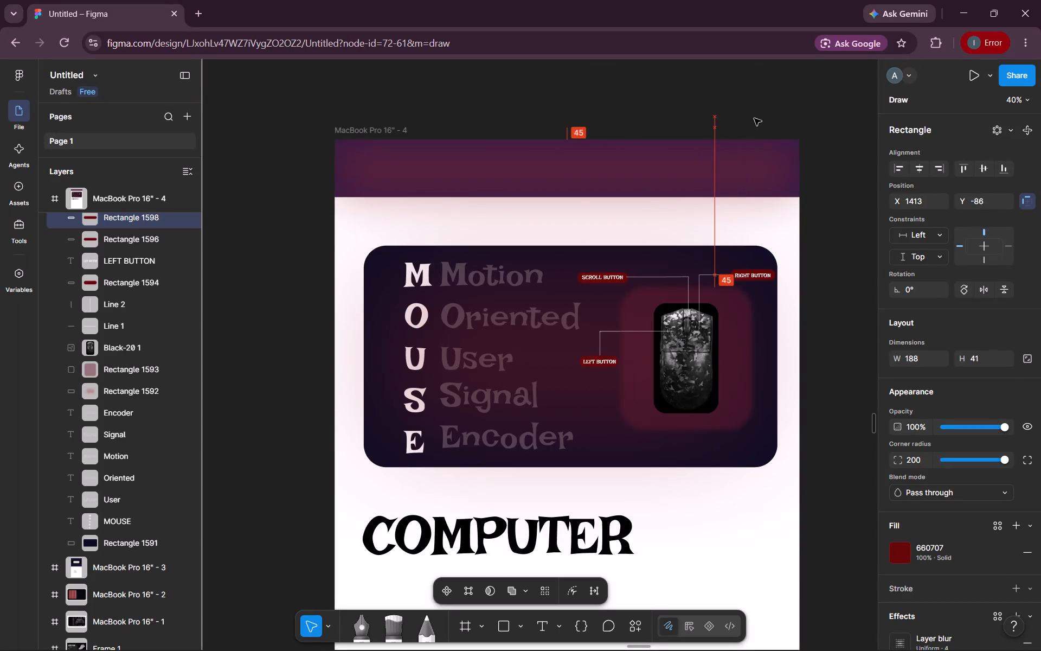
left_click_drag(754, 118, 752, 113)
Bring the pill copy to the front and move it onto the purple top band at about X 1434, Y 90.
right_click(751, 116)
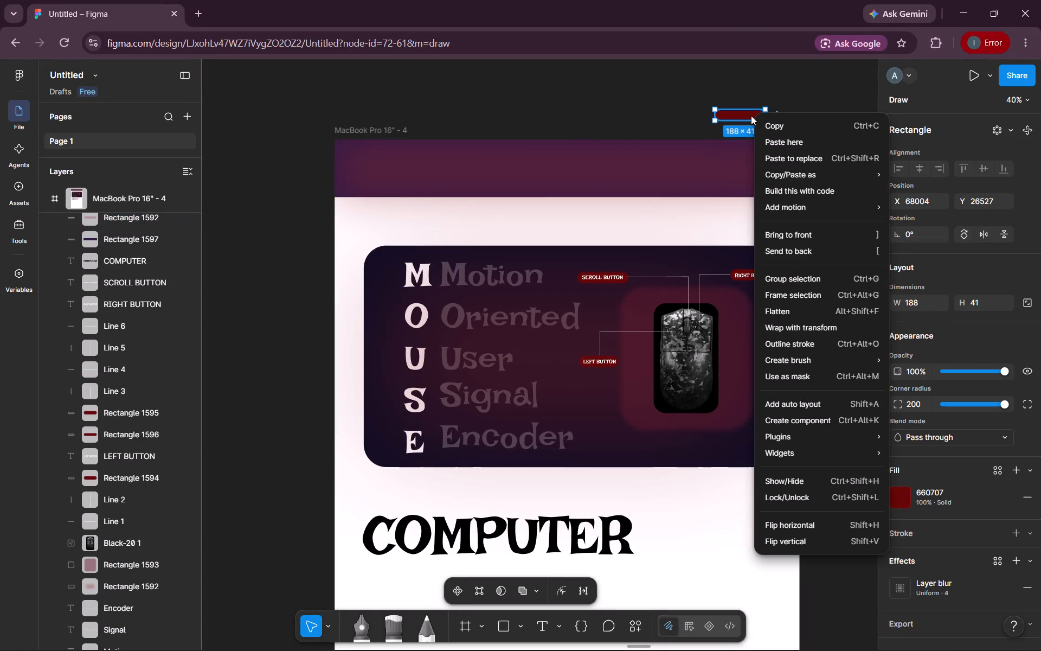
left_click(785, 233)
left_click_drag(732, 118, 734, 152)
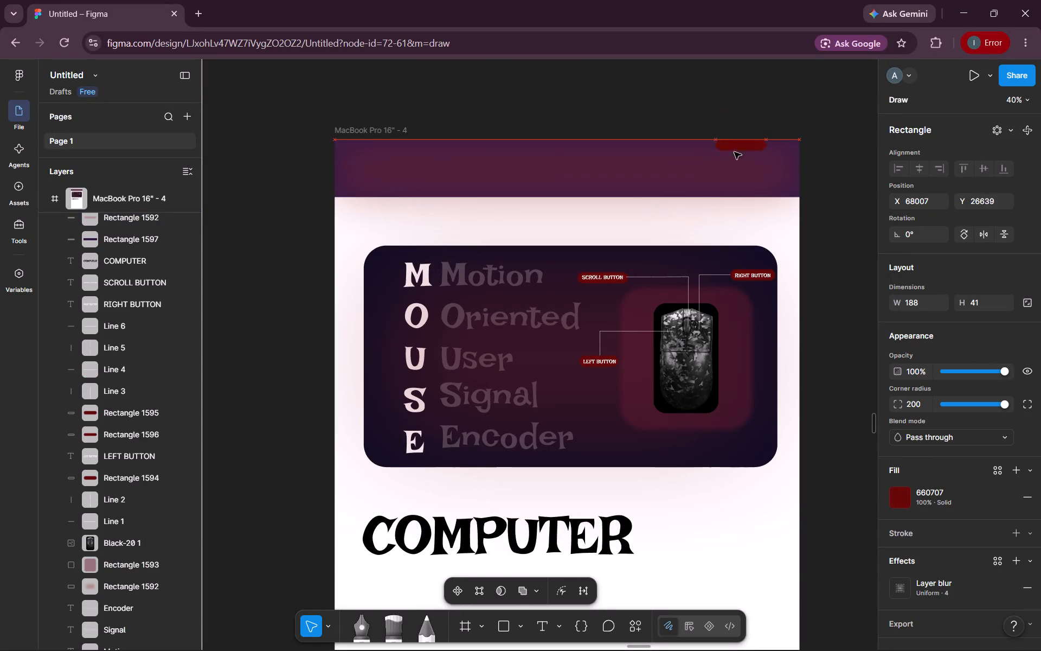
left_click_drag(734, 152, 738, 174)
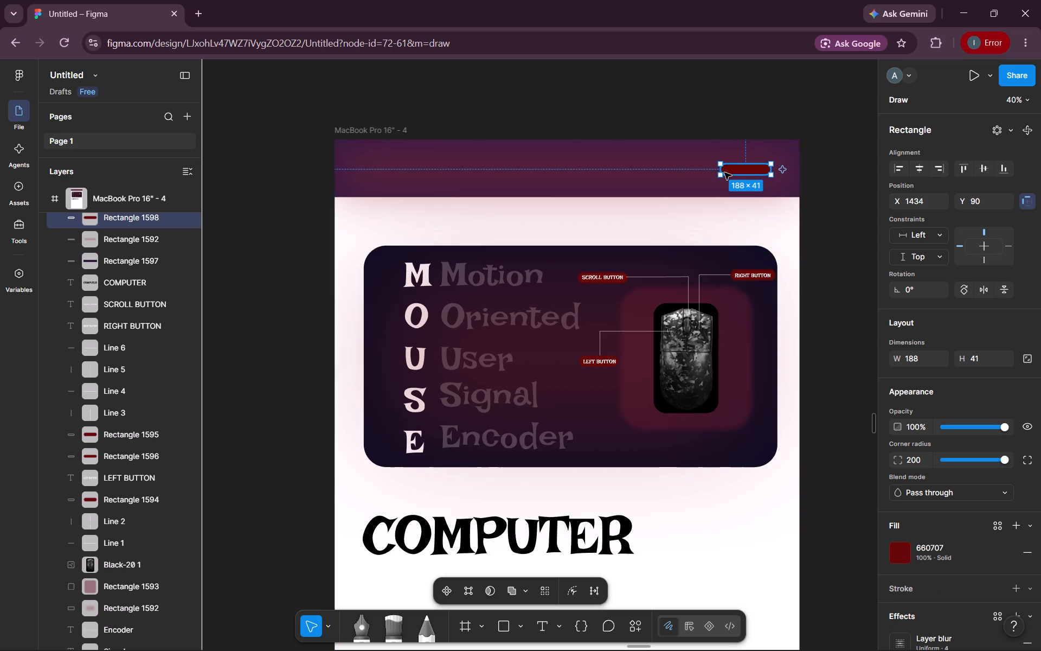
Enlarge the pill on the top band to about 338 × 80.
left_click_drag(721, 177, 701, 184)
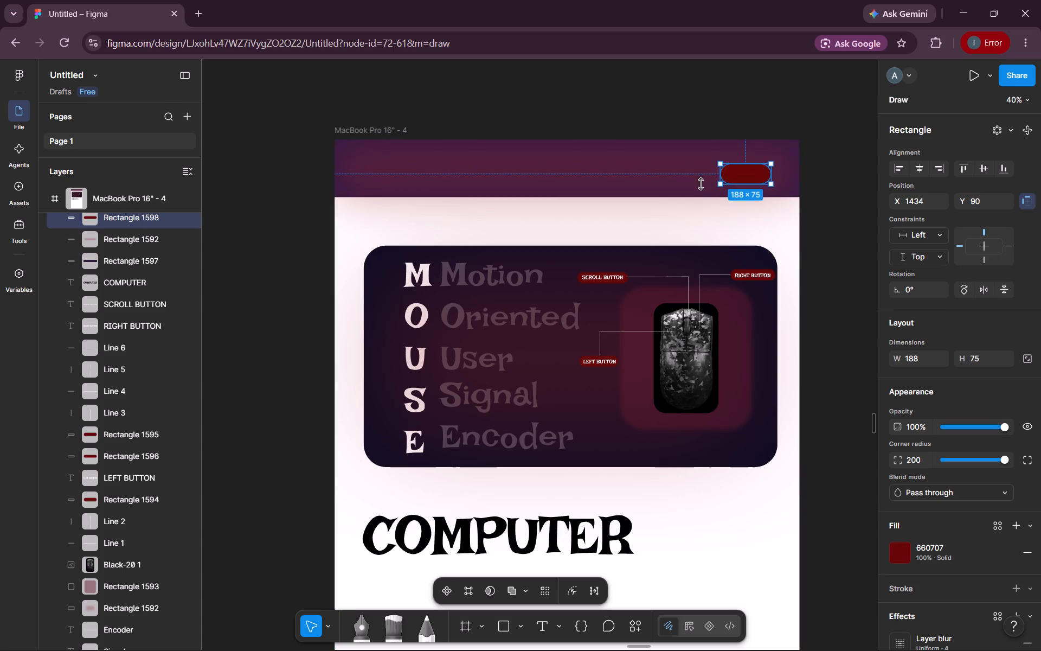
left_click_drag(701, 184, 697, 185)
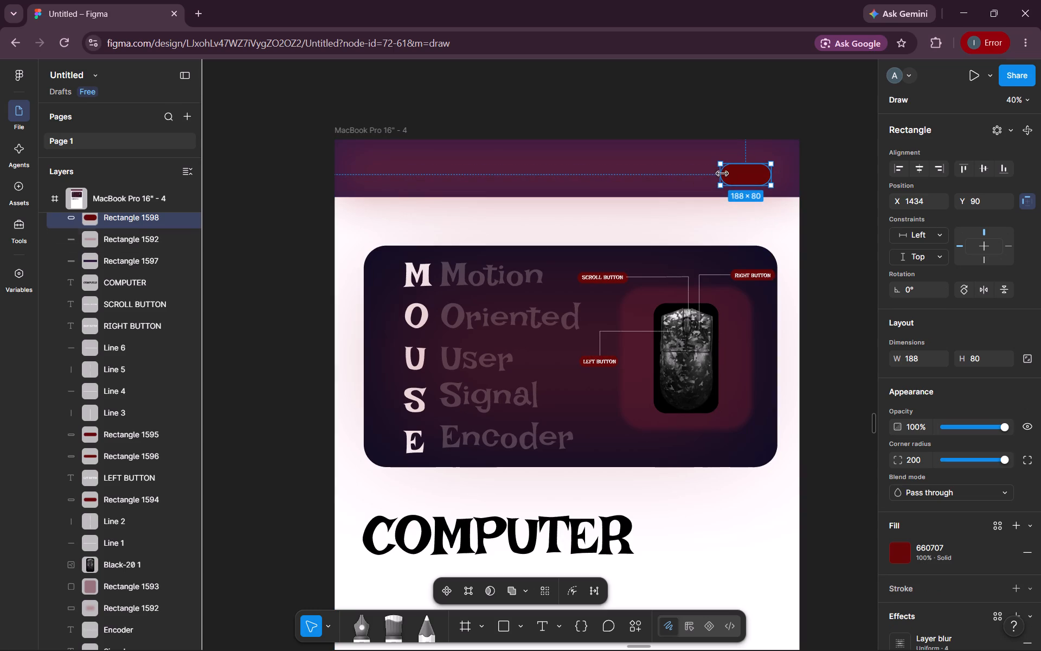
left_click_drag(717, 173, 680, 174)
Center the pill vertically in the top band near its right end, at X 1300, Y 67, and deselect it.
left_click_drag(734, 174, 752, 156)
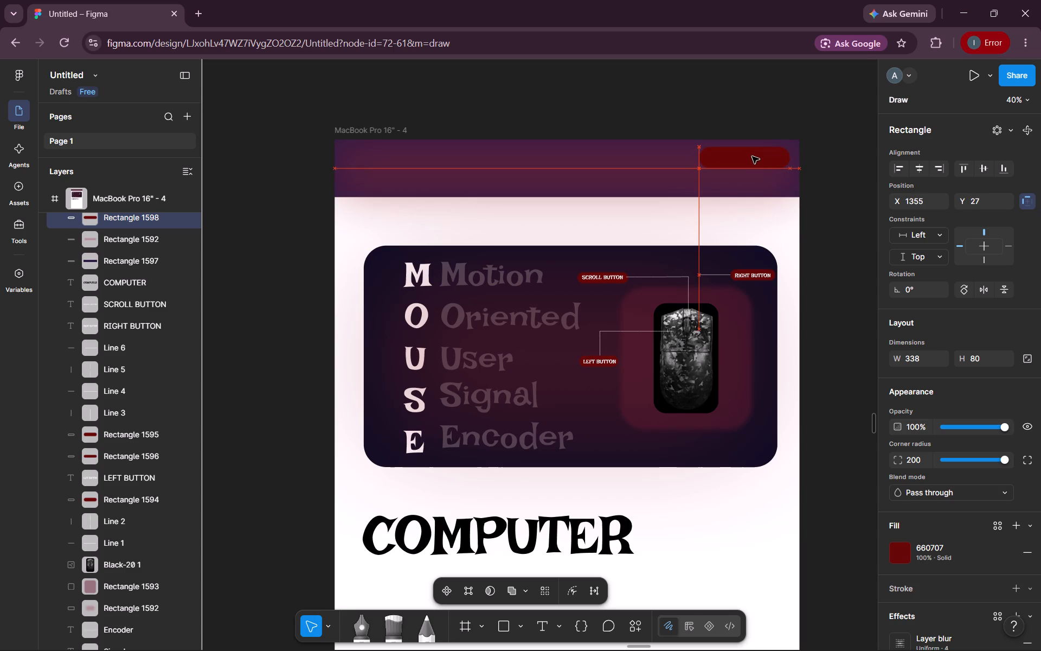
left_click_drag(752, 156, 749, 168)
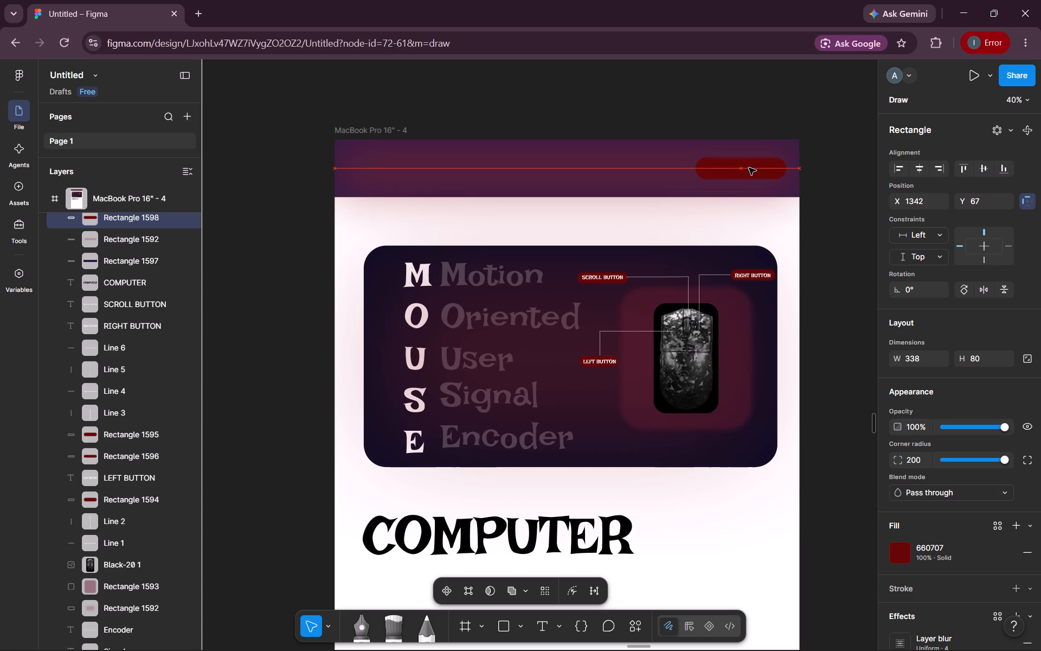
left_click_drag(749, 168, 752, 168)
left_click(840, 194)
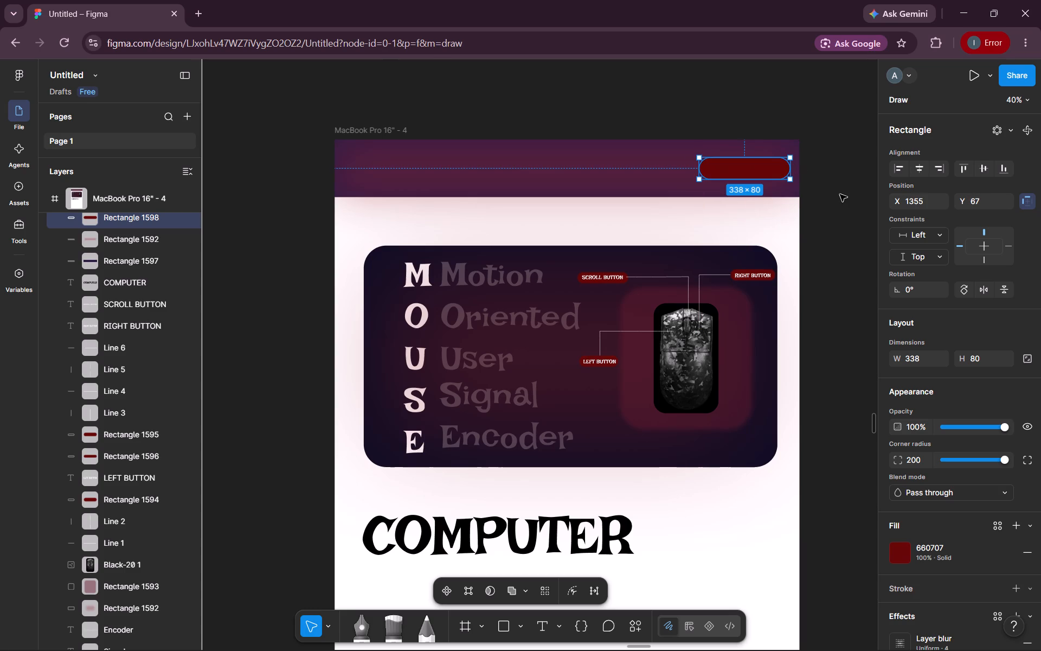
left_click_drag(767, 173, 751, 173)
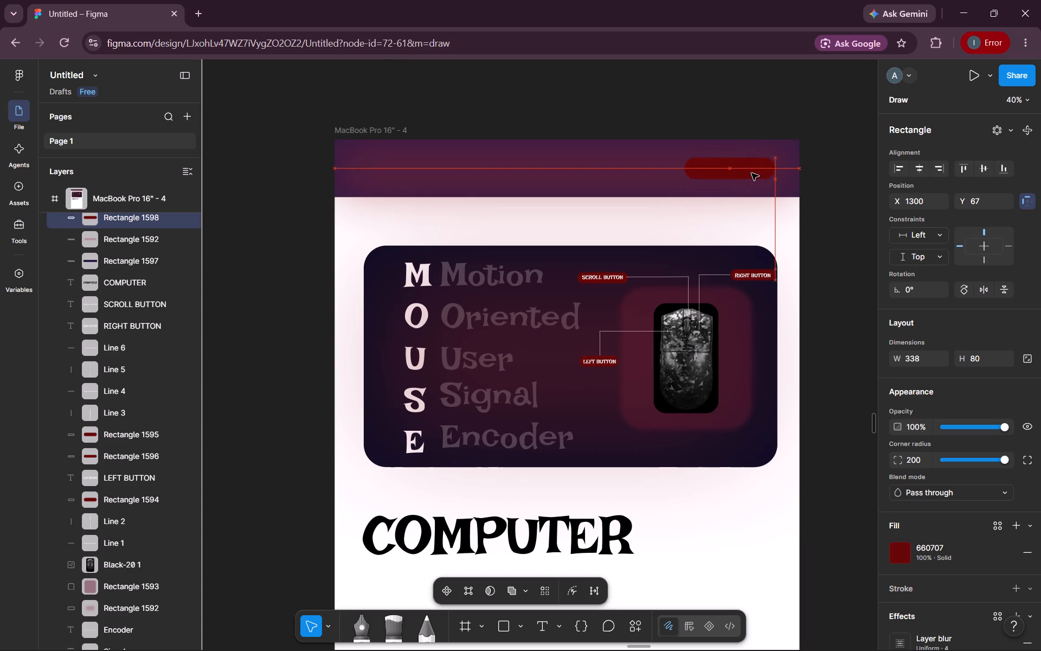
left_click_drag(751, 173, 751, 172)
left_click(834, 175)
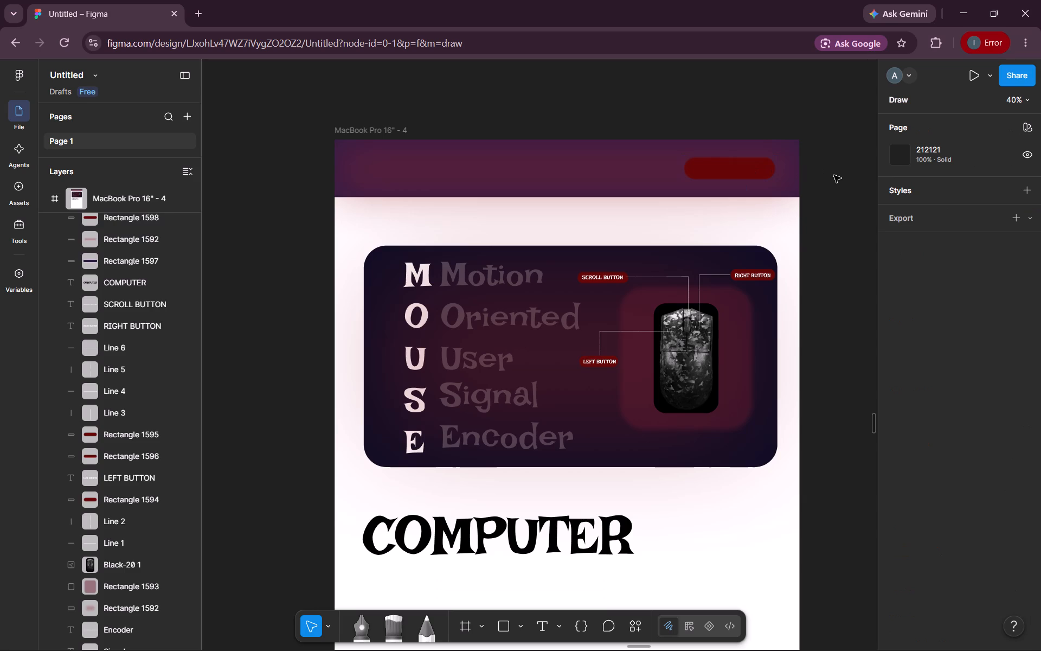
Increase the pill's height to about 88 and reposition it at about X 1308, Y 63, then deselect it.
left_click(701, 177)
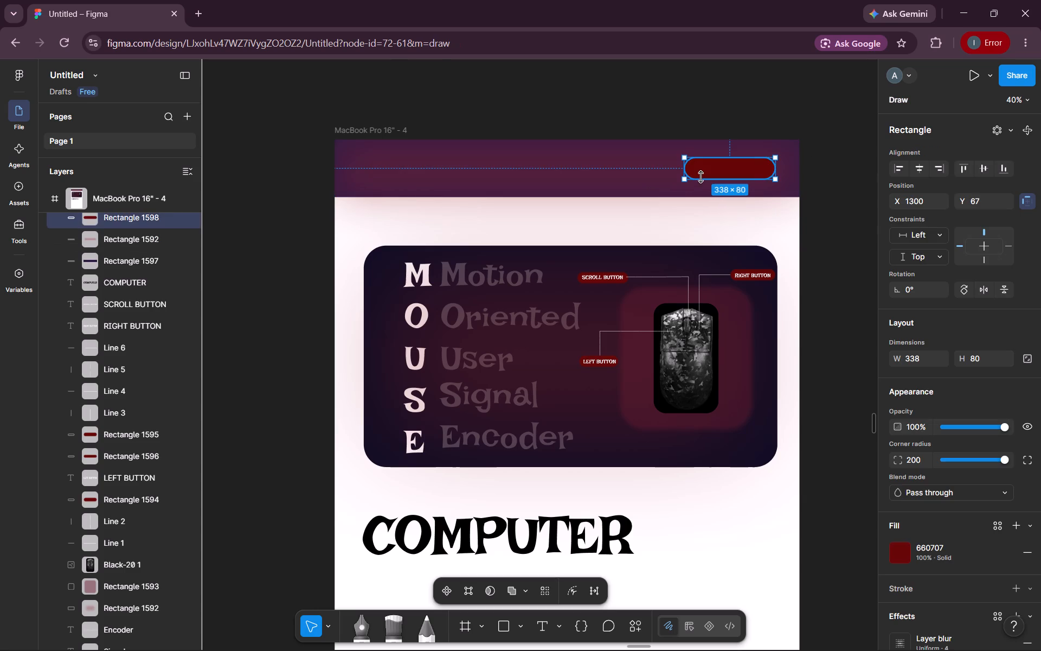
left_click(721, 158)
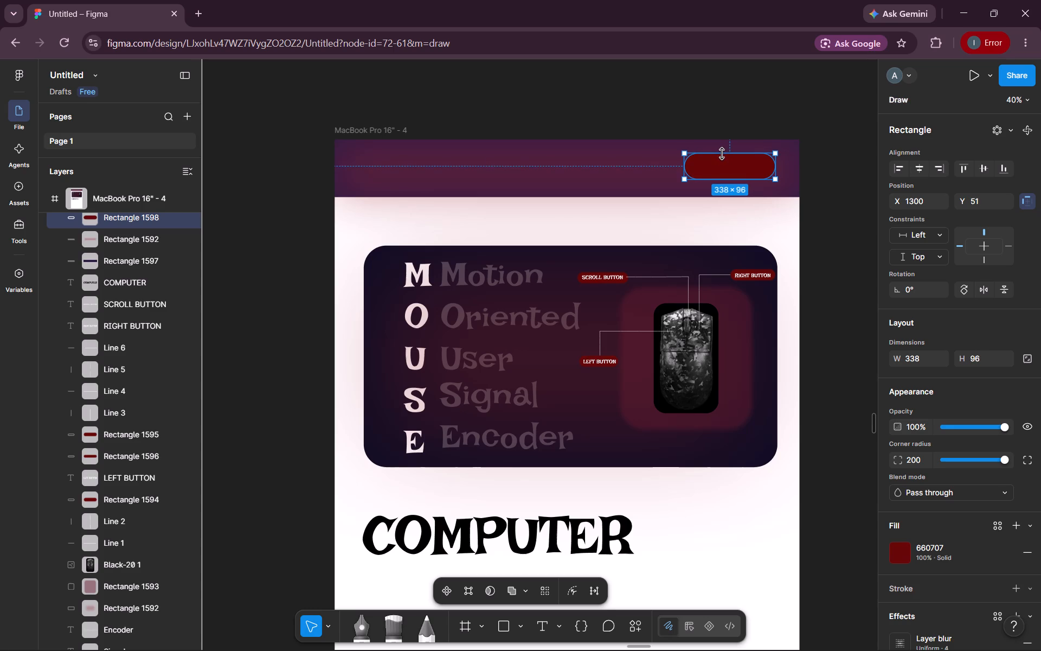
left_click(725, 165)
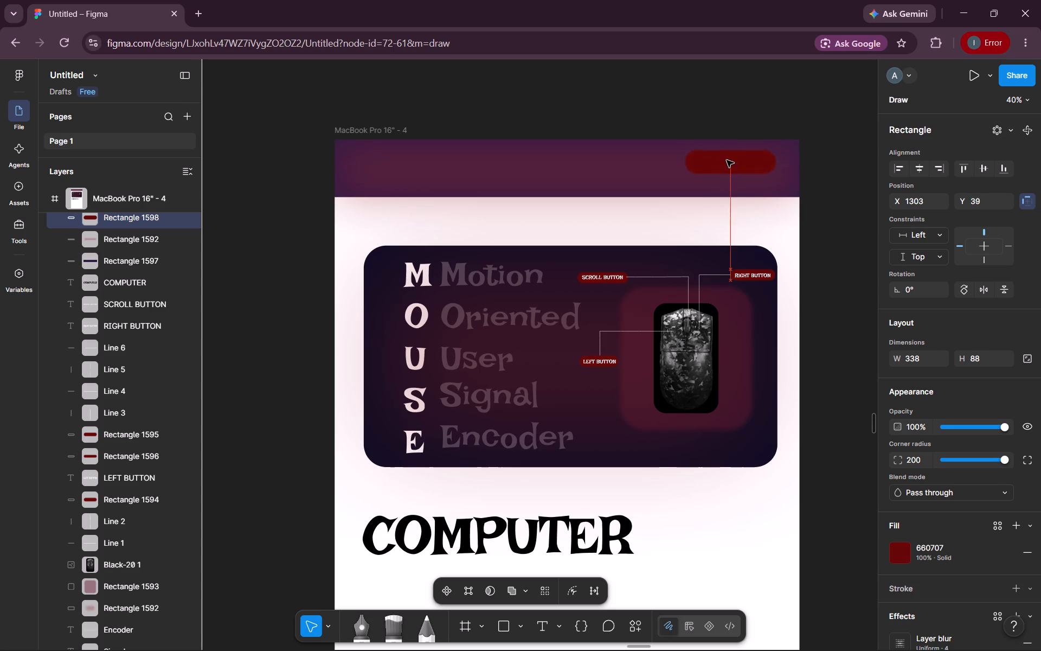
left_click(816, 191)
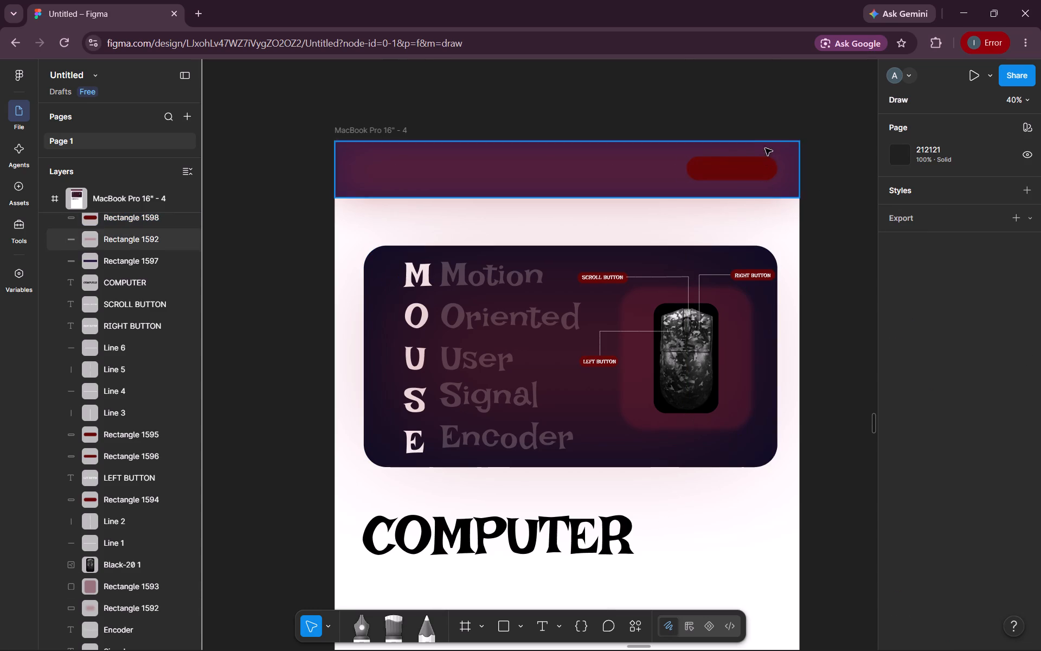
Add a second solid fill of B07979 at 20% over the pill's dark red fill, and deselect the pill.
left_click(756, 164)
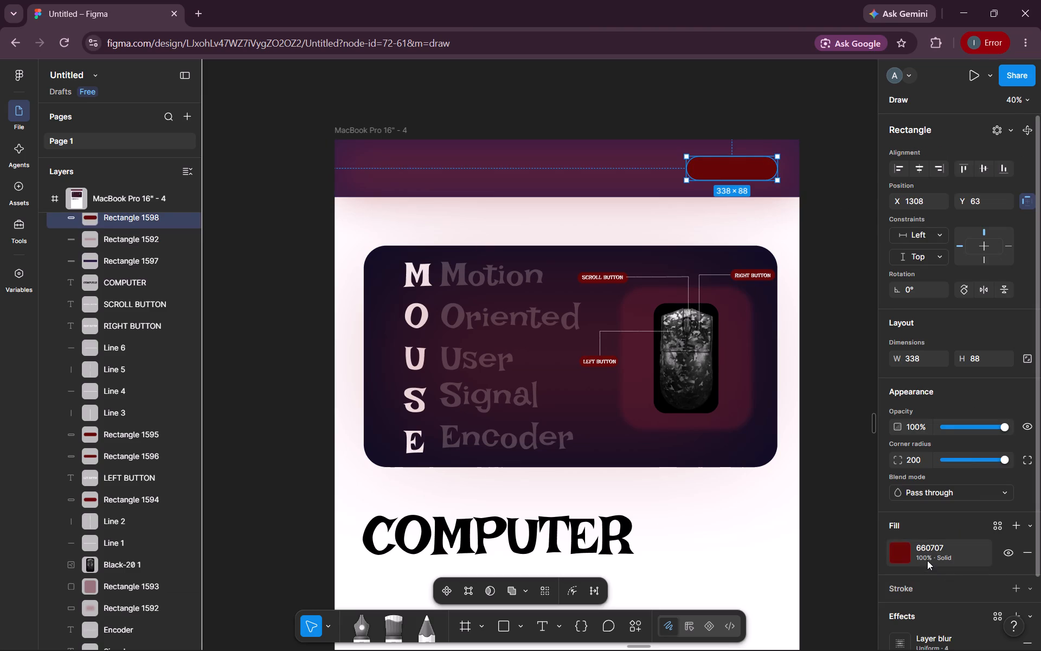
scroll(927, 560, "down", 3)
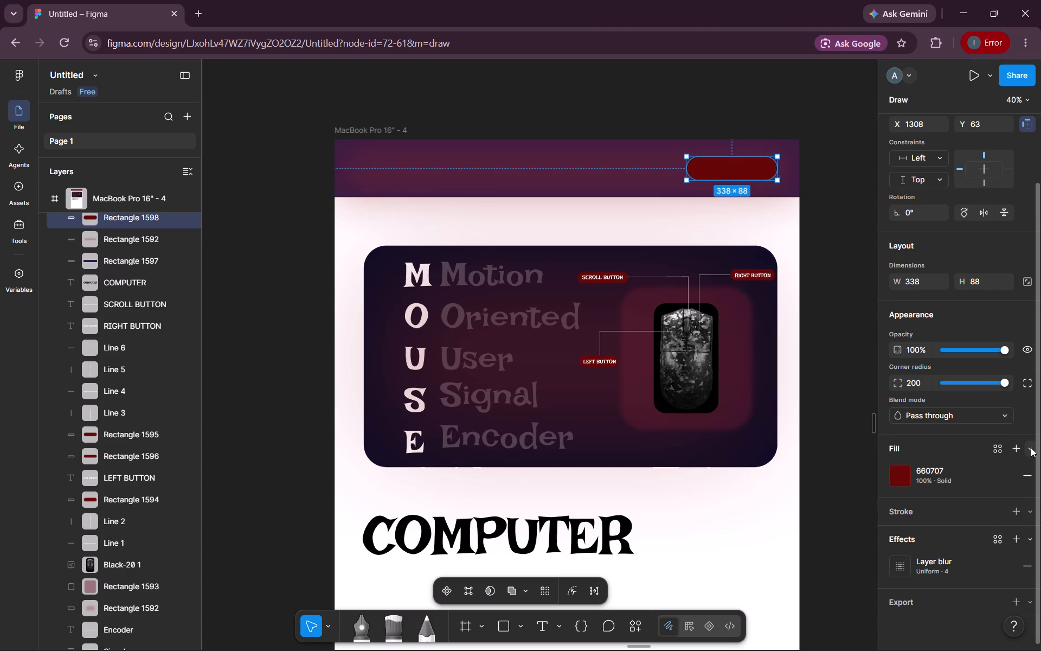
left_click(1030, 448)
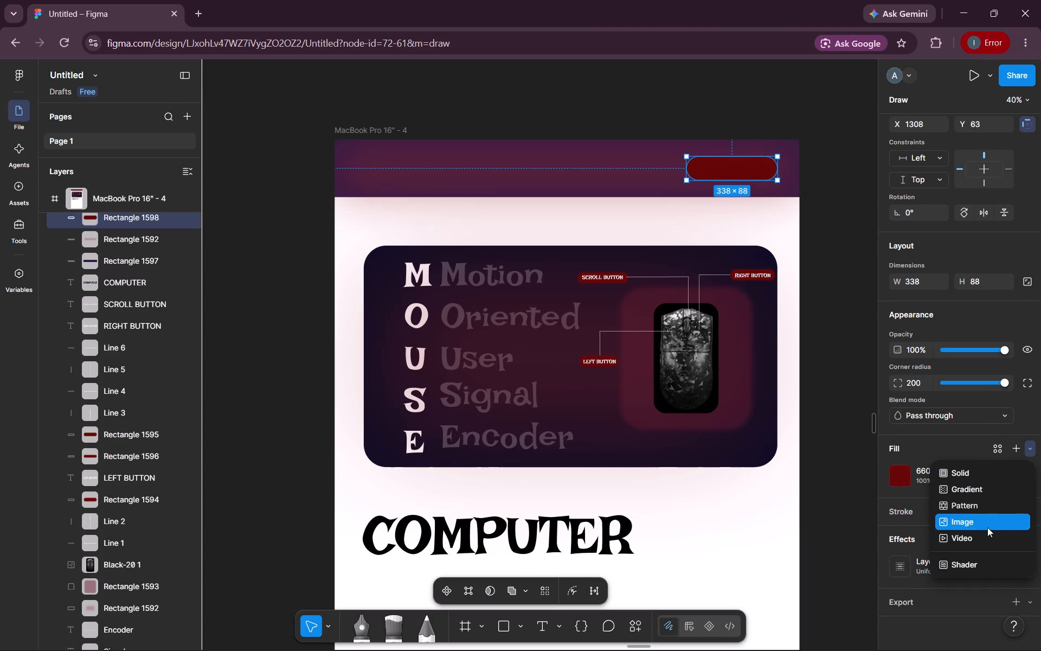
left_click(972, 468)
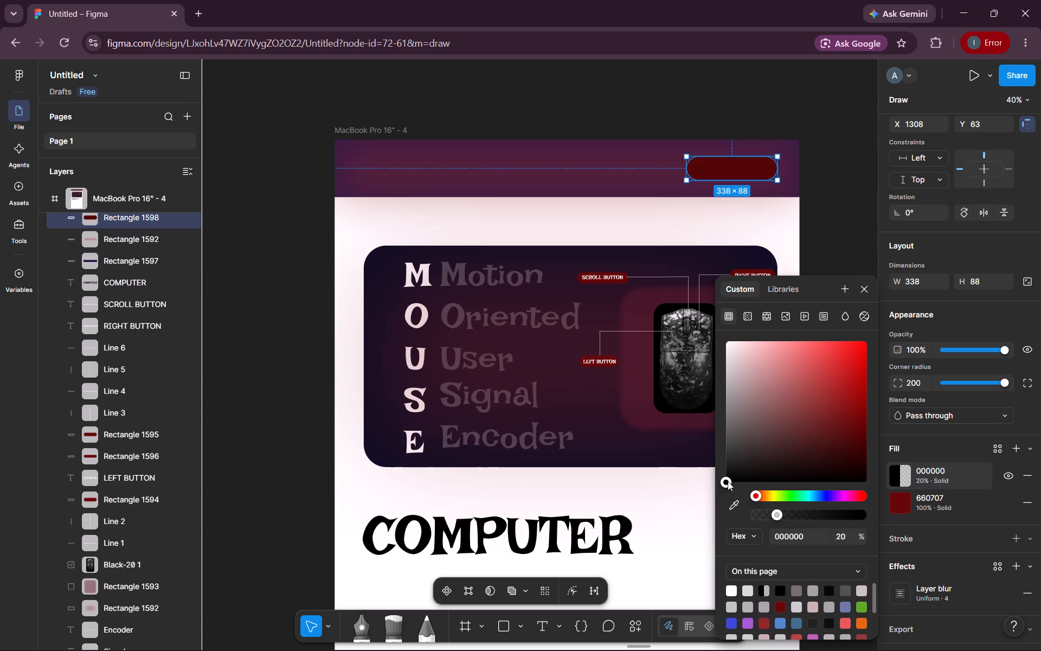
left_click_drag(728, 481, 736, 434)
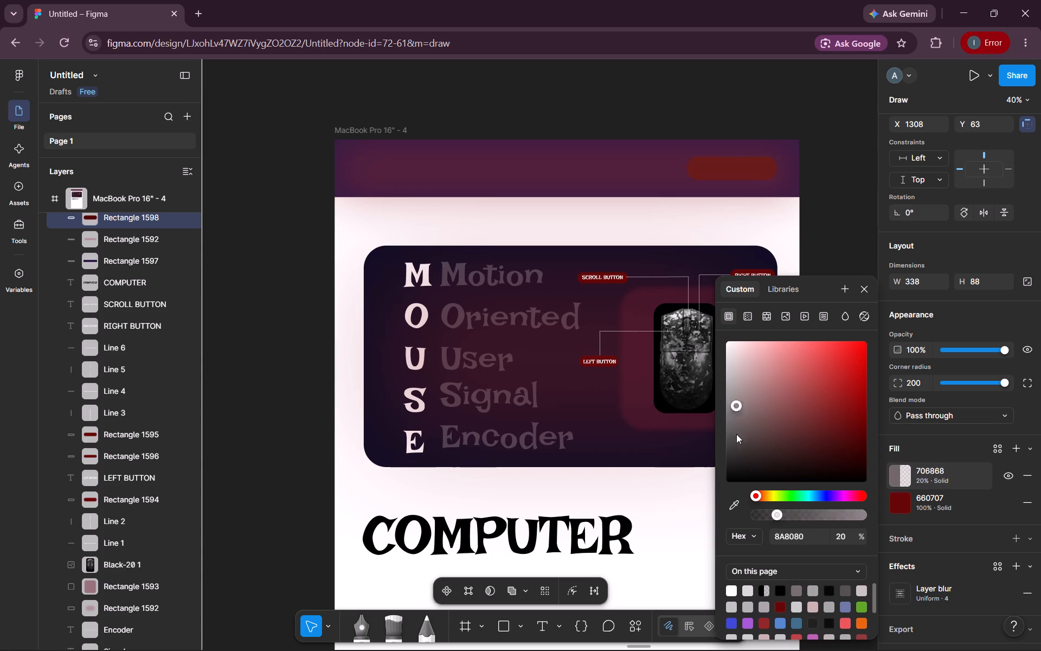
left_click_drag(736, 434, 729, 437)
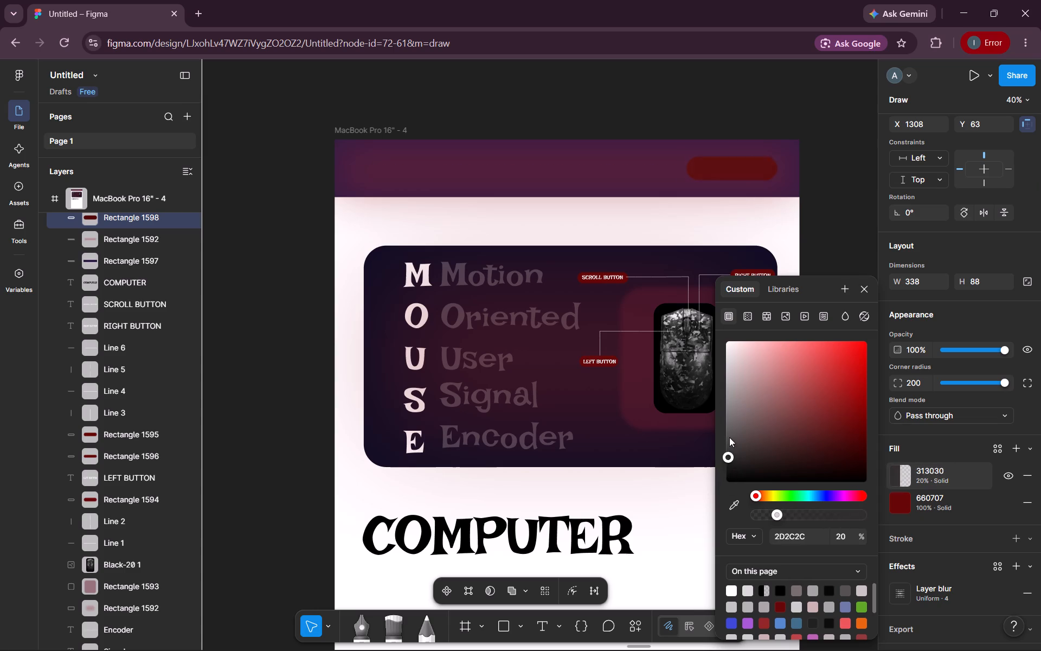
left_click_drag(729, 437, 738, 433)
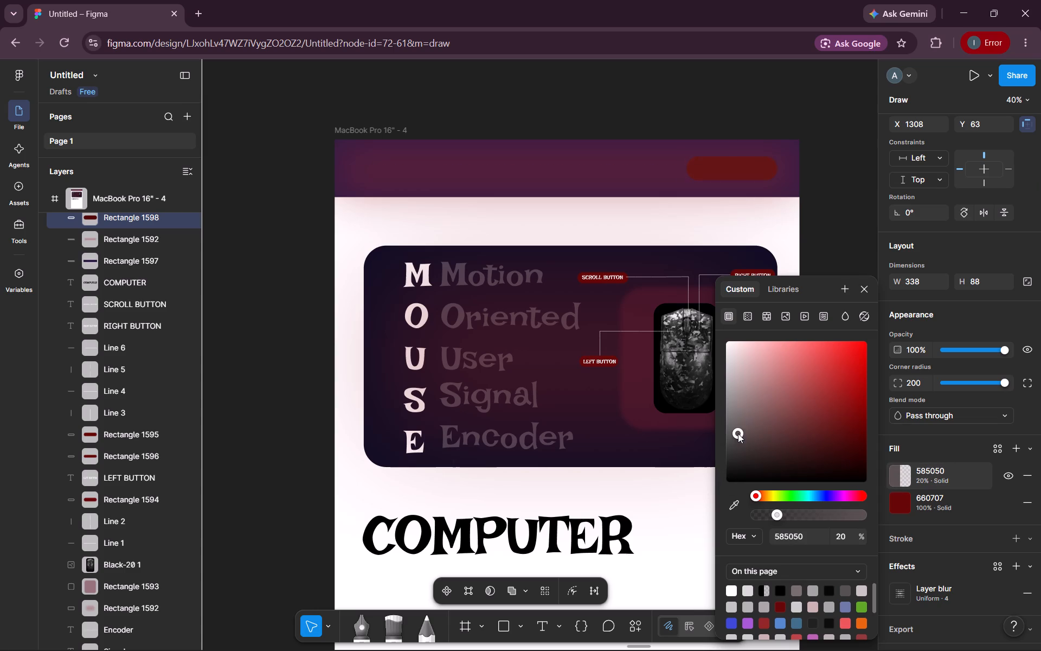
left_click_drag(738, 433, 780, 381)
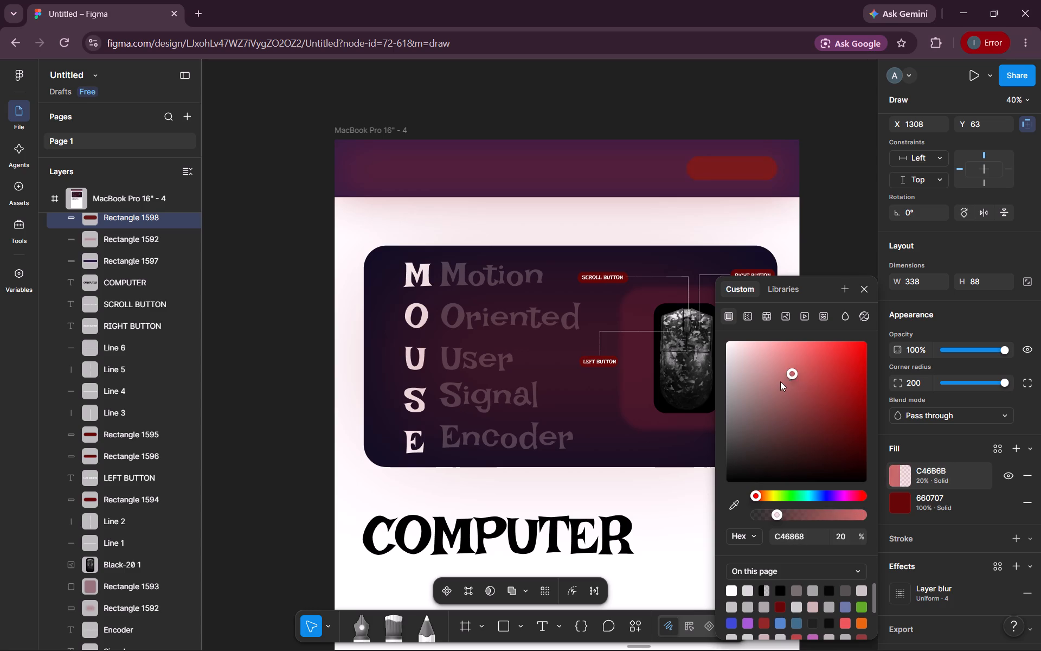
left_click_drag(780, 381, 771, 412)
left_click_drag(771, 412, 773, 390)
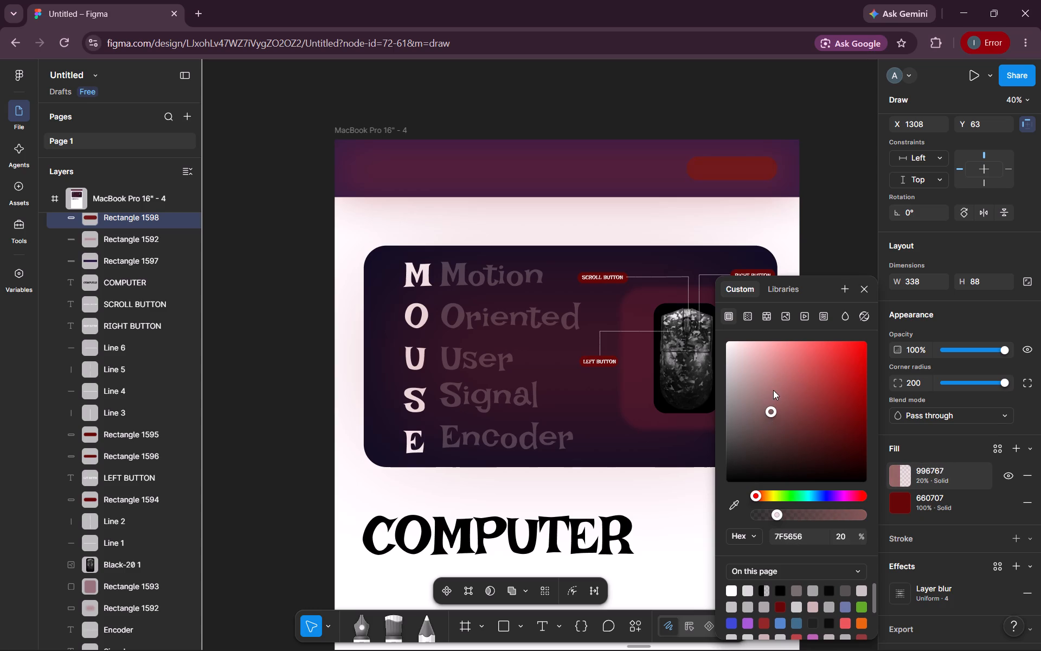
left_click_drag(773, 390, 770, 385)
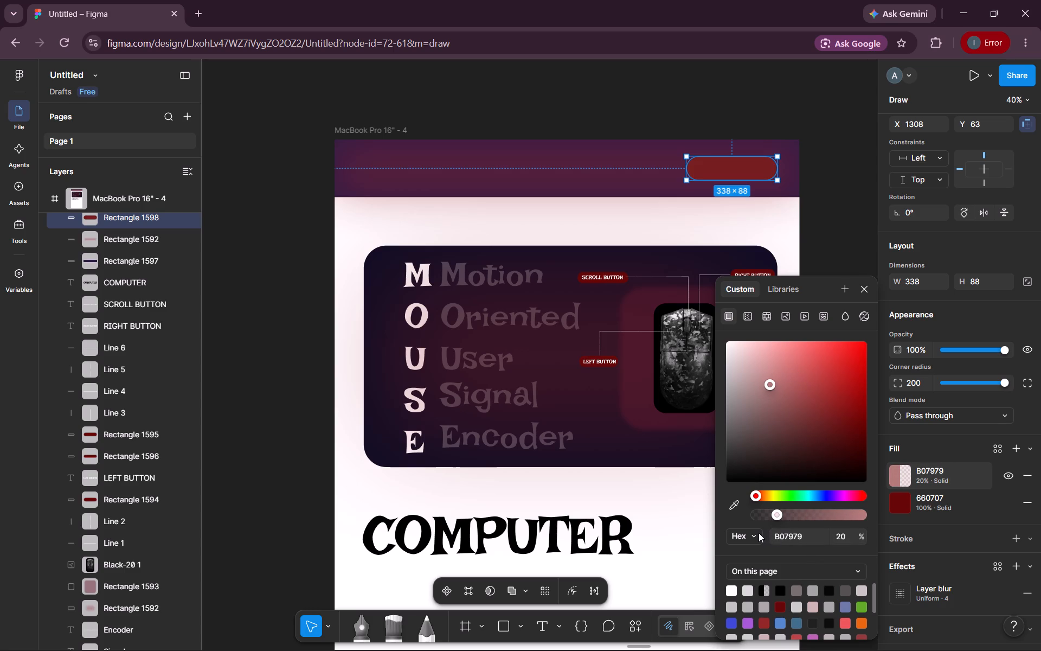
left_click(868, 287)
left_click(836, 231)
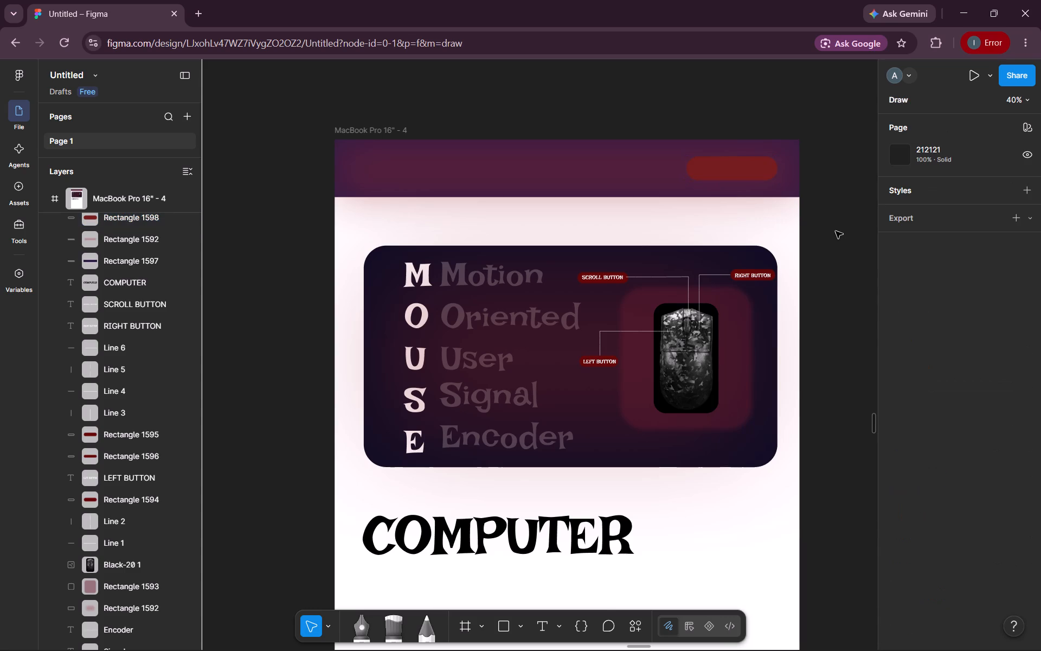
Add the text "Sign in" on the red pill in the top band.
scroll(836, 231, "up", 1)
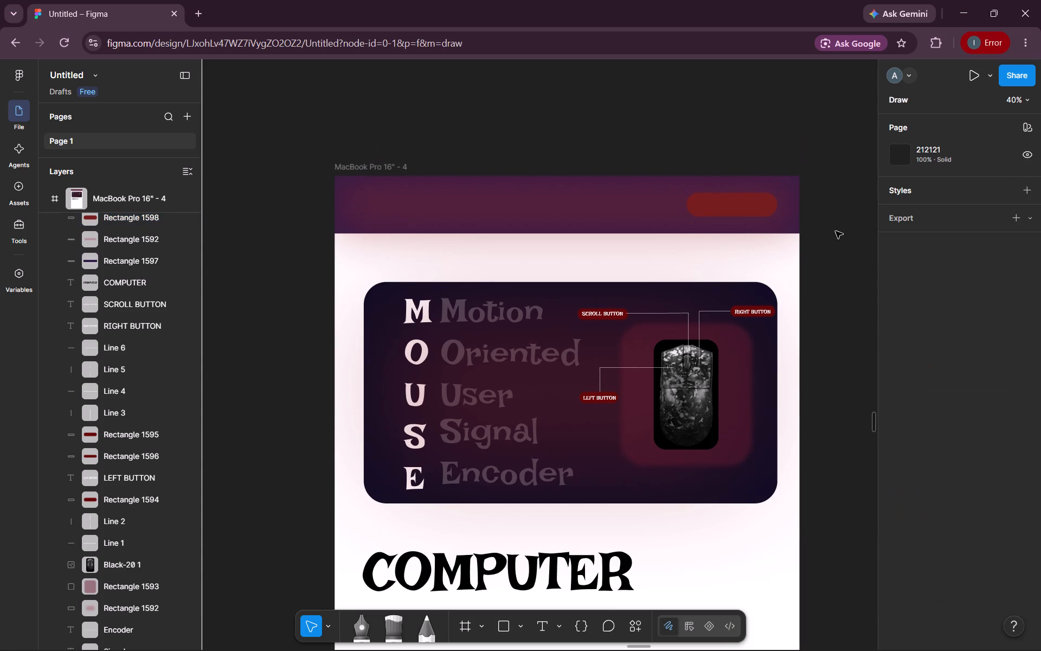
left_click(734, 208)
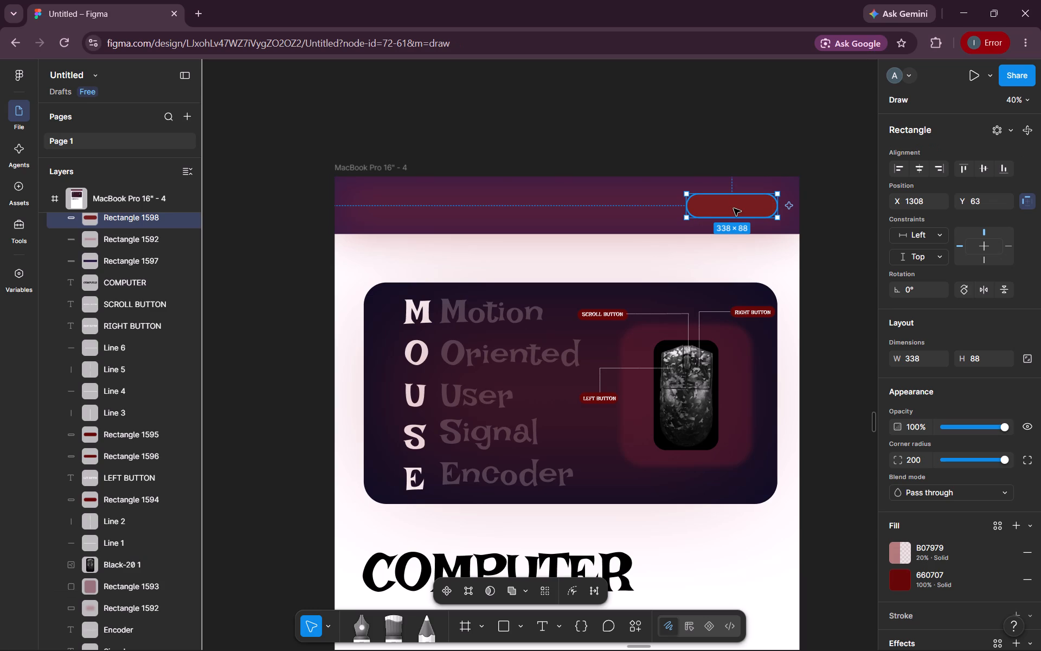
left_click(545, 620)
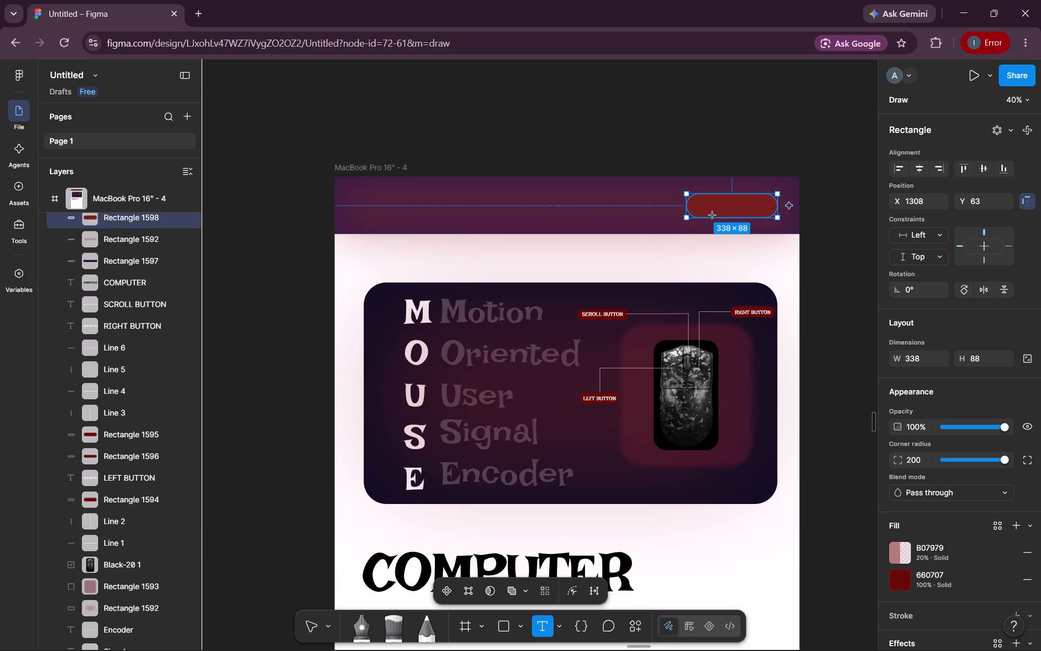
left_click(711, 208)
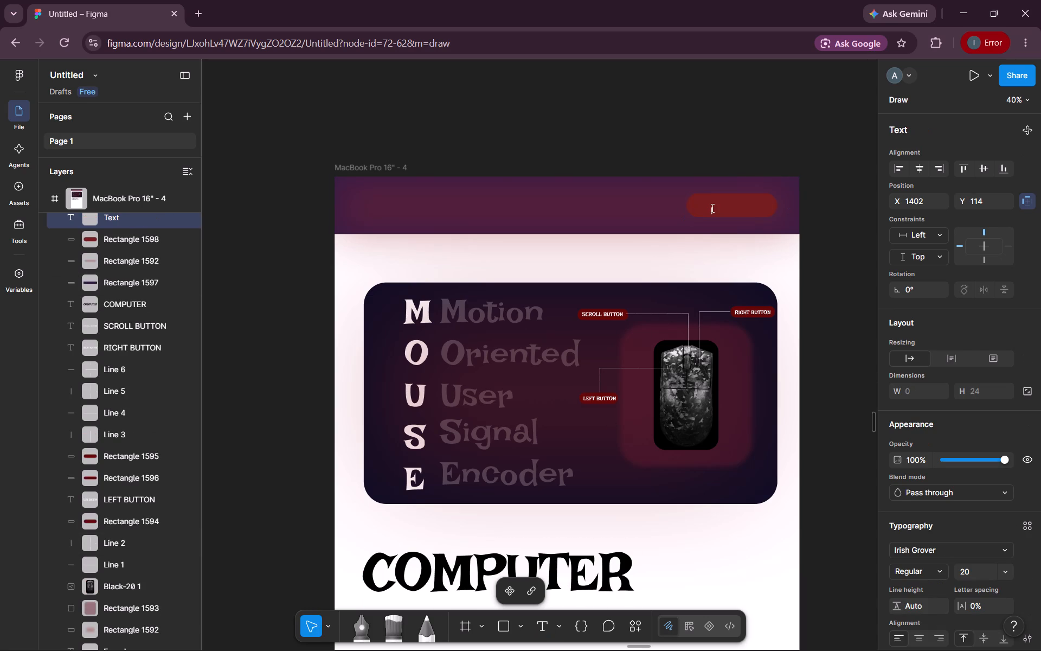
type("Sign")
key("space")
type("in")
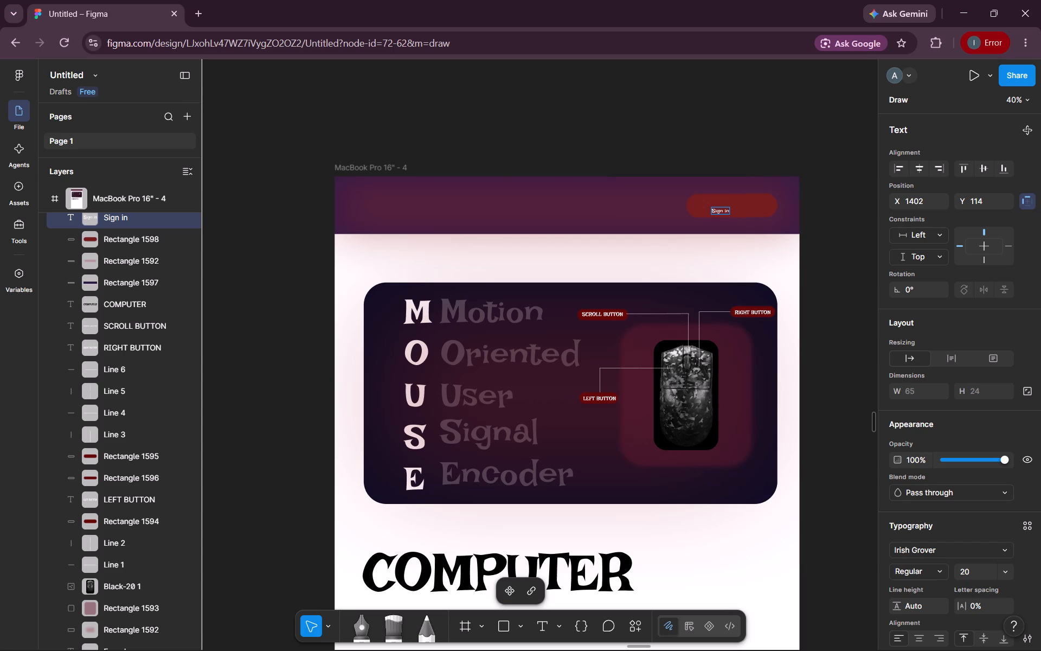
Set the Sign in label's font size to 50.
double_click(723, 214)
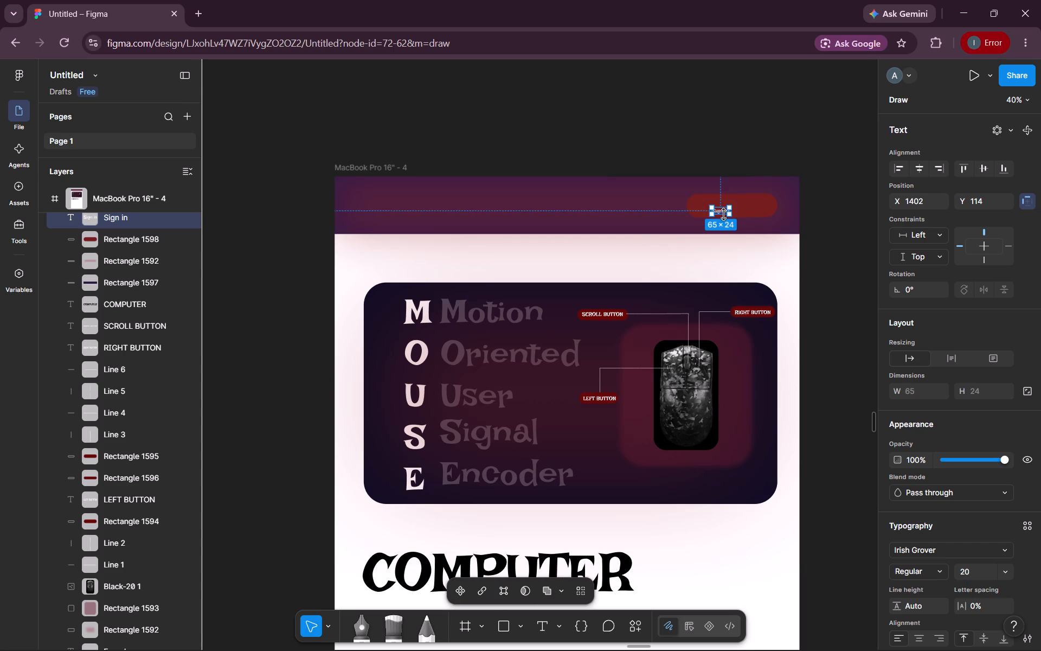
left_click(721, 213)
double_click(721, 213)
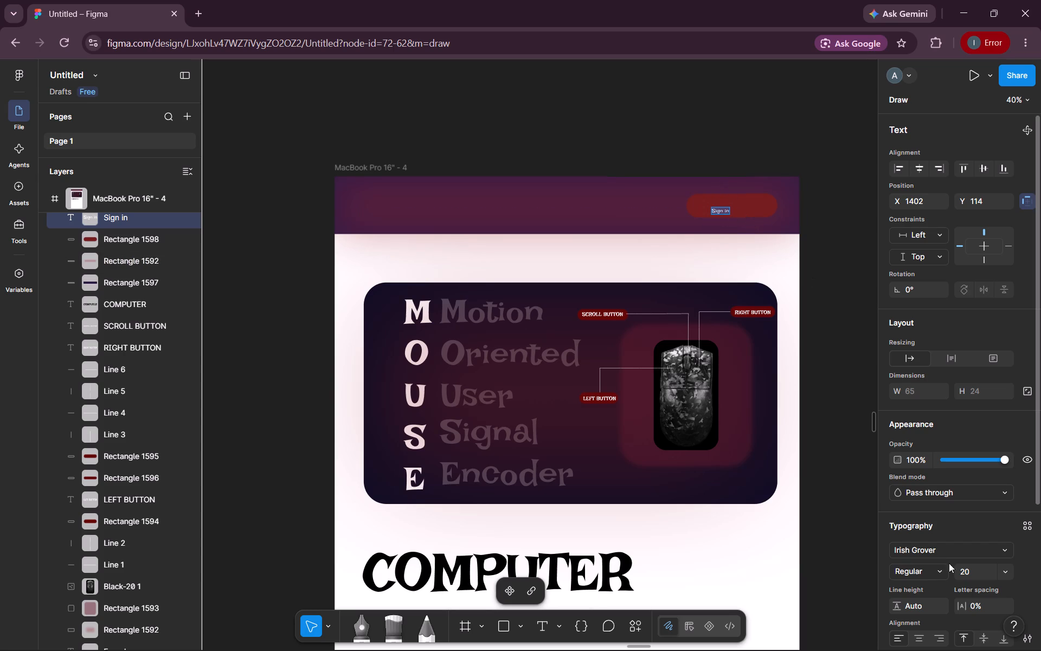
left_click(980, 576)
type("50")
key("Return")
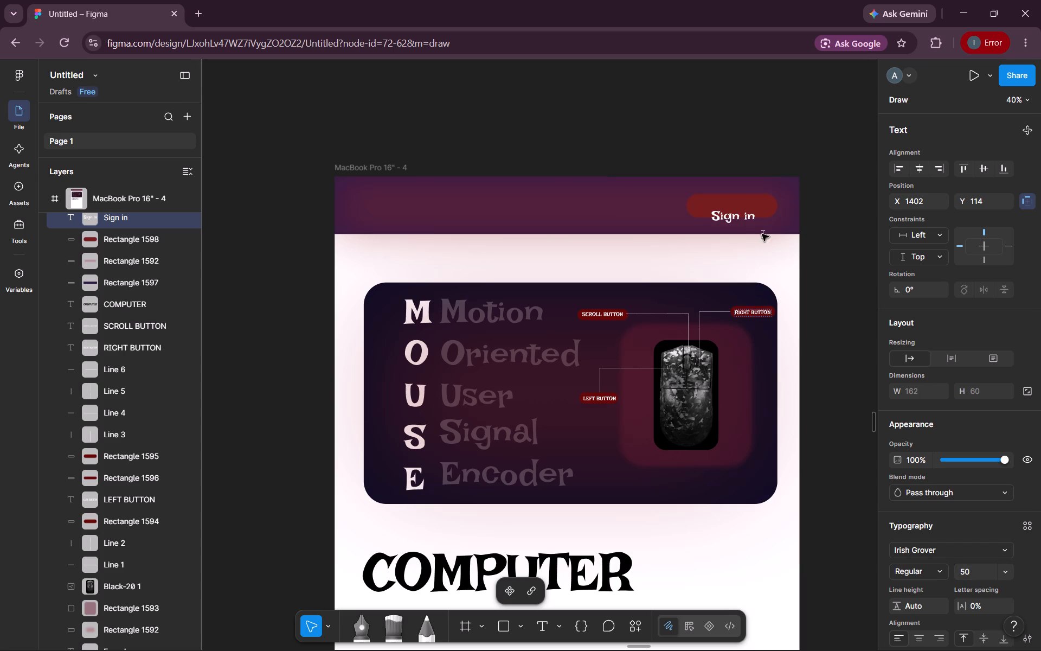
left_click(827, 214)
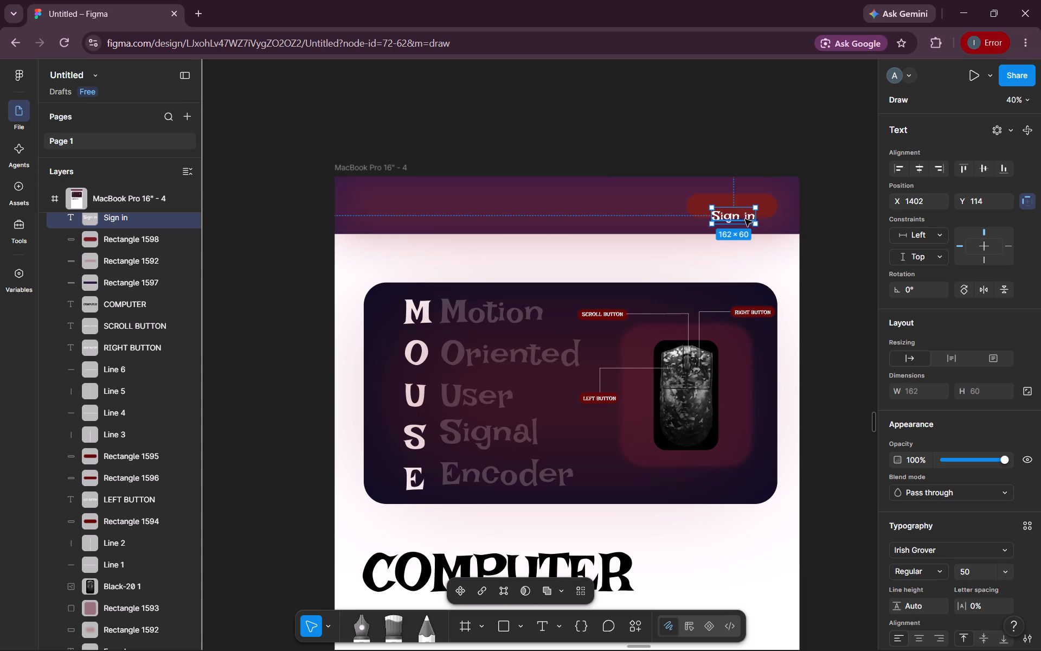
Center the Sign in label on the red pill at about X 1396, Y 77, and deselect it.
left_click_drag(736, 219, 737, 209)
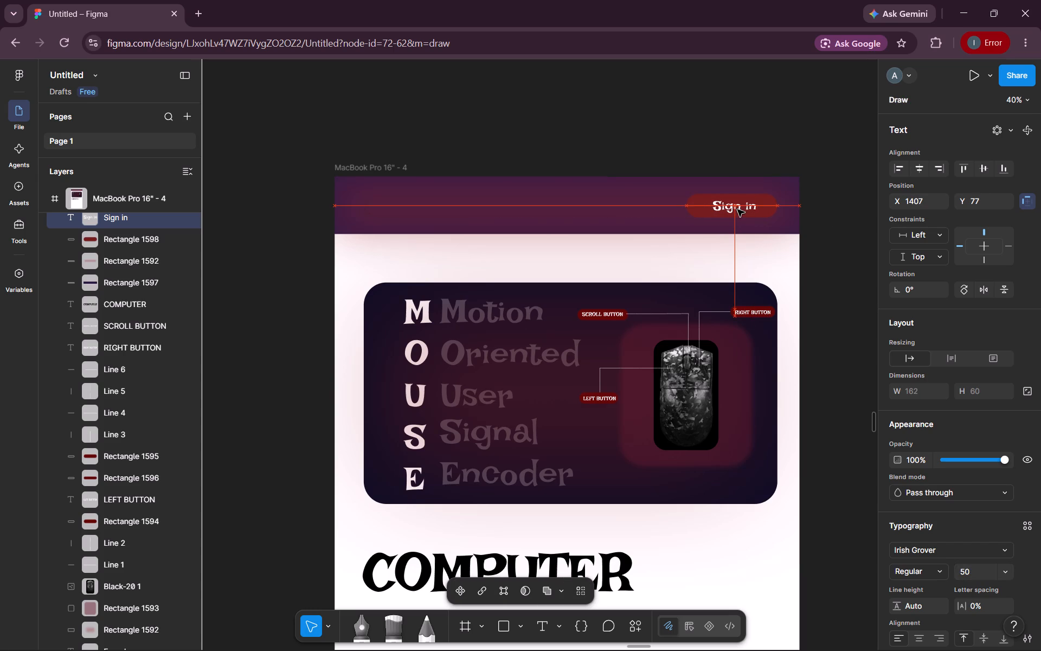
left_click_drag(737, 209, 737, 210)
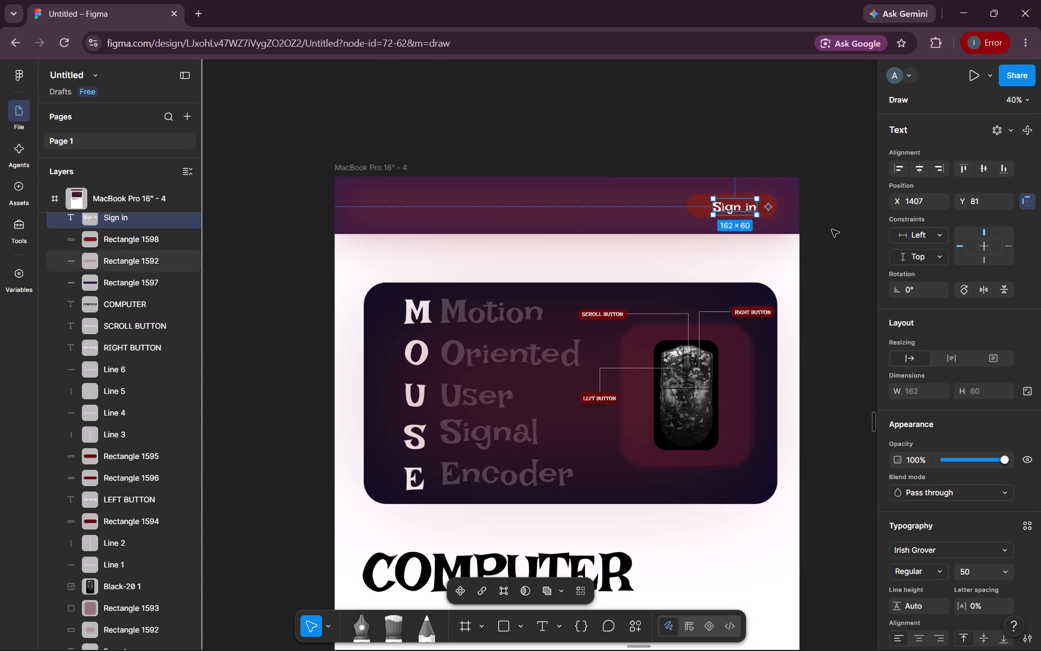
left_click(832, 229)
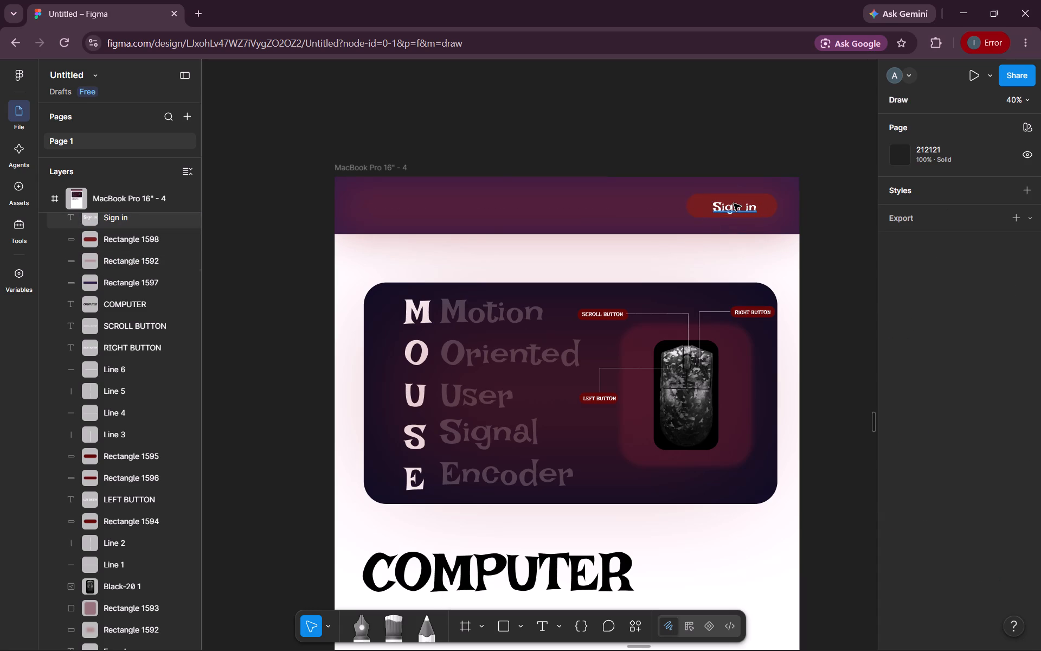
left_click(755, 213)
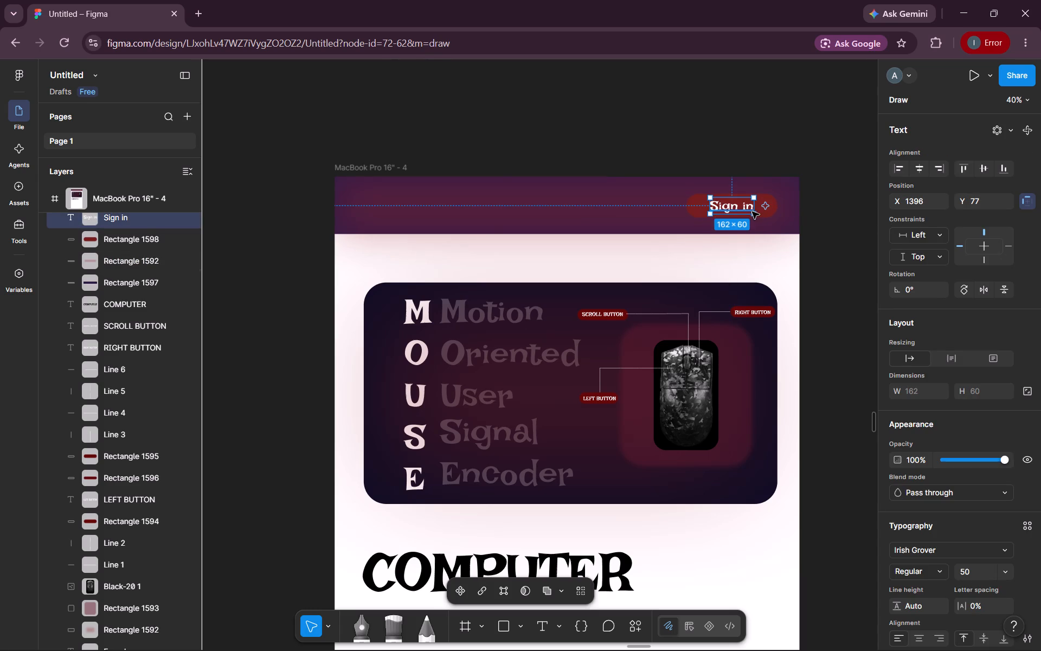
left_click(822, 236)
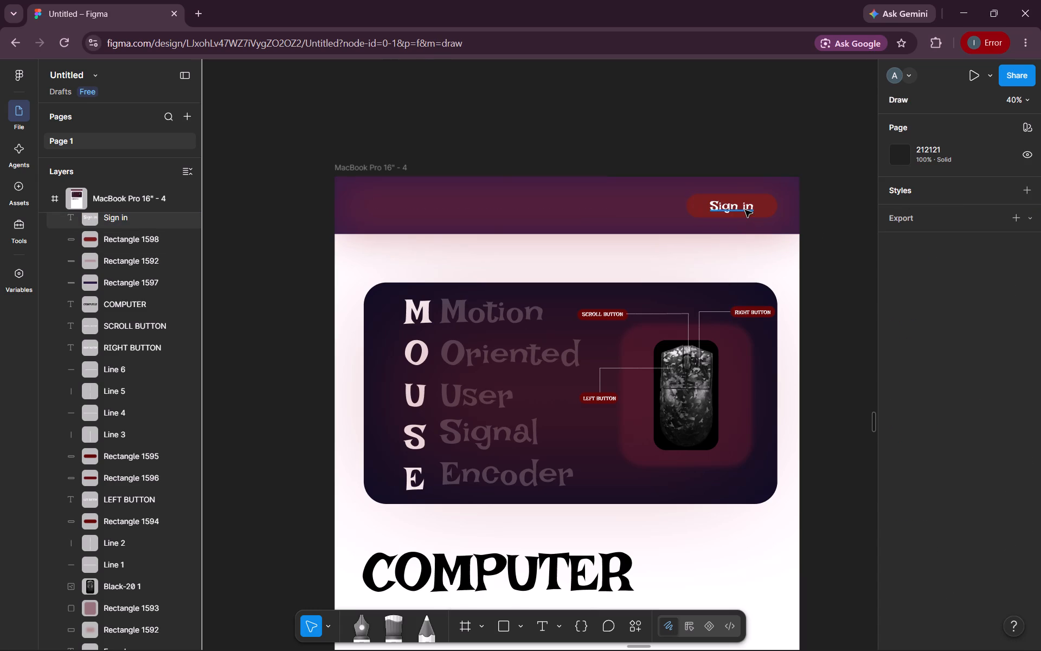
Set the Sign in label's blend mode to Color dodge.
double_click(745, 210)
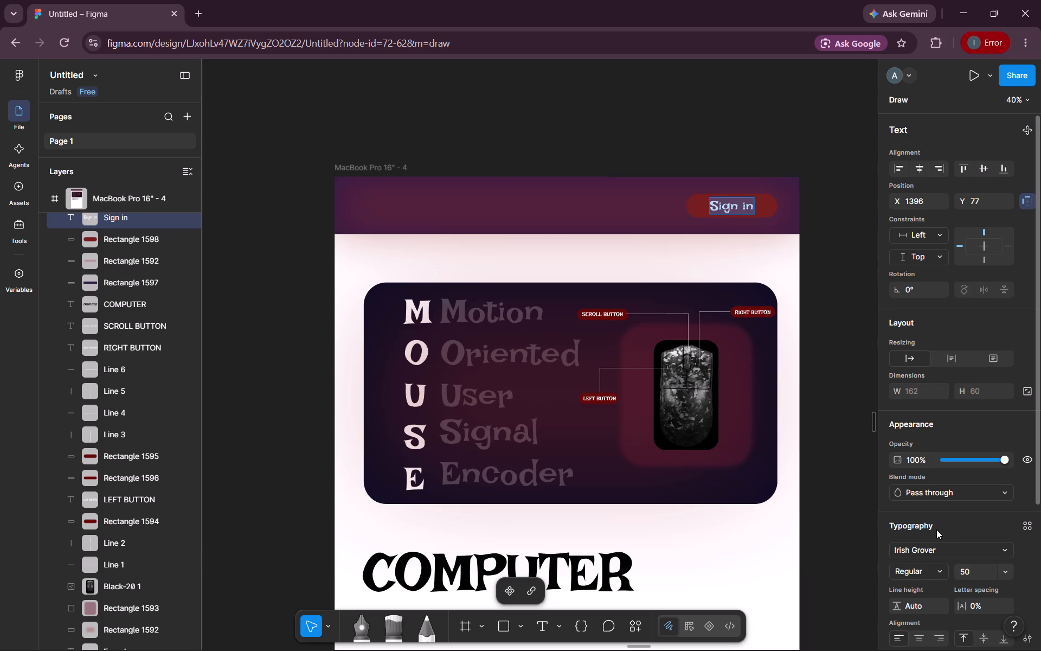
left_click(943, 492)
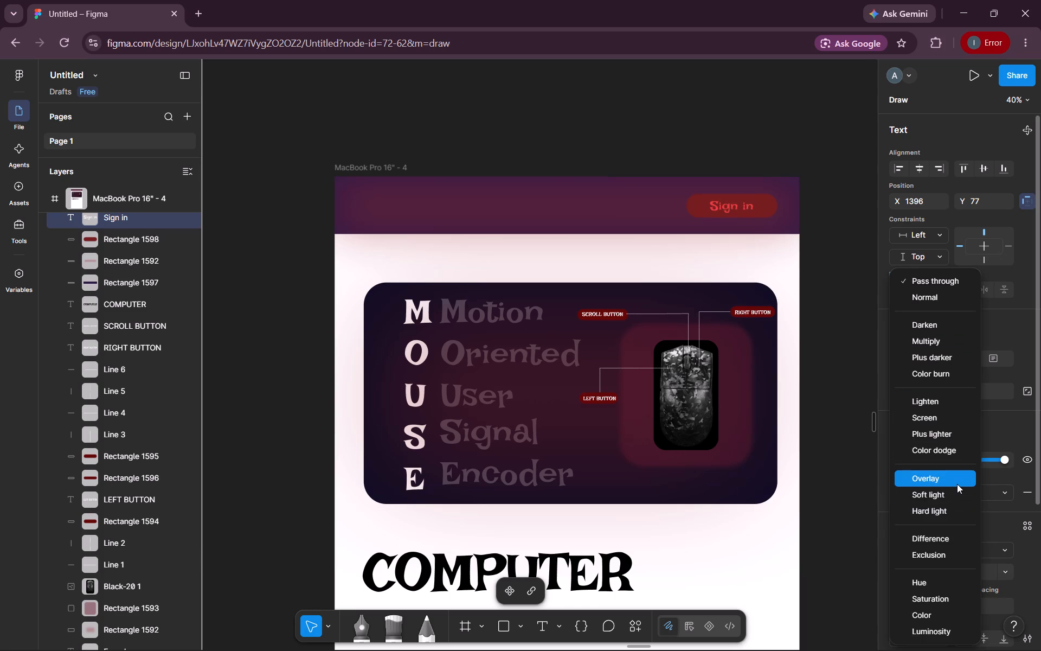
left_click(955, 448)
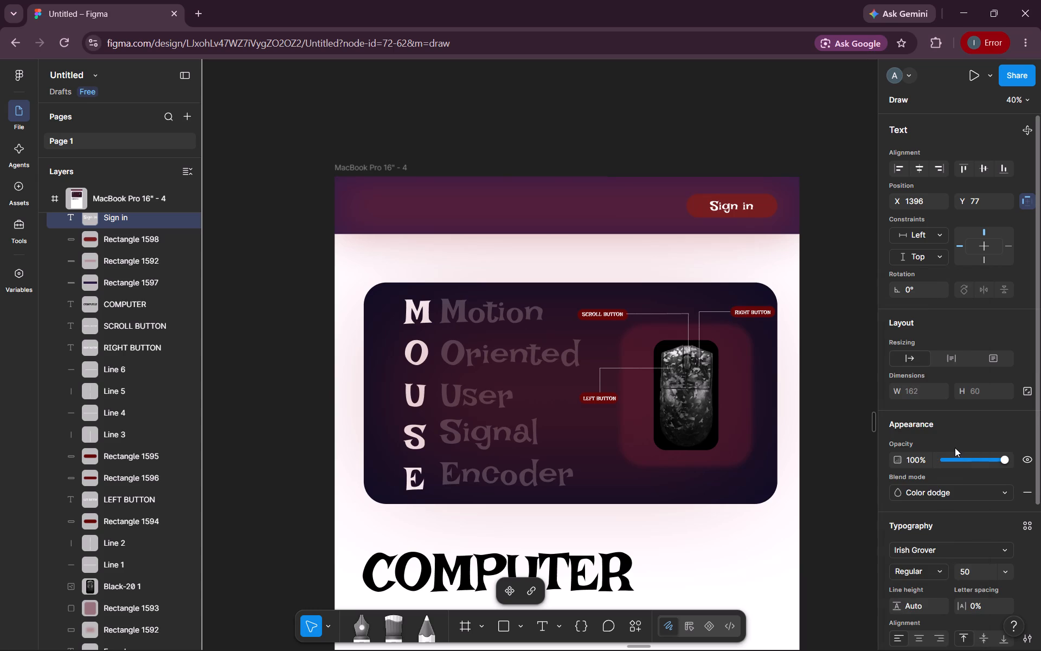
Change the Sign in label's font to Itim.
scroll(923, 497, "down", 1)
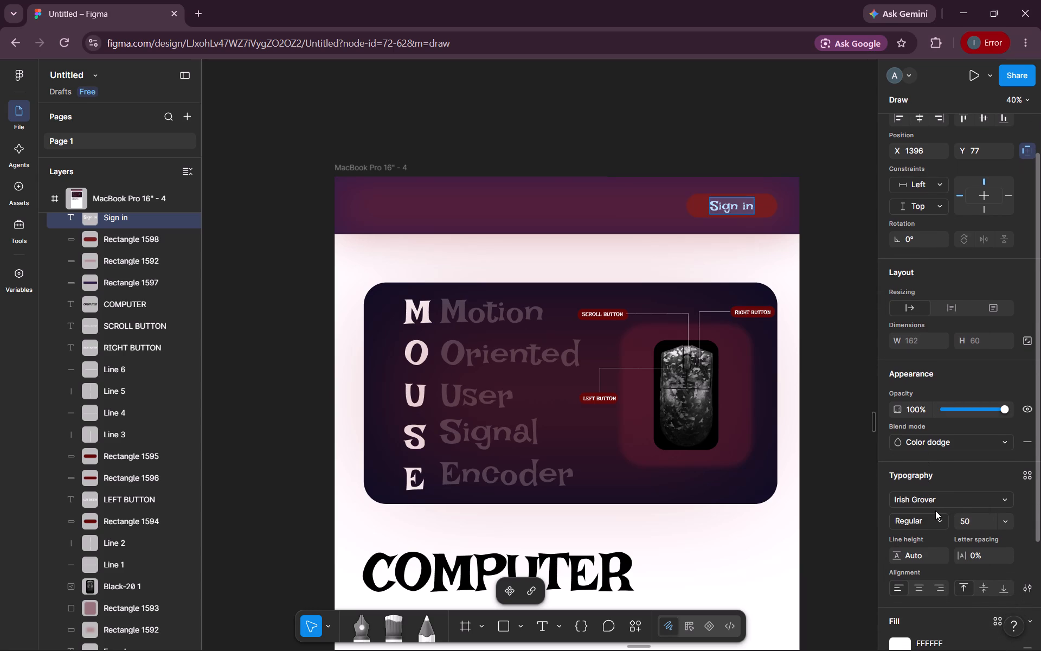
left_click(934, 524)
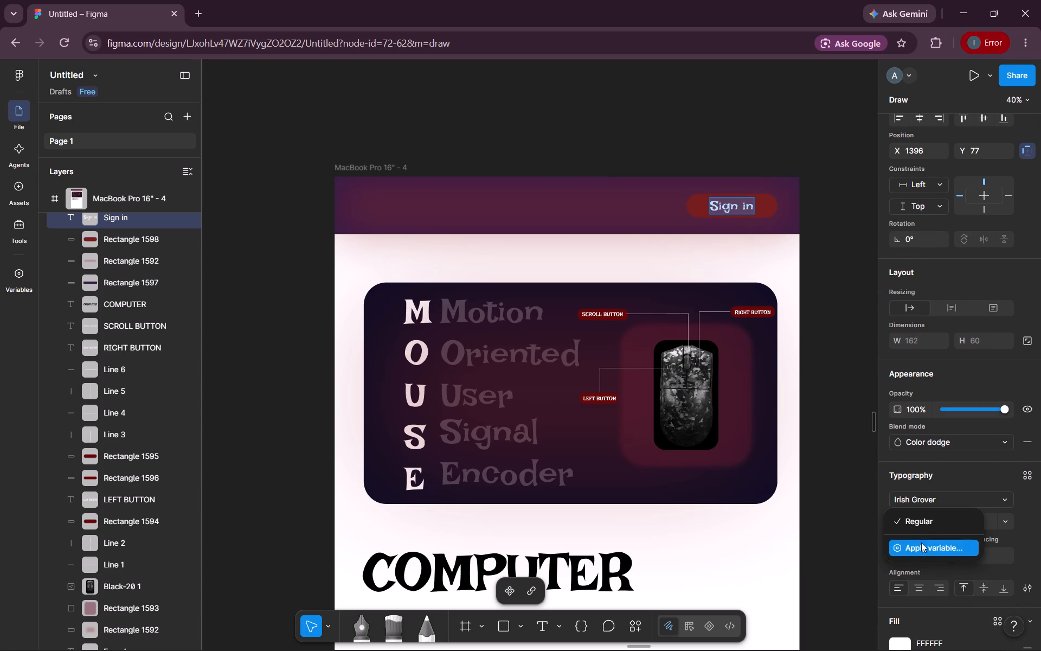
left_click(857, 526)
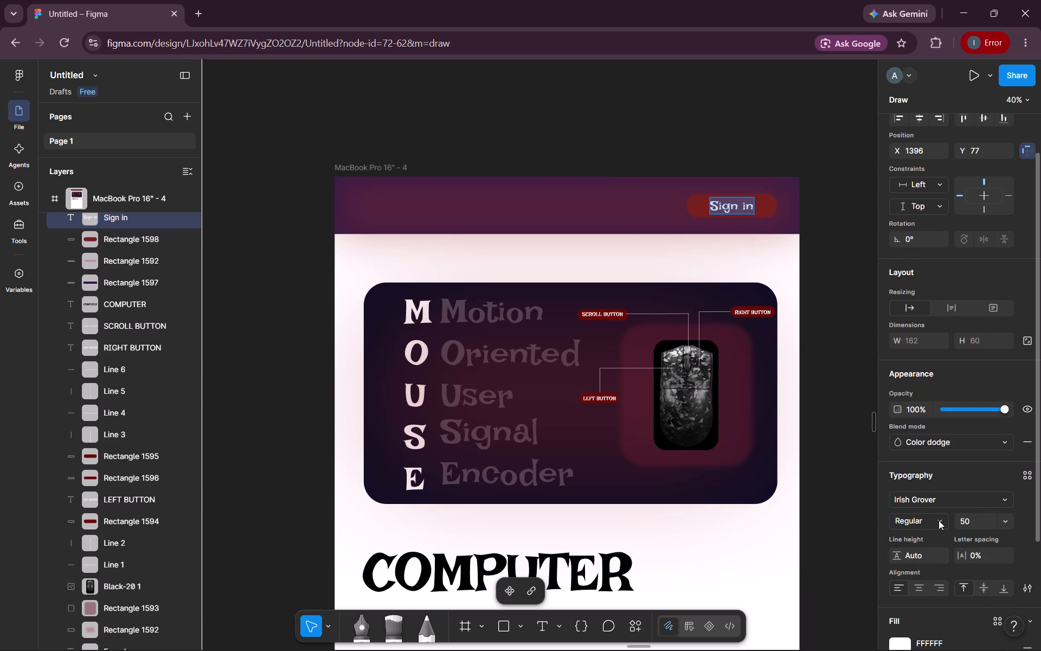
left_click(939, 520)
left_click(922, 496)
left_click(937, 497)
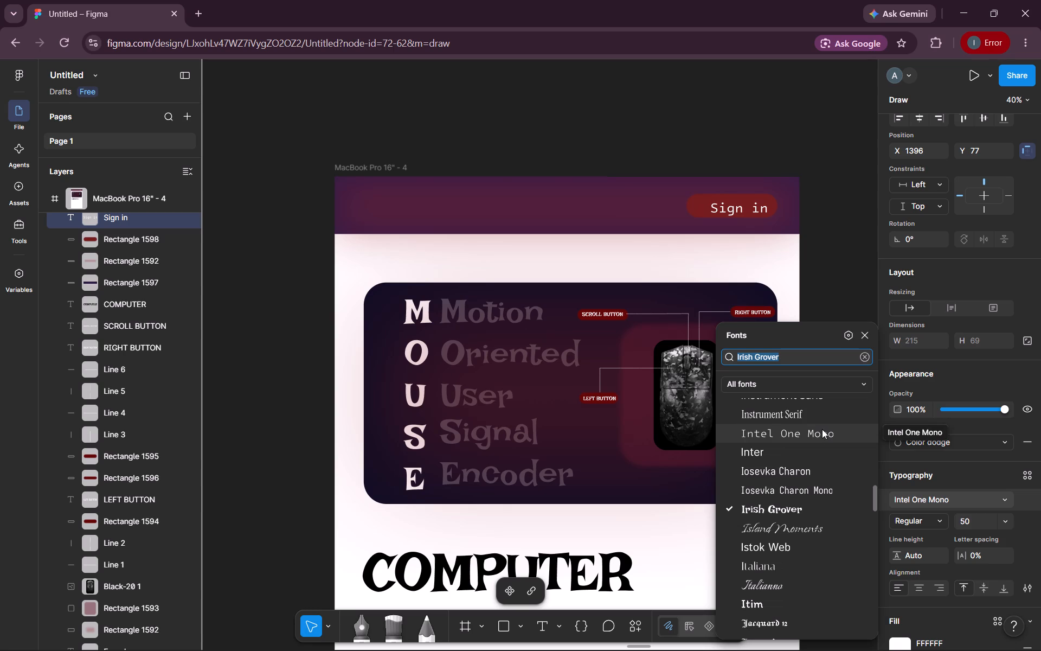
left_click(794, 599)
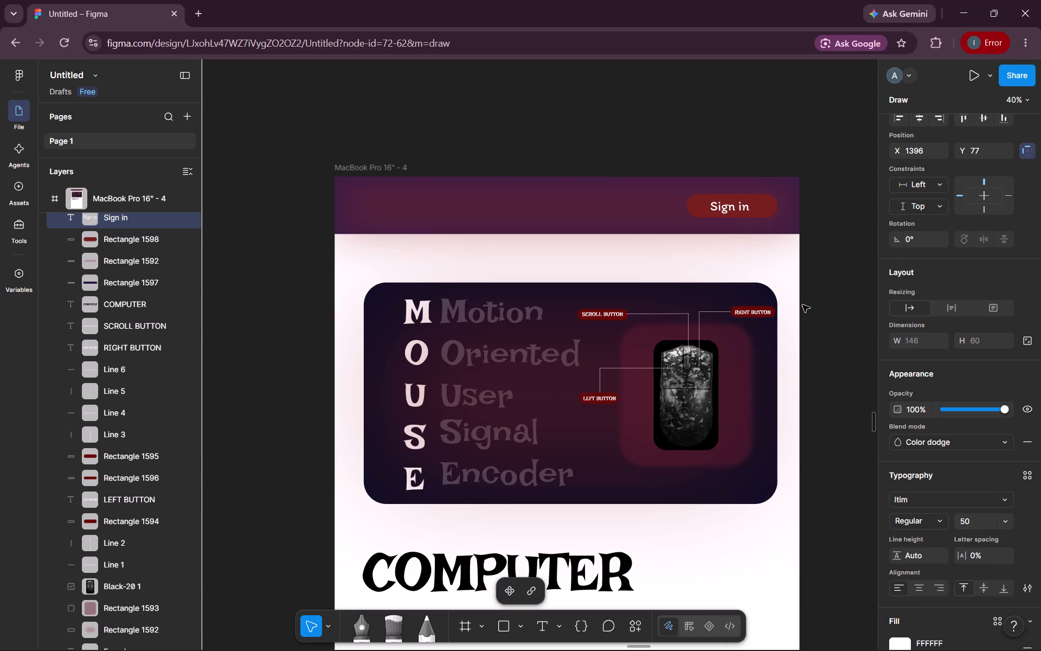
Change the Sign in label's font to Joan and leave text editing.
left_click(928, 493)
scroll(890, 563, "down", 2)
scroll(835, 576, "down", 1)
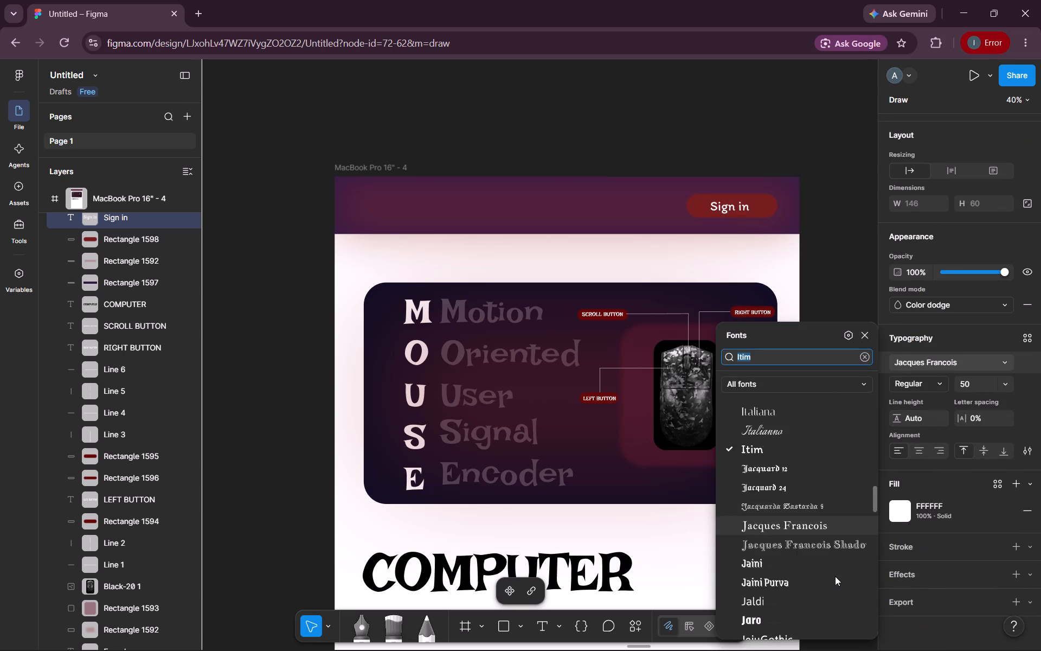
scroll(835, 576, "down", 2)
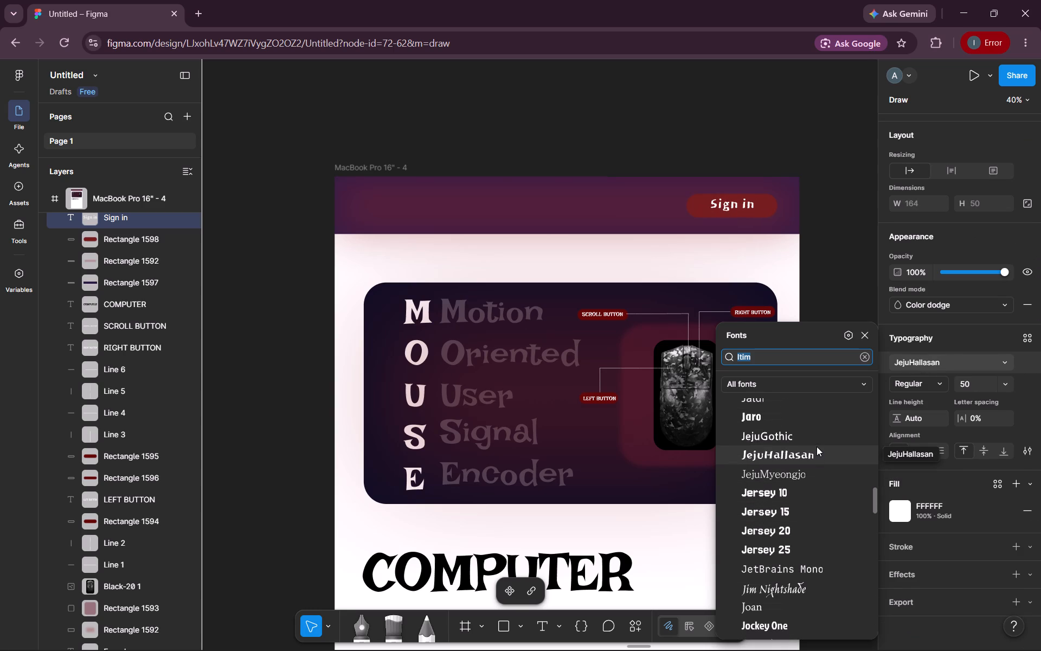
left_click(802, 597)
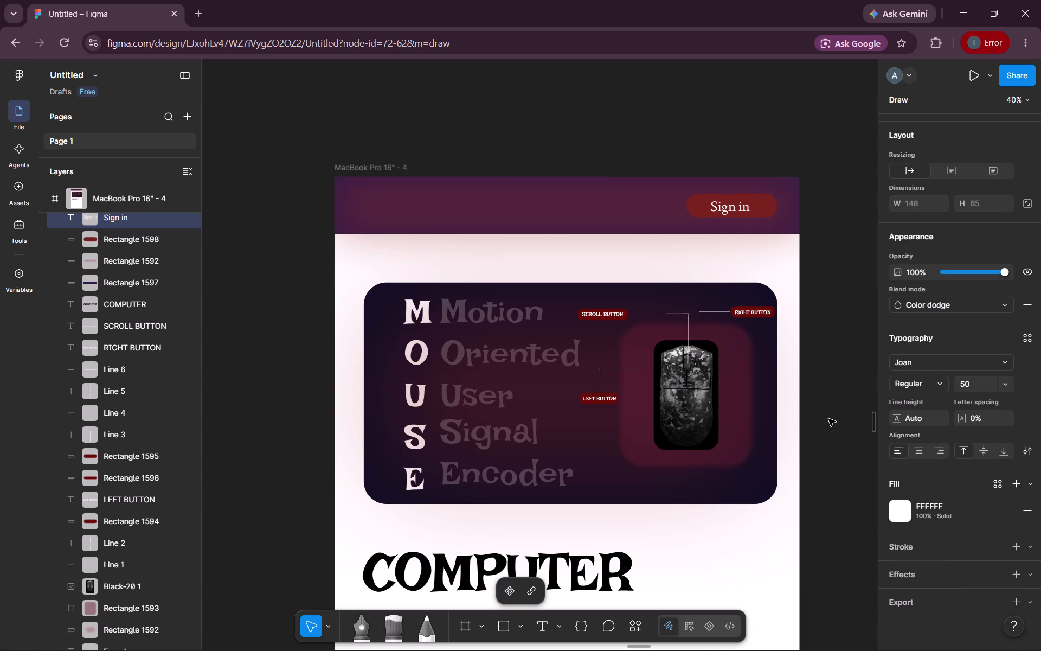
left_click(787, 210)
Realign the Sign in label vertically with the middle of the red pill, and deselect it.
left_click(737, 202)
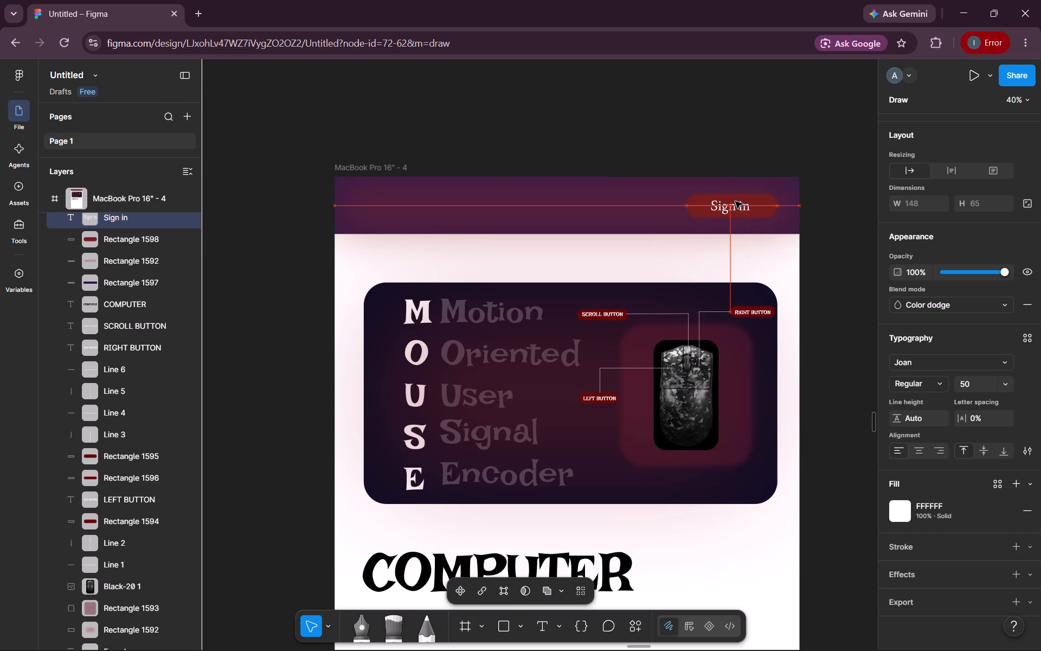
left_click(809, 219)
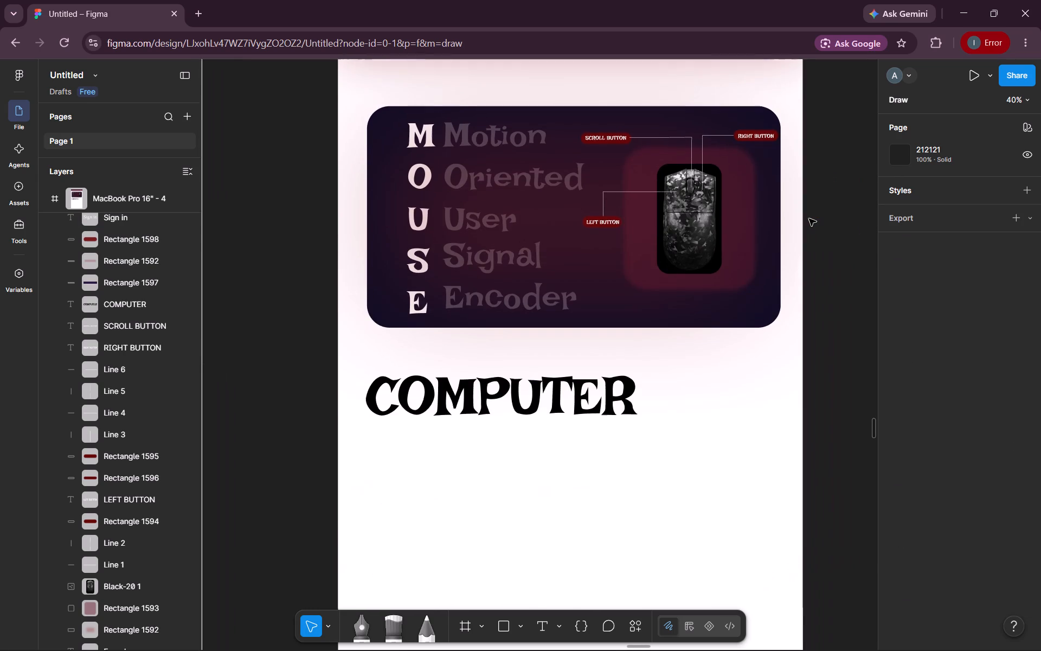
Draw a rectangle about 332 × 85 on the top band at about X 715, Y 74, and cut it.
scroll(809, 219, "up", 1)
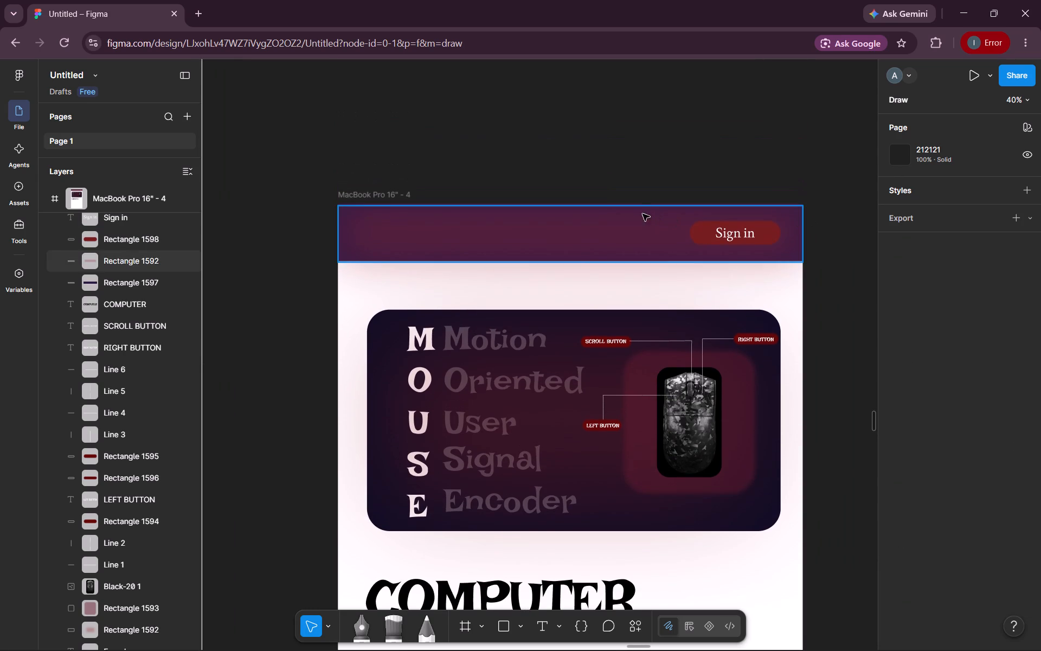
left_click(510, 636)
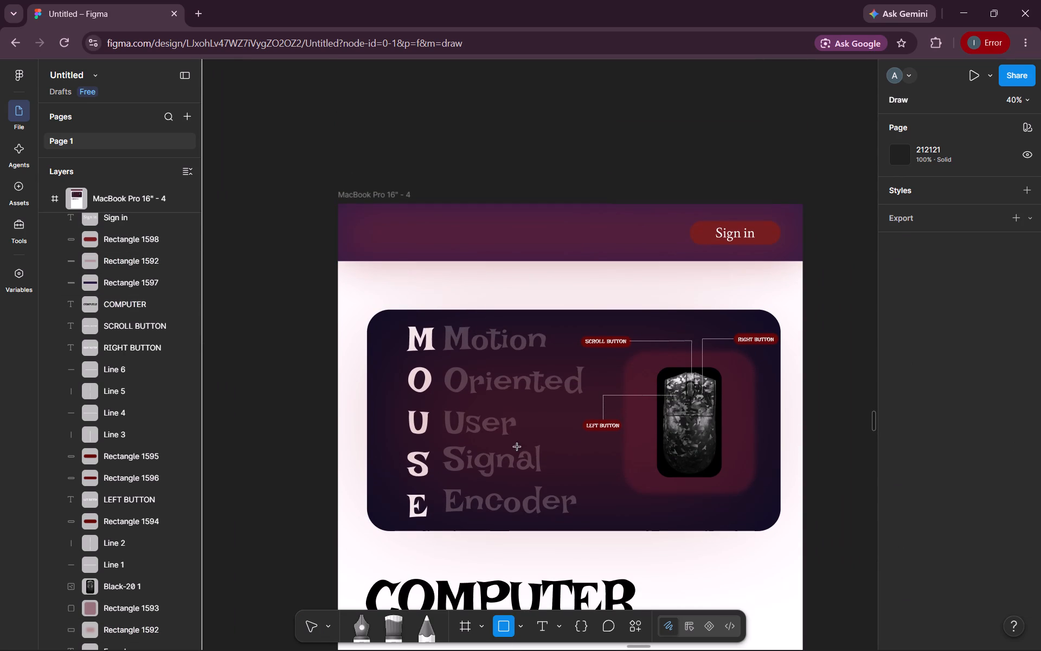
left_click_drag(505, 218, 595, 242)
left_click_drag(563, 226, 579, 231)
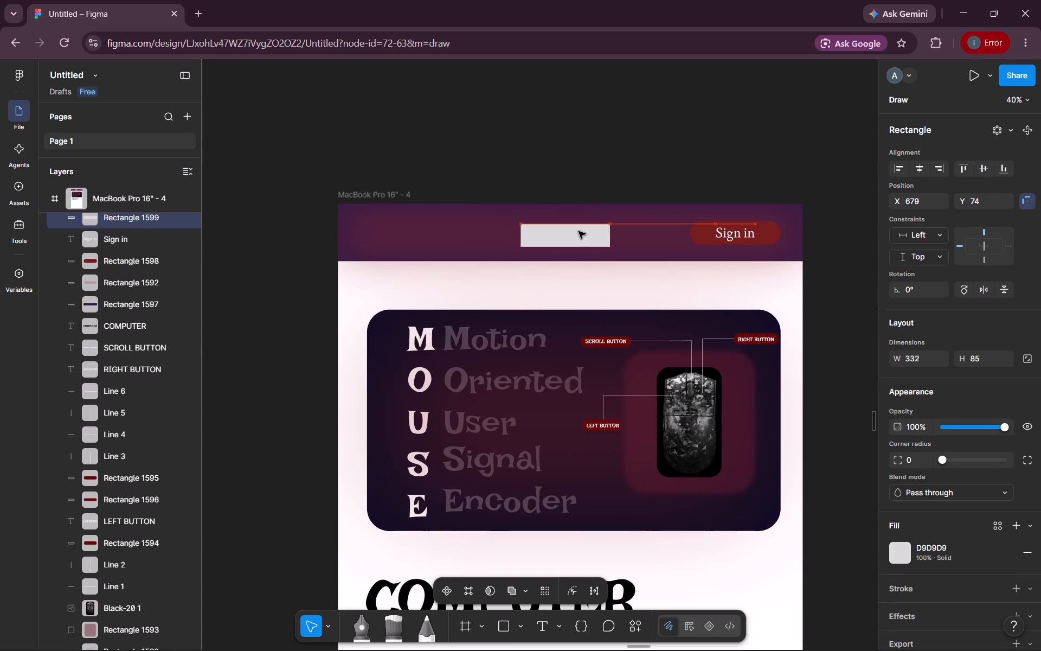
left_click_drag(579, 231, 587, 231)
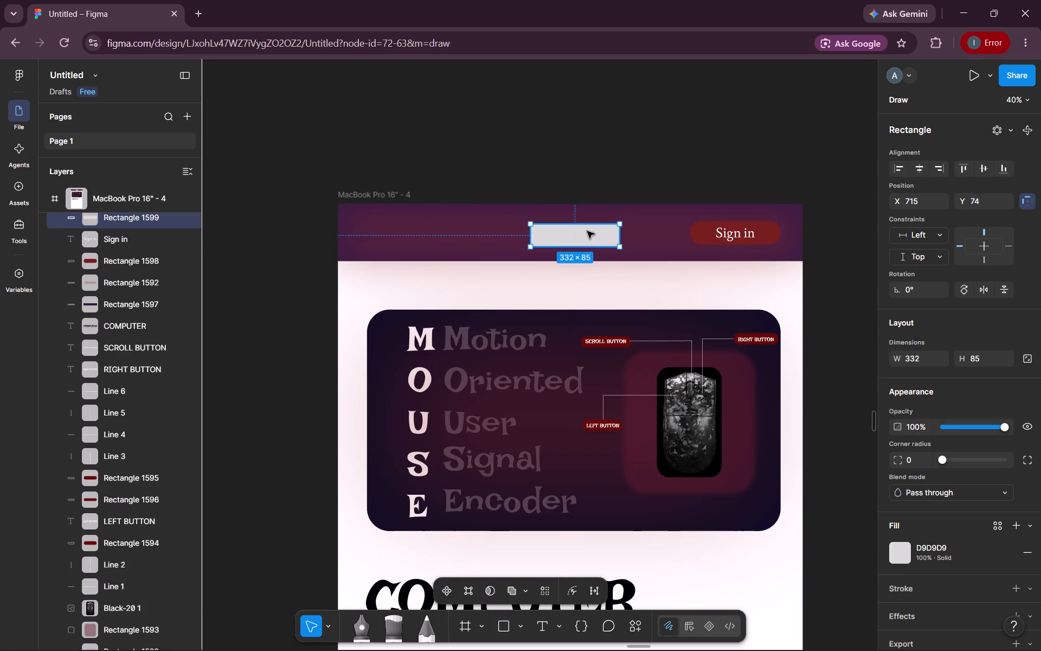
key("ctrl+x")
Duplicate the red Sign in pill and place the copy at the opposite end of the top band, at about X 108, Y 63.
left_click(712, 232)
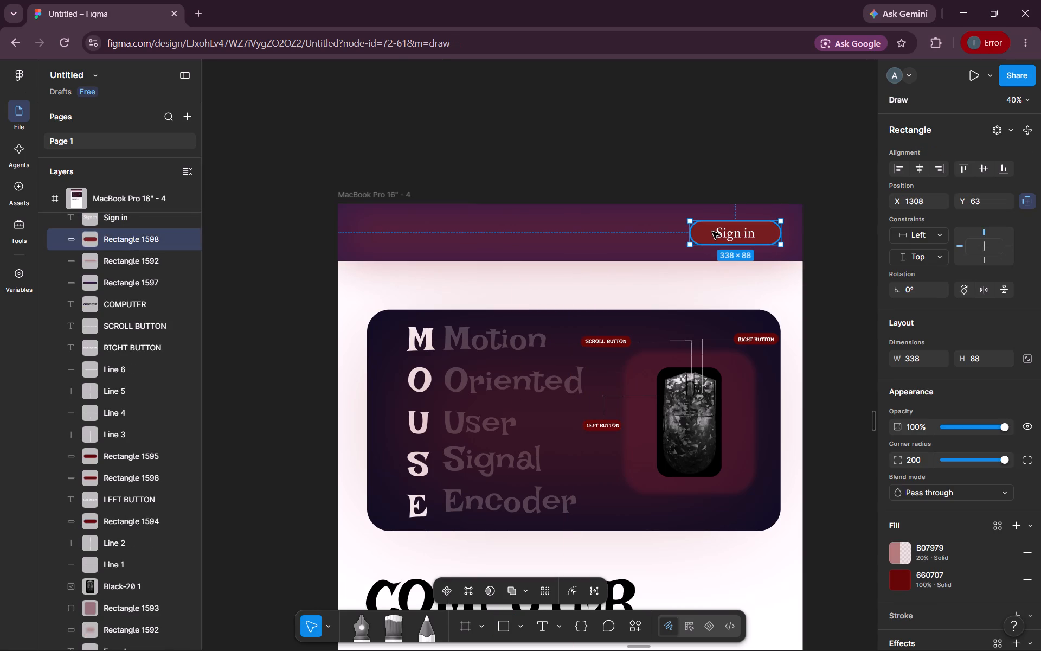
left_click_drag(700, 235, 678, 237, "alt")
left_click_drag(678, 237, 497, 237, "alt")
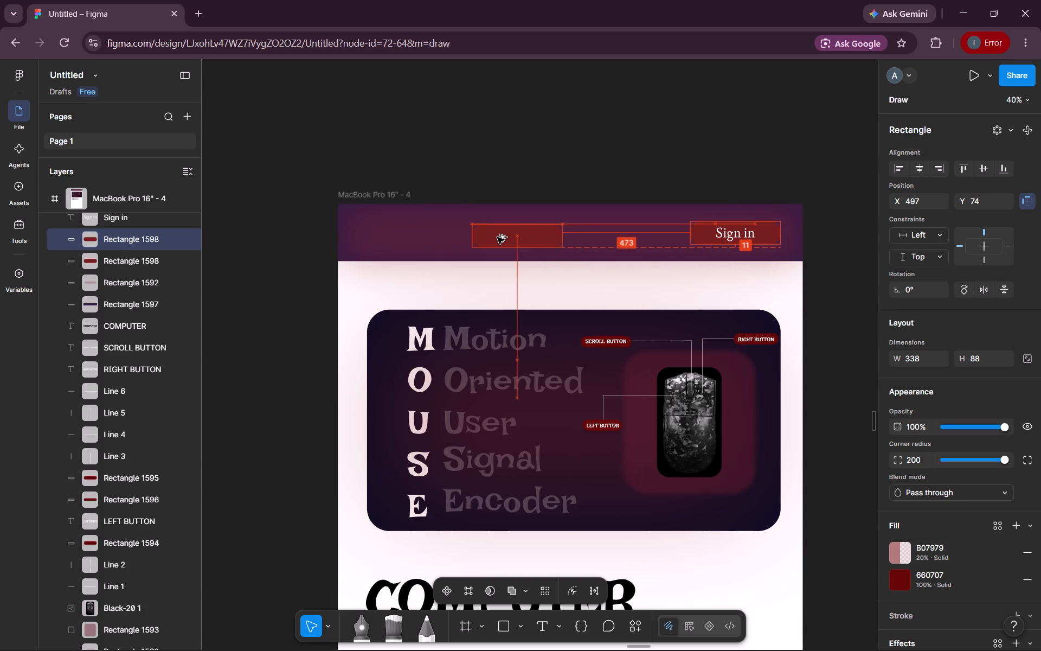
left_click_drag(497, 237, 483, 241, "alt")
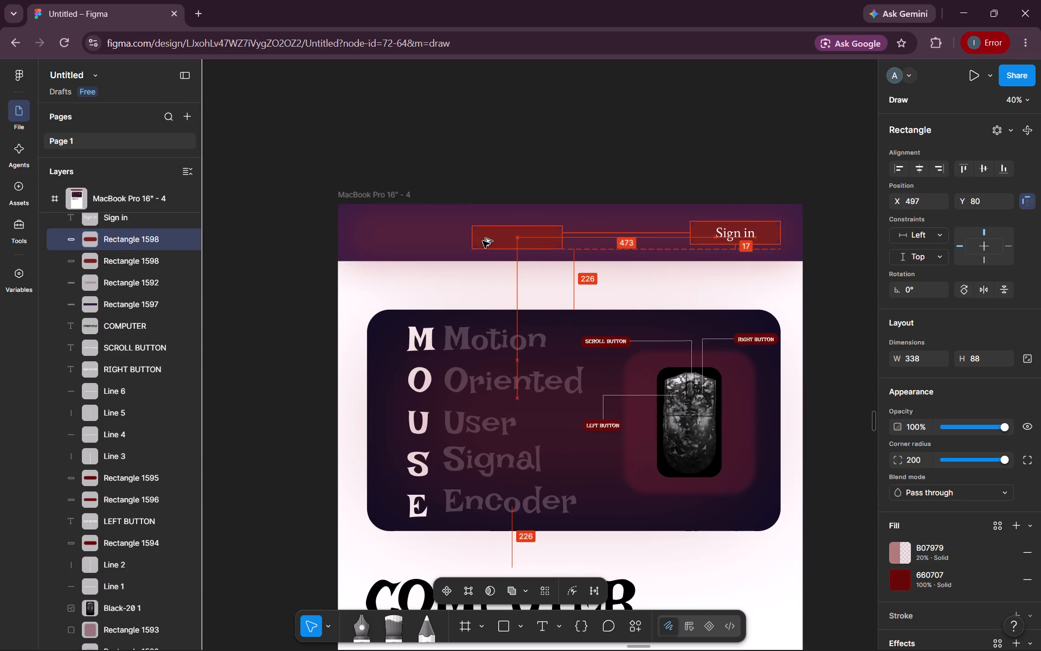
left_click_drag(483, 241, 369, 234, "alt")
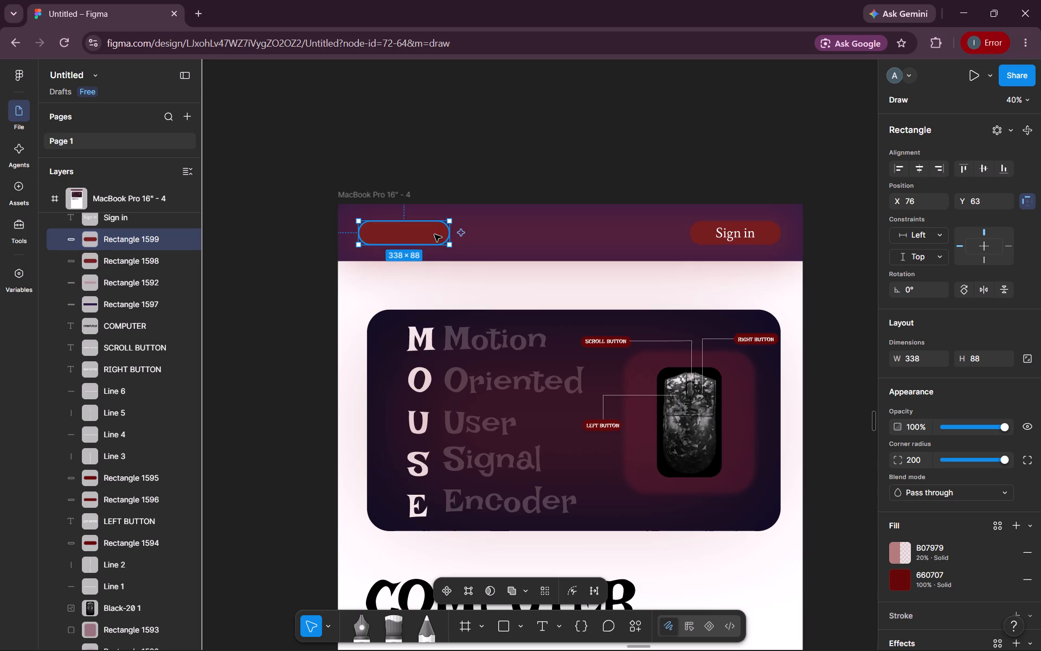
left_click_drag(408, 235, 415, 235)
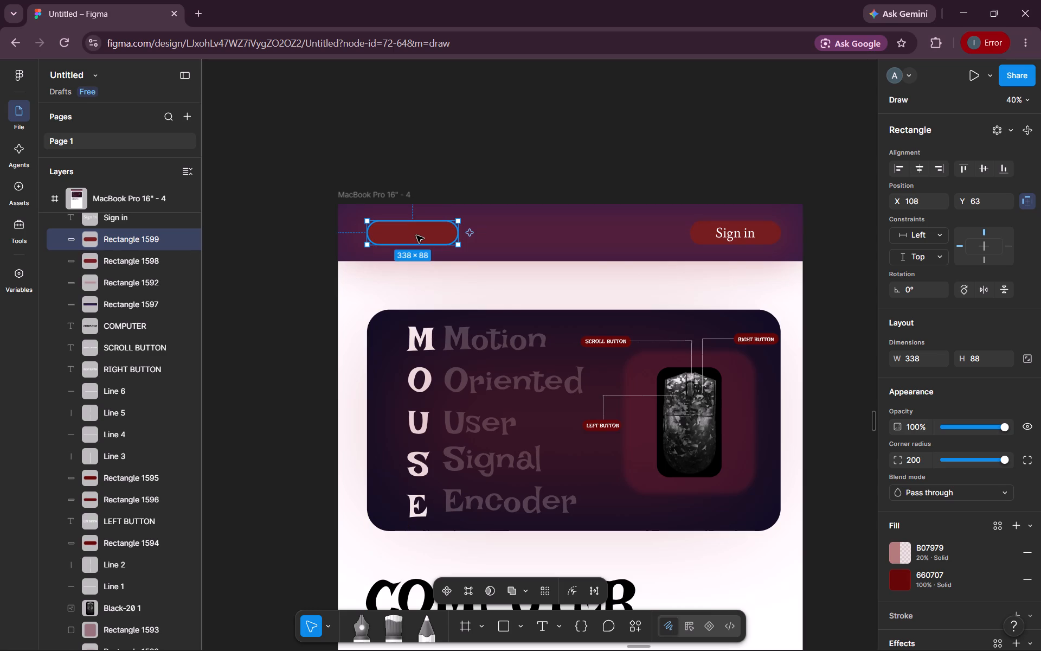
left_click(517, 161)
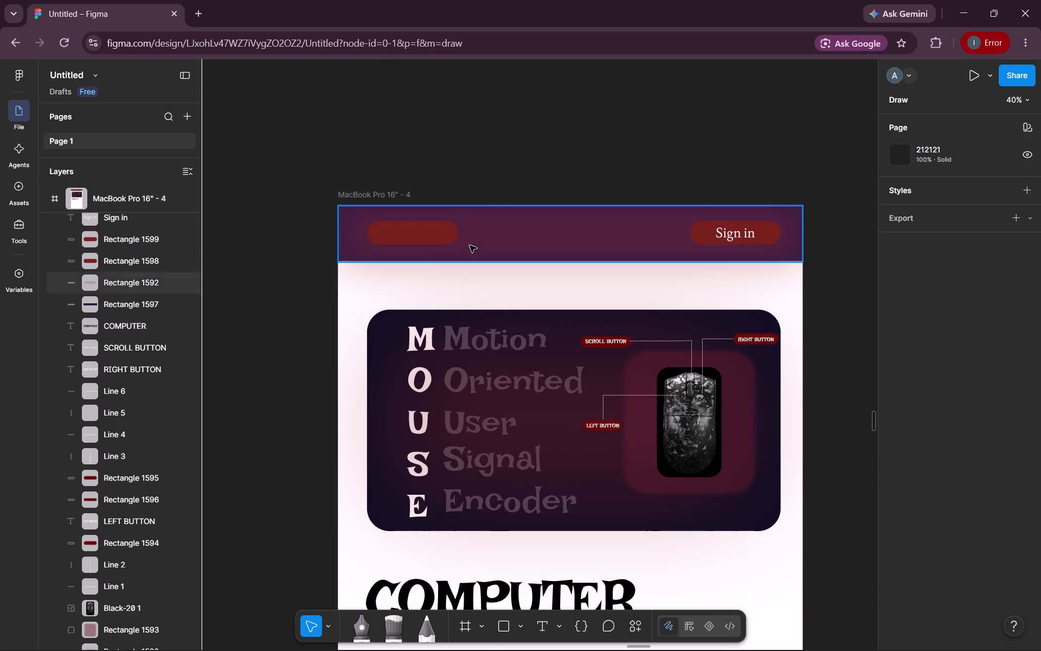
Add a text label reading "DashBoard" at the empty red pill on the top band.
left_click(544, 618)
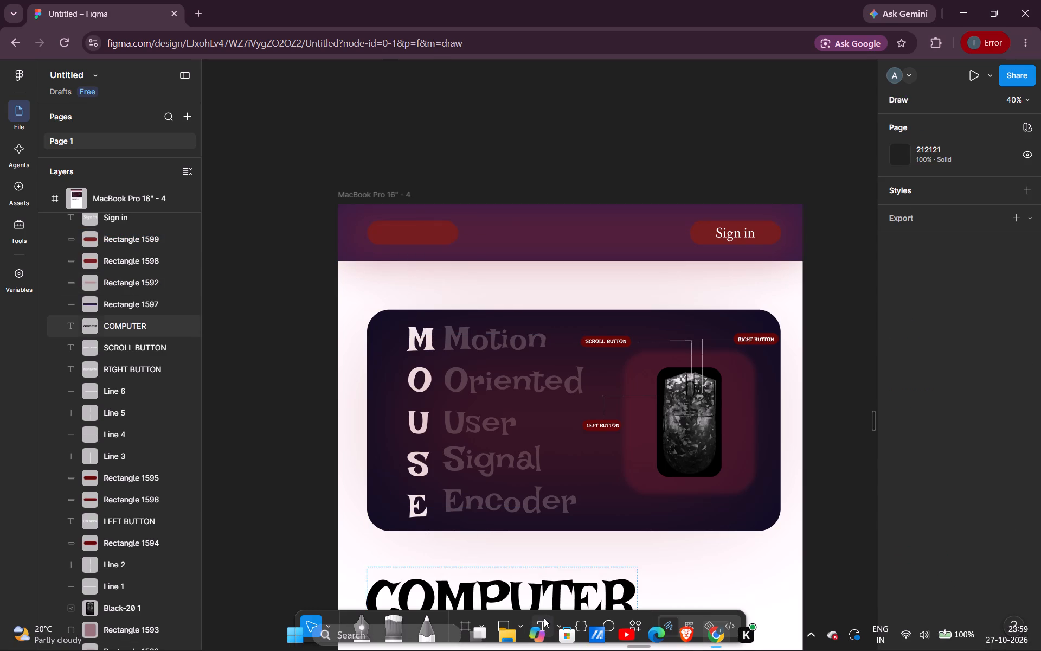
left_click(400, 235)
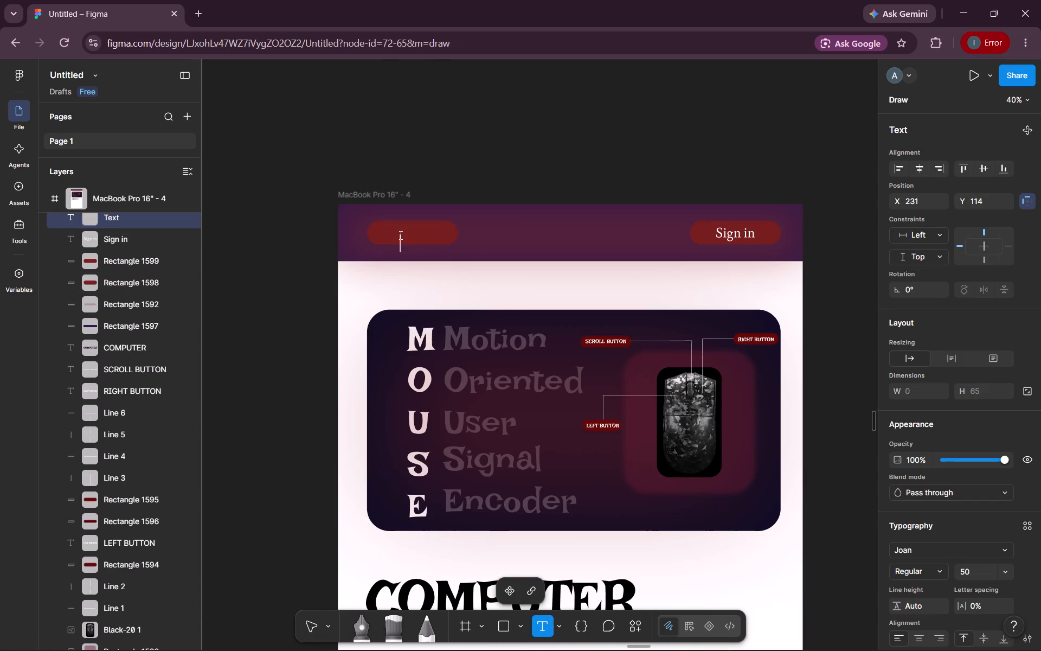
type("DashBoar")
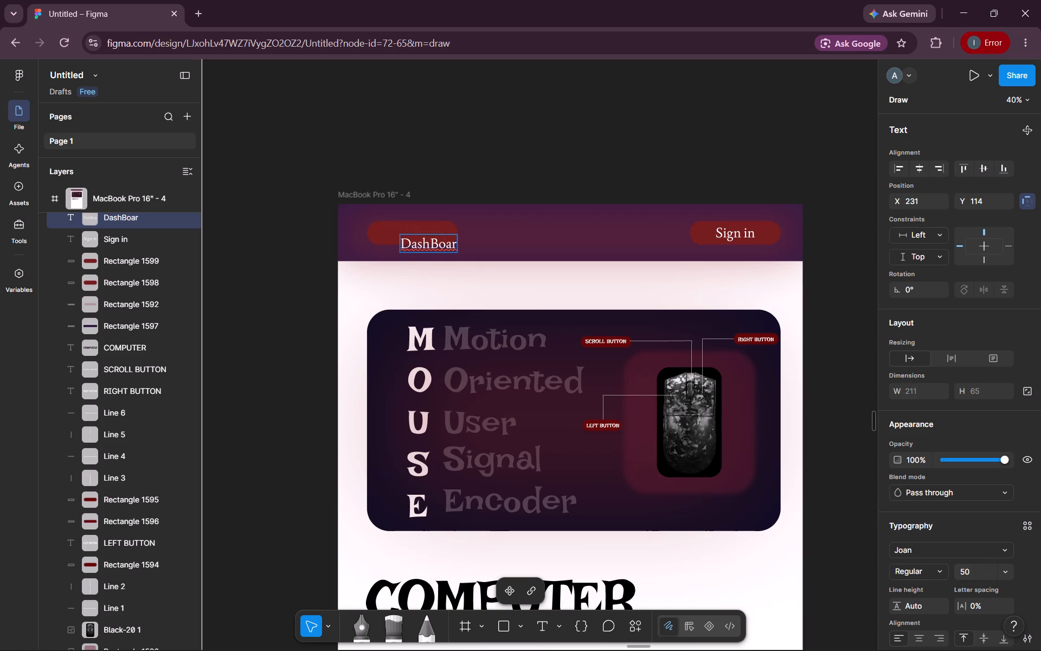
type("ed")
key("BackSpace")
key("BackSpace")
key("d")
left_click(447, 284)
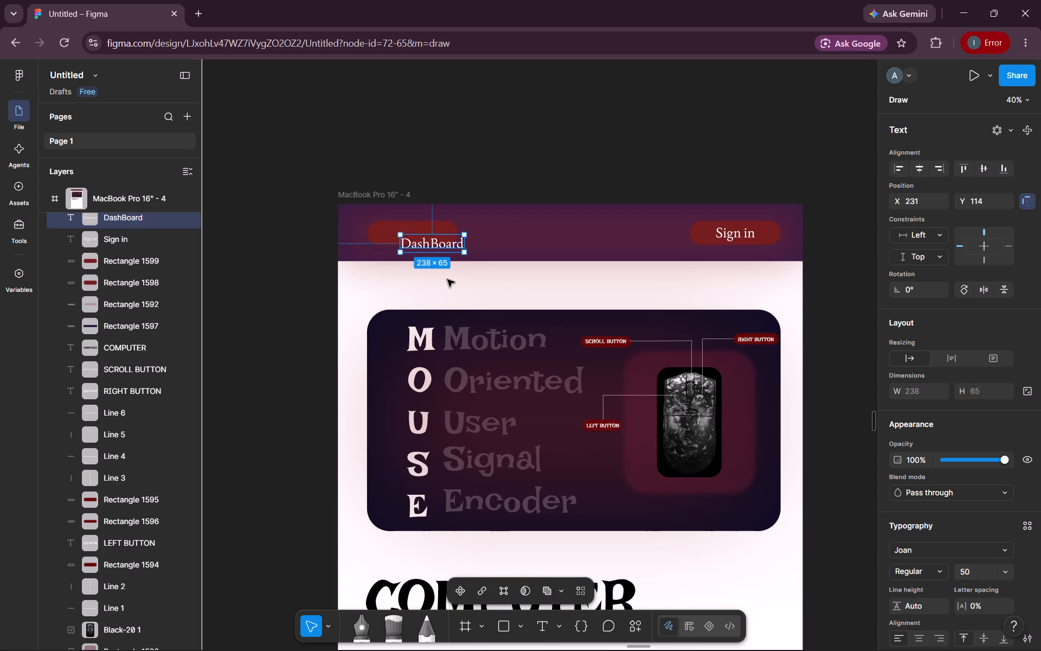
Centre the DashBoard label inside its red pill, level with the Sign in label, and deselect it.
left_click_drag(444, 247, 420, 237)
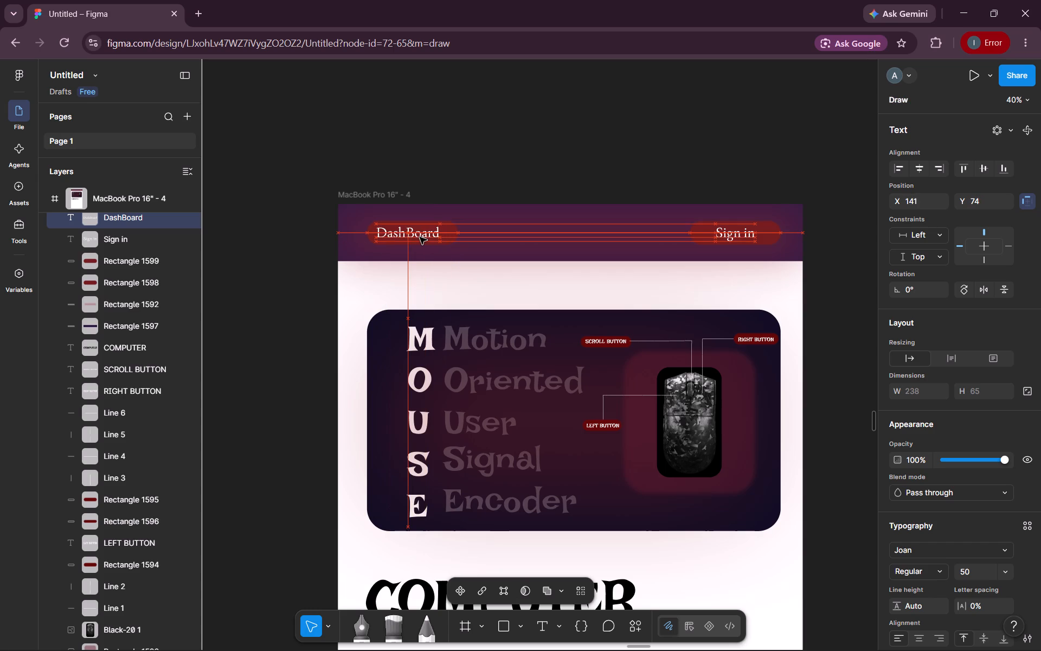
left_click_drag(420, 237, 422, 237)
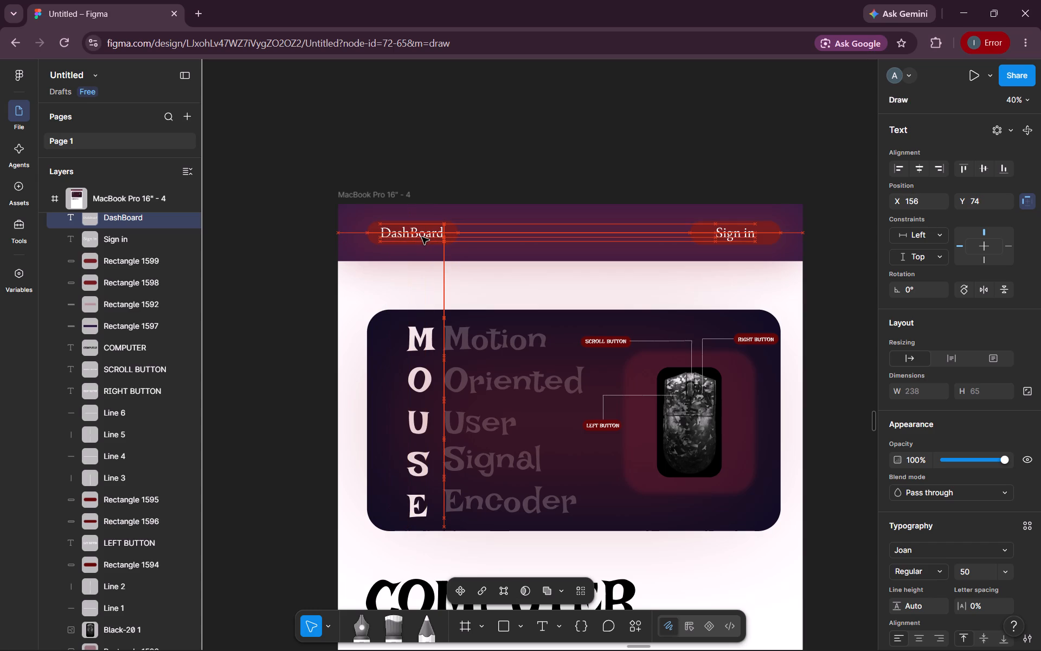
left_click_drag(422, 237, 423, 237)
left_click_drag(423, 237, 424, 236)
left_click(458, 298)
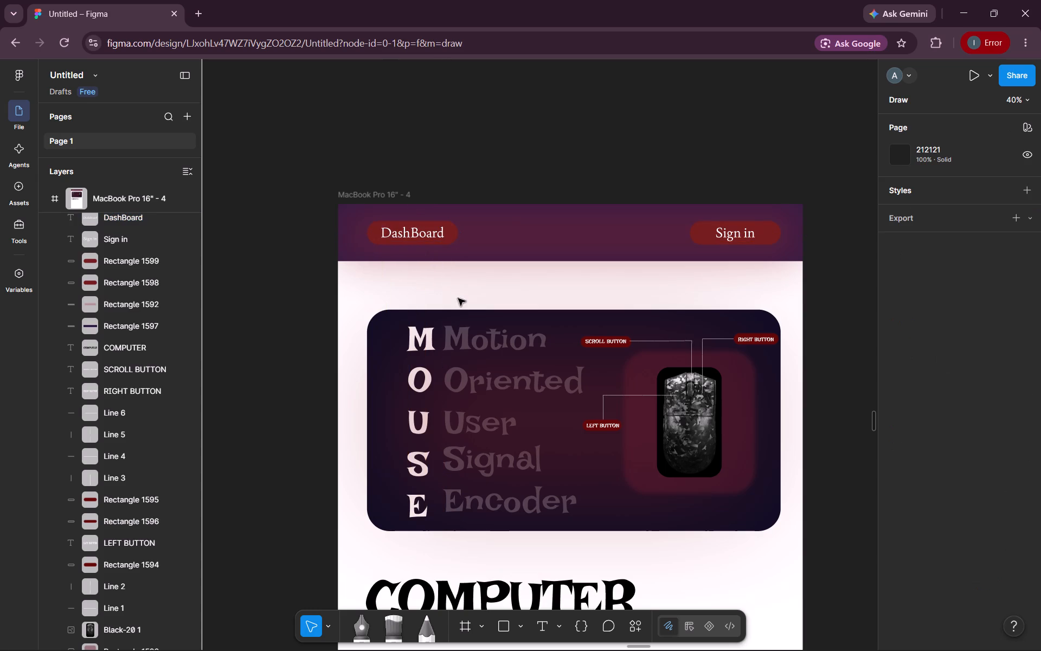
Duplicate the dark navy card behind the MOUSE content and place the copy below the COMPUTER heading at about X 108, Y 1584.
scroll(458, 298, "down", 1)
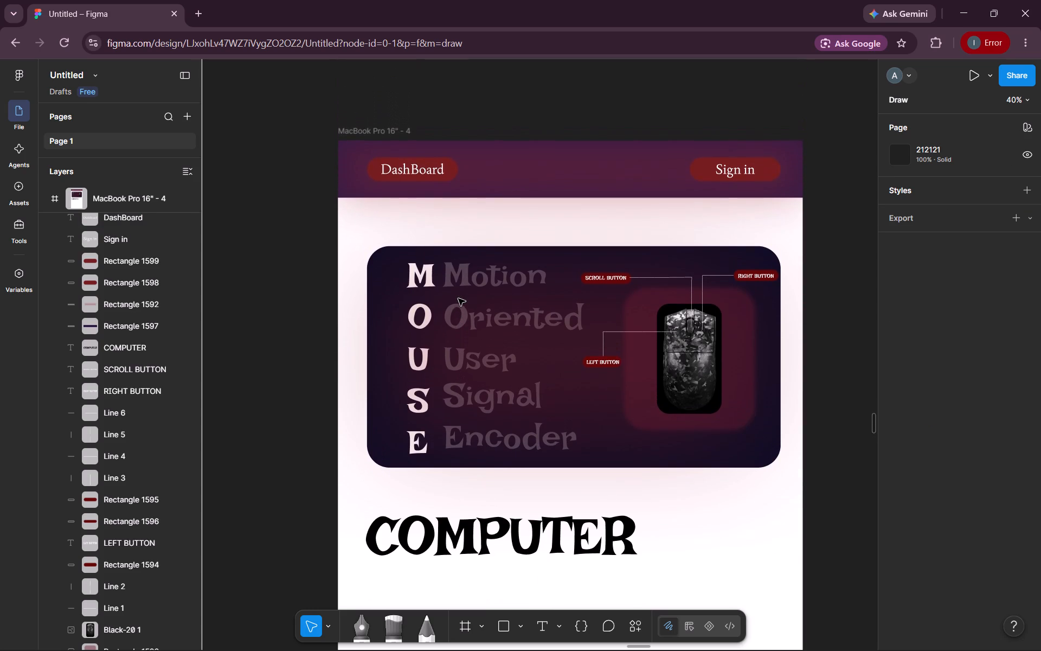
scroll(458, 298, "down", 2)
scroll(458, 298, "up", 1)
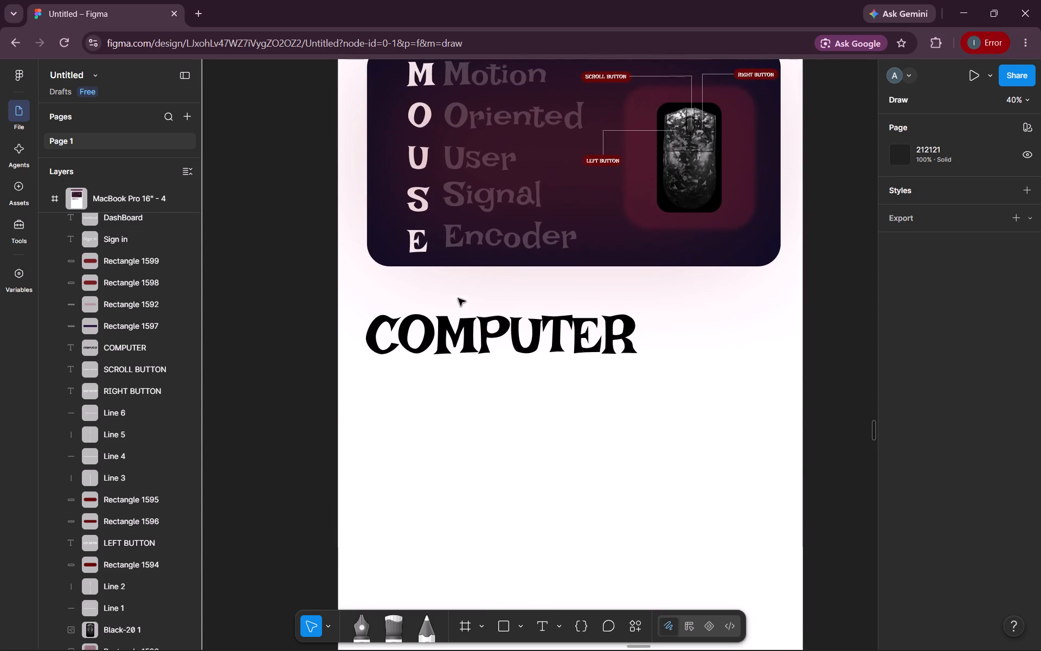
scroll(458, 298, "up", 1)
left_click(376, 305)
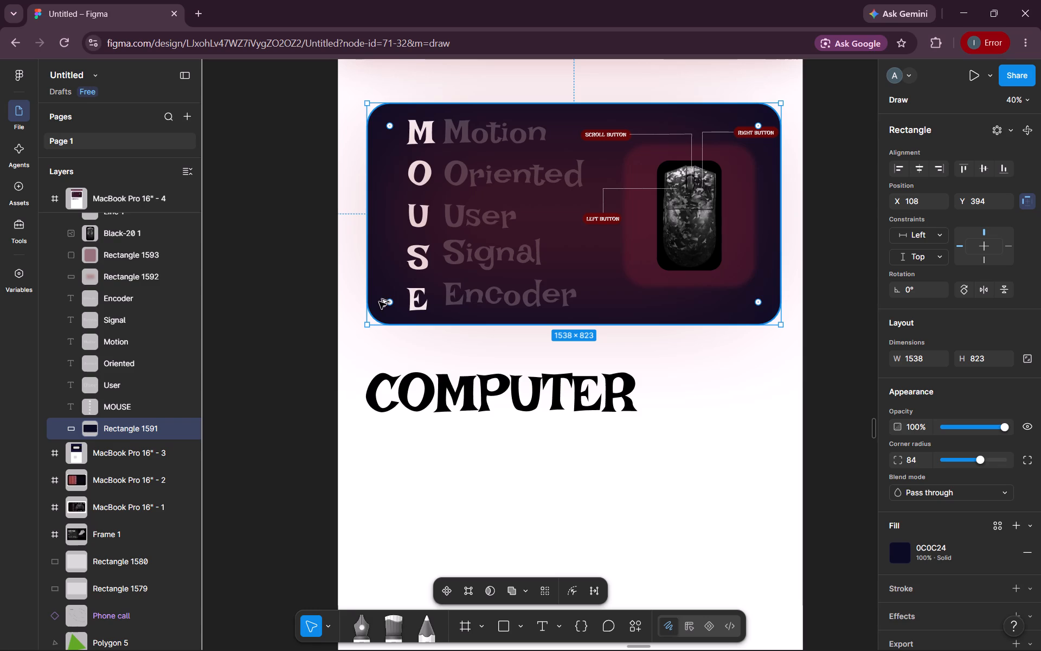
left_click_drag(379, 302, 369, 620, "alt")
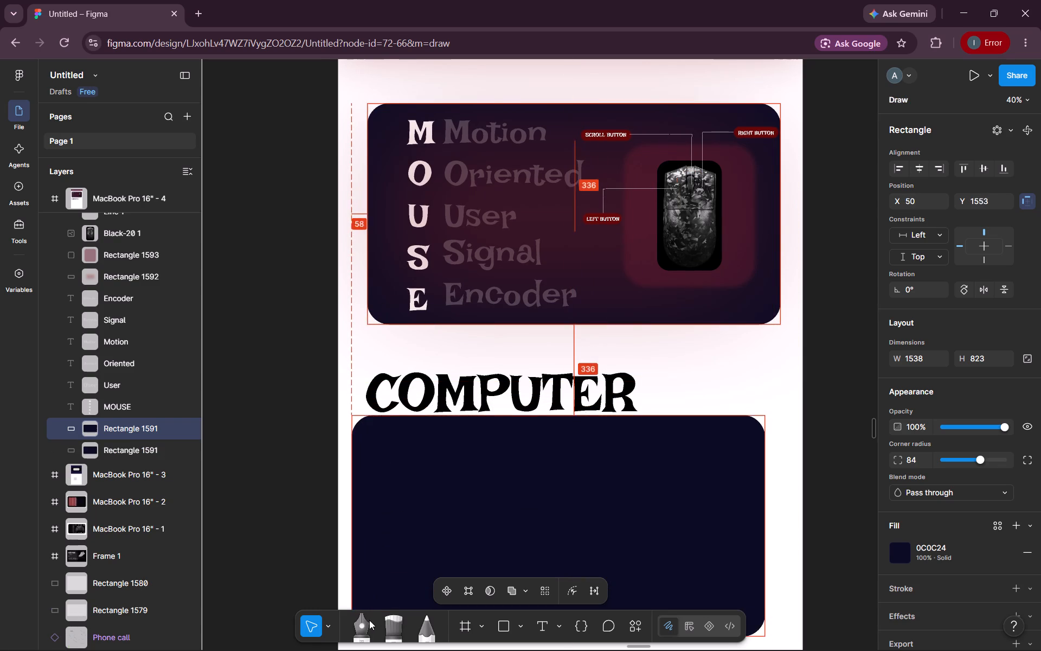
left_click_drag(369, 620, 366, 623, "alt")
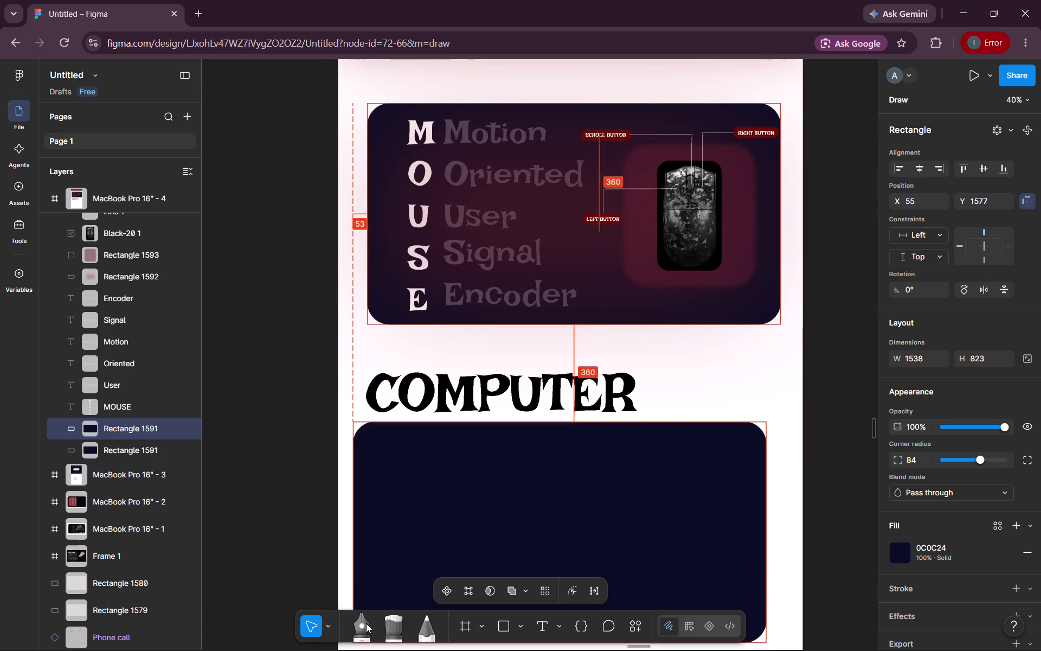
left_click_drag(366, 623, 381, 622, "alt")
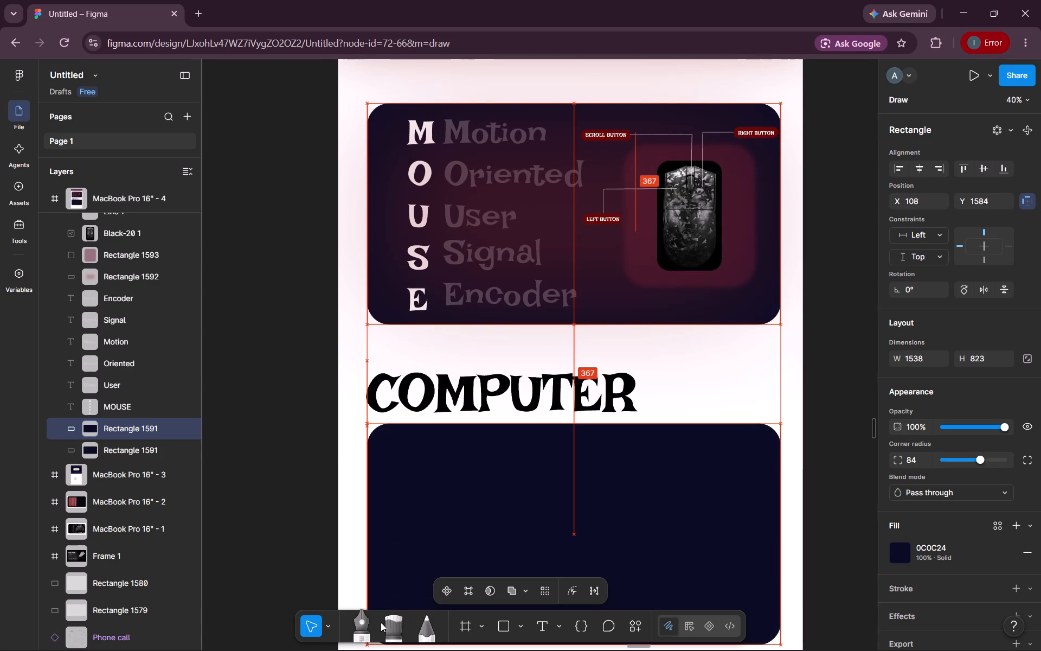
left_click_drag(381, 622, 380, 622, "alt")
Move the copied navy card down to about Y 1647, keeping it aligned with the upper card, and deselect it.
scroll(380, 622, "down", 3)
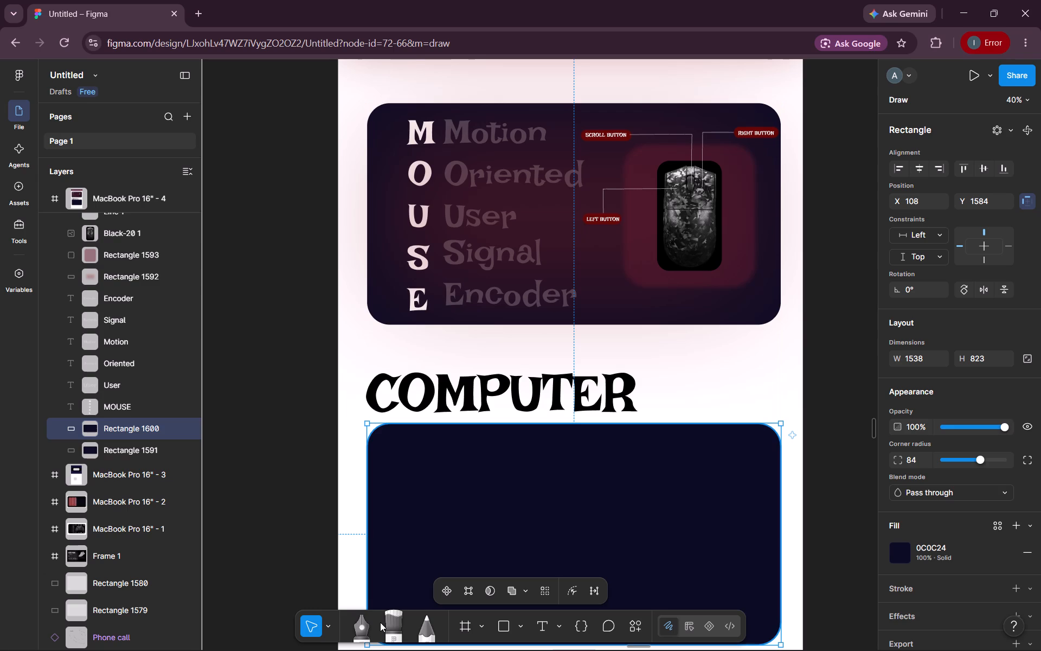
scroll(380, 622, "down", 1)
scroll(506, 495, "down", 1)
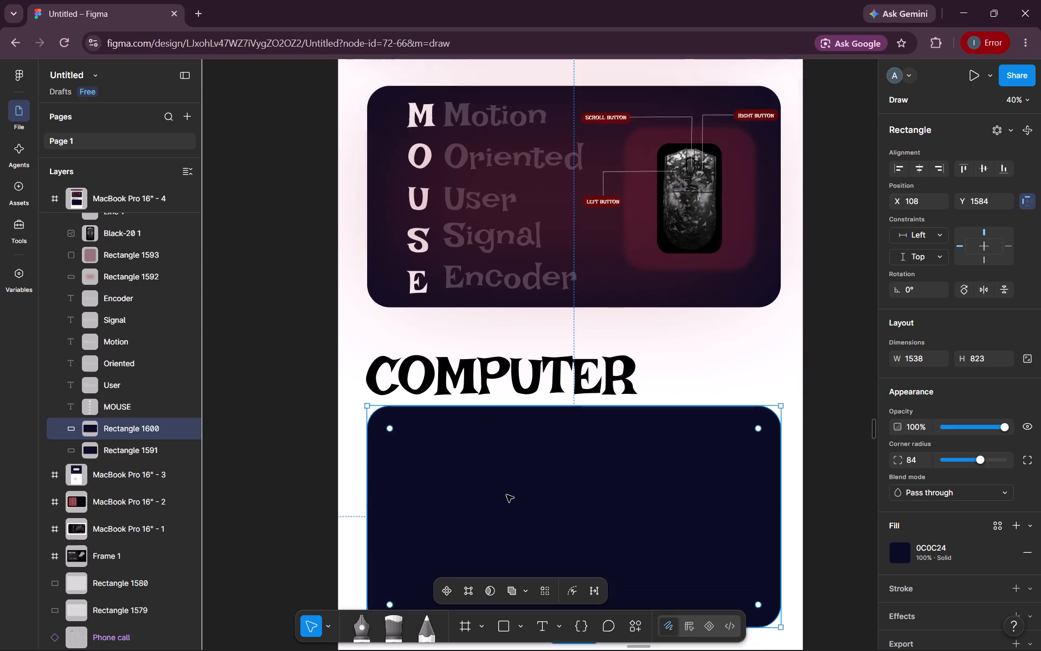
scroll(506, 495, "down", 1)
left_click_drag(529, 393, 529, 410)
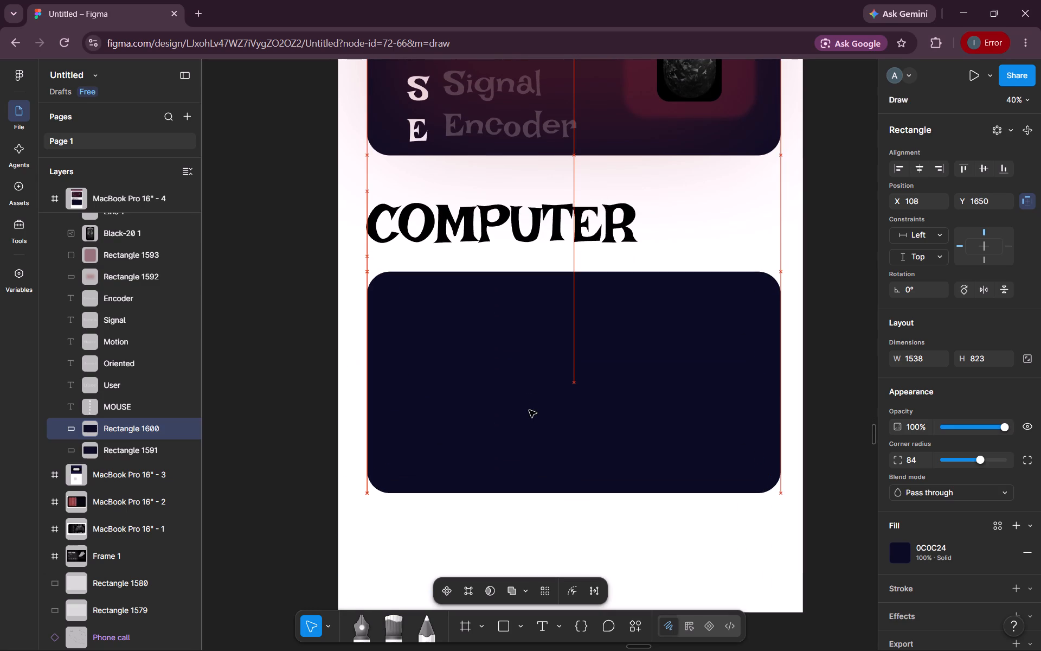
left_click_drag(529, 410, 529, 410)
left_click(500, 528)
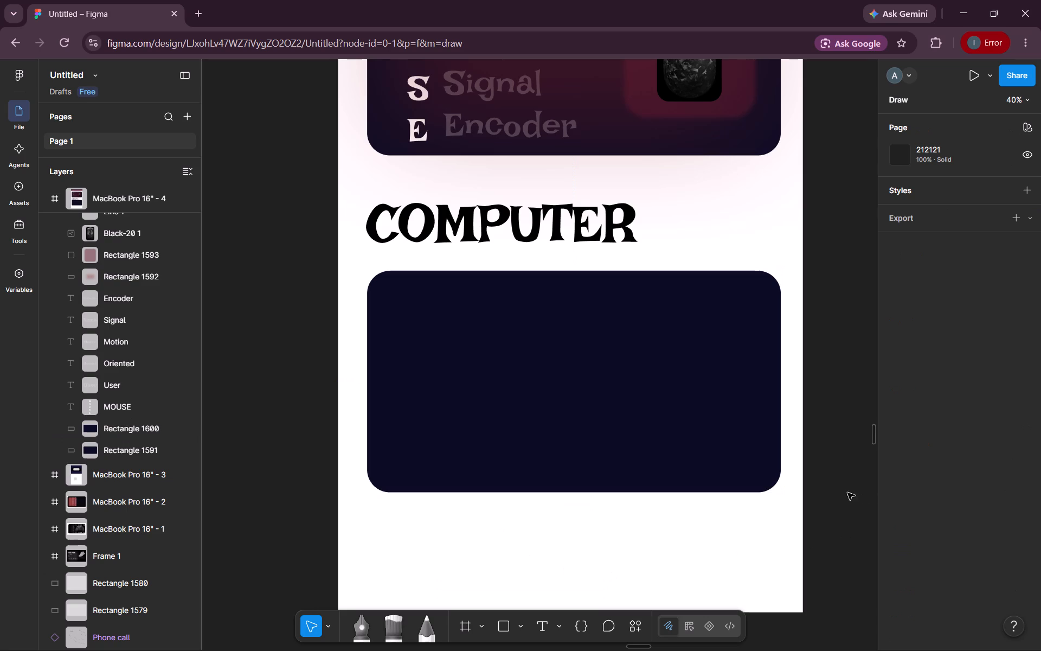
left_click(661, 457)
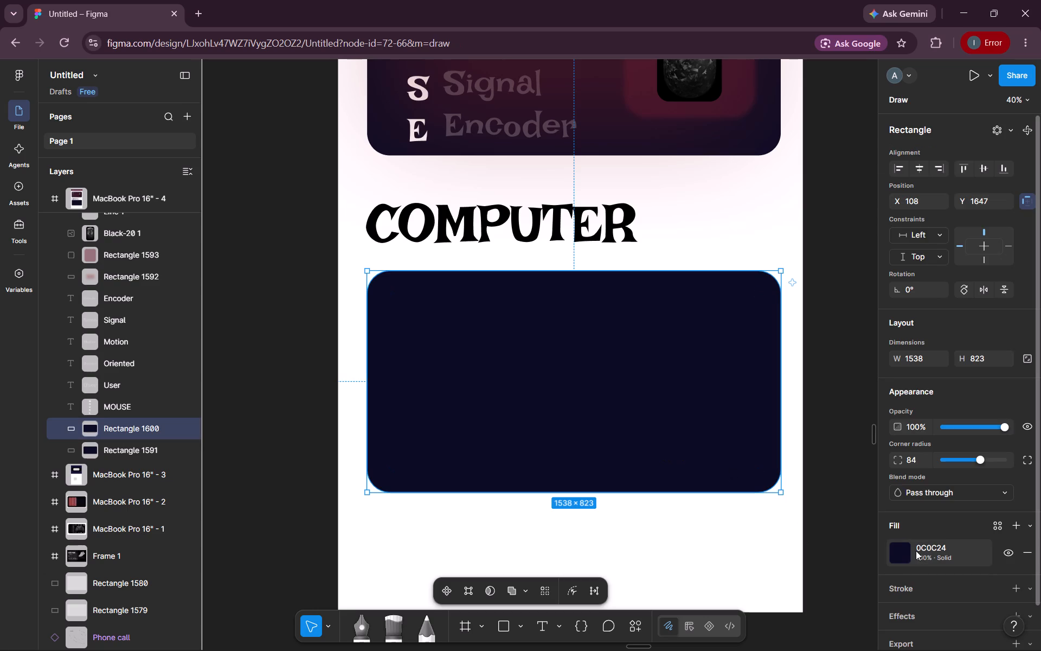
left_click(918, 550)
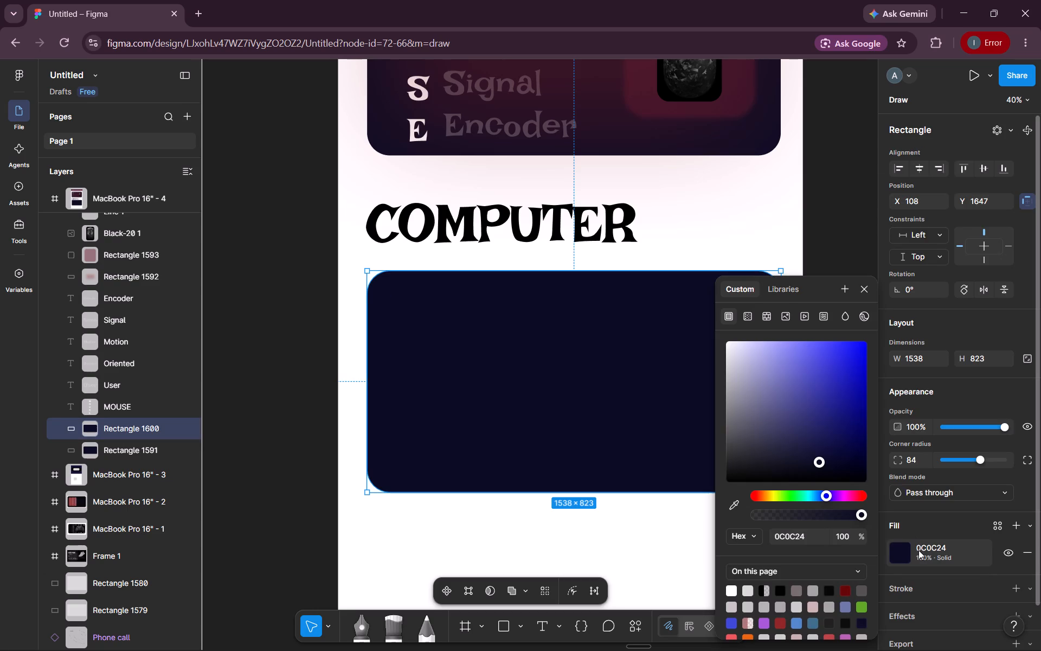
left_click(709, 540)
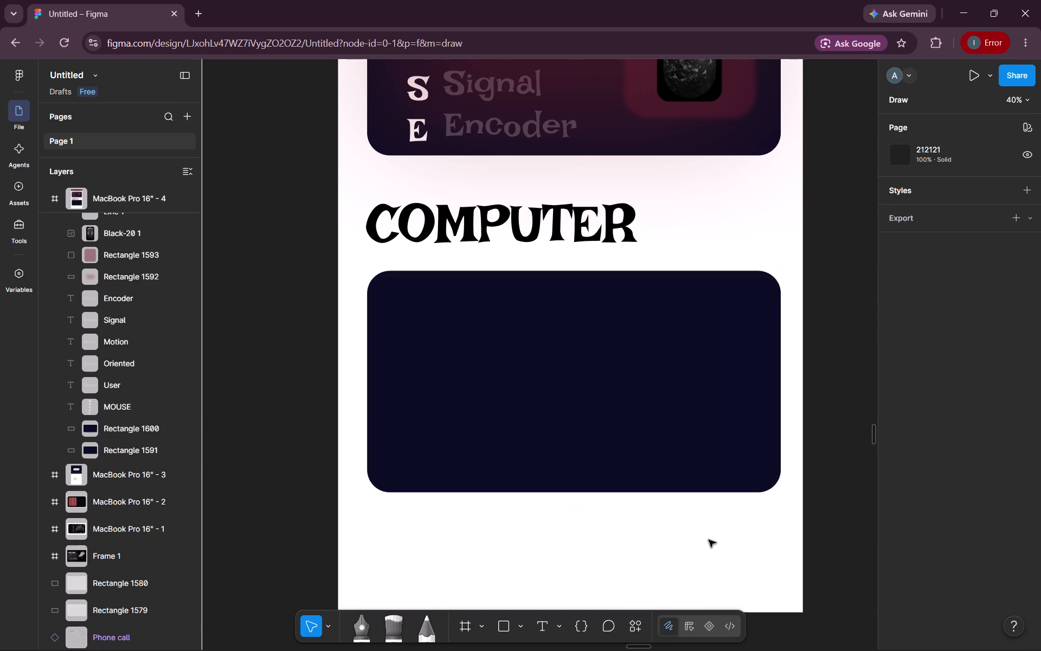
Draw a rectangle about 499 × 582 on the COMPUTER card and place it vertically centred at about X 201, Y 1768.
left_click(504, 631)
left_click_drag(401, 314, 449, 369)
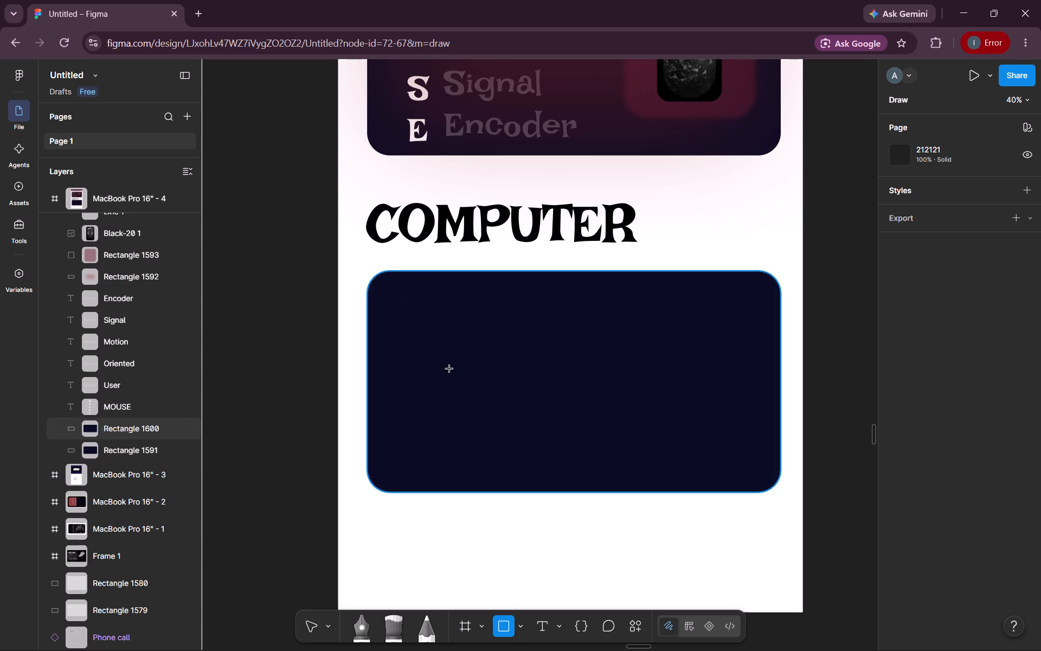
left_click_drag(449, 369, 536, 471)
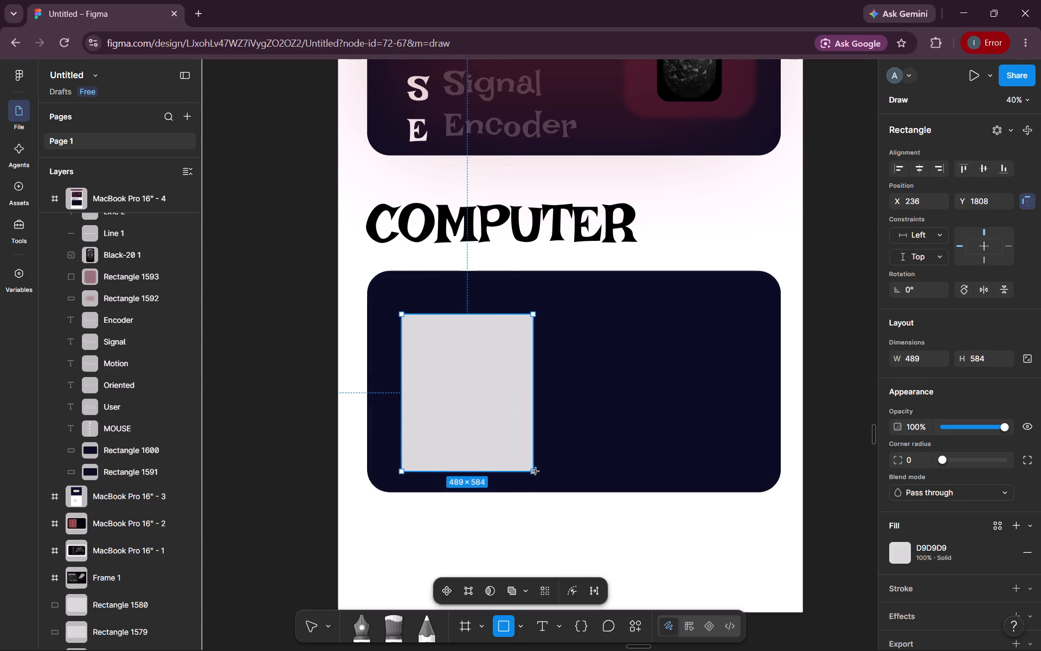
left_click_drag(536, 471, 536, 471)
left_click_drag(483, 403, 472, 391)
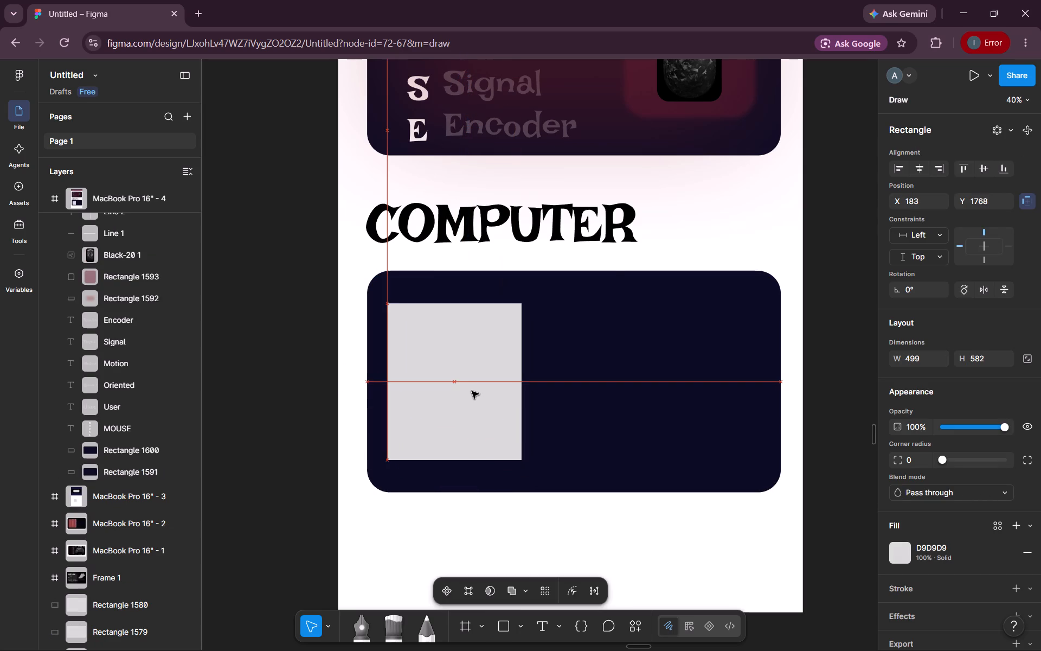
left_click_drag(472, 391, 474, 391)
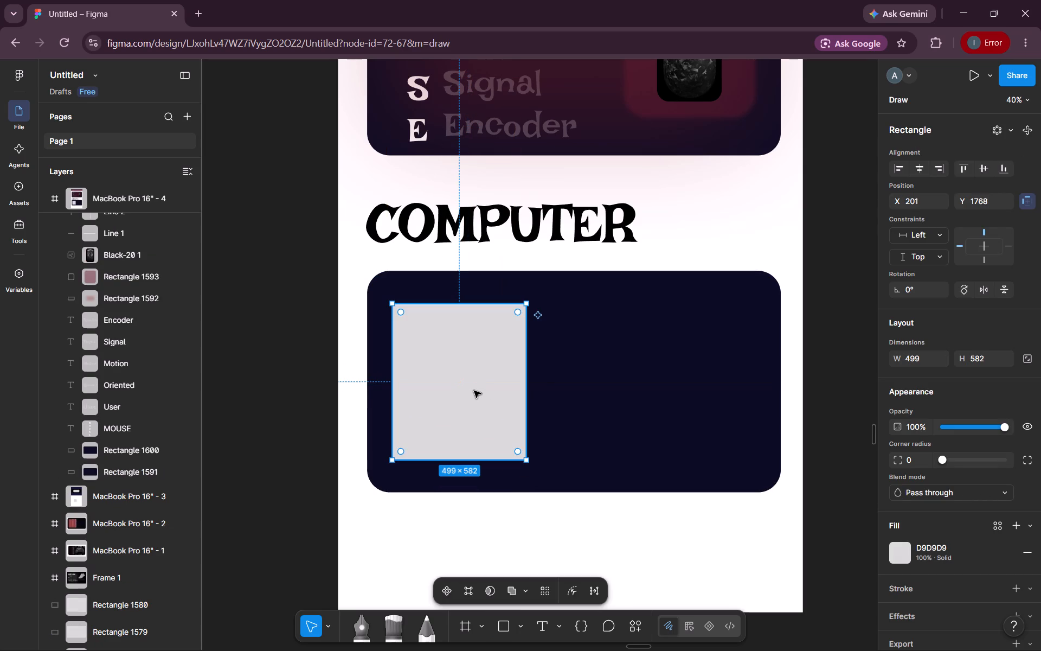
Set the light grey rectangle's width to 500.
double_click(914, 358)
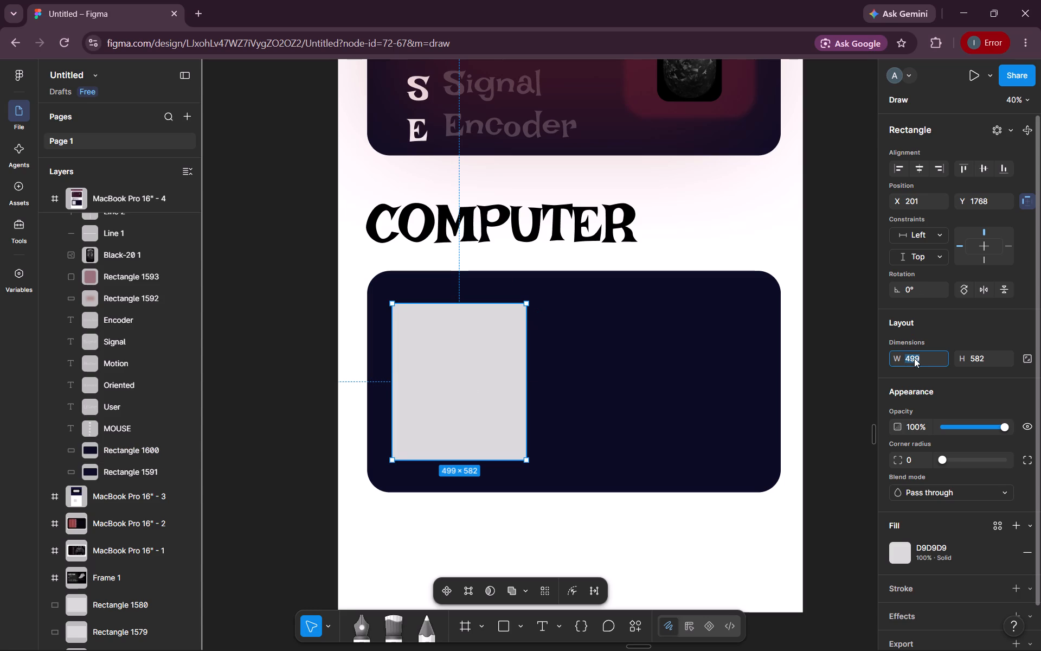
type("500")
key("Return")
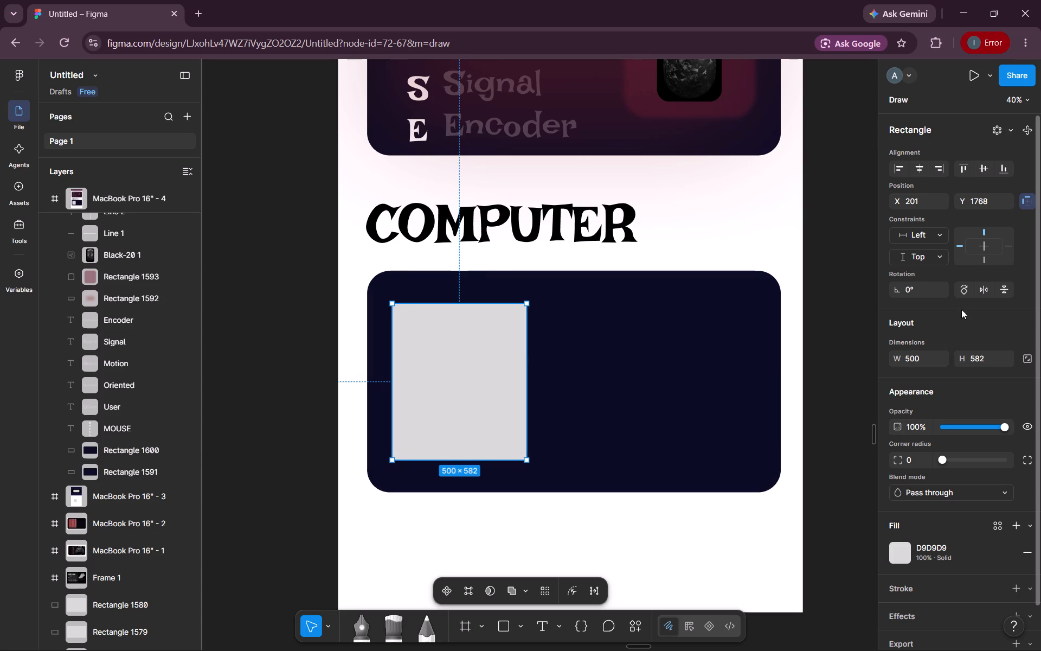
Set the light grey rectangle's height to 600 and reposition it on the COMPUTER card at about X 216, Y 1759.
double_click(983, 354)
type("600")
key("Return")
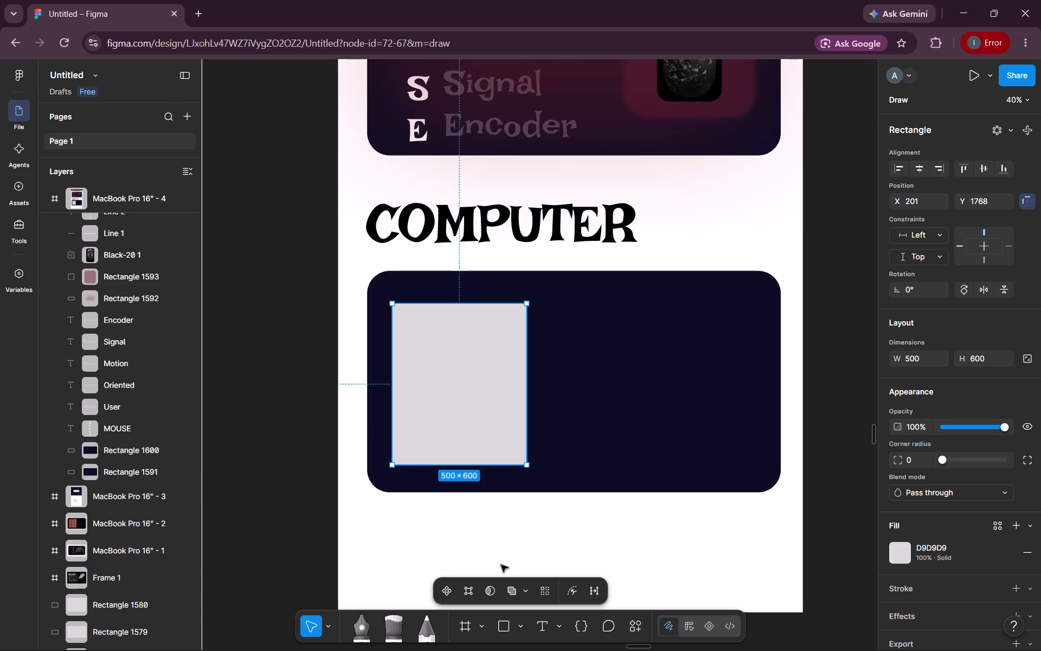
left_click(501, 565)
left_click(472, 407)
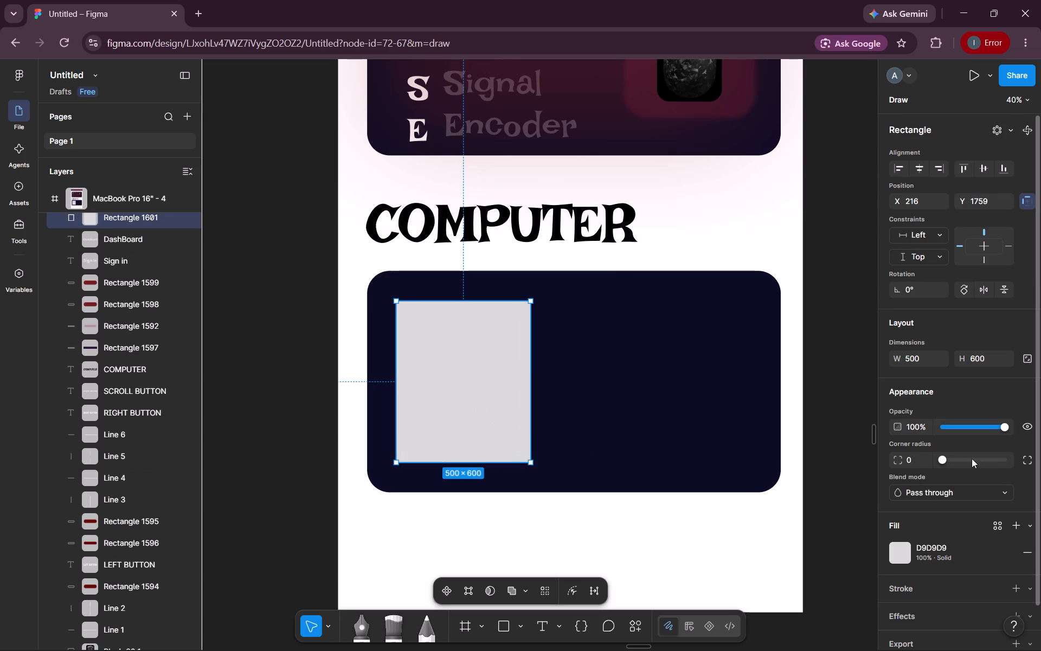
Round the light grey rectangle's corners to a radius of 40.
left_click_drag(943, 459, 978, 462)
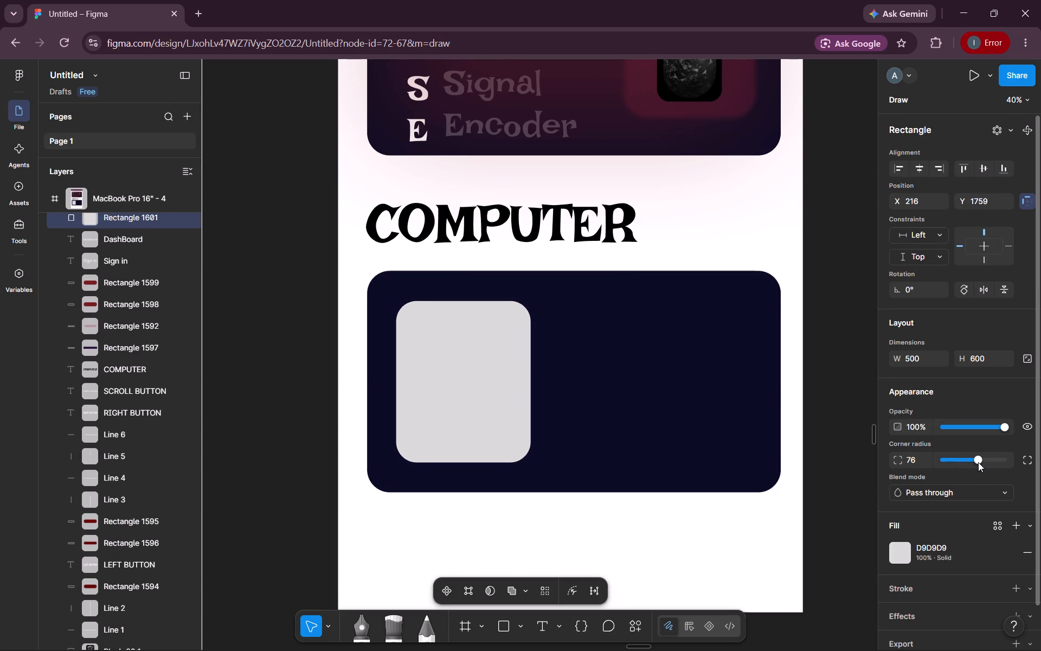
left_click_drag(978, 462, 967, 464)
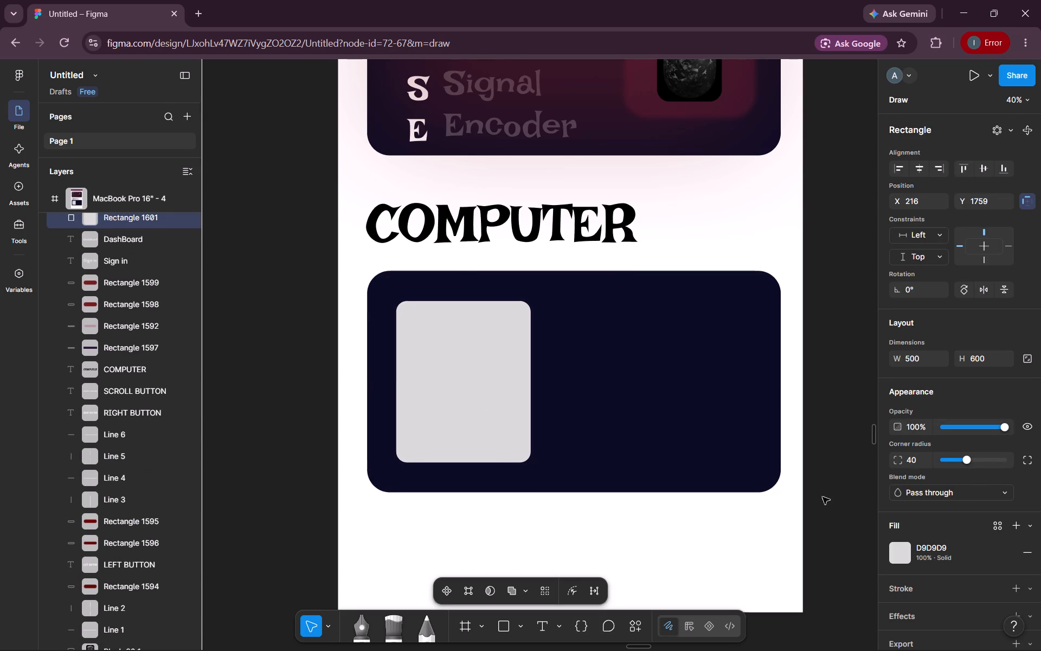
Change the light grey rectangle's fill to dark red 611D1D and deselect it.
left_click(904, 553)
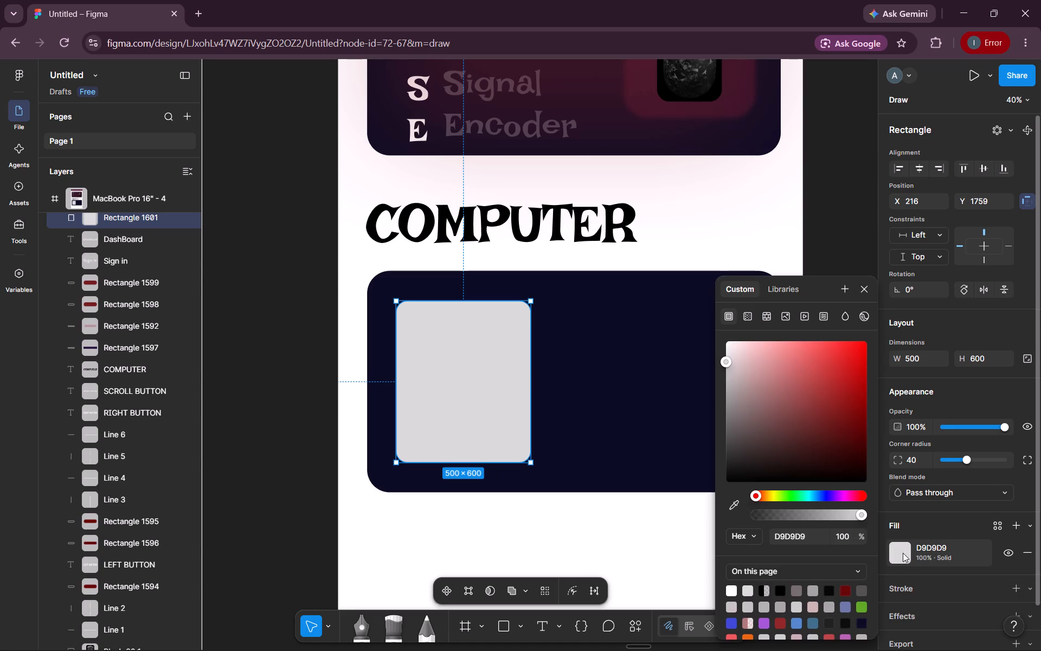
left_click_drag(721, 356, 847, 393)
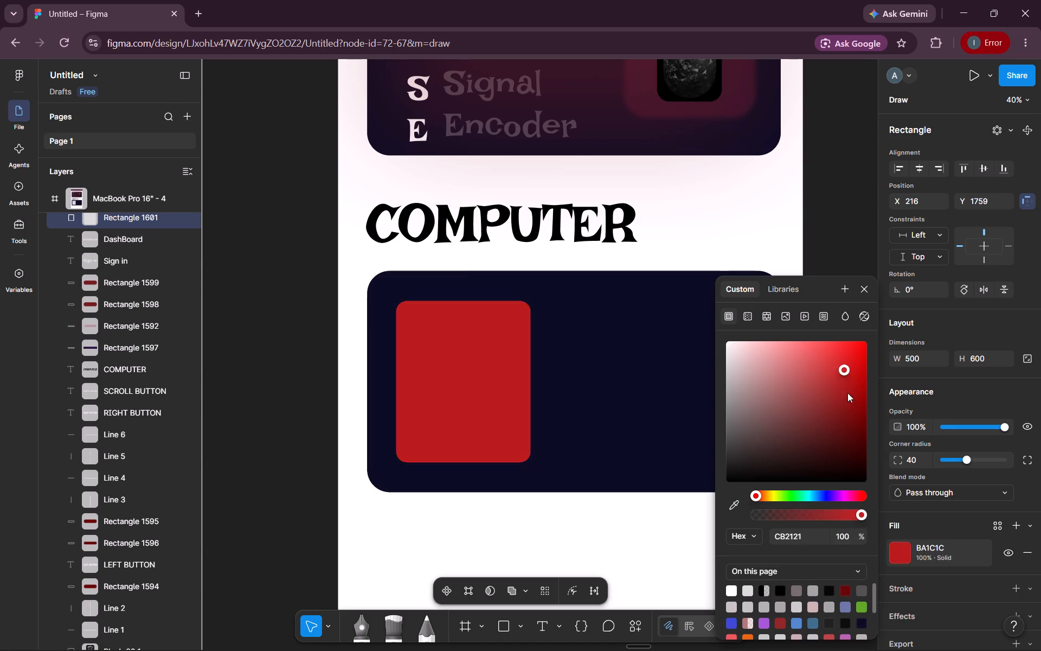
left_click_drag(847, 393, 825, 411)
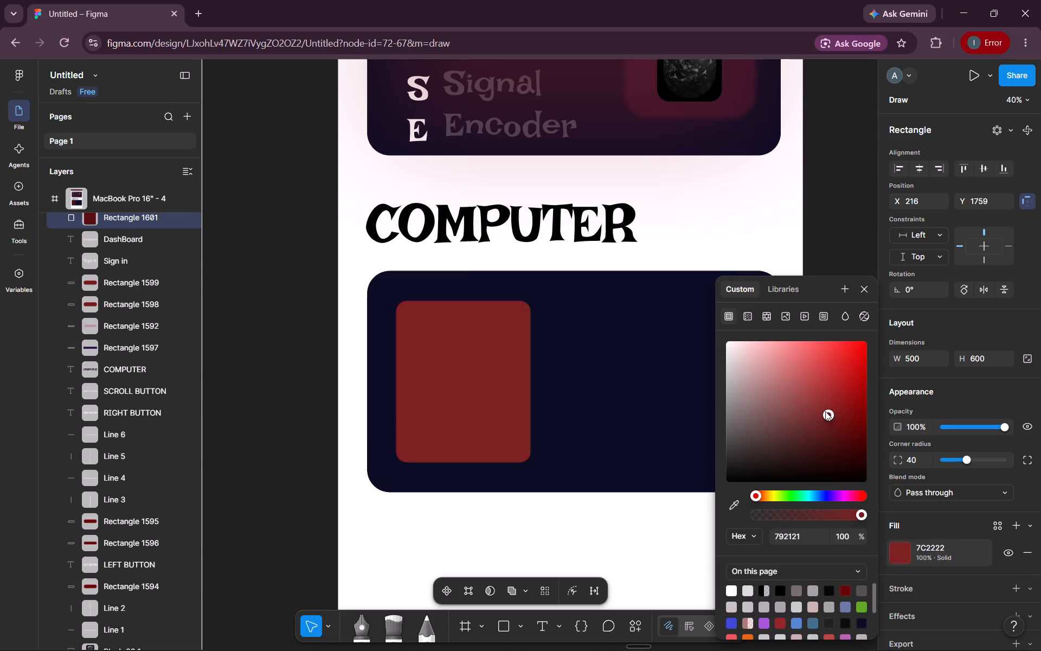
left_click_drag(825, 411, 824, 426)
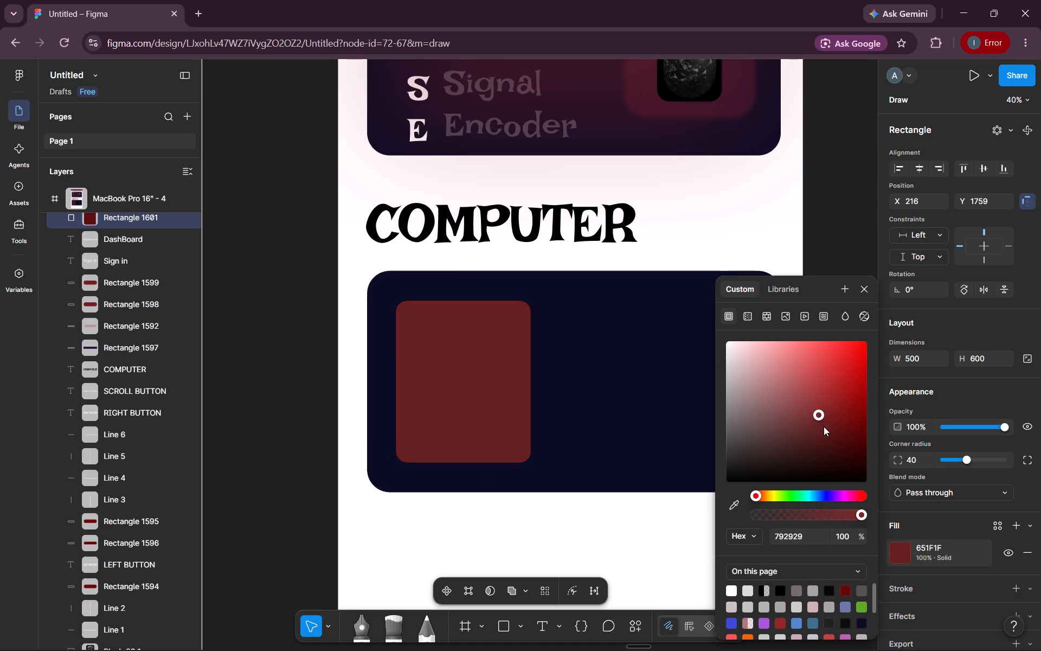
left_click_drag(824, 426, 817, 404)
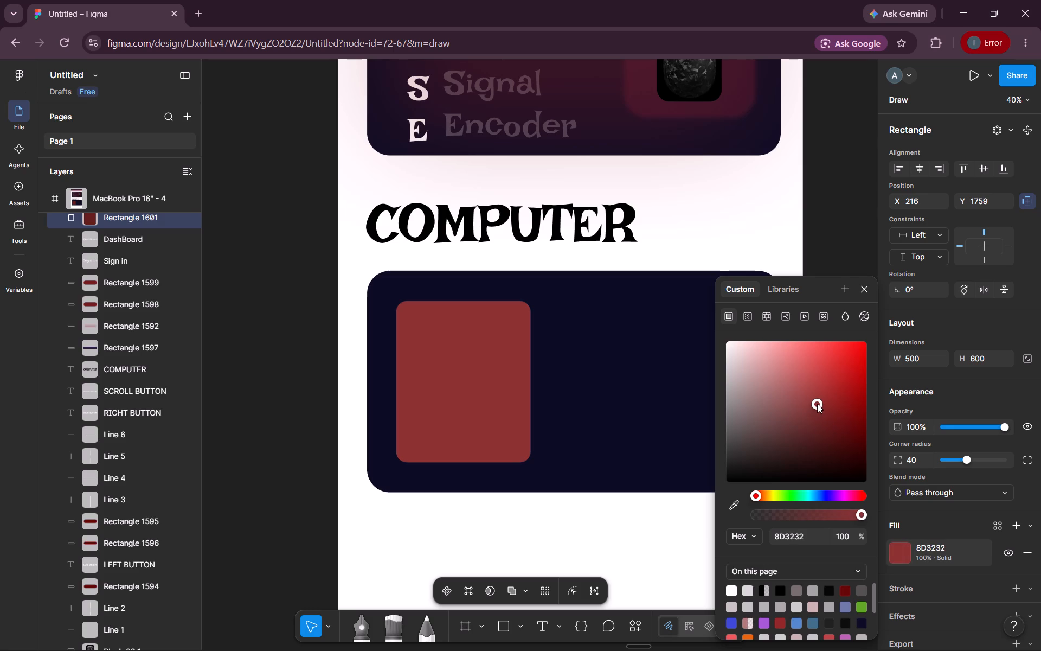
left_click_drag(817, 404, 826, 429)
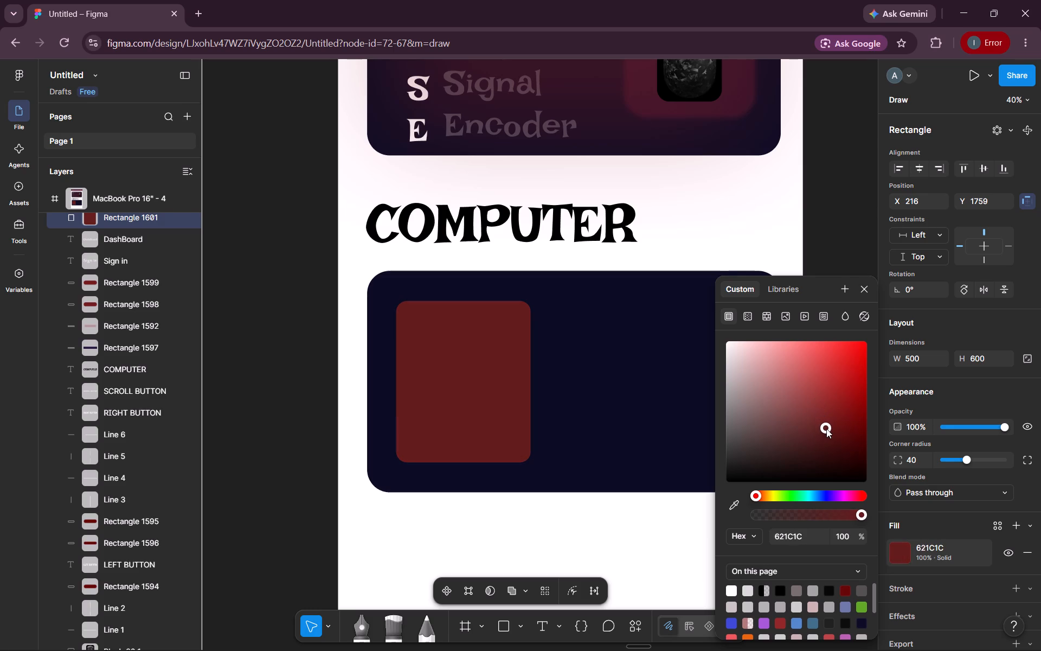
left_click_drag(826, 429, 825, 429)
left_click(557, 537)
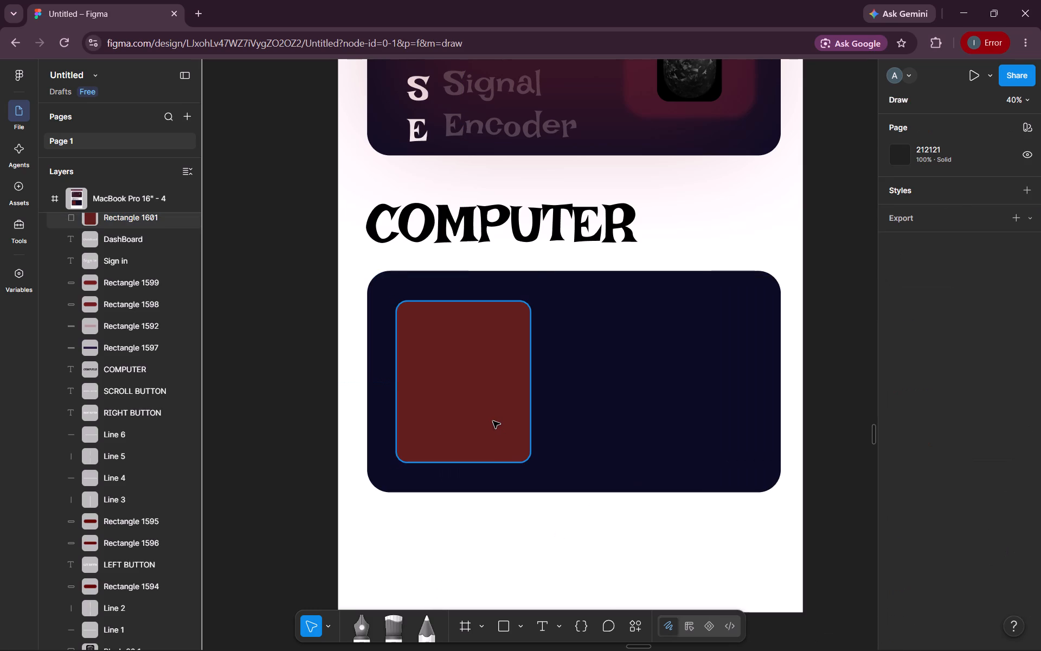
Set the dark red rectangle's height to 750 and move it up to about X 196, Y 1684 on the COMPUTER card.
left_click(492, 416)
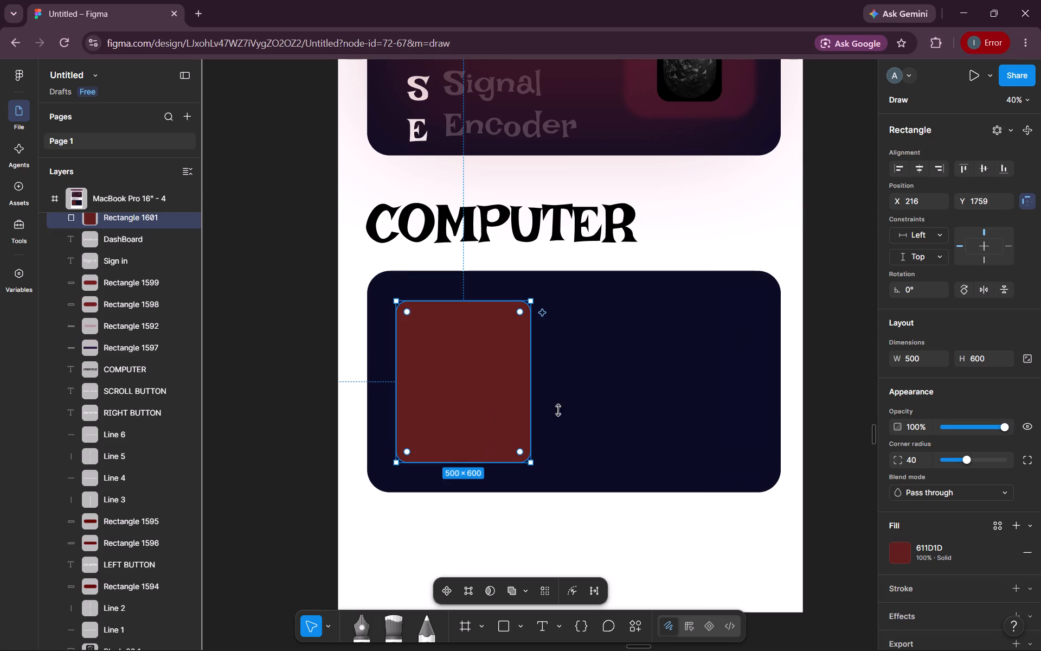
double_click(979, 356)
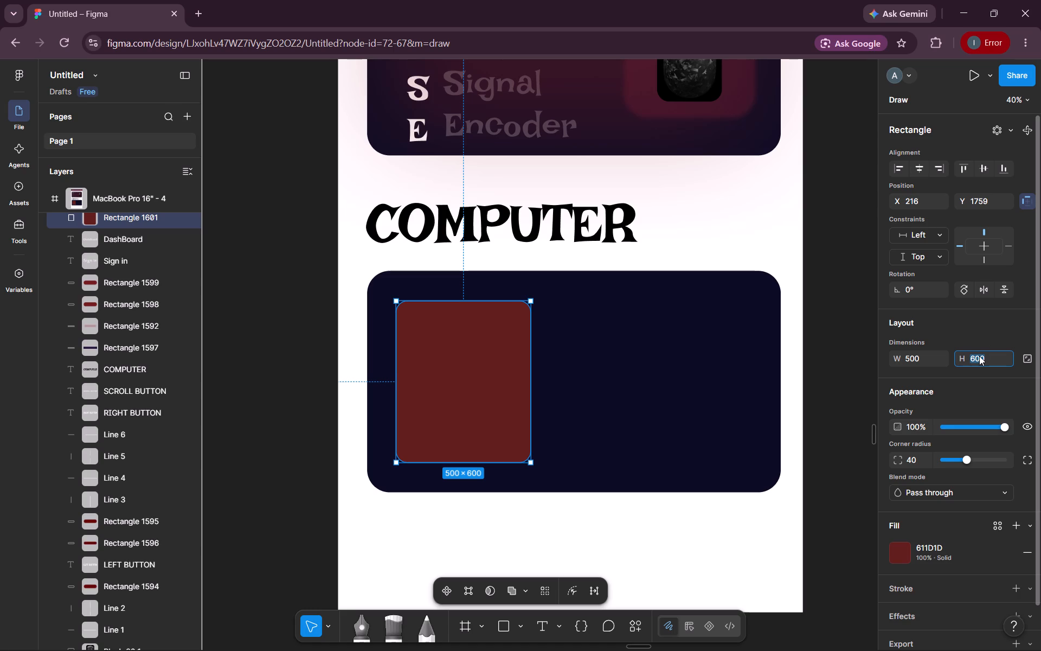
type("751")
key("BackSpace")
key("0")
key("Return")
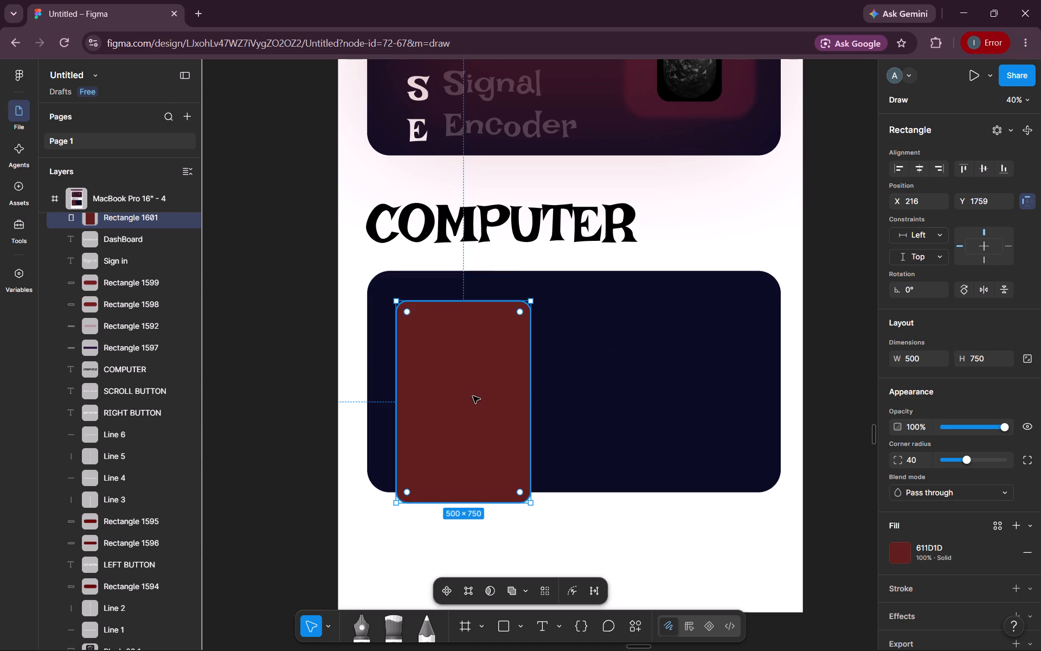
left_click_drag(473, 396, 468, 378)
Set the dark red rectangle's height to 700, place it at about X 183, Y 1709 on the COMPUTER card, and deselect it.
double_click(991, 355)
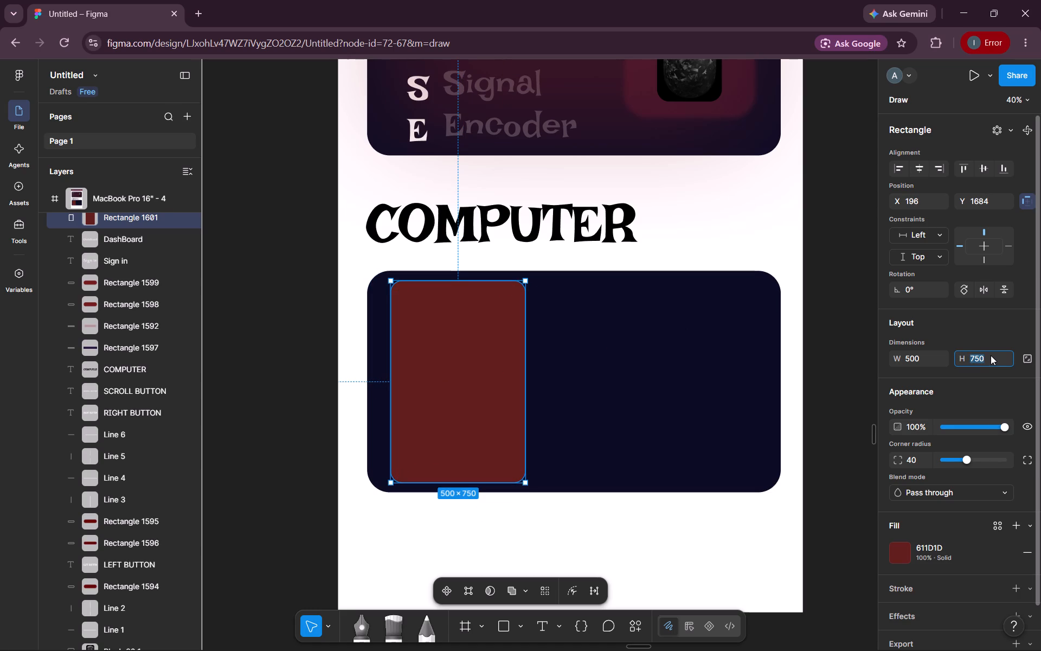
type("700")
key("Return")
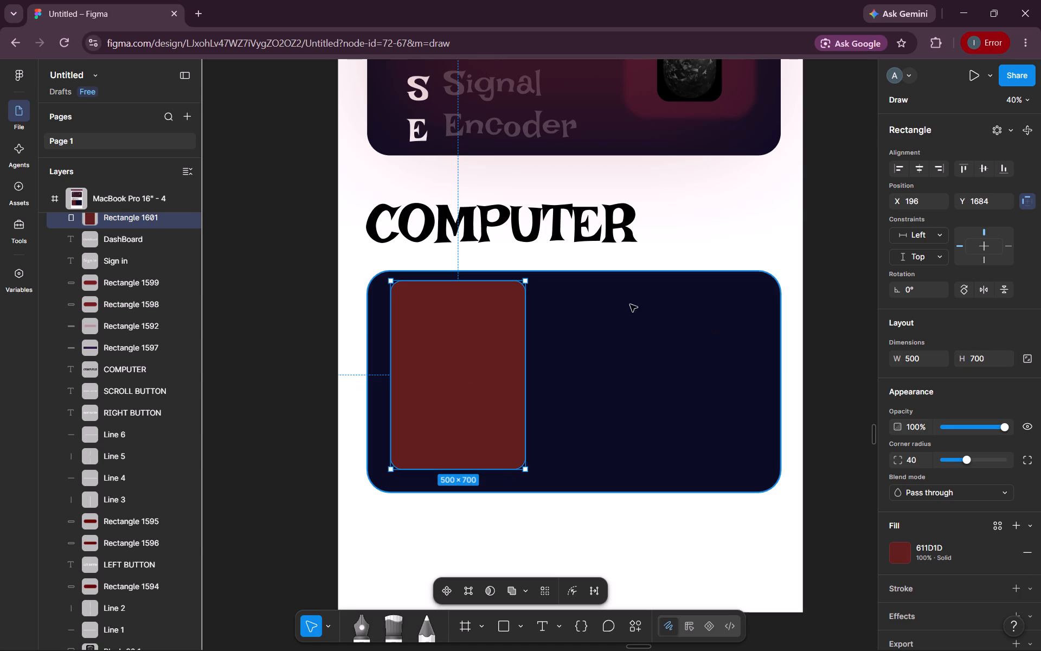
left_click_drag(449, 379, 445, 385)
left_click(569, 525)
Add a uniform layer blur to the dark red rectangle, try strengths up to 500, and leave the blur at 0.
scroll(569, 525, "down", 1)
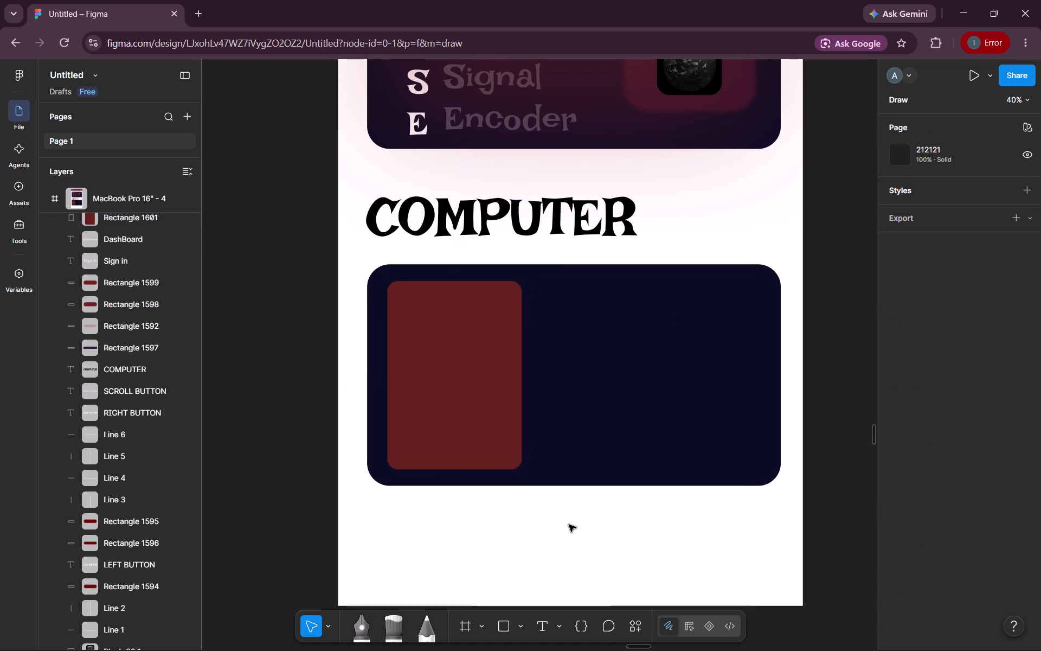
scroll(569, 525, "down", 1)
left_click(434, 320)
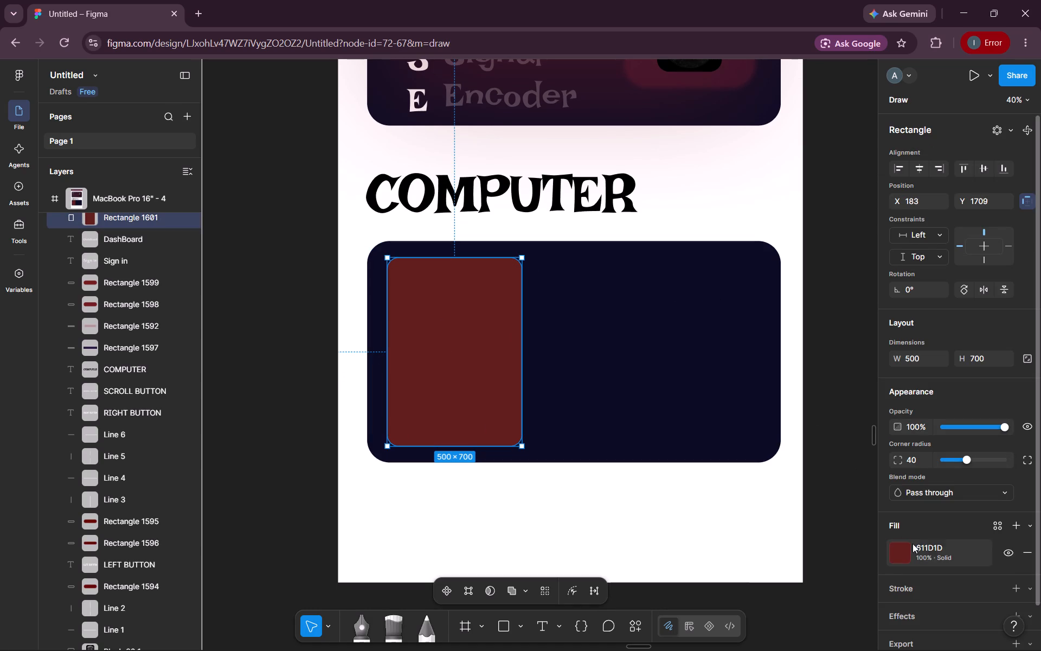
scroll(922, 546, "down", 2)
left_click(926, 572)
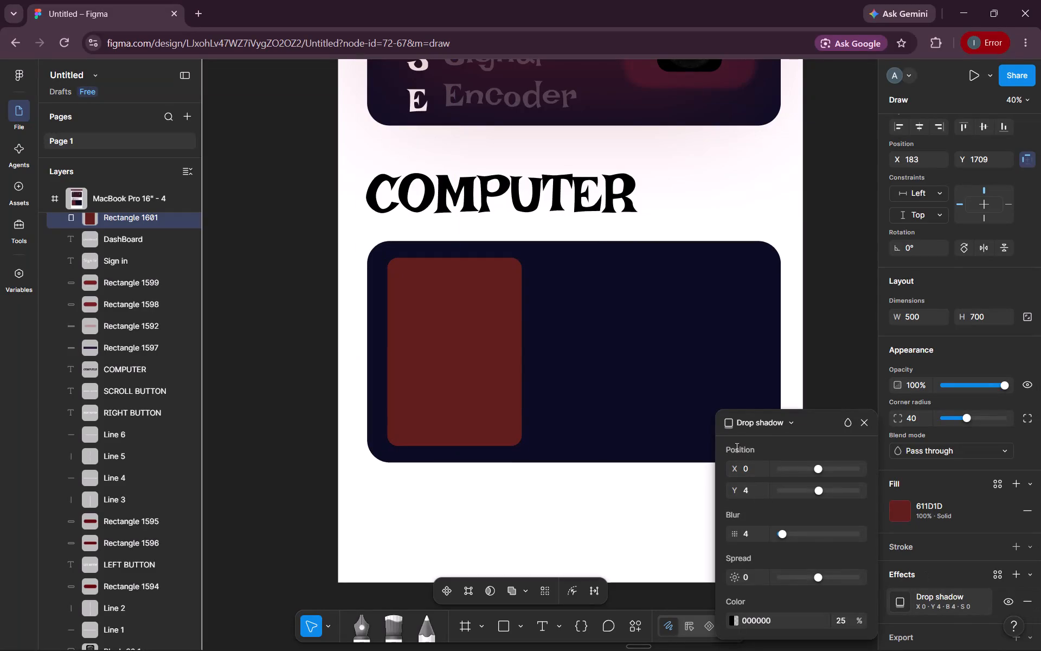
left_click(765, 427)
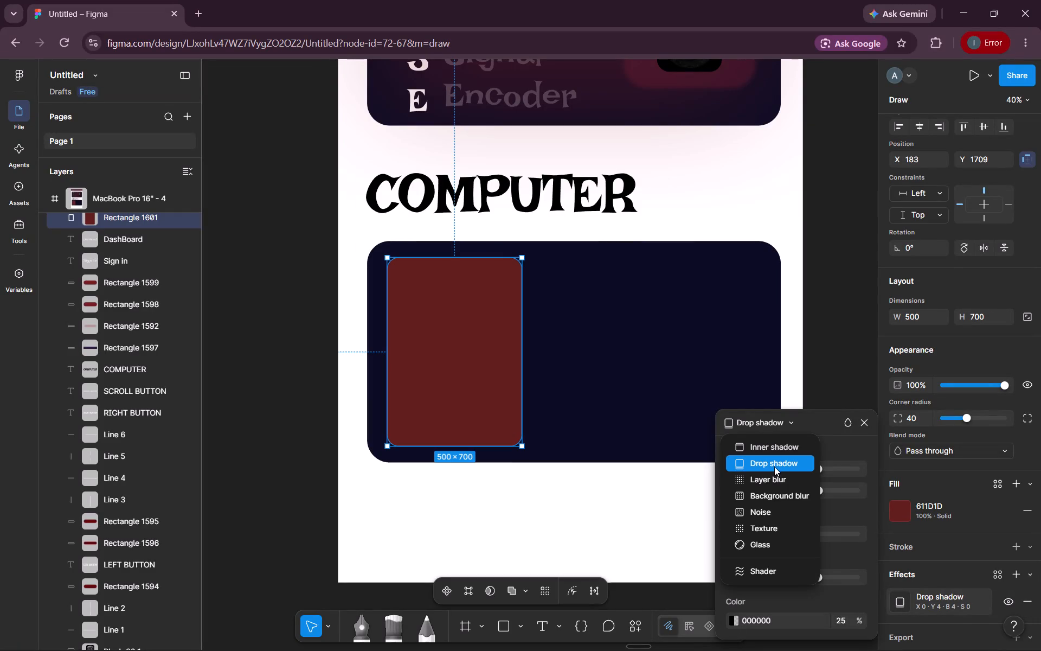
left_click_drag(775, 470, 777, 477)
left_click(777, 477)
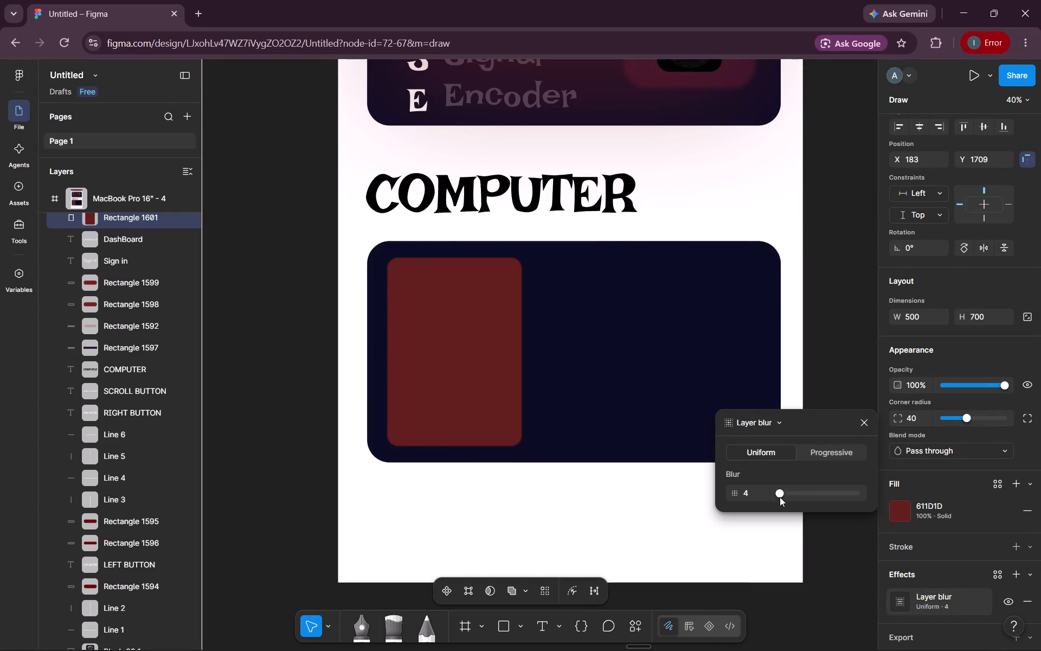
left_click_drag(780, 497, 783, 496)
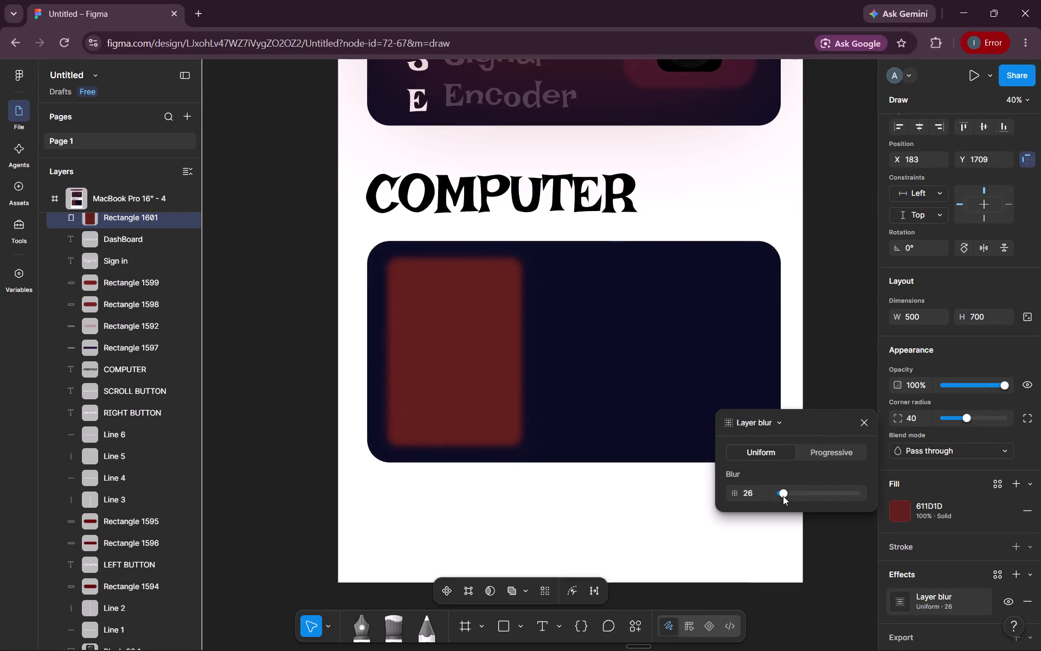
left_click_drag(783, 496, 786, 494)
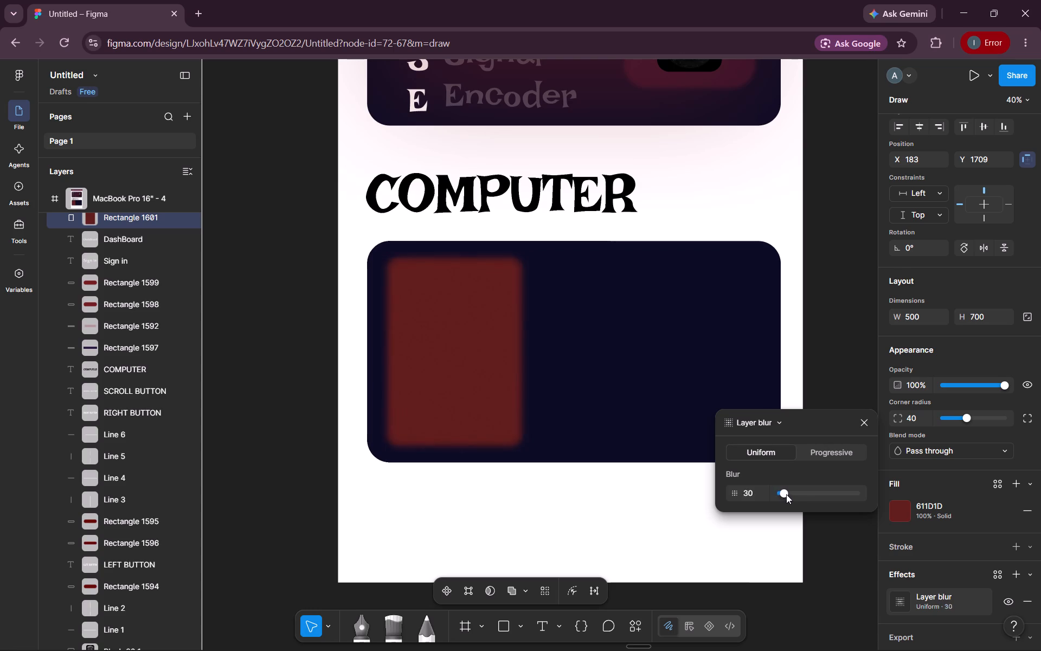
left_click_drag(786, 494, 865, 488)
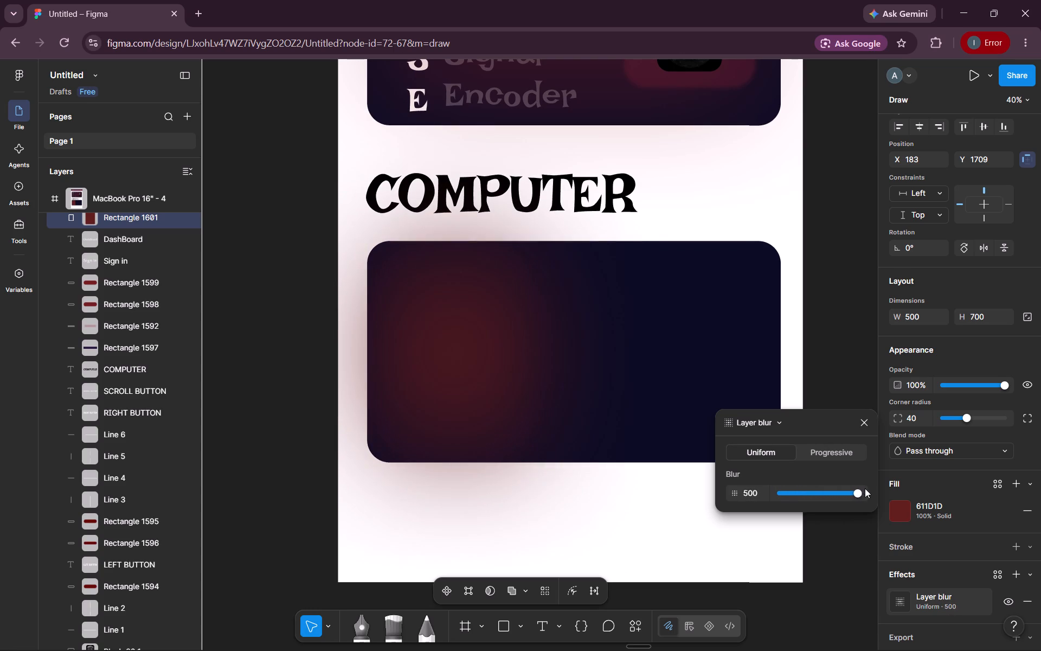
left_click_drag(865, 488, 814, 492)
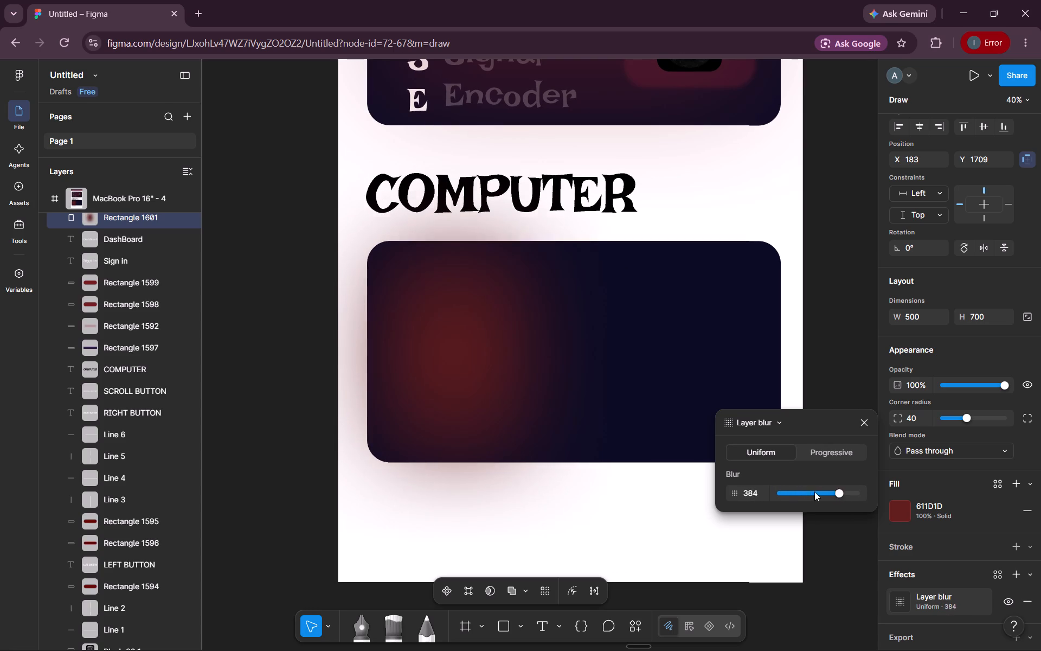
left_click_drag(814, 492, 736, 490)
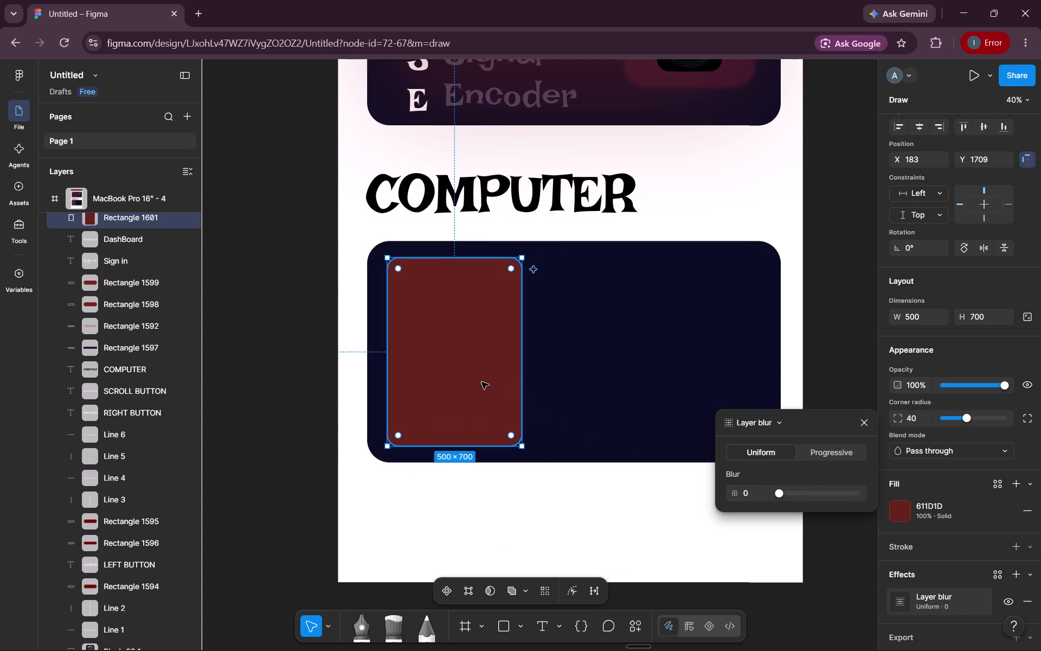
Duplicate the dark red rectangle and place the copy below the COMPUTER card at about X 715, Y 2422.
left_click_drag(481, 382, 527, 455, "alt")
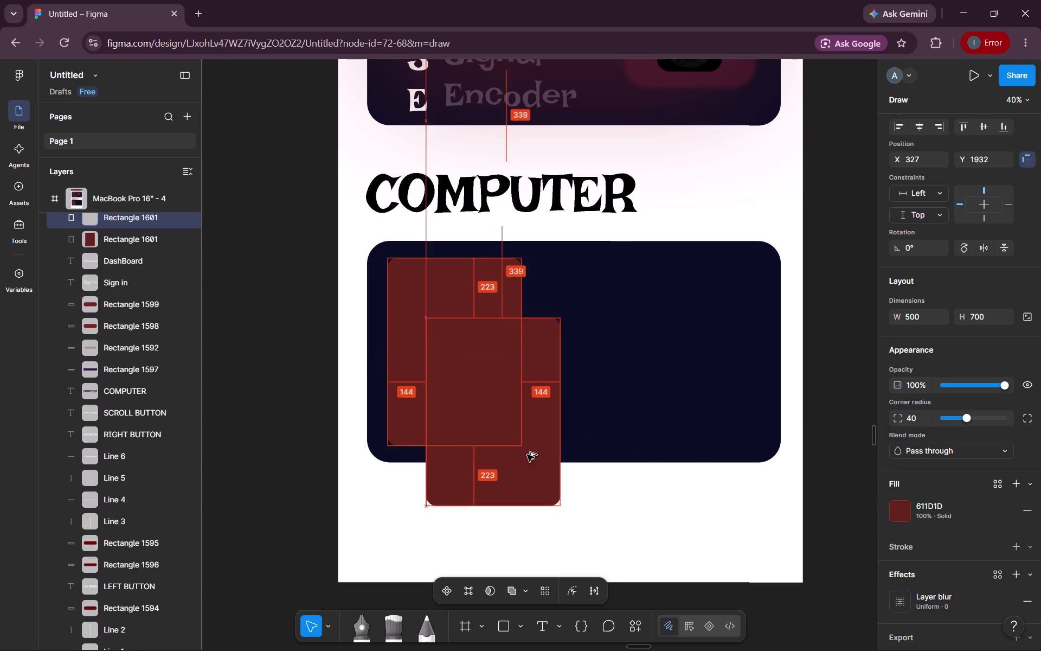
left_click_drag(527, 455, 624, 574, "alt")
scroll(647, 316, "down", 1)
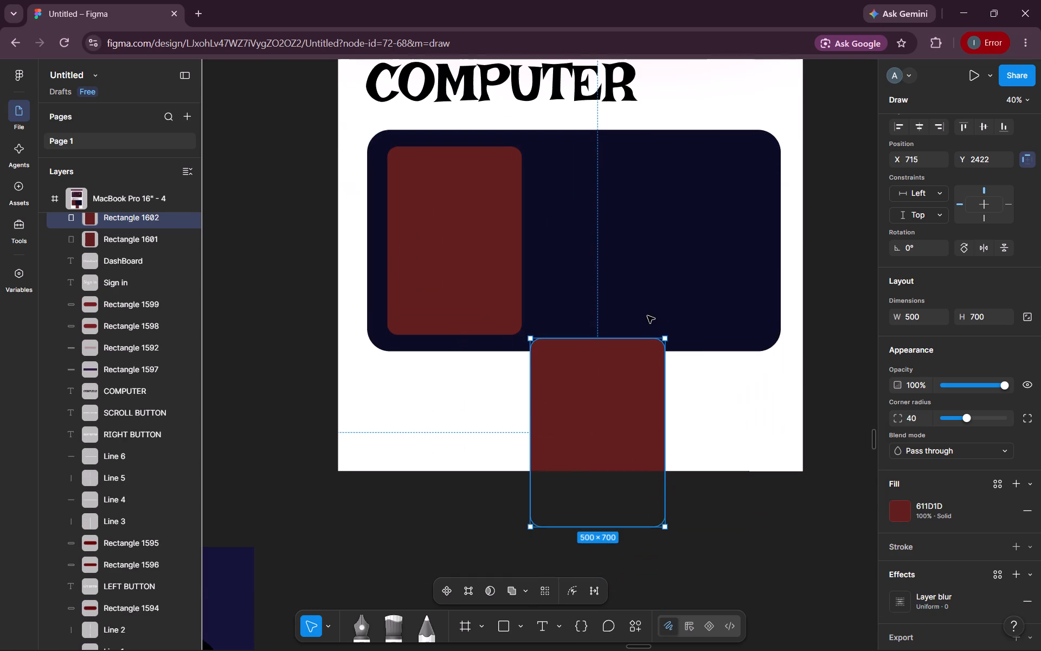
Set the layer blur of the original dark red rectangle on the COMPUTER card to about 447.
scroll(647, 316, "down", 1)
left_click(475, 276)
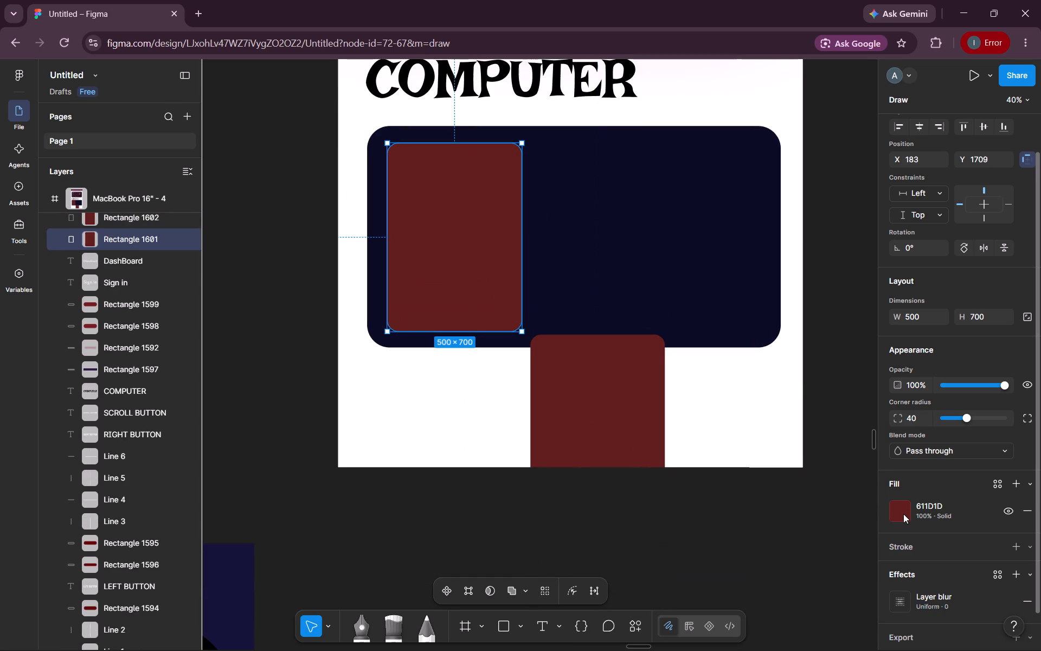
left_click(921, 599)
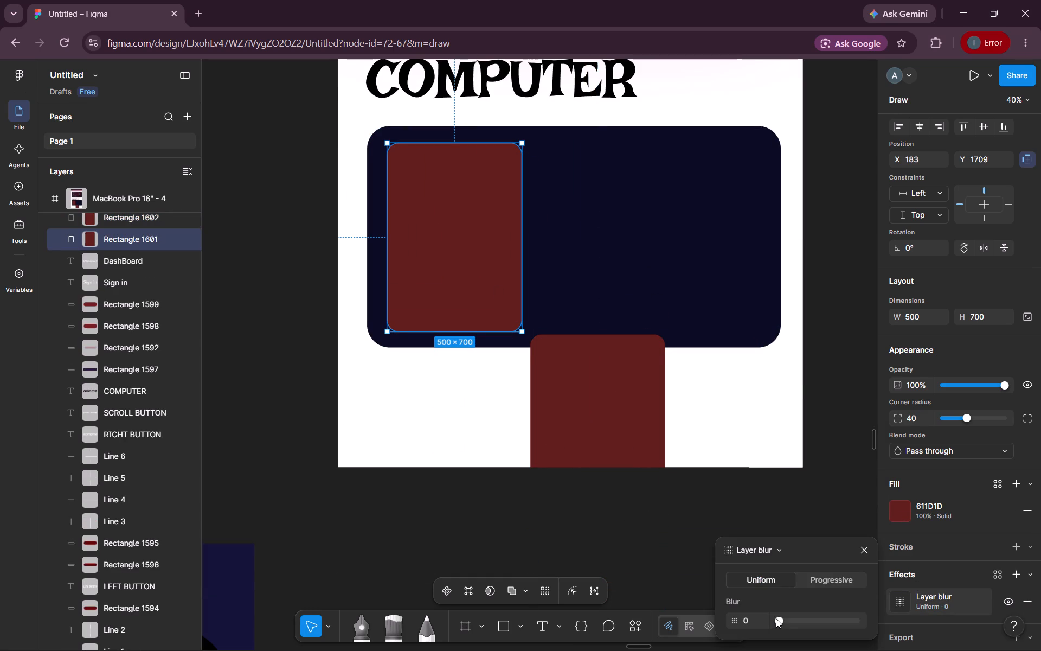
left_click_drag(779, 623, 845, 610)
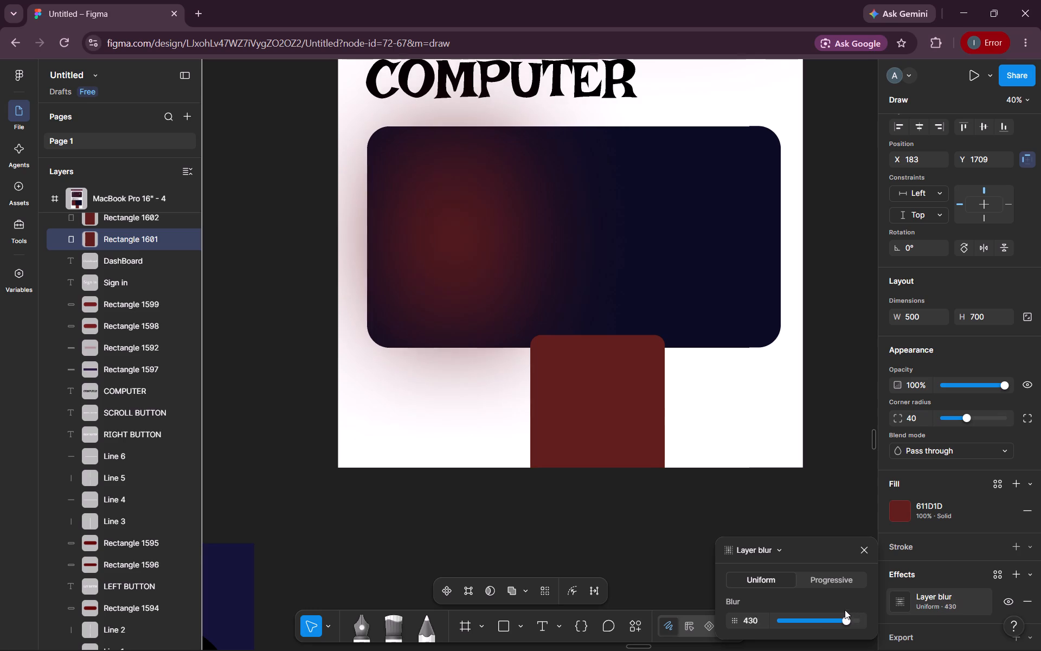
left_click_drag(845, 610, 849, 609)
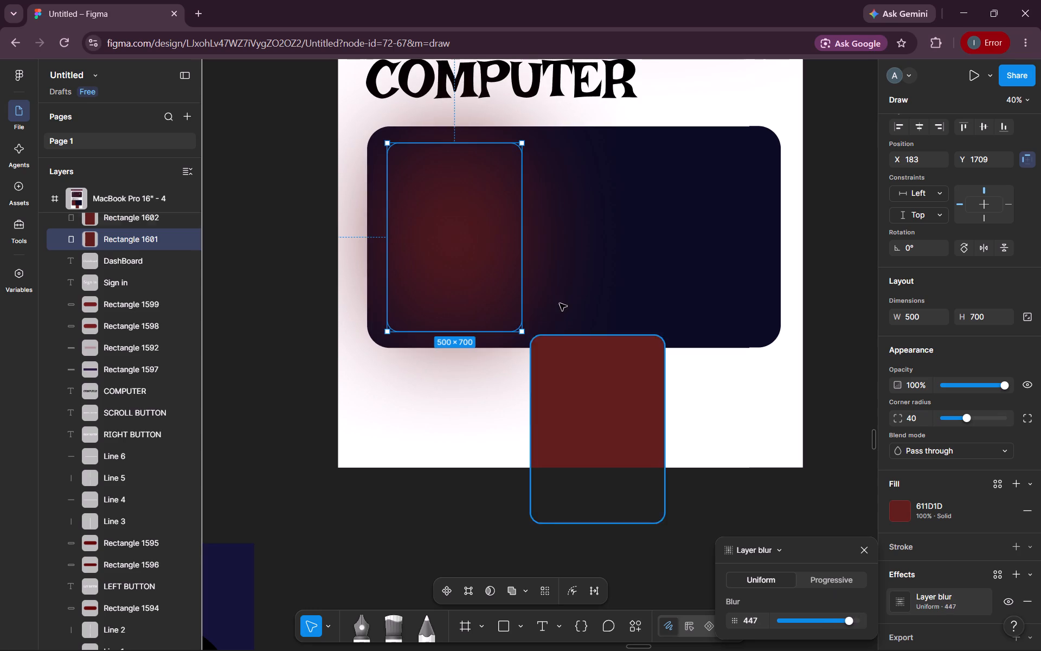
Stretch the blurred red rectangle over the whole COMPUTER card, to 1538 × 823 at X 108, Y 1647.
left_click(477, 266)
left_click_drag(525, 259, 651, 254)
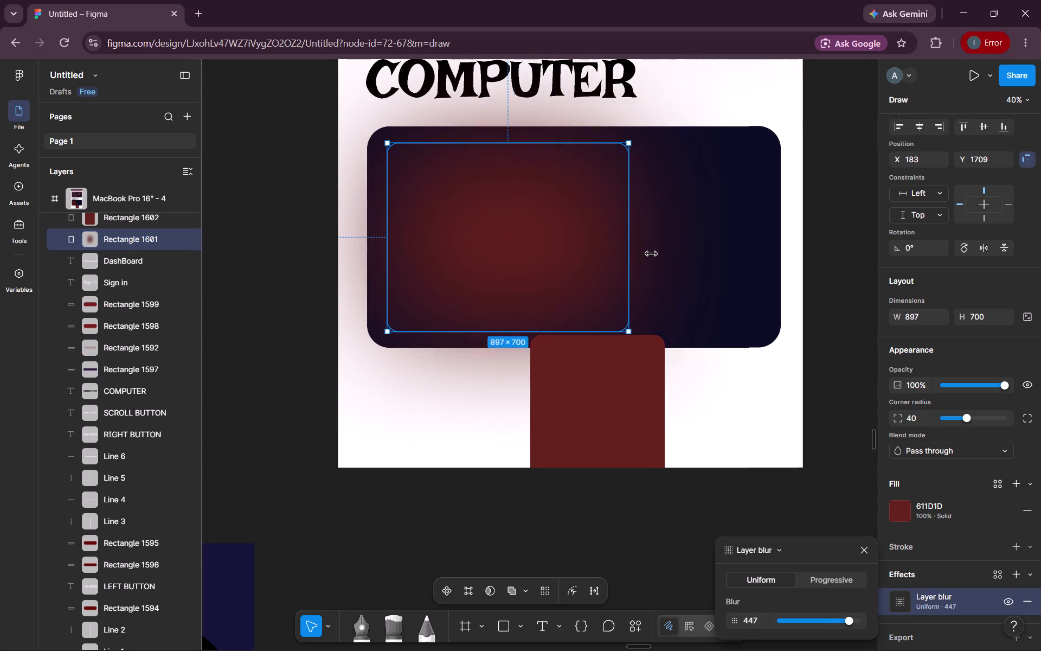
left_click_drag(651, 254, 792, 264)
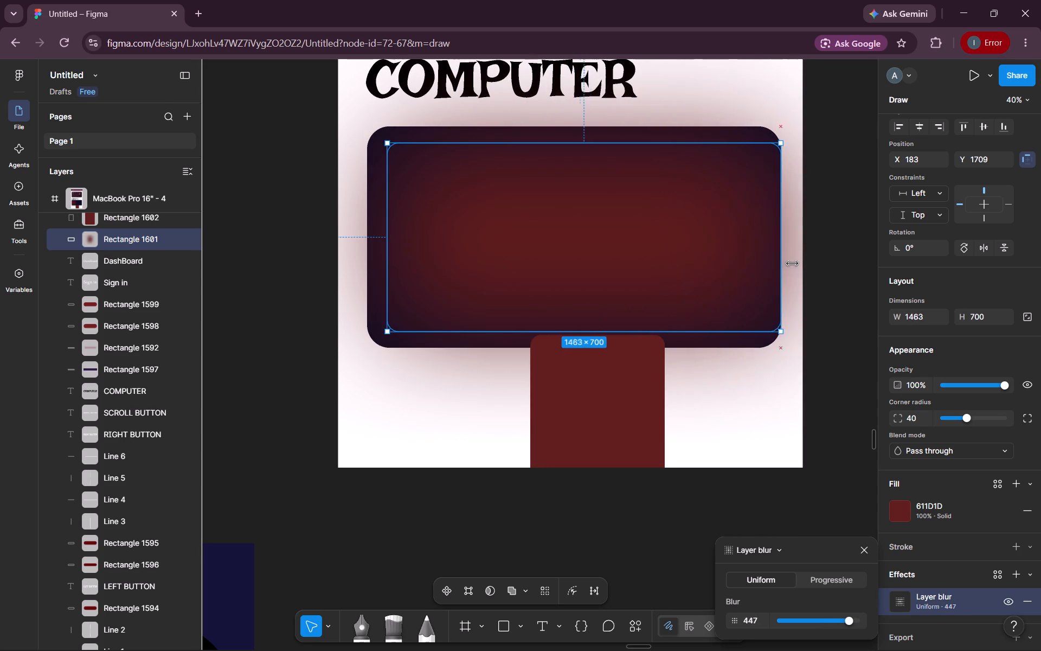
left_click_drag(792, 264, 779, 260)
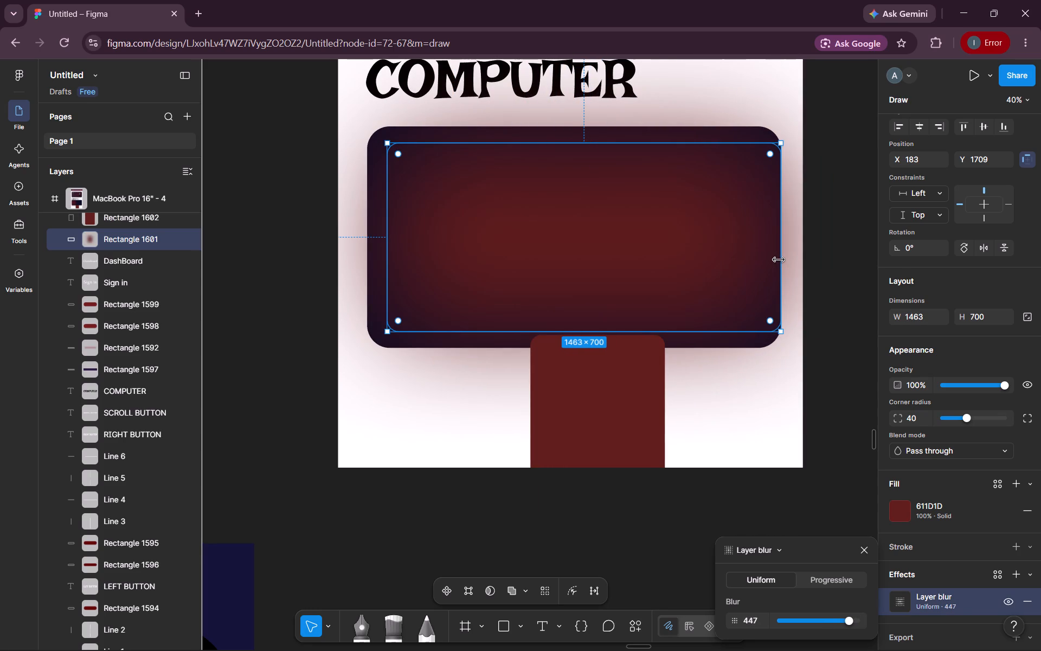
left_click_drag(385, 238, 369, 237)
left_click_drag(576, 141, 578, 127)
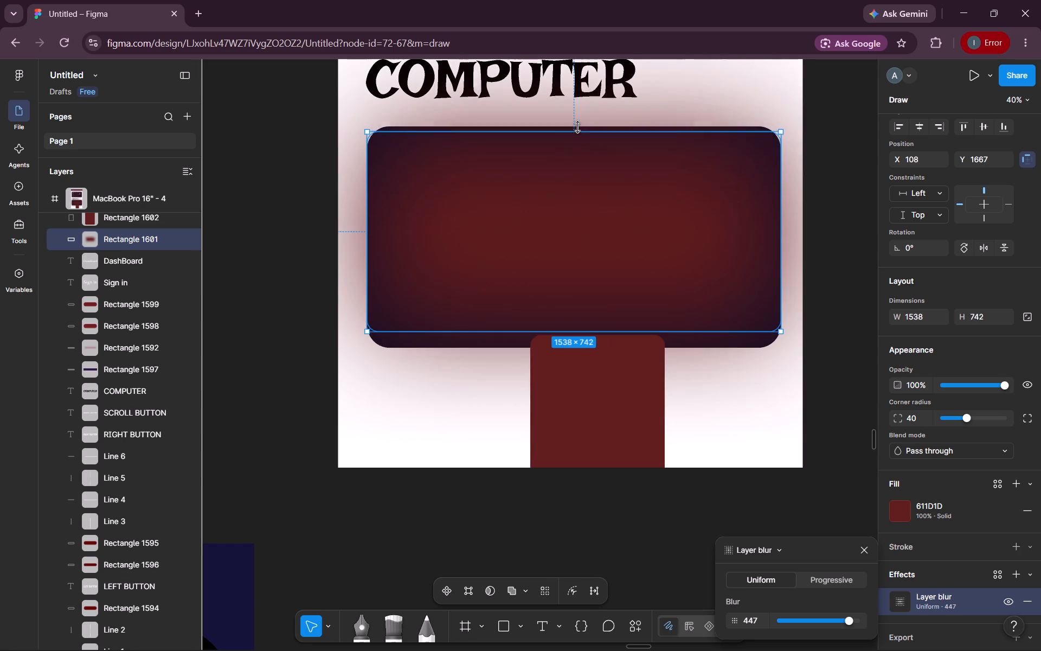
left_click_drag(578, 127, 578, 126)
left_click_drag(575, 331, 575, 338)
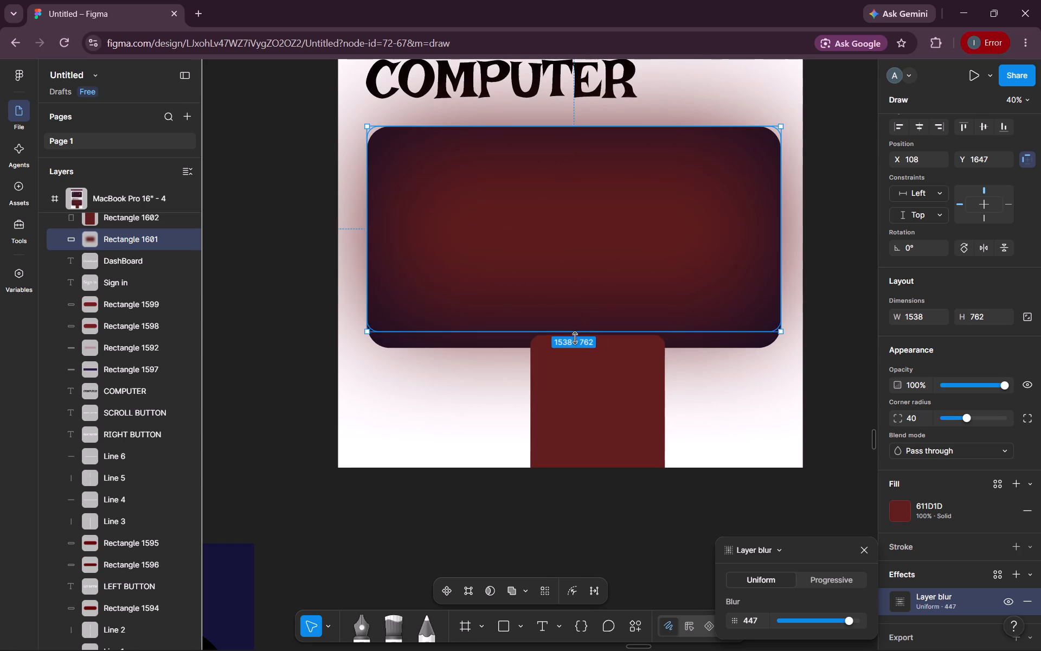
left_click_drag(575, 338, 575, 344)
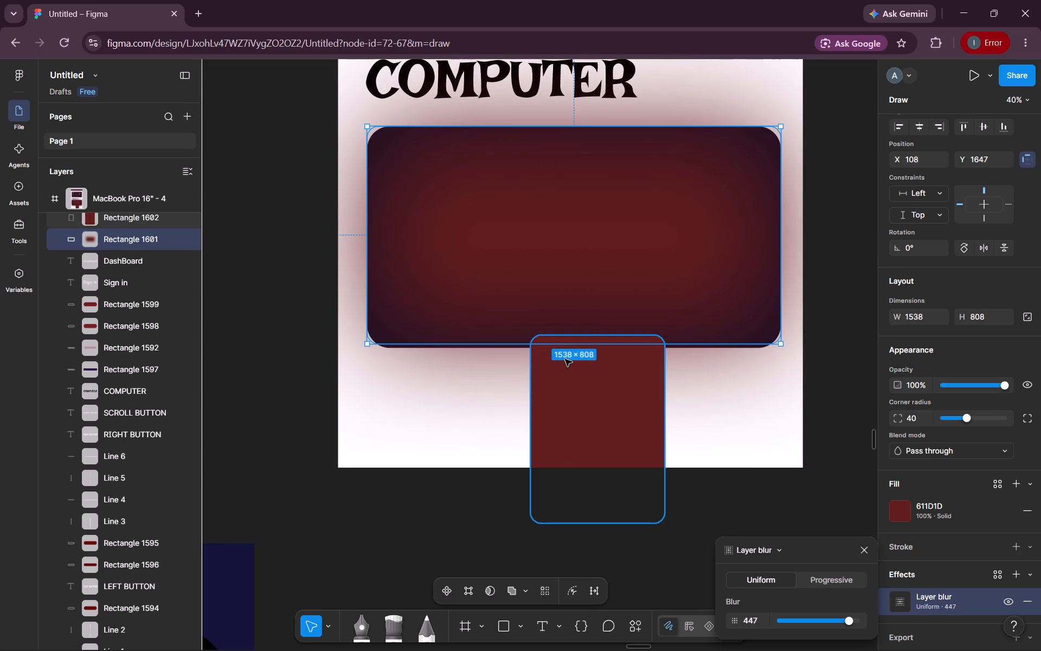
left_click(522, 345)
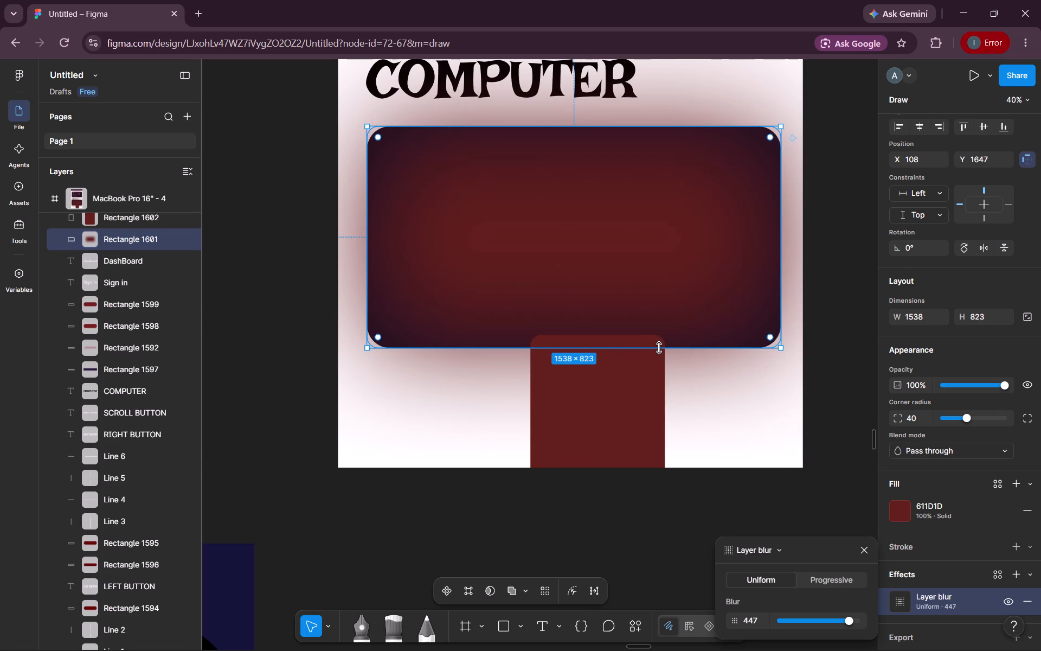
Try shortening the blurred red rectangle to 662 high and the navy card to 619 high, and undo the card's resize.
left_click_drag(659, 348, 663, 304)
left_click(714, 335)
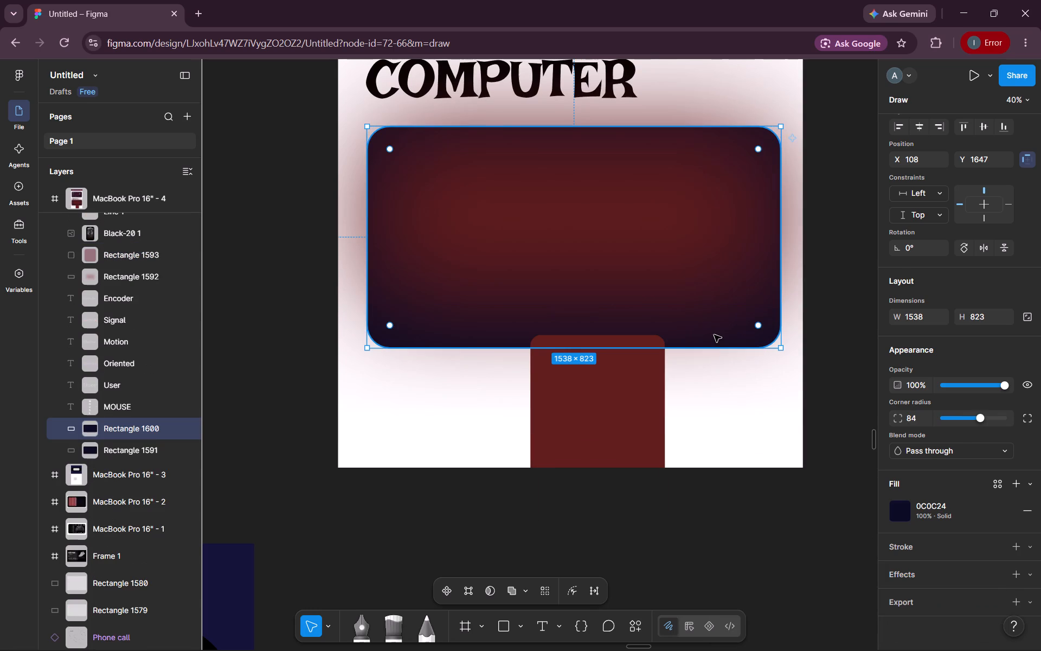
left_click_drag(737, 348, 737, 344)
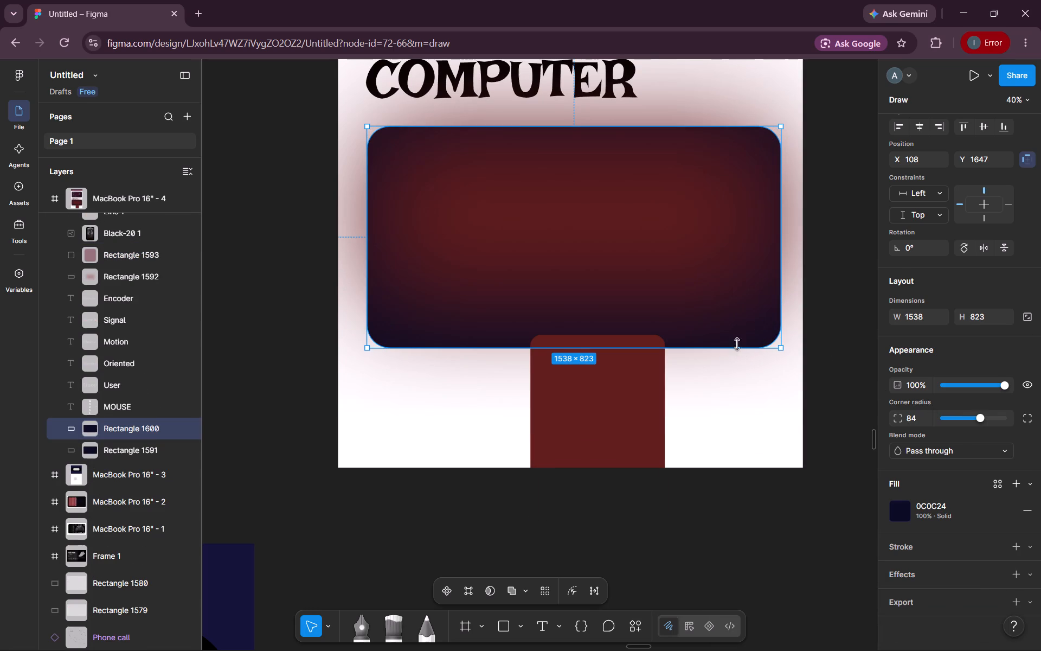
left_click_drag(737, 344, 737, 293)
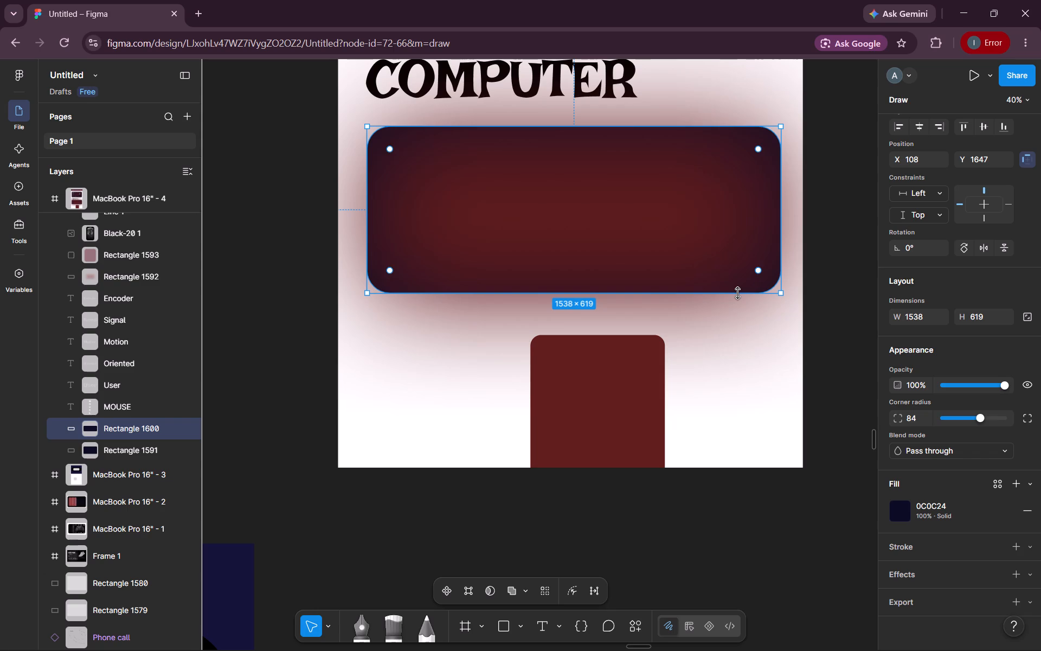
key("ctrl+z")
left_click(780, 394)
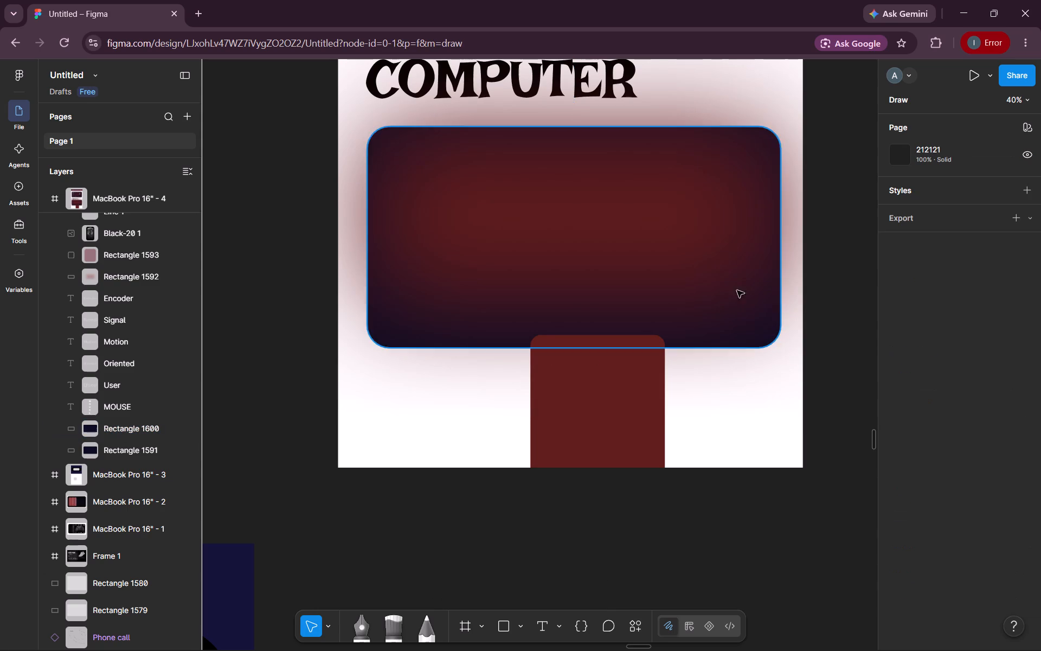
Set the corner radius of the navy COMPUTER card to 75.
left_click(728, 276)
left_click(741, 331)
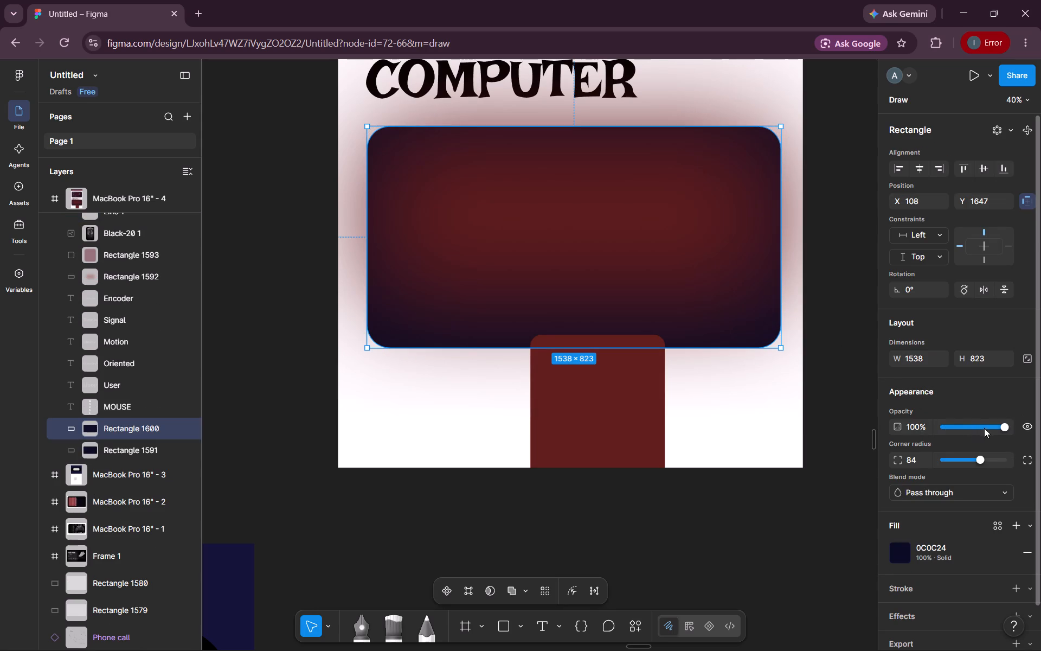
left_click(978, 457)
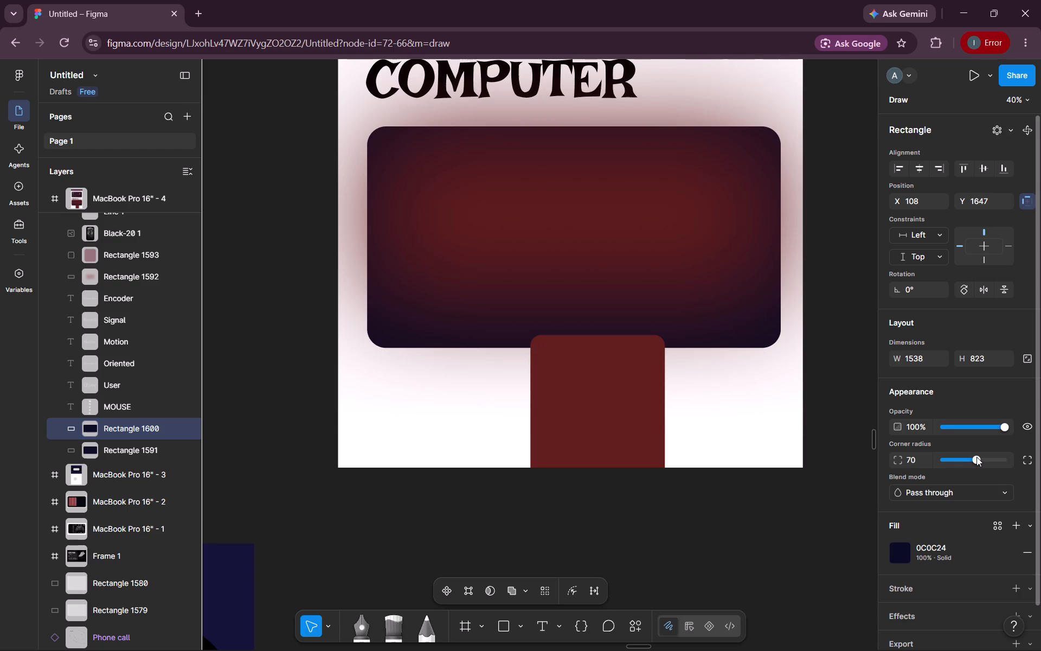
double_click(915, 458)
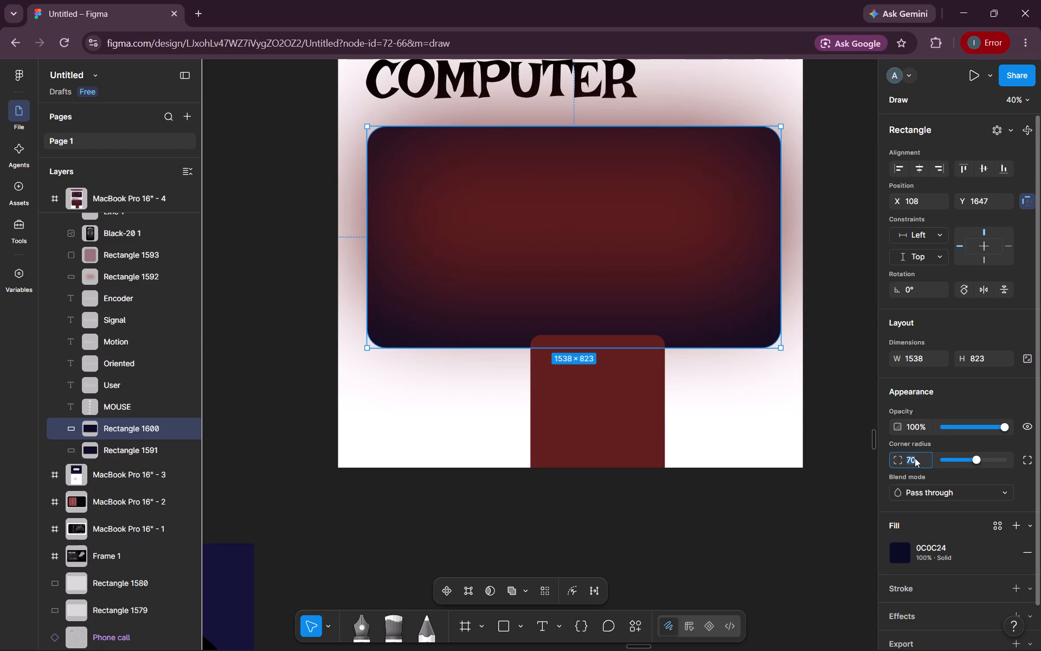
type("75")
key("Return")
Set the blurred red rectangle's corner radius to 75 and extend its height to 823 so it matches the card.
left_click(634, 198)
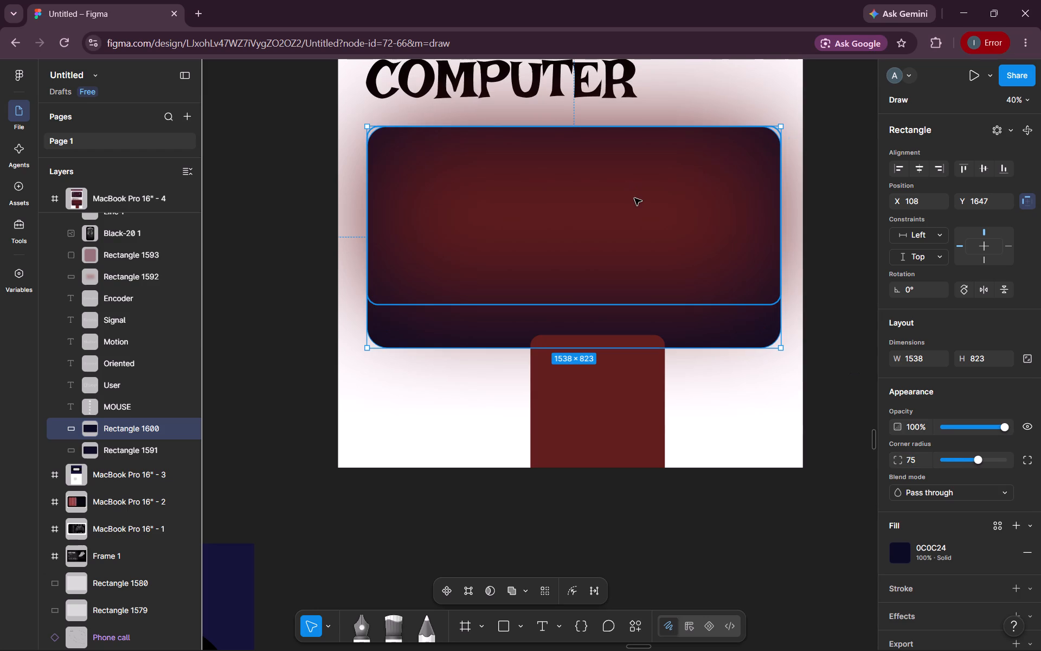
double_click(910, 458)
type("75")
key("Return")
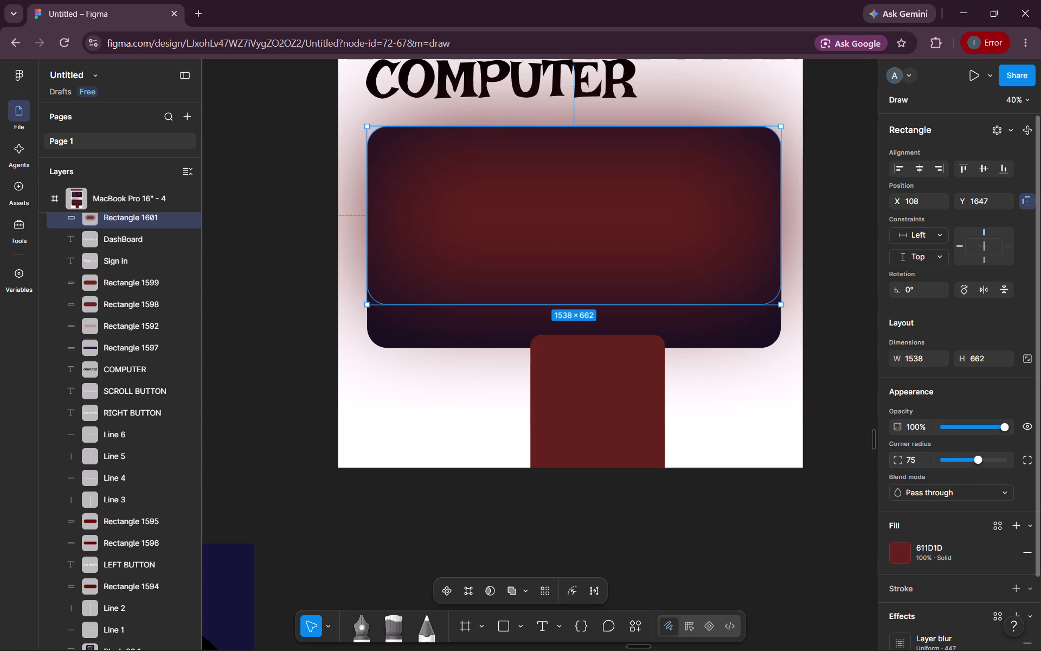
left_click_drag(594, 304, 590, 332)
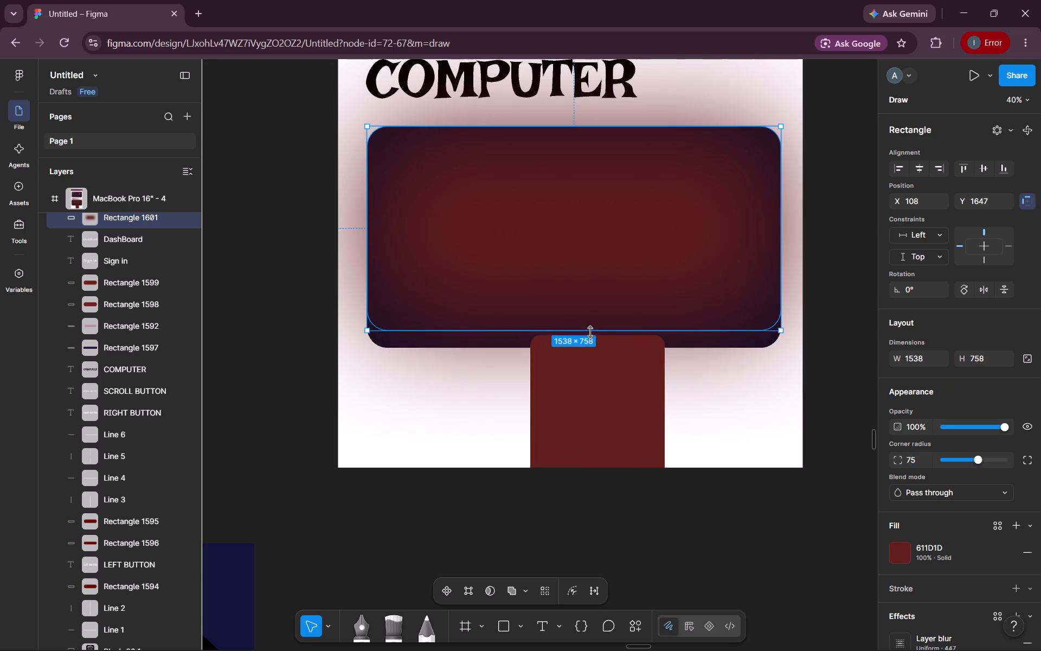
left_click_drag(590, 332, 590, 345)
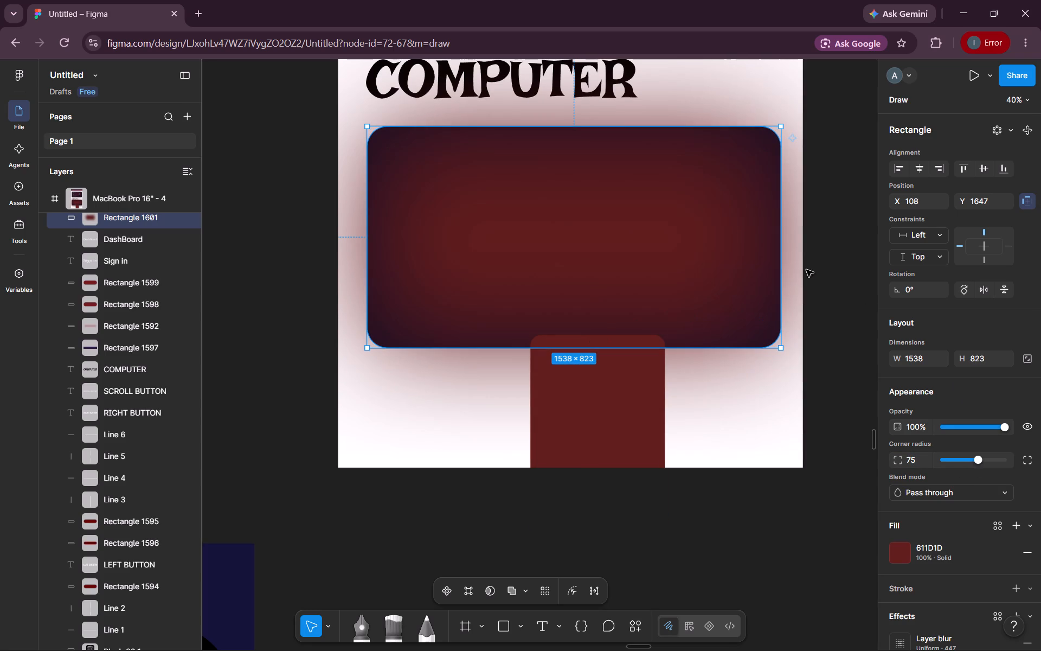
left_click(834, 266)
Lower the opacity of the blurred red rectangle on the COMPUTER card to about 65%.
scroll(739, 275, "down", 1)
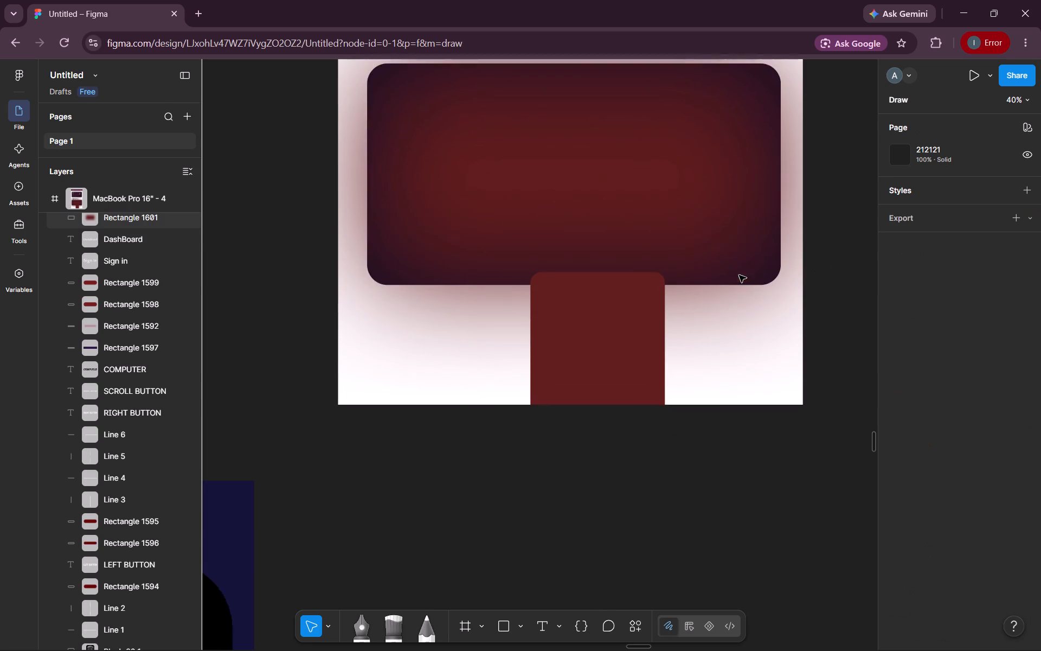
scroll(739, 275, "down", 1)
scroll(679, 346, "up", 2)
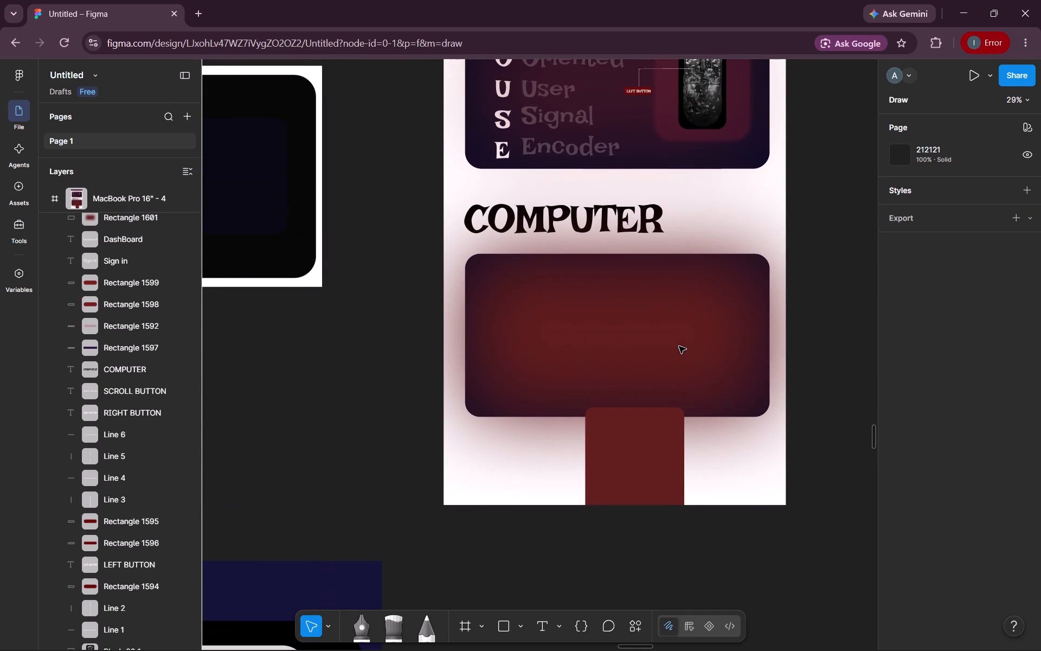
left_click(679, 346)
left_click(987, 426)
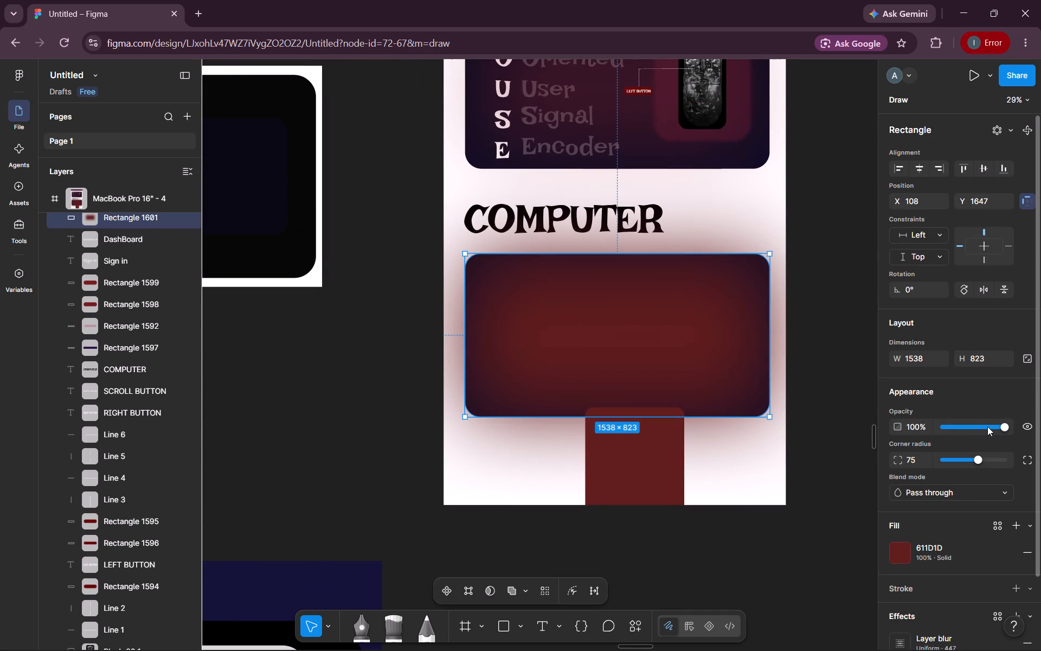
left_click(987, 426)
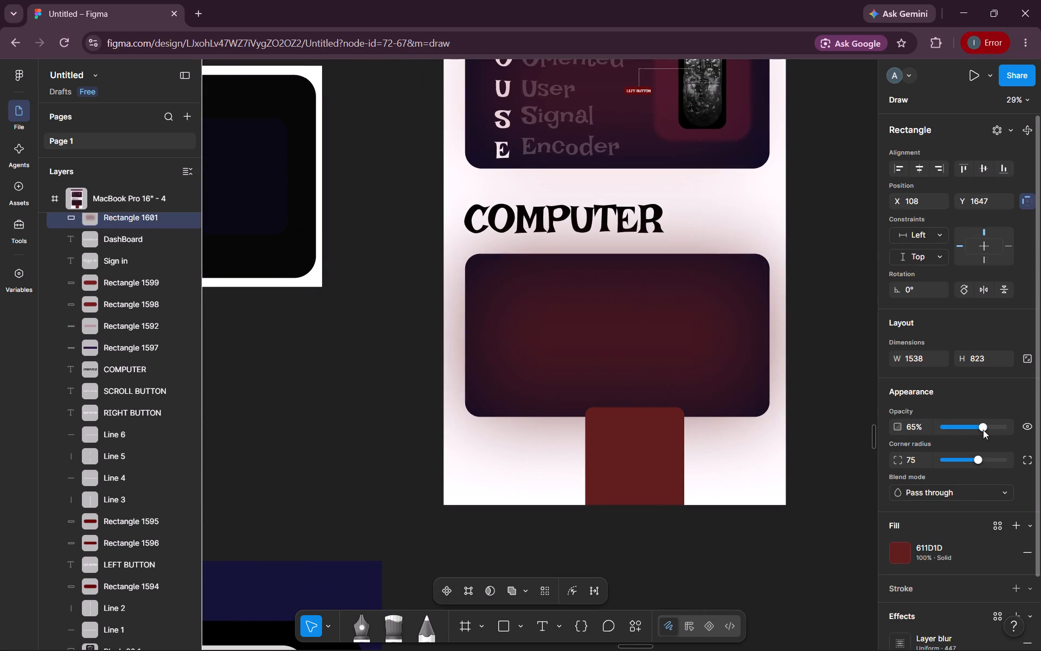
left_click(833, 469)
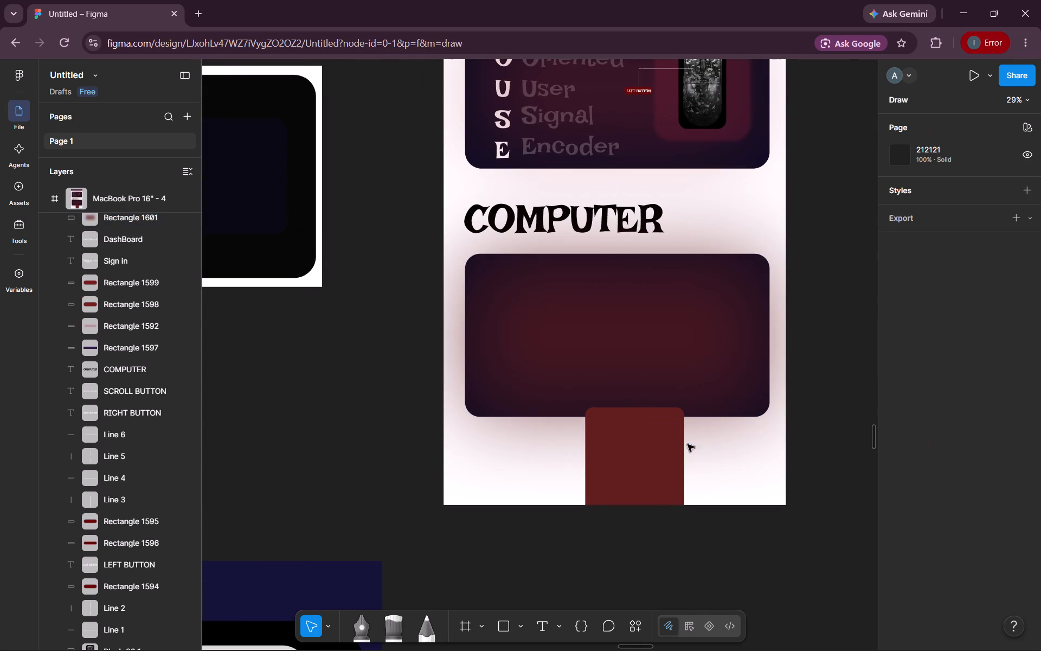
Move the 500 × 700 dark red copy onto the COMPUTER card at X 183, Y 1709, vertically centred on the card.
left_click_drag(652, 463, 554, 322)
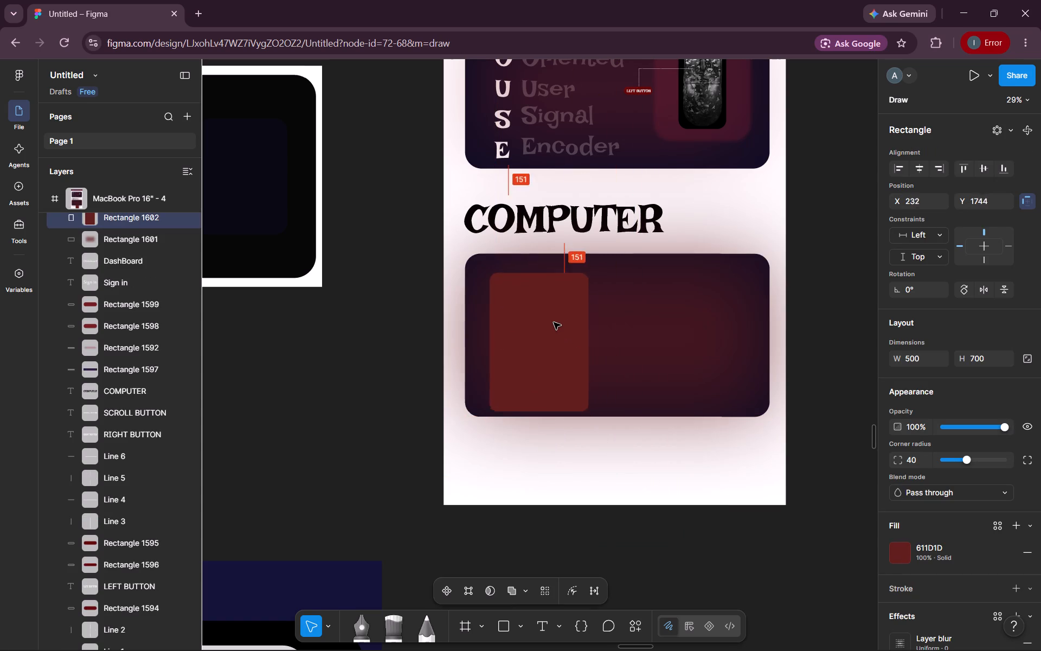
left_click_drag(554, 322, 561, 320)
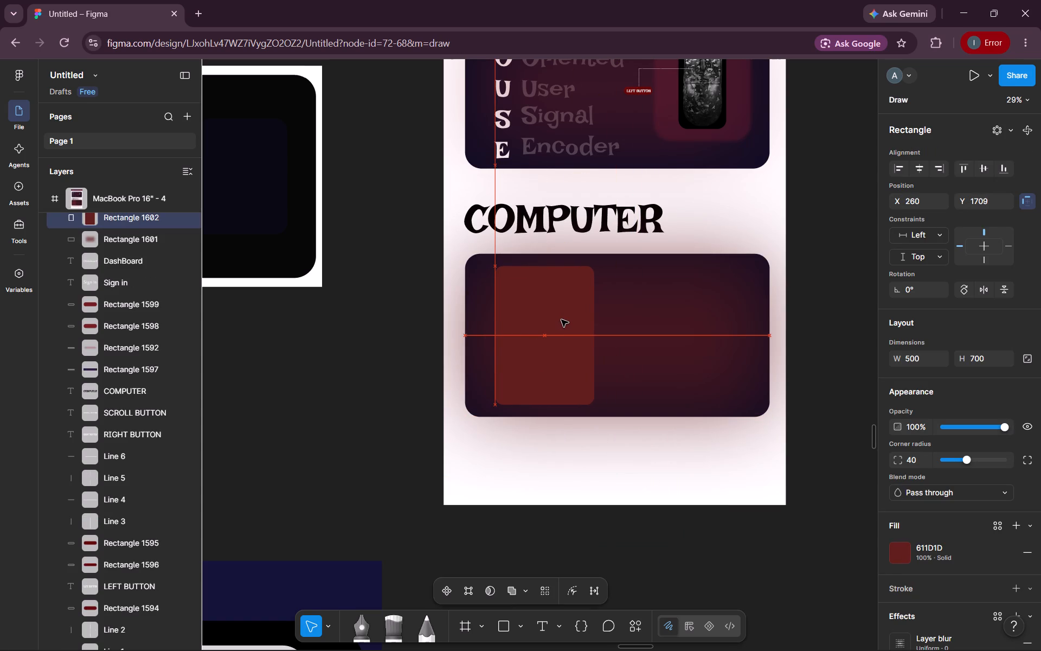
left_click_drag(561, 320, 549, 318)
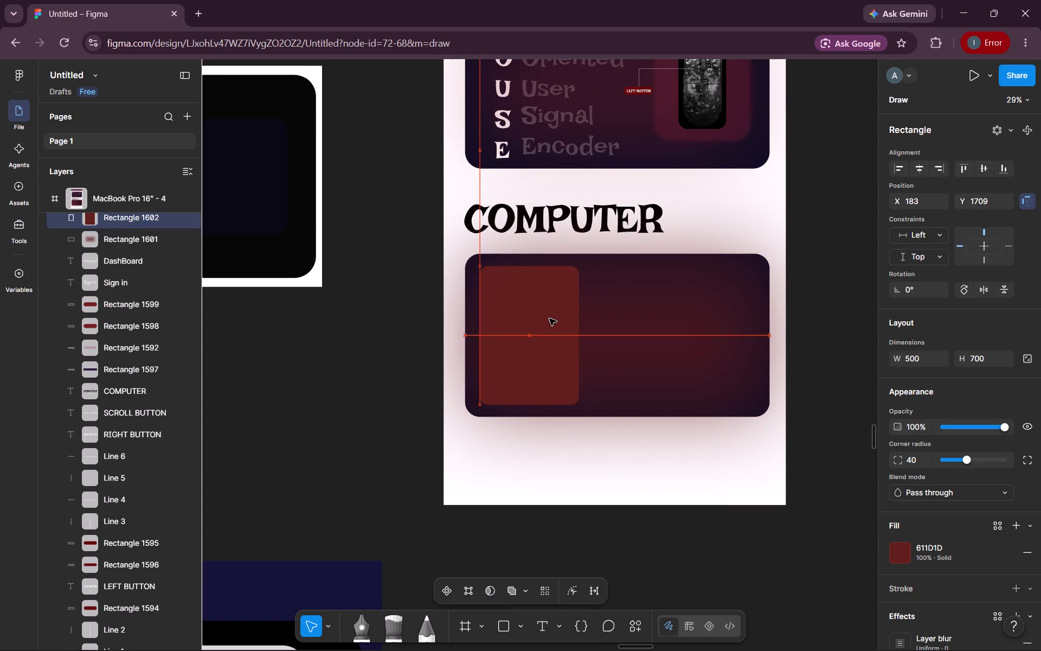
left_click_drag(549, 318, 549, 318)
left_click(607, 455)
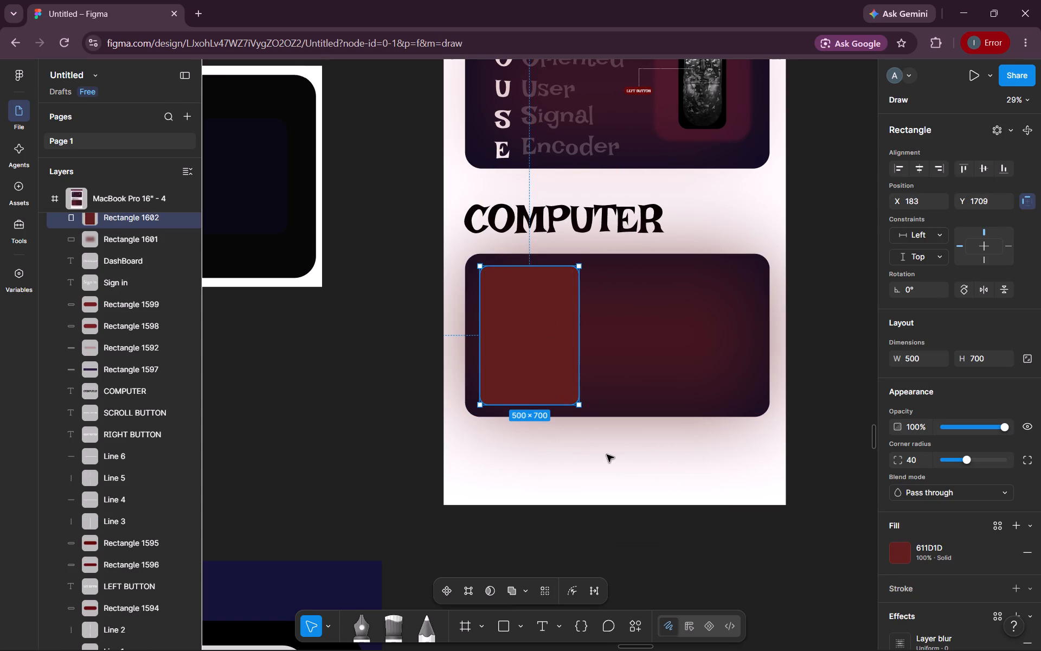
Change the fill of the 500 × 700 rectangle on the COMPUTER card to dark blue 01264A.
scroll(607, 455, "up", 1)
left_click(541, 400)
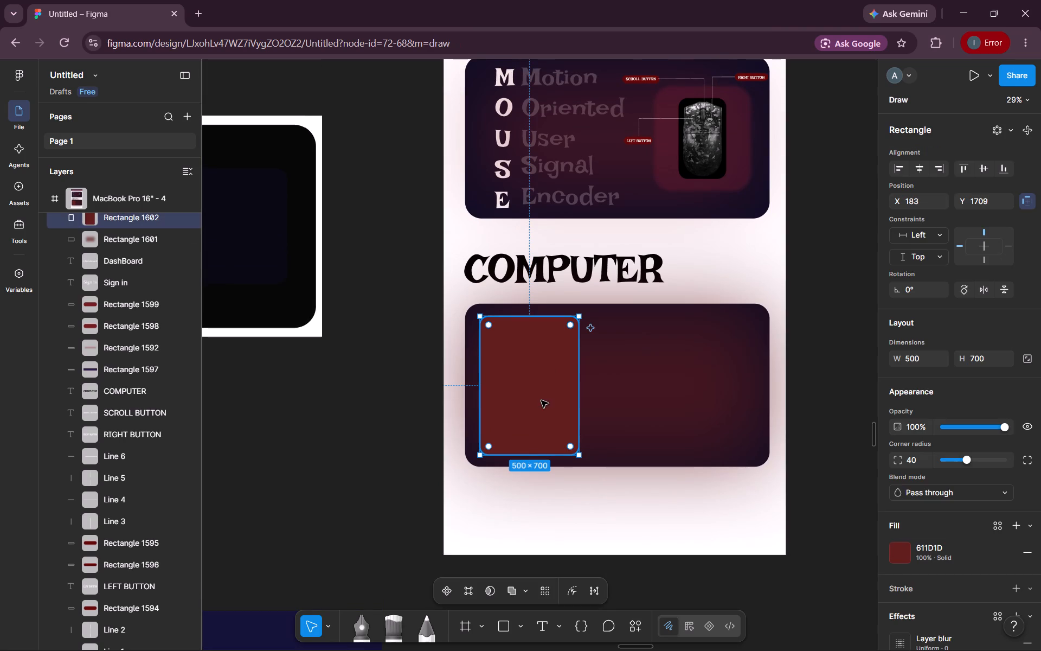
left_click(928, 551)
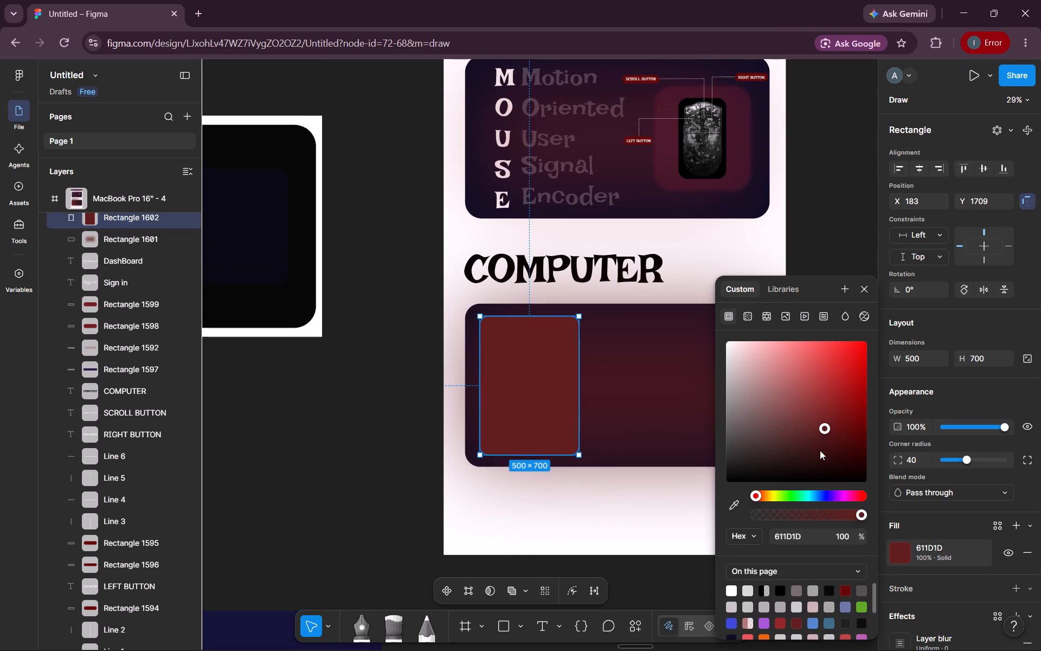
left_click(818, 492)
left_click_drag(829, 428, 826, 448)
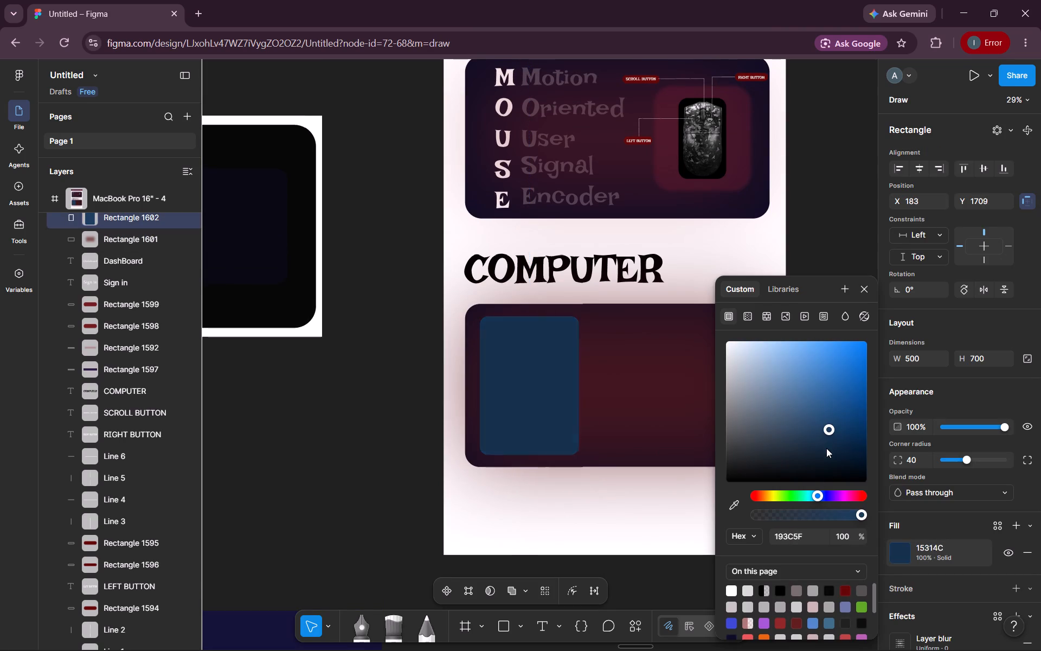
left_click_drag(826, 448, 806, 449)
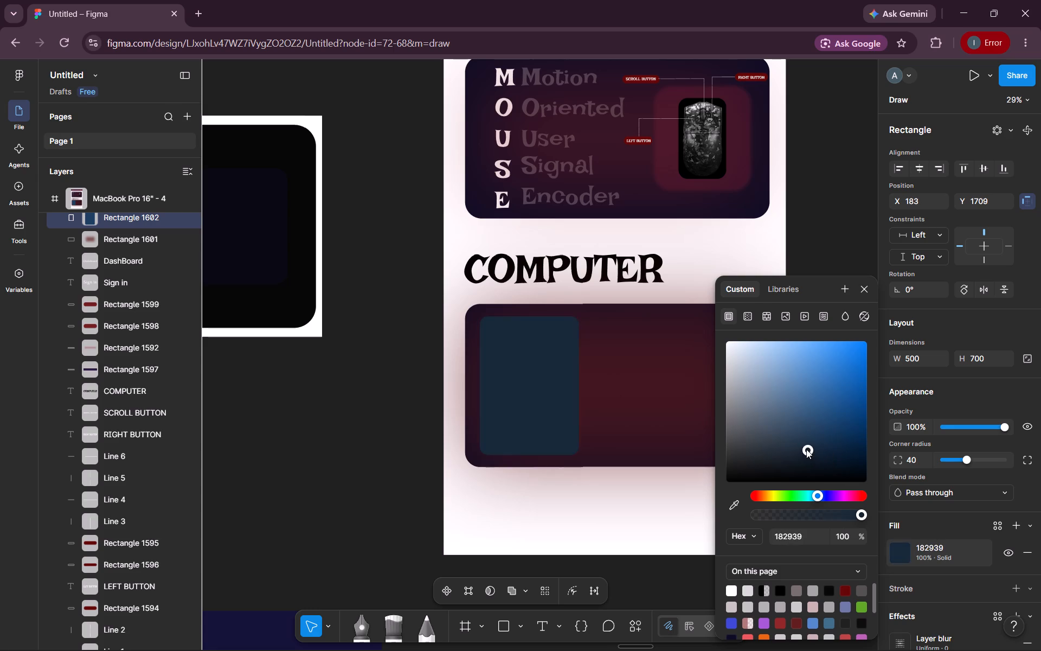
left_click_drag(806, 449, 783, 453)
left_click_drag(783, 453, 853, 376)
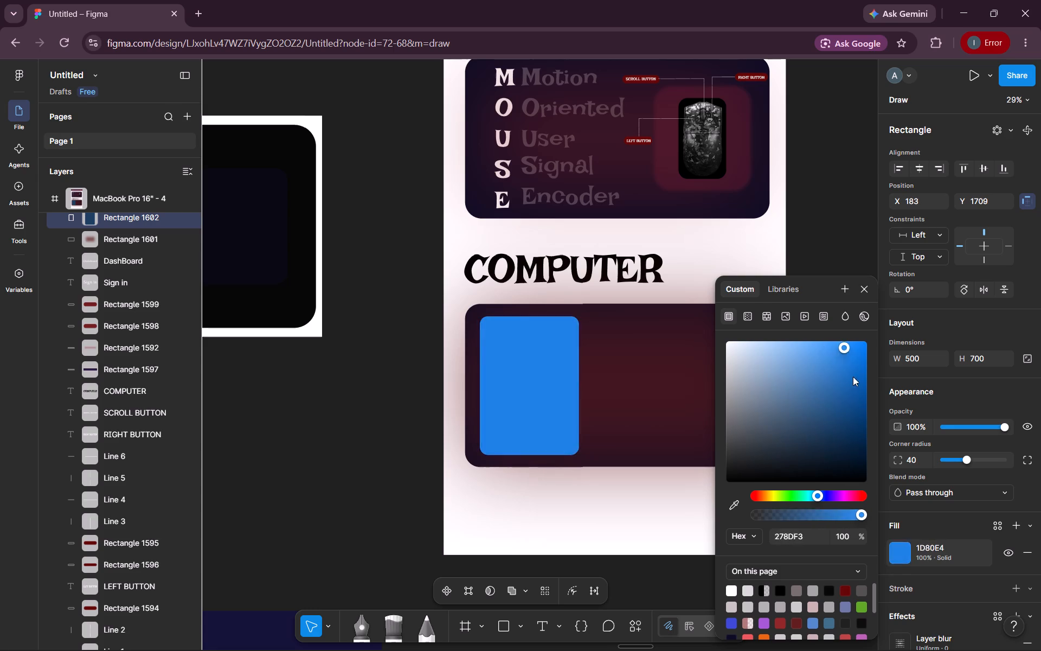
left_click_drag(853, 376, 868, 437)
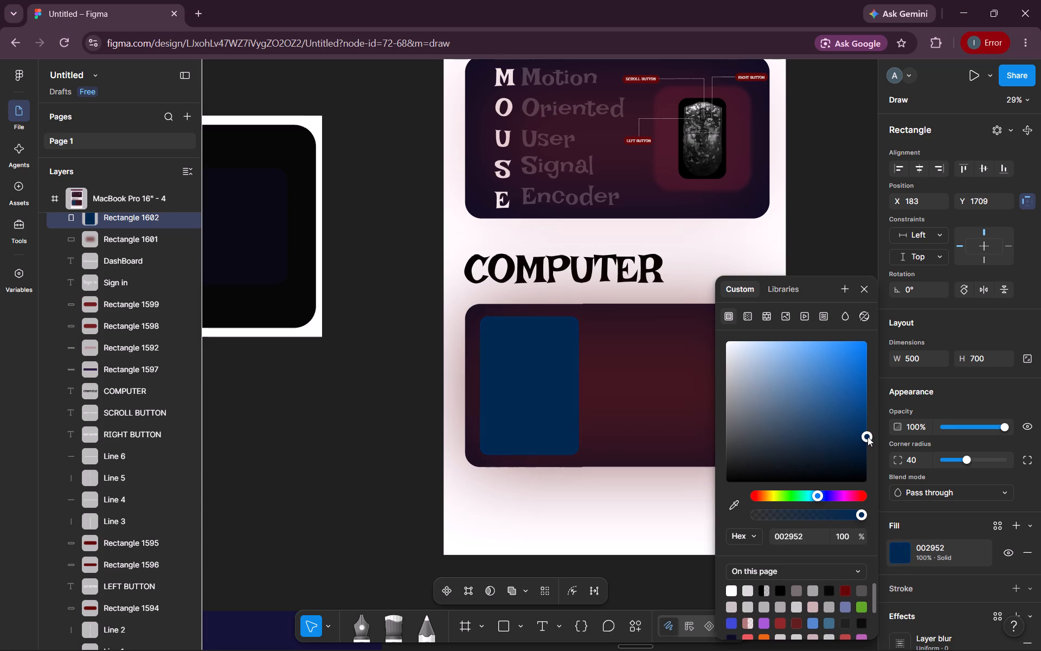
left_click_drag(868, 437, 865, 443)
left_click_drag(865, 443, 865, 442)
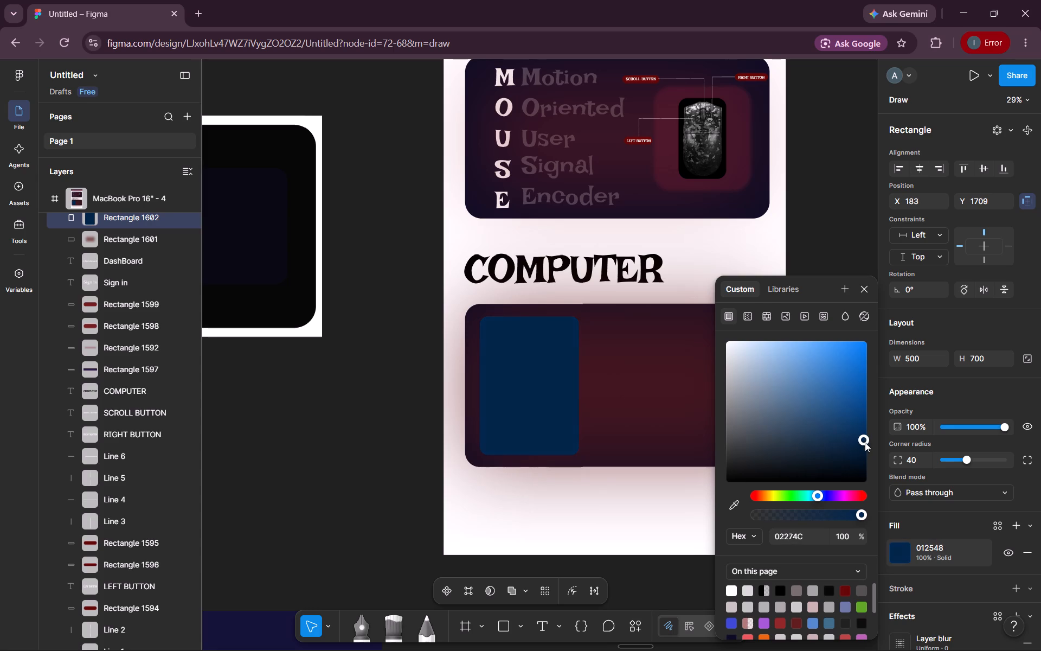
left_click_drag(865, 442, 865, 441)
left_click(587, 549)
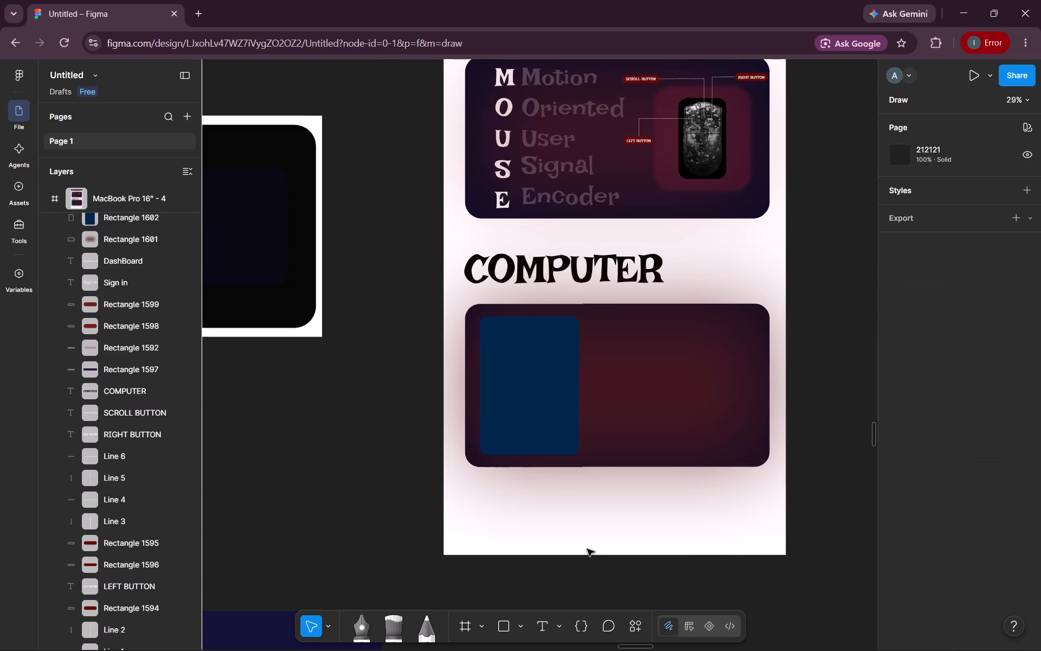
Increase the layer blur of the dark blue rectangle on the COMPUTER card to 381.
scroll(587, 549, "up", 1)
left_click(564, 436)
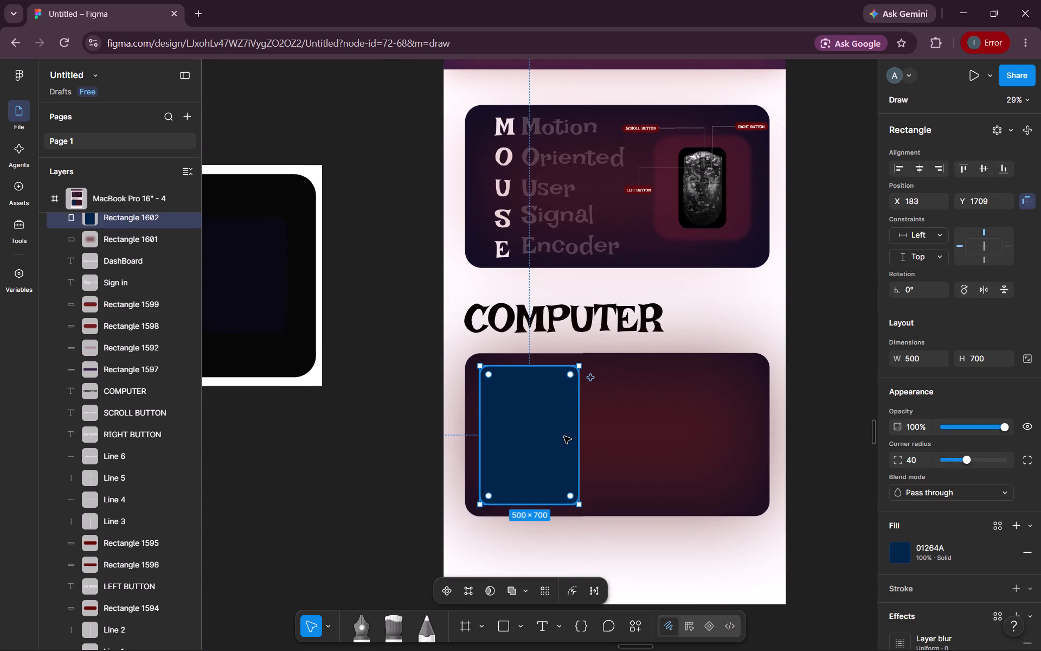
left_click(935, 576)
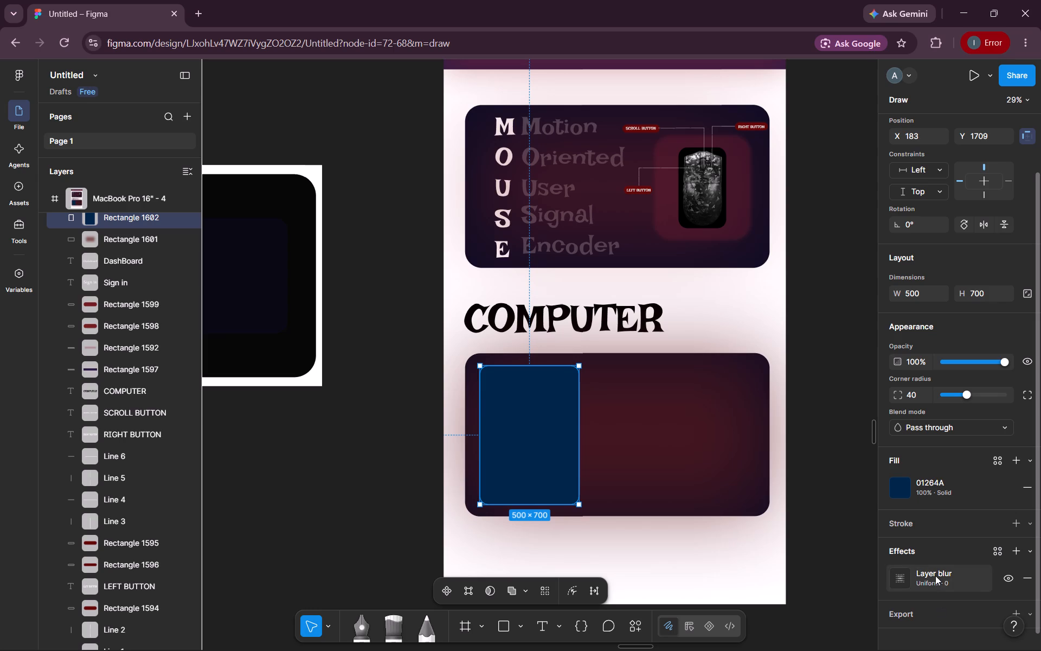
left_click_drag(780, 618, 795, 617)
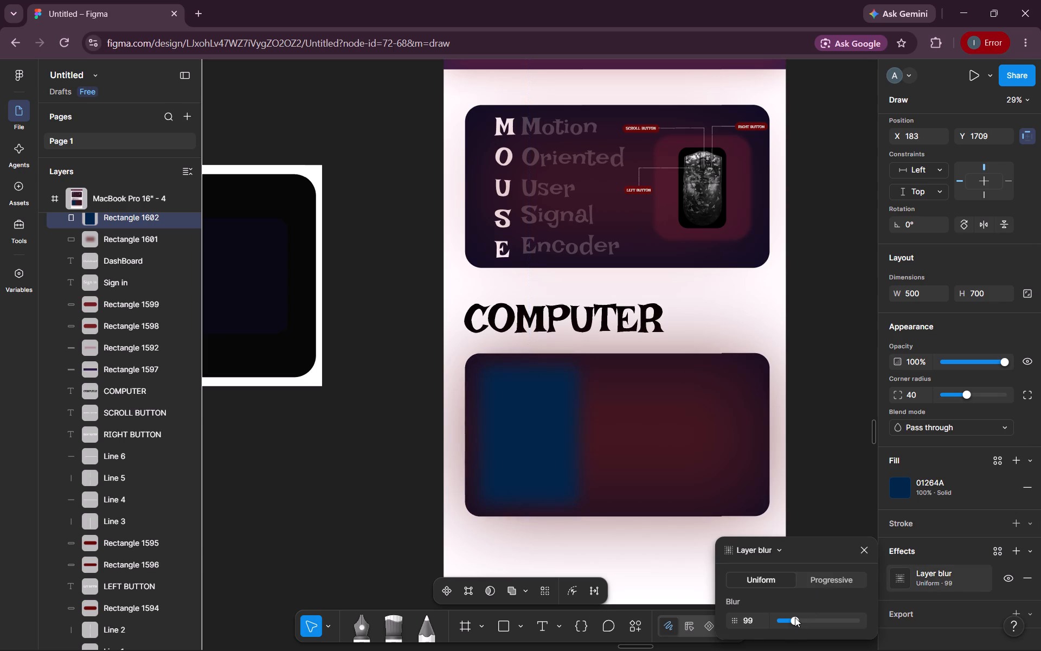
left_click_drag(795, 617, 839, 622)
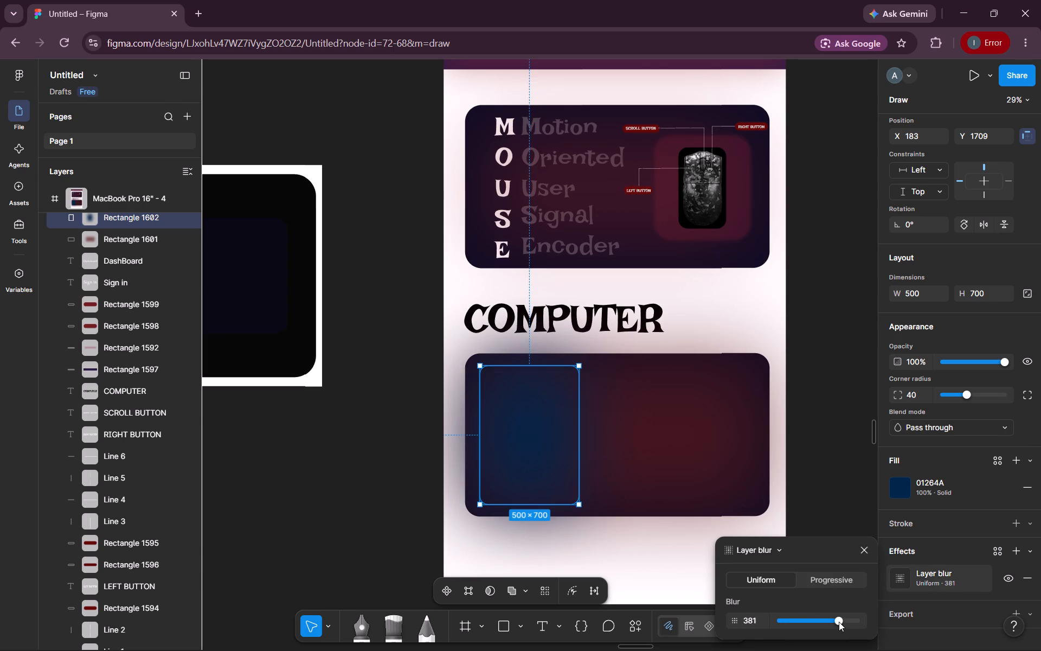
left_click(682, 582)
scroll(682, 582, "down", 1)
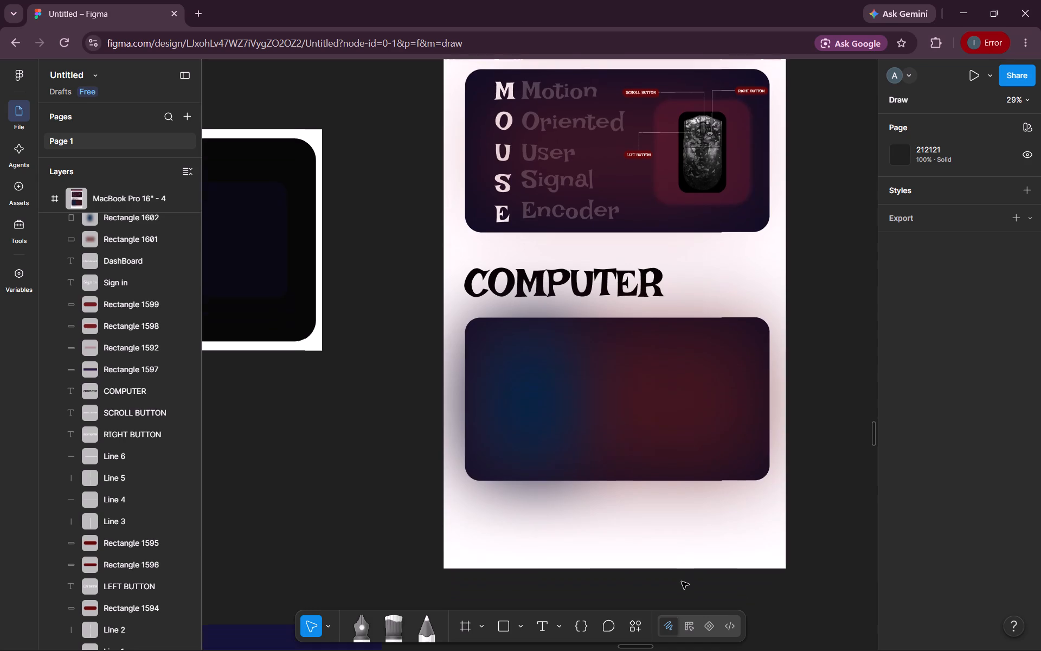
scroll(682, 582, "down", 1)
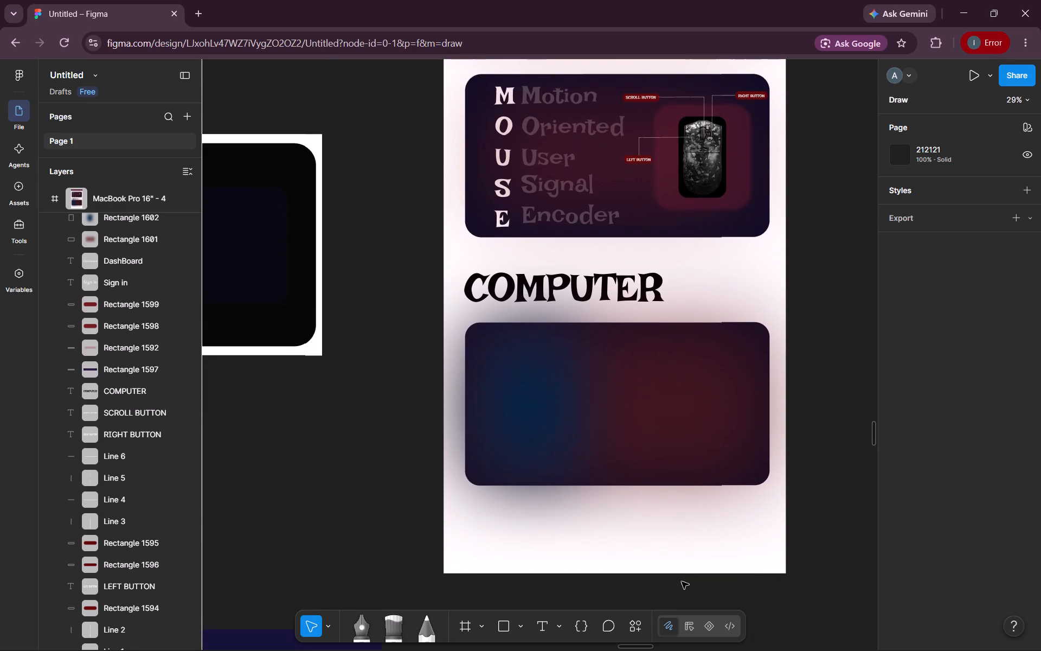
scroll(682, 582, "down", 1)
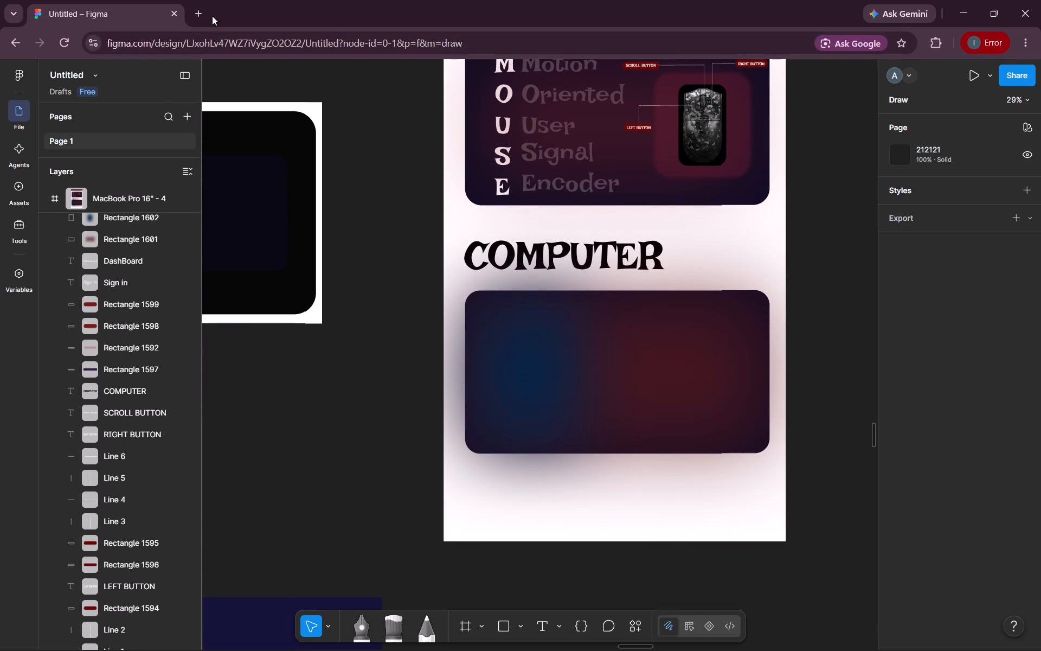
Open a new browser tab as a separate, smaller window placed over the Figma design.
left_click(195, 7)
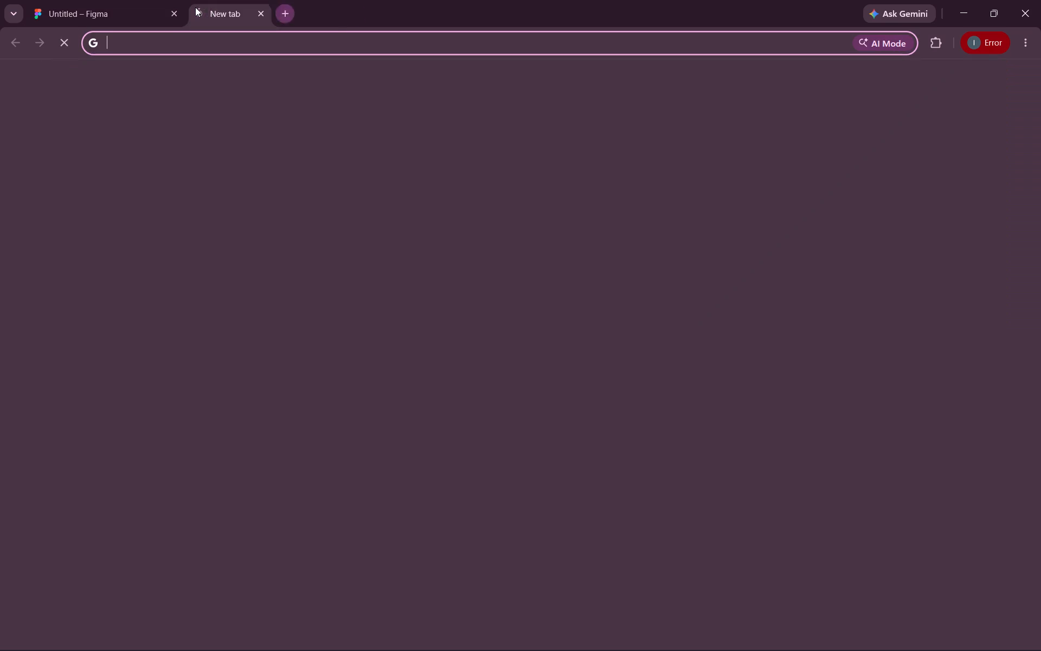
left_click_drag(267, 11, 401, 195)
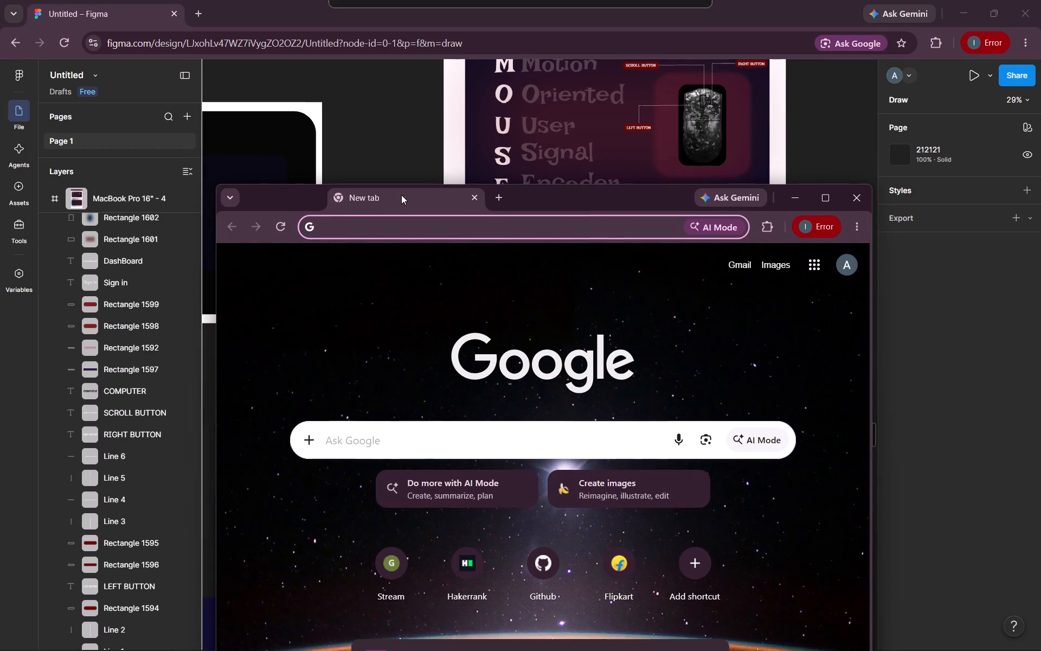
left_click_drag(401, 195, 401, 186)
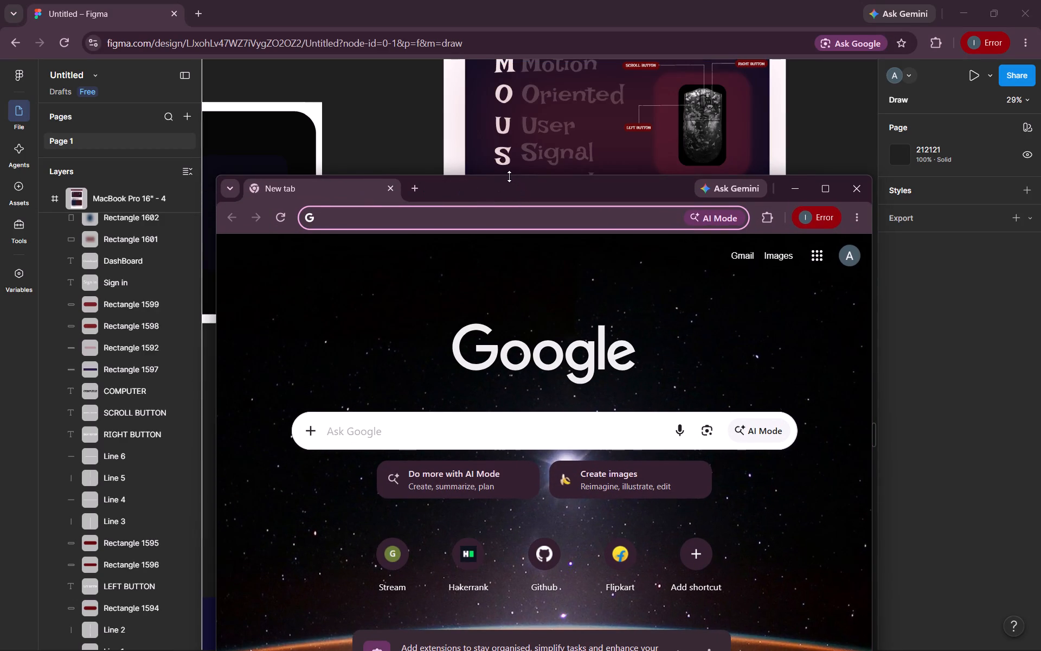
left_click_drag(509, 176, 512, 357)
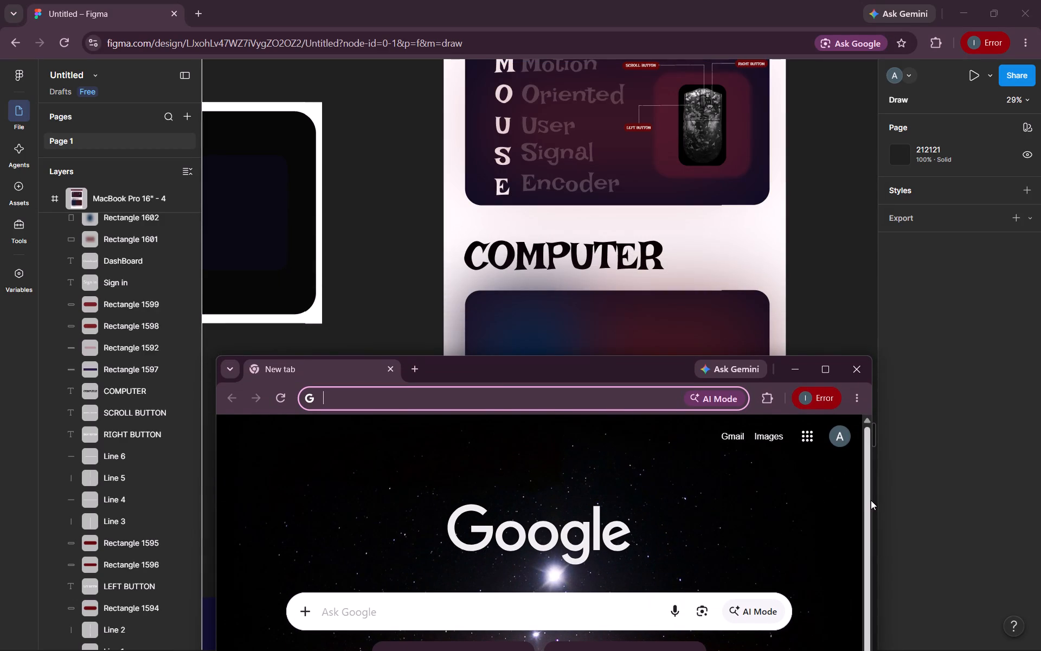
left_click_drag(876, 503, 637, 479)
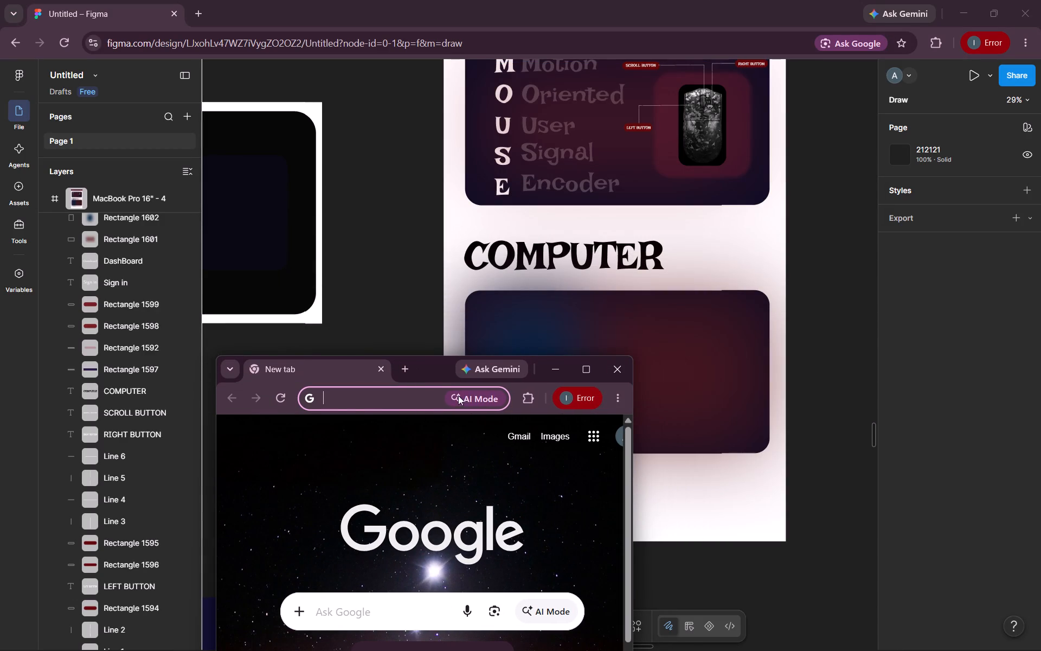
left_click_drag(431, 366, 436, 111)
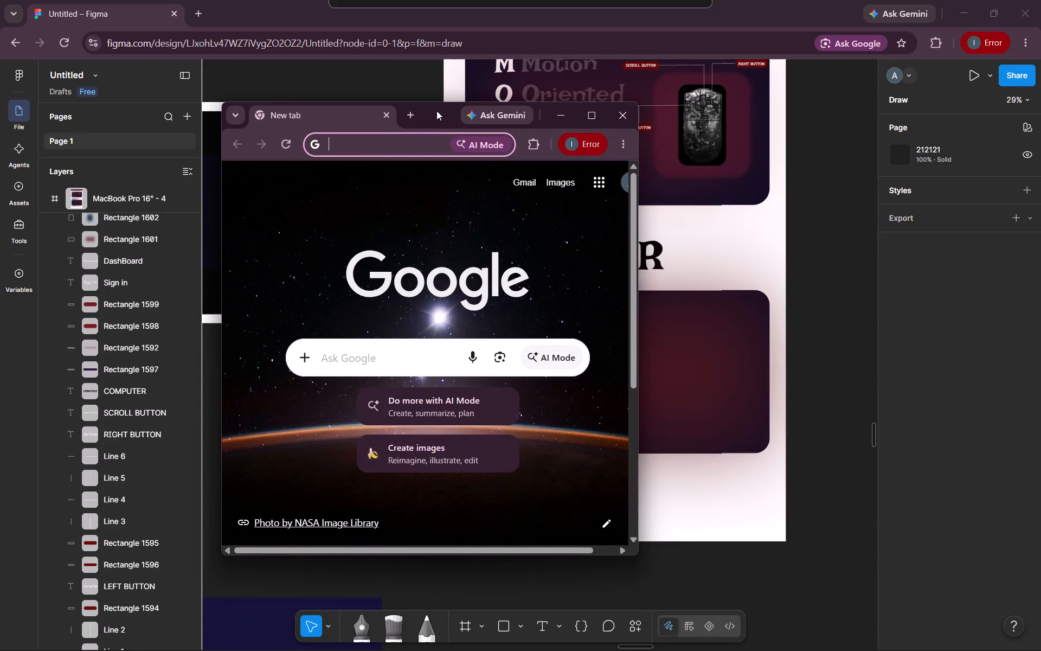
left_click_drag(436, 111, 437, 111)
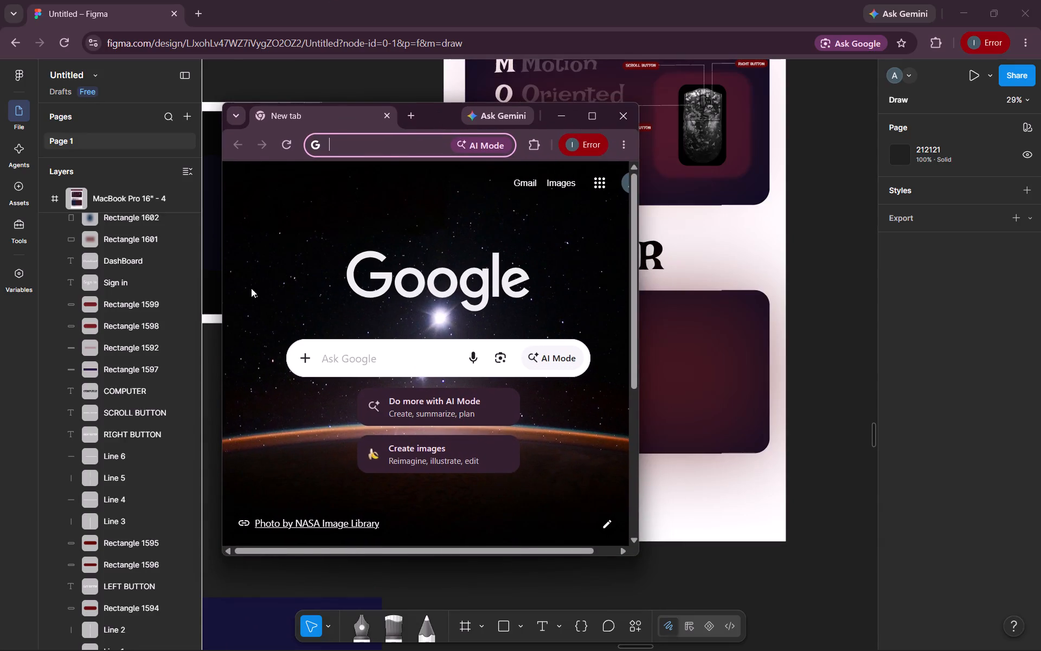
Search Google for "computer png images" and show the image results.
type("computer")
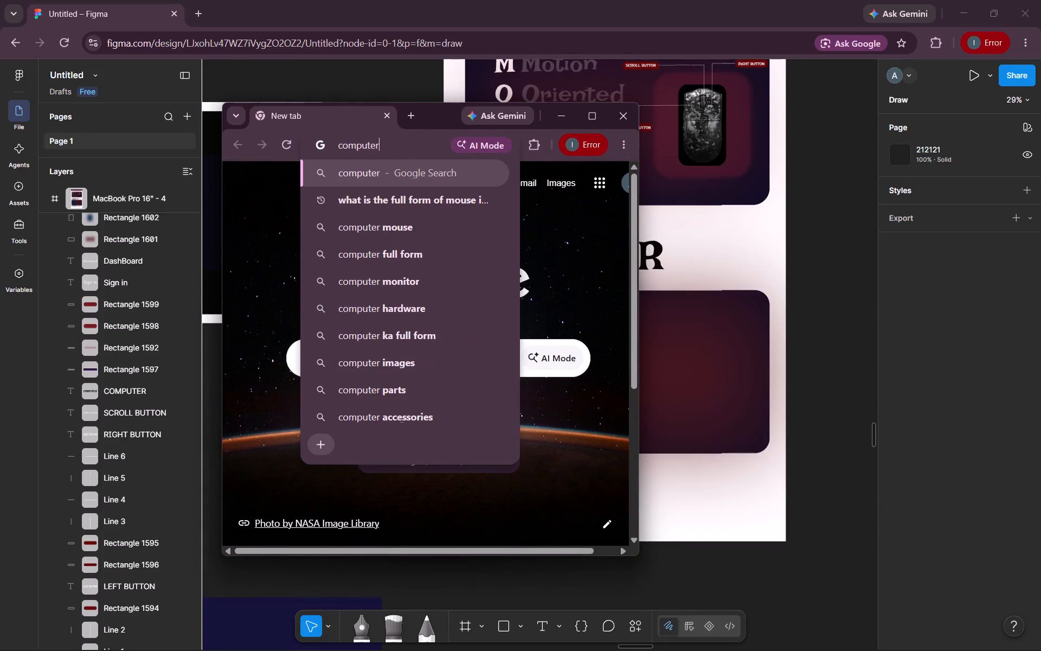
key("space")
type("png")
key("Down")
key("Return")
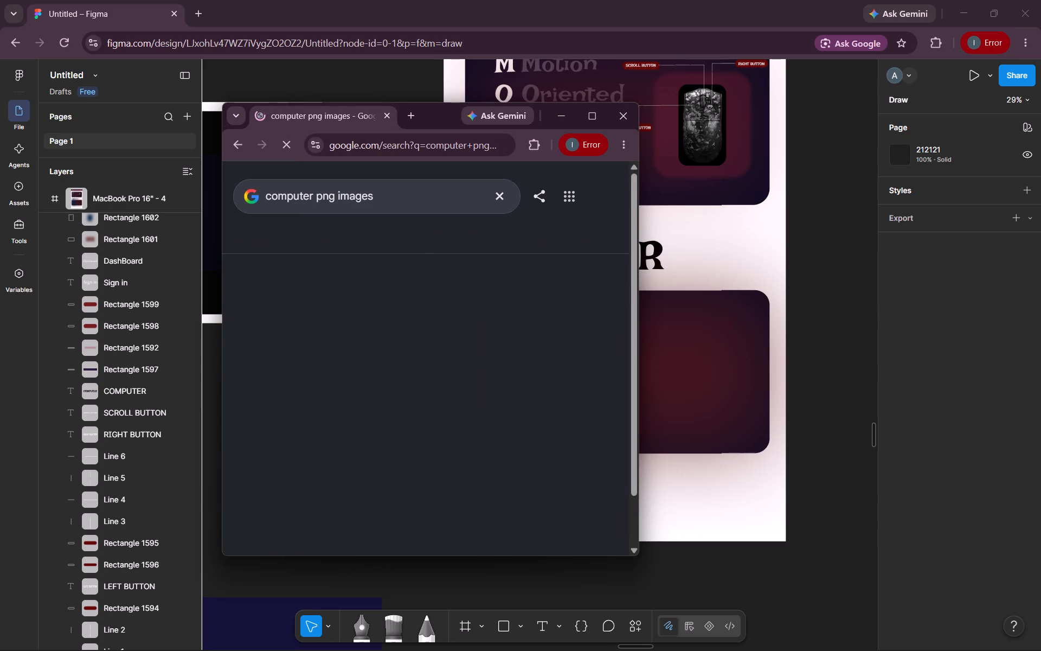
left_click(331, 242)
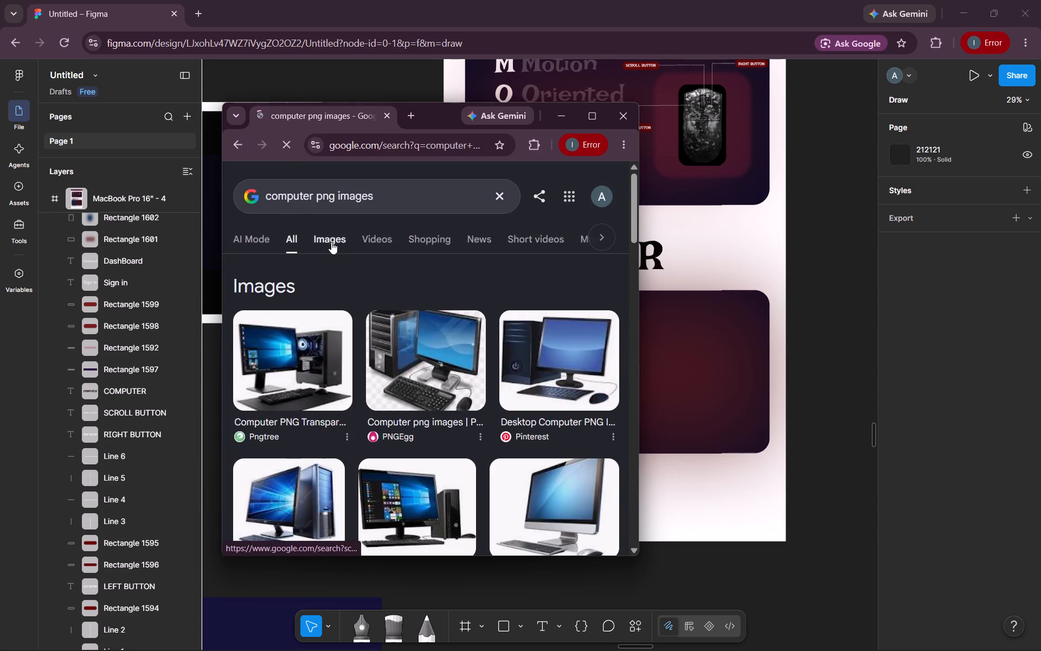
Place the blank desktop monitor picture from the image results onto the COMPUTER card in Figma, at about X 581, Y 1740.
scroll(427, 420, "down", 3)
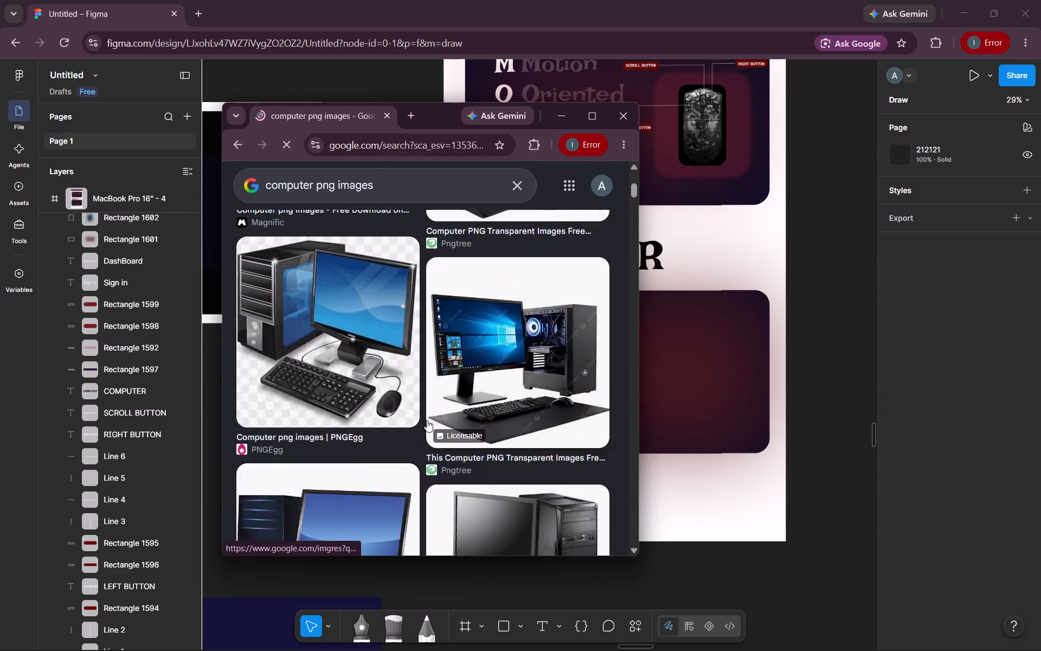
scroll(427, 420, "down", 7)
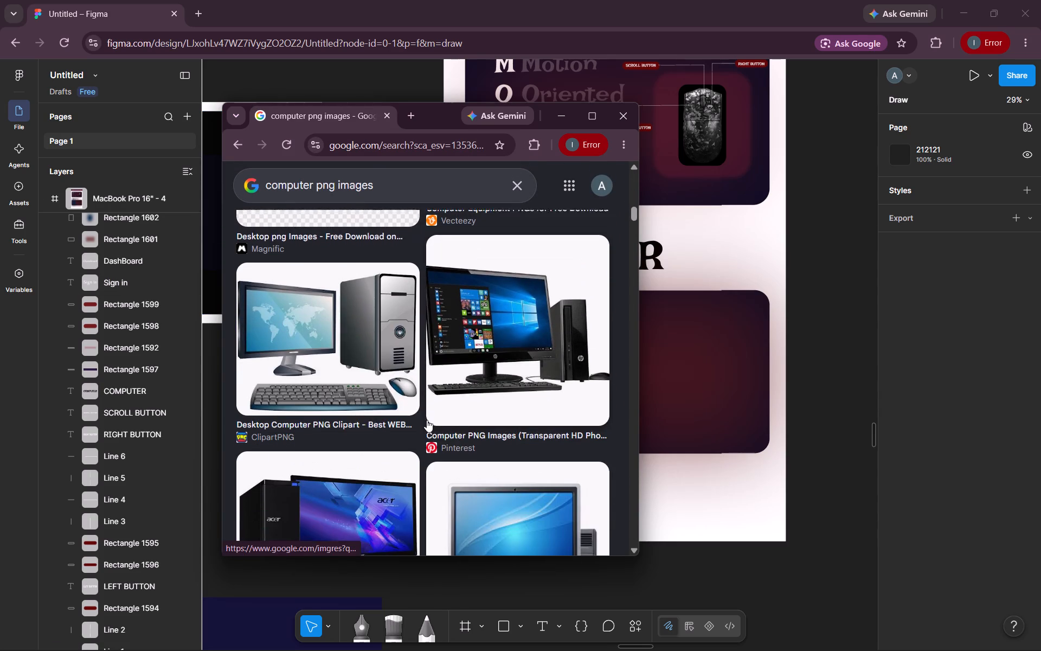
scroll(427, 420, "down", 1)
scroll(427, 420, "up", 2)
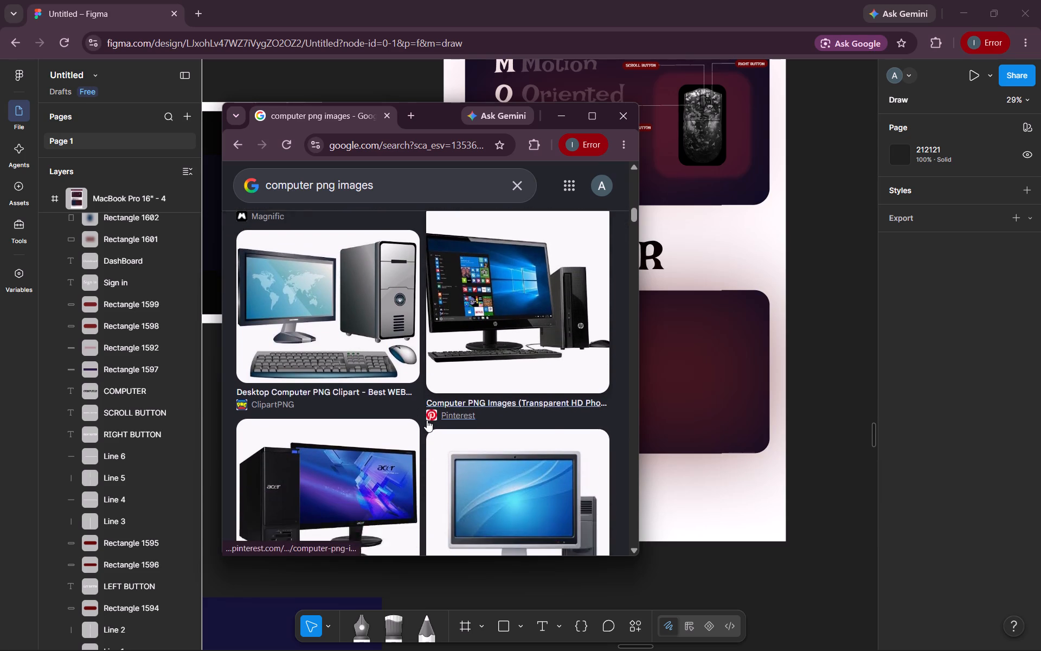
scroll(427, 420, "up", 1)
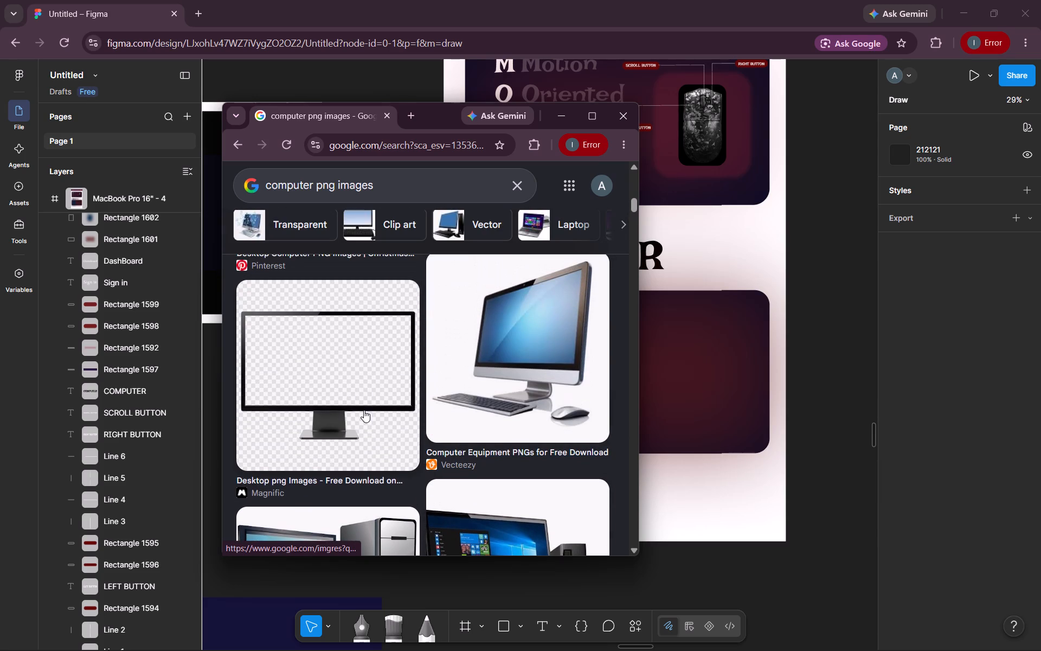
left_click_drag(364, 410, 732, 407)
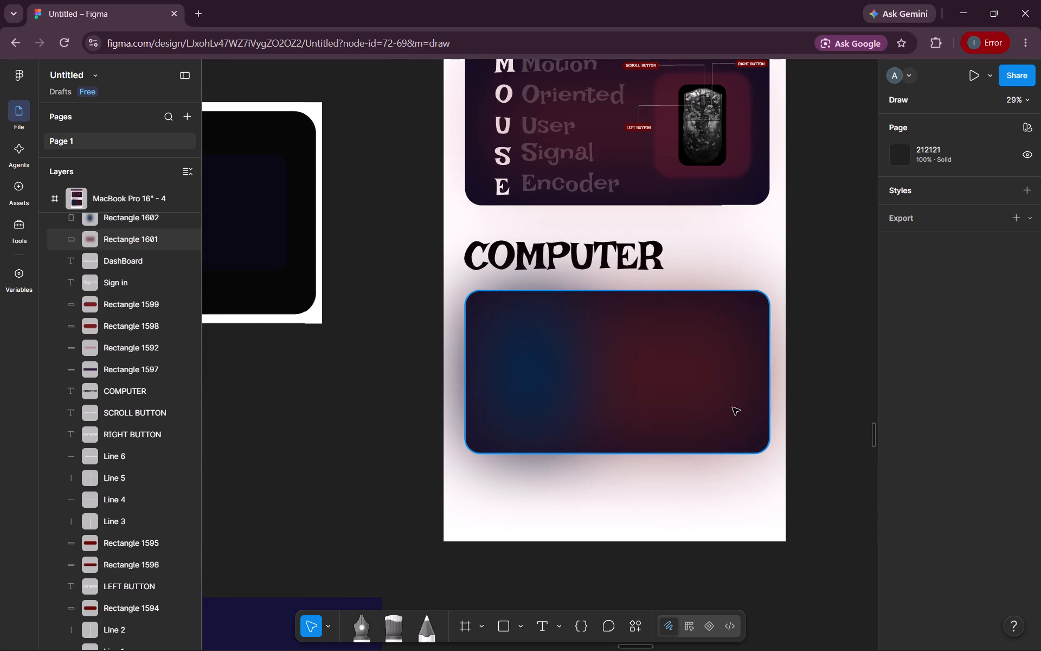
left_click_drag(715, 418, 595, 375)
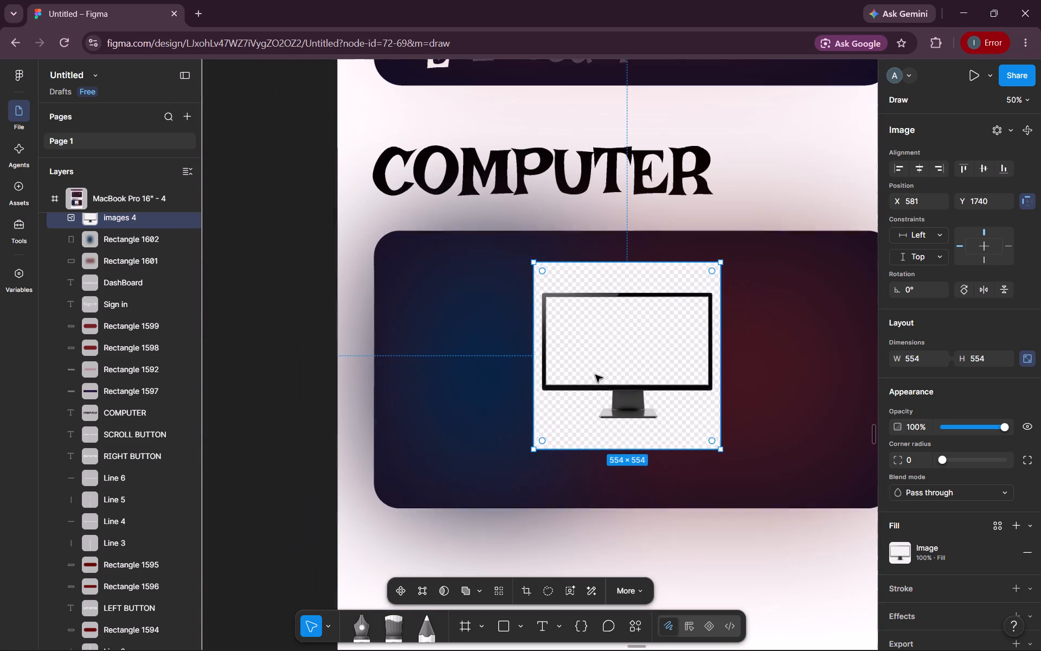
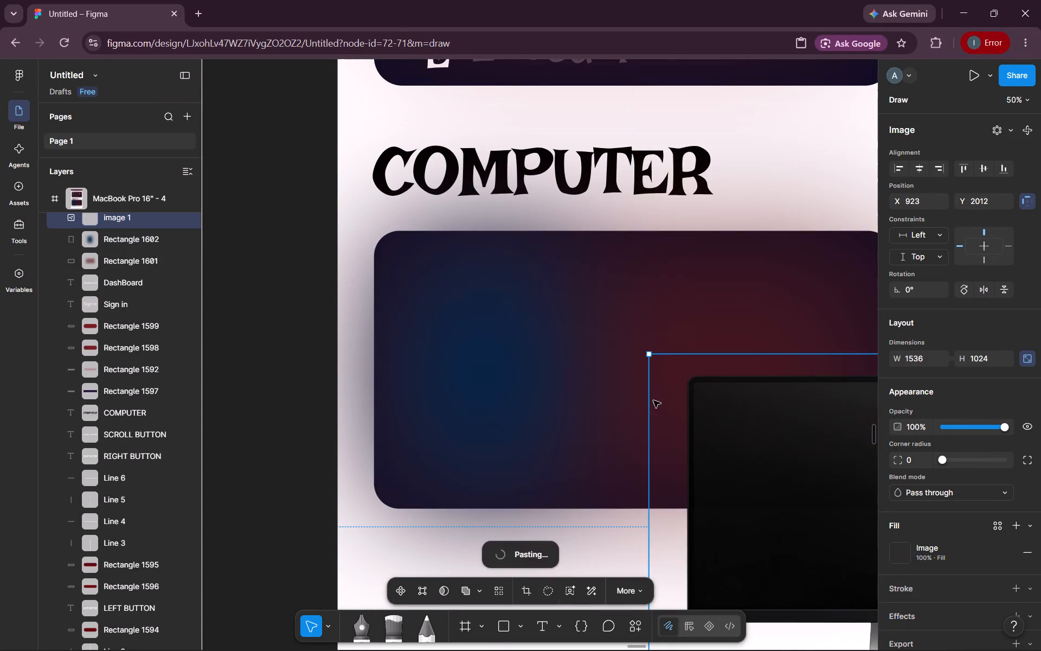
left_click_drag(728, 456, 464, 282)
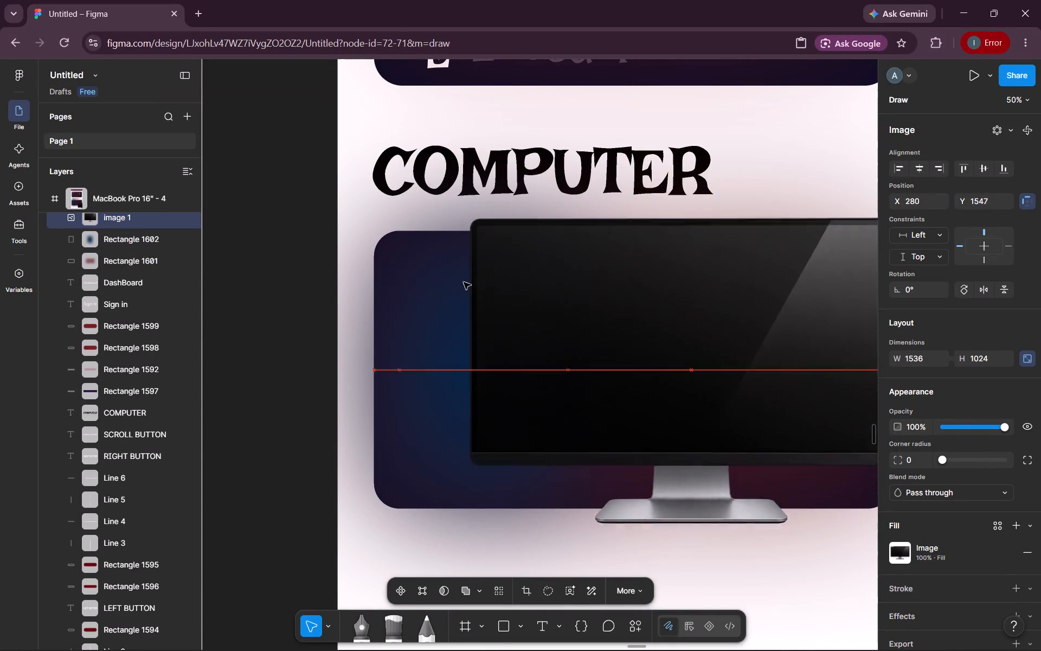
left_click_drag(464, 282, 433, 276)
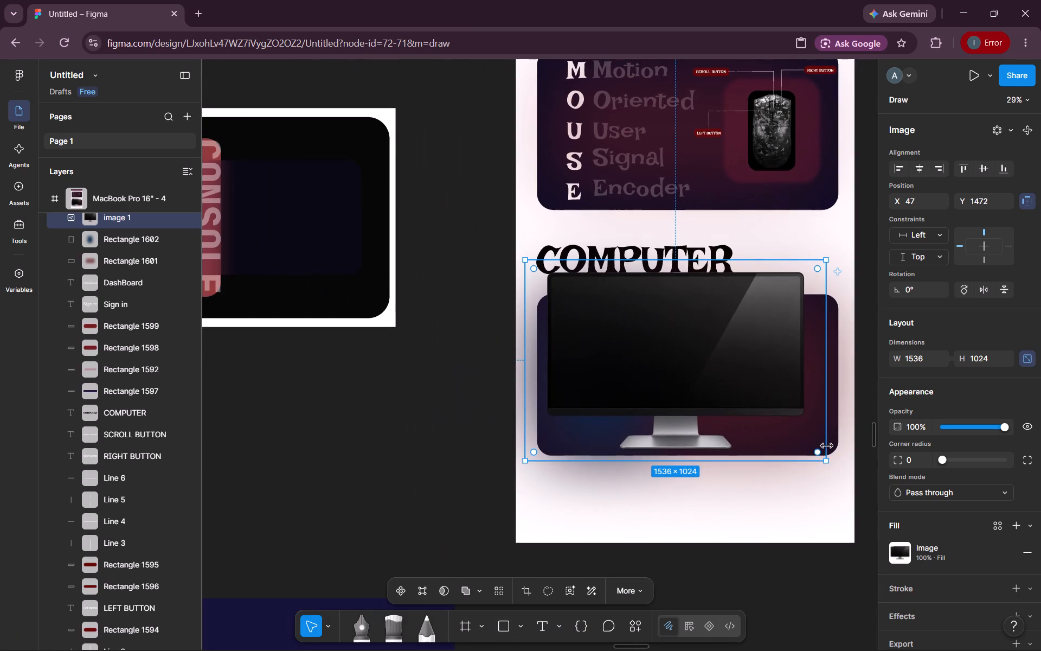
Scale the monitor picture down to about 579 × 386 and place it in the right half of the COMPUTER card.
left_click_drag(826, 462, 657, 335)
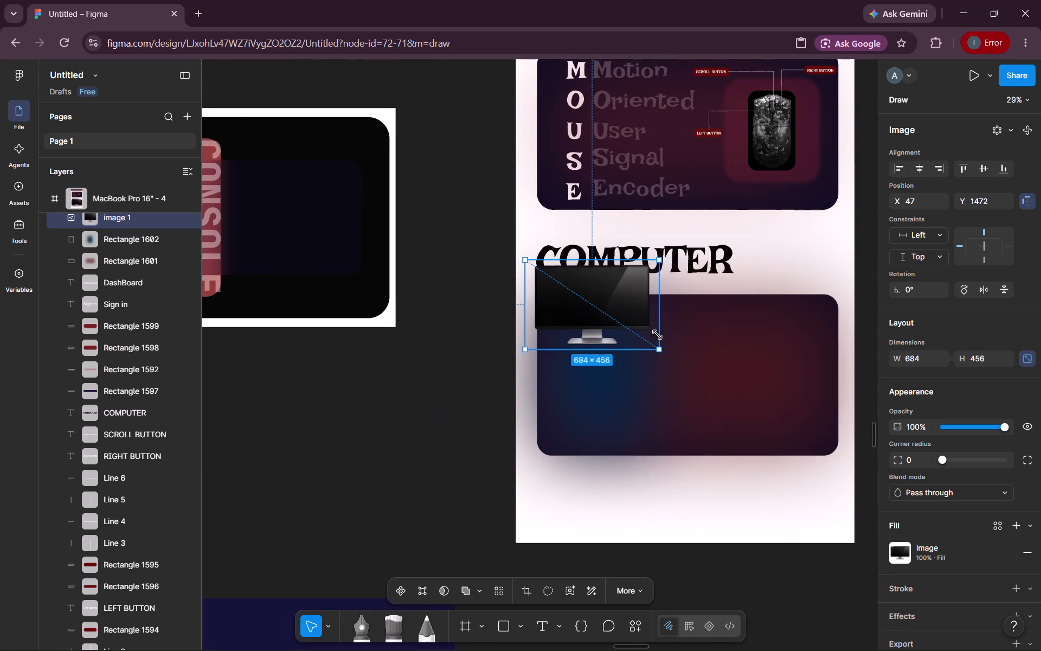
left_click_drag(657, 335, 641, 323)
left_click_drag(569, 295, 736, 359)
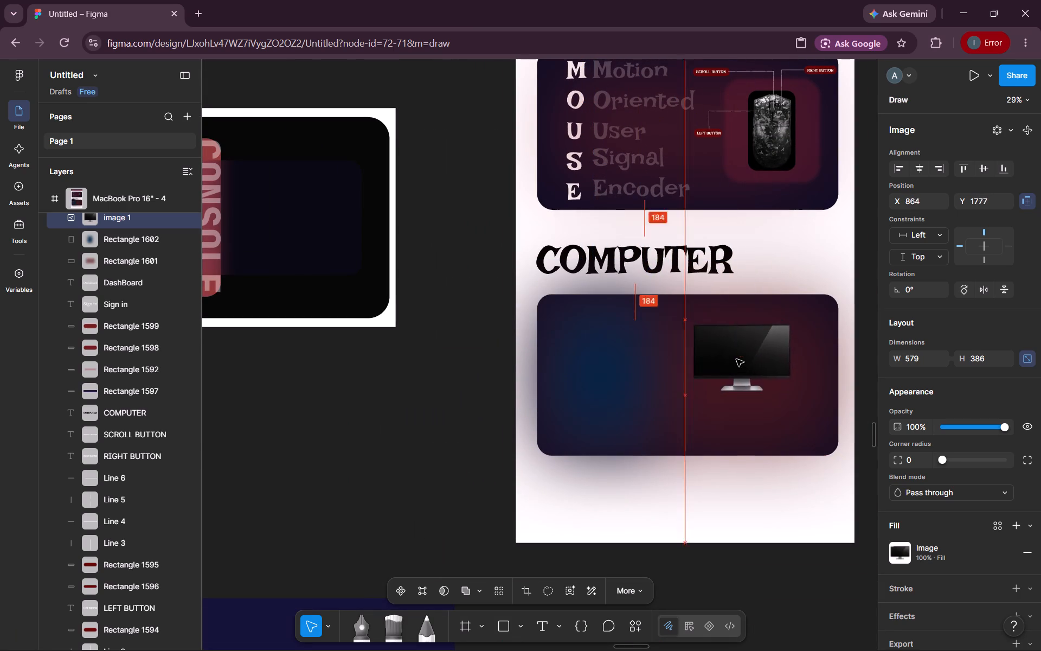
left_click_drag(736, 359, 763, 368)
Enlarge the monitor picture to about 723 × 482 and shift it slightly up and left within the card's right half.
scroll(763, 368, "left", 2)
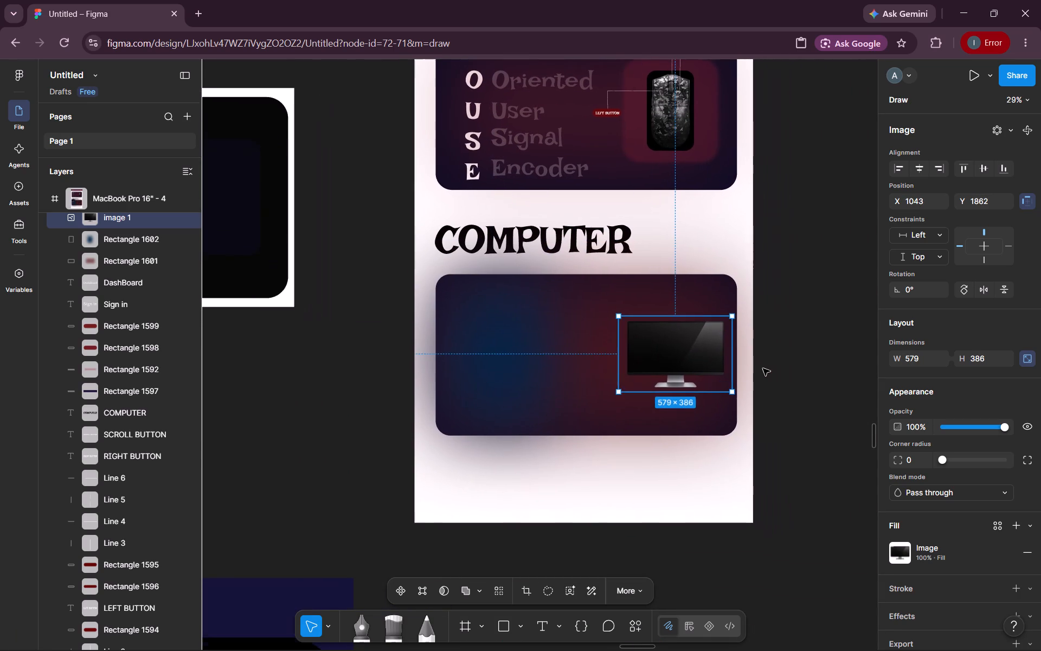
scroll(763, 368, "right", 1)
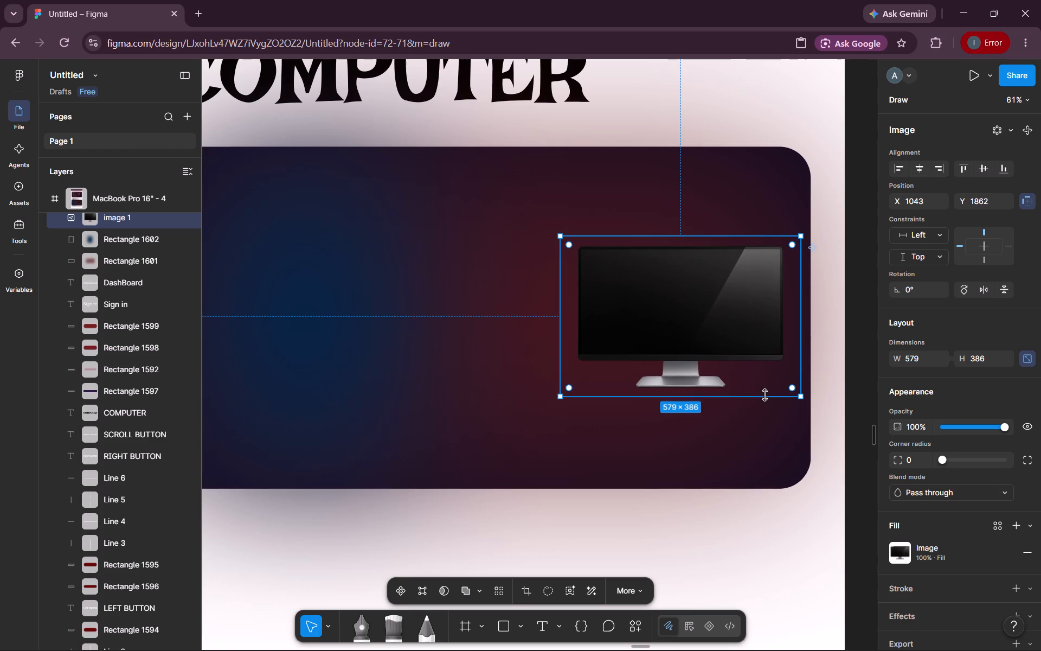
left_click_drag(764, 395, 762, 436)
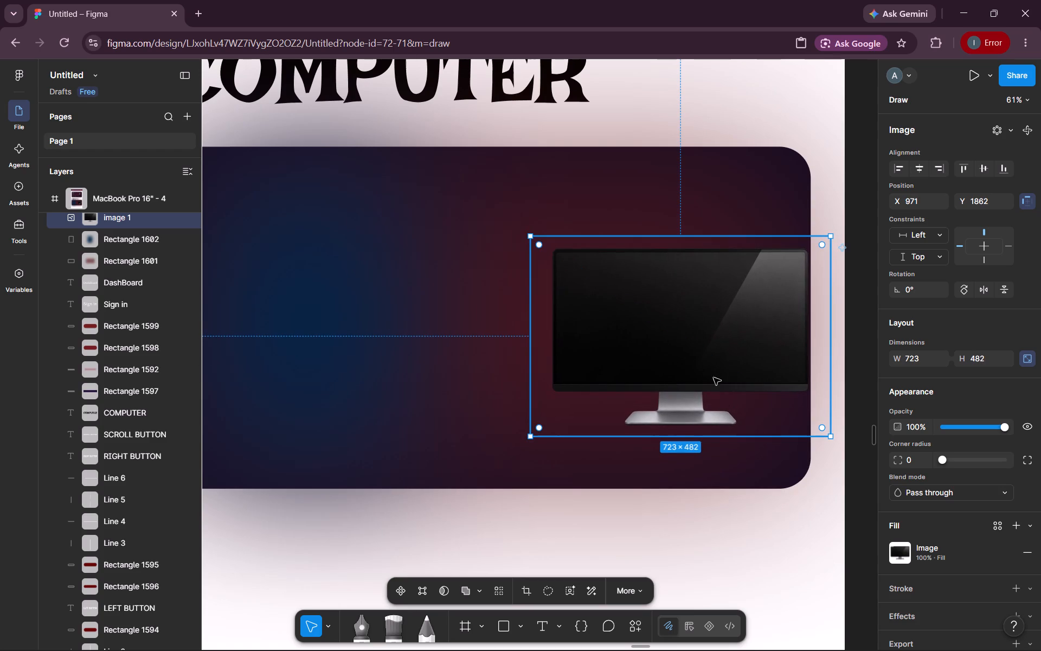
left_click_drag(713, 370, 692, 348)
left_click(756, 507)
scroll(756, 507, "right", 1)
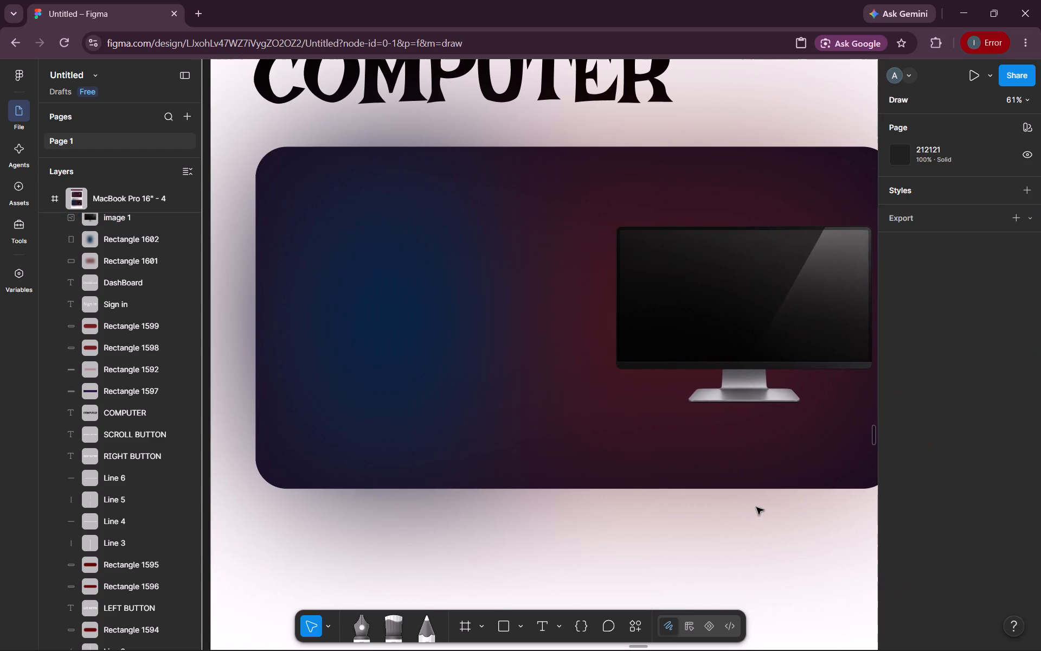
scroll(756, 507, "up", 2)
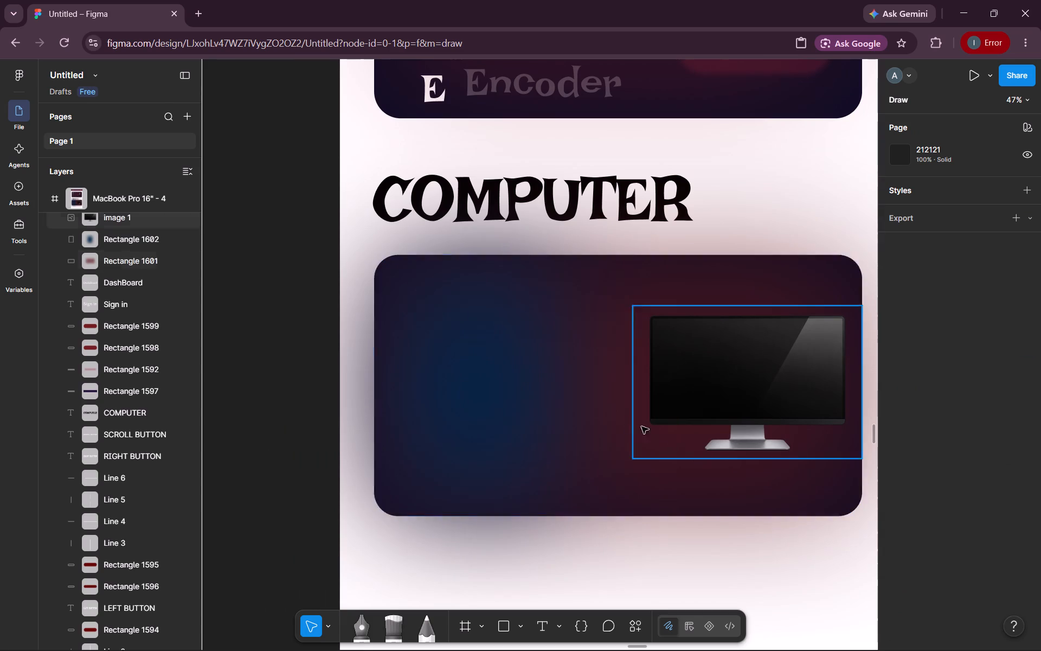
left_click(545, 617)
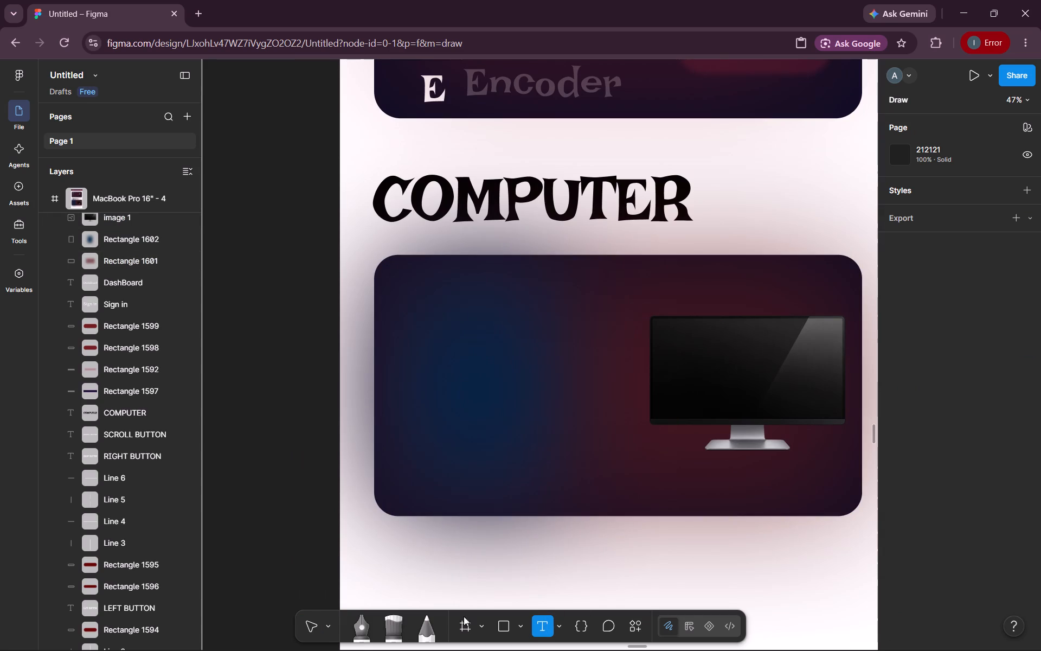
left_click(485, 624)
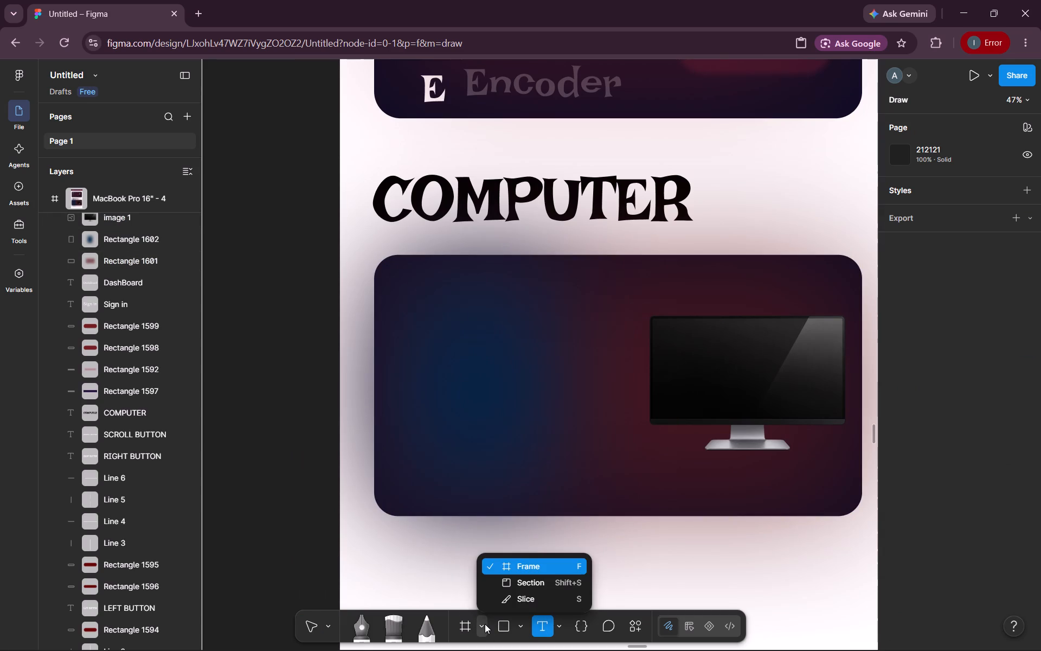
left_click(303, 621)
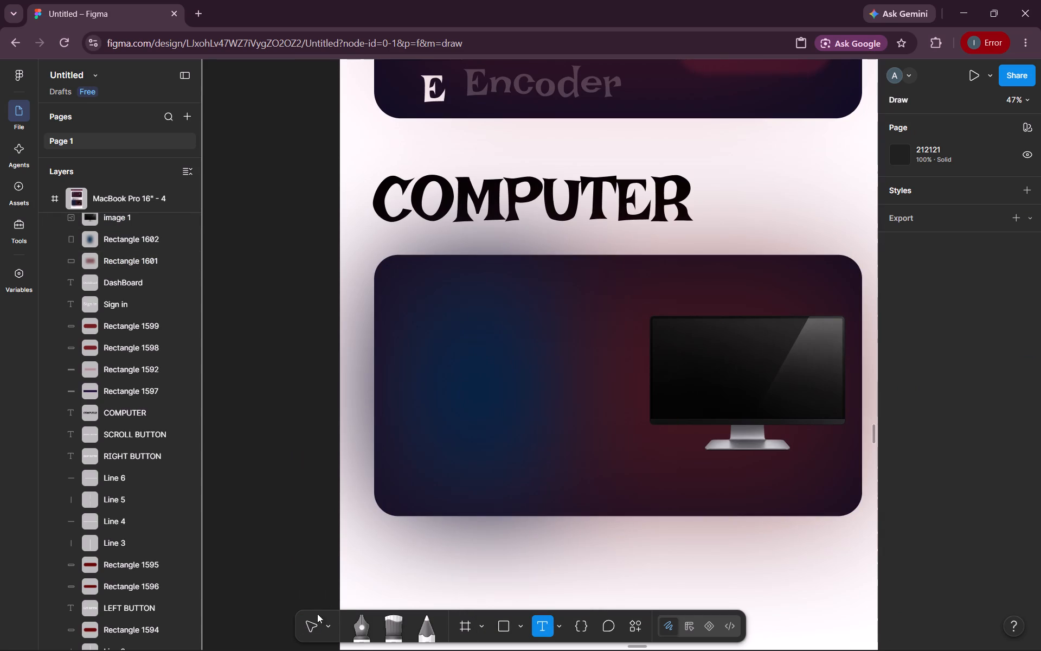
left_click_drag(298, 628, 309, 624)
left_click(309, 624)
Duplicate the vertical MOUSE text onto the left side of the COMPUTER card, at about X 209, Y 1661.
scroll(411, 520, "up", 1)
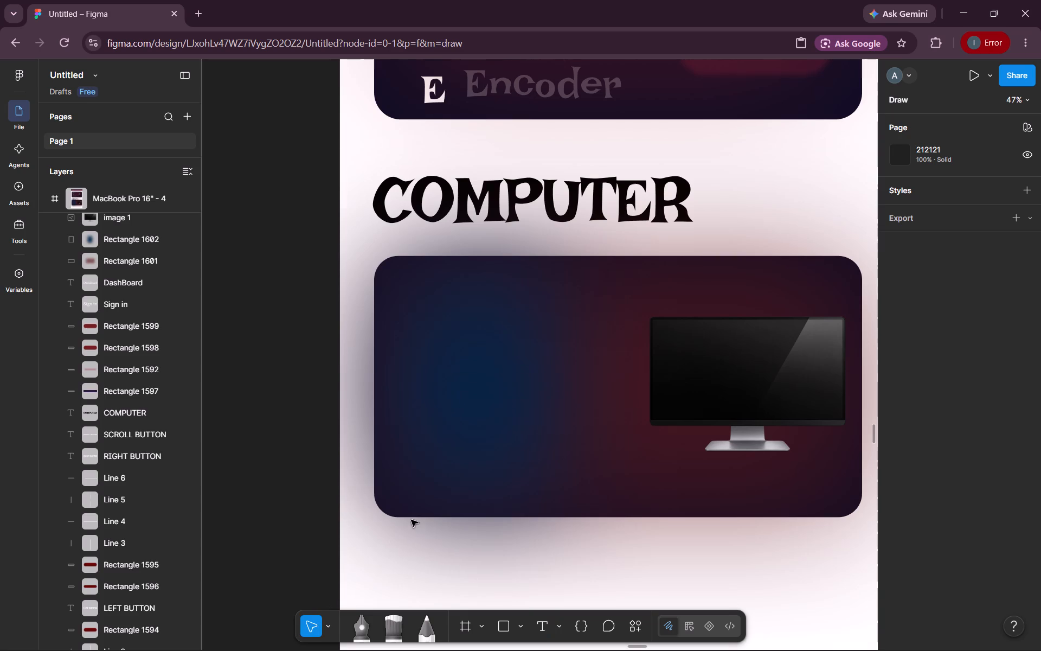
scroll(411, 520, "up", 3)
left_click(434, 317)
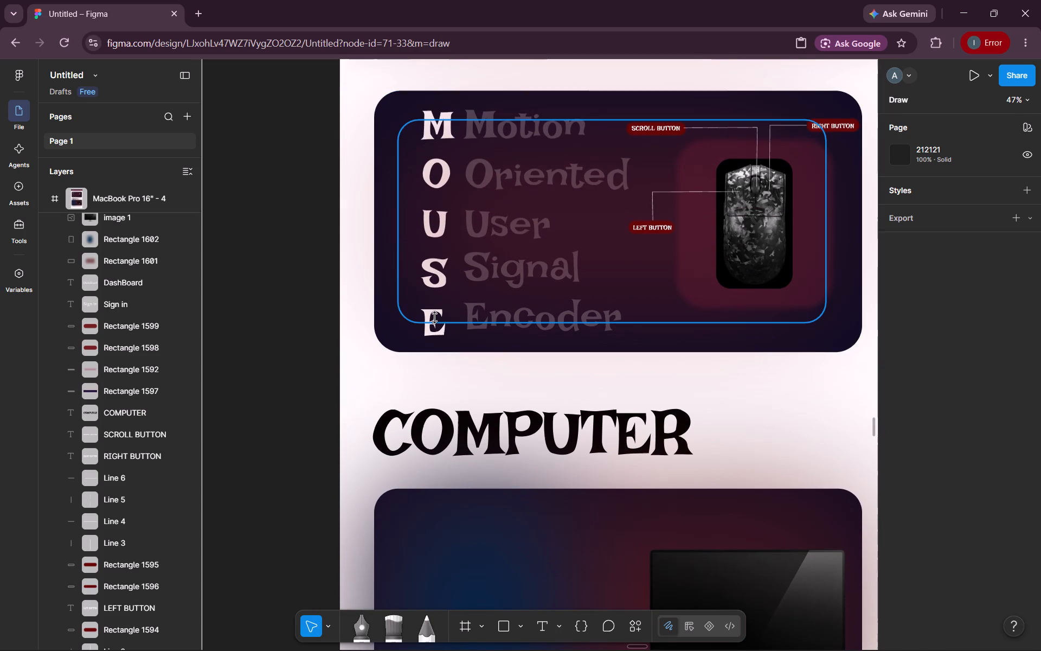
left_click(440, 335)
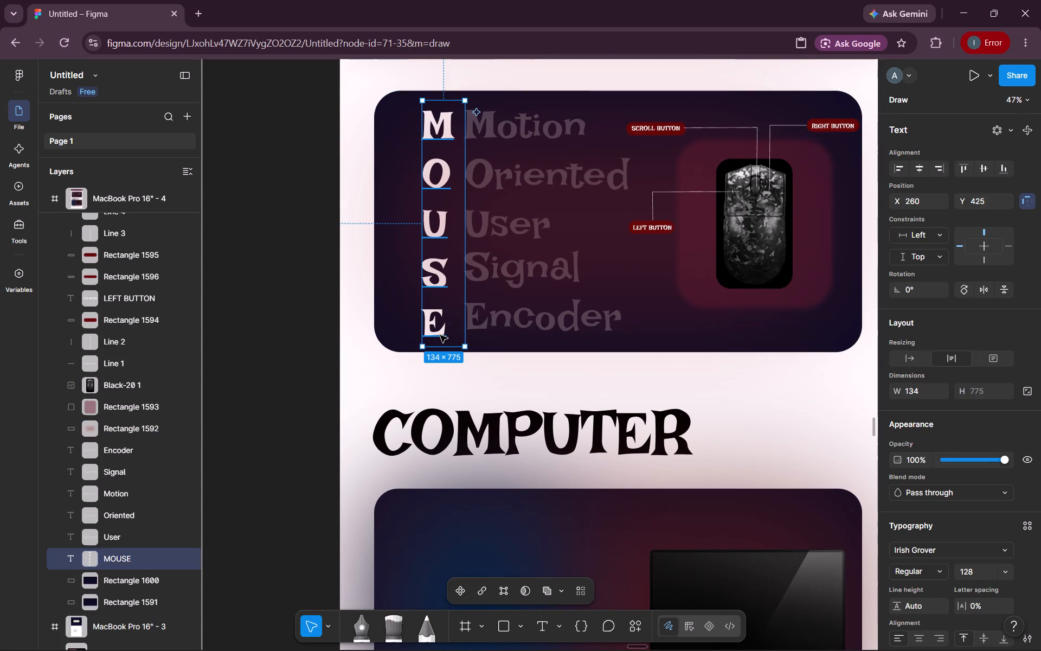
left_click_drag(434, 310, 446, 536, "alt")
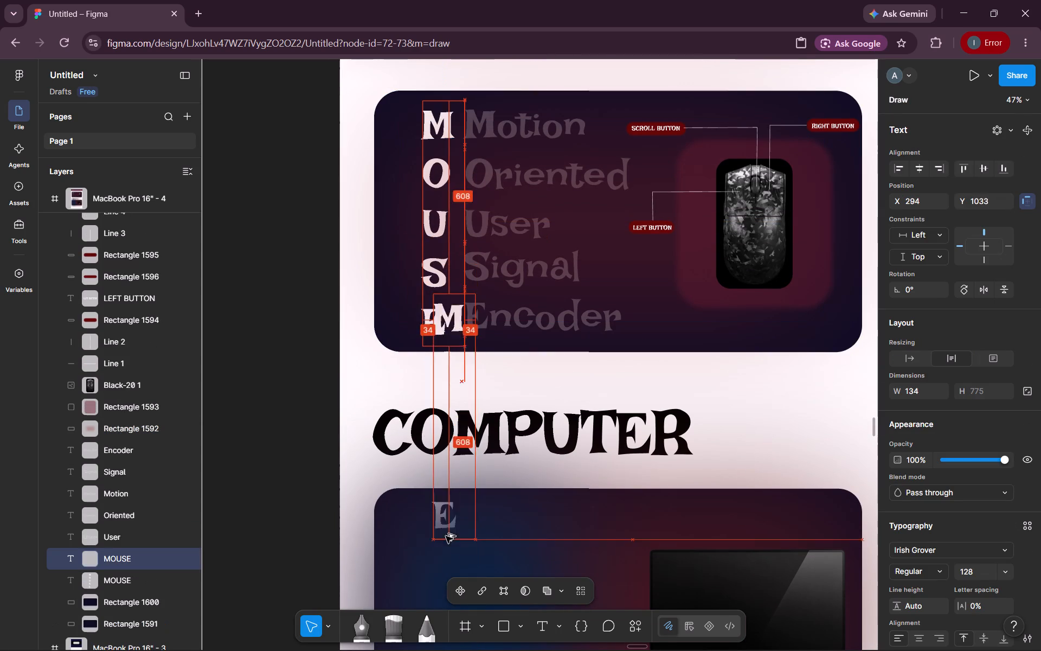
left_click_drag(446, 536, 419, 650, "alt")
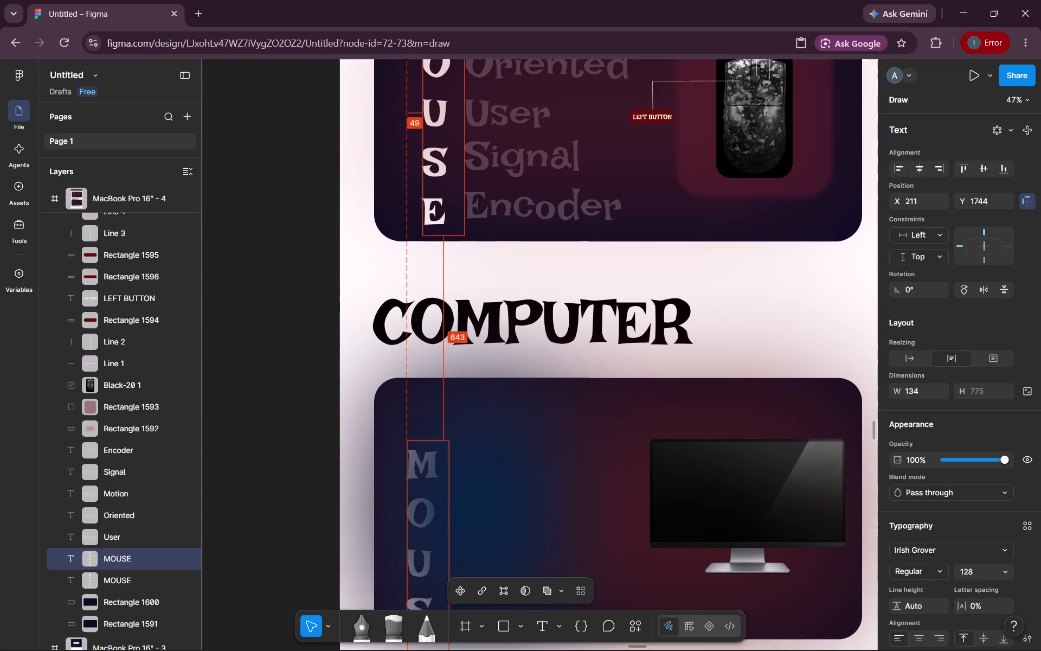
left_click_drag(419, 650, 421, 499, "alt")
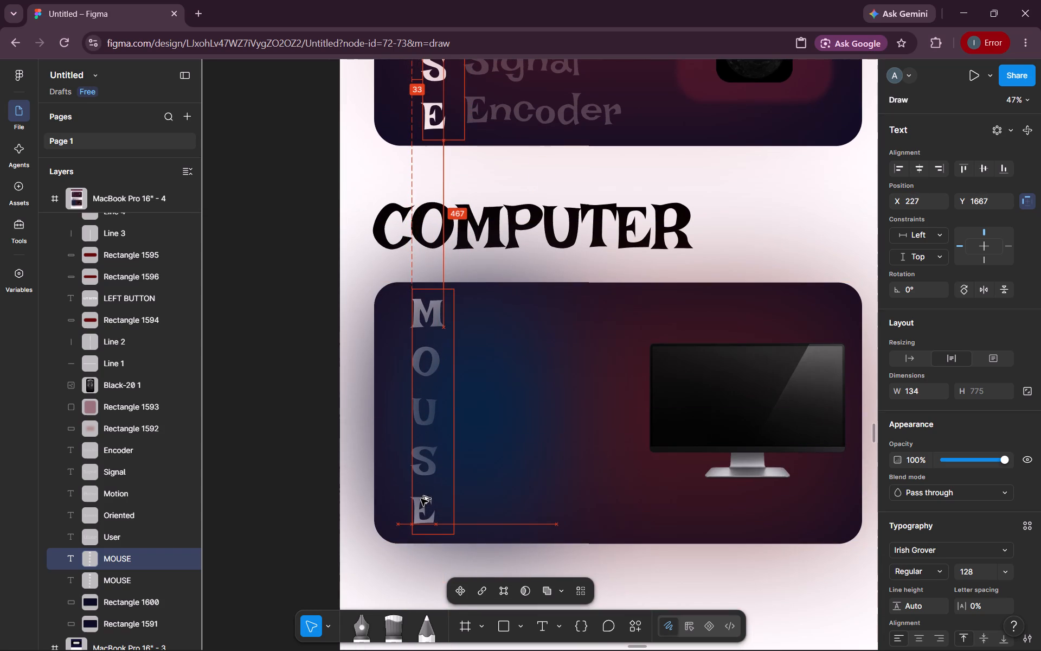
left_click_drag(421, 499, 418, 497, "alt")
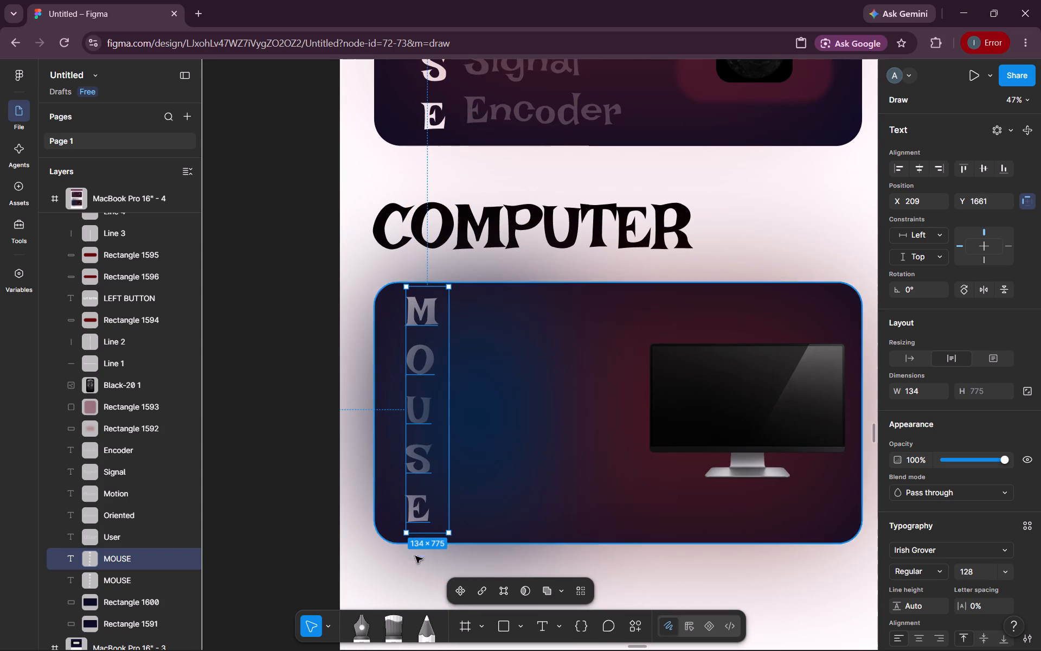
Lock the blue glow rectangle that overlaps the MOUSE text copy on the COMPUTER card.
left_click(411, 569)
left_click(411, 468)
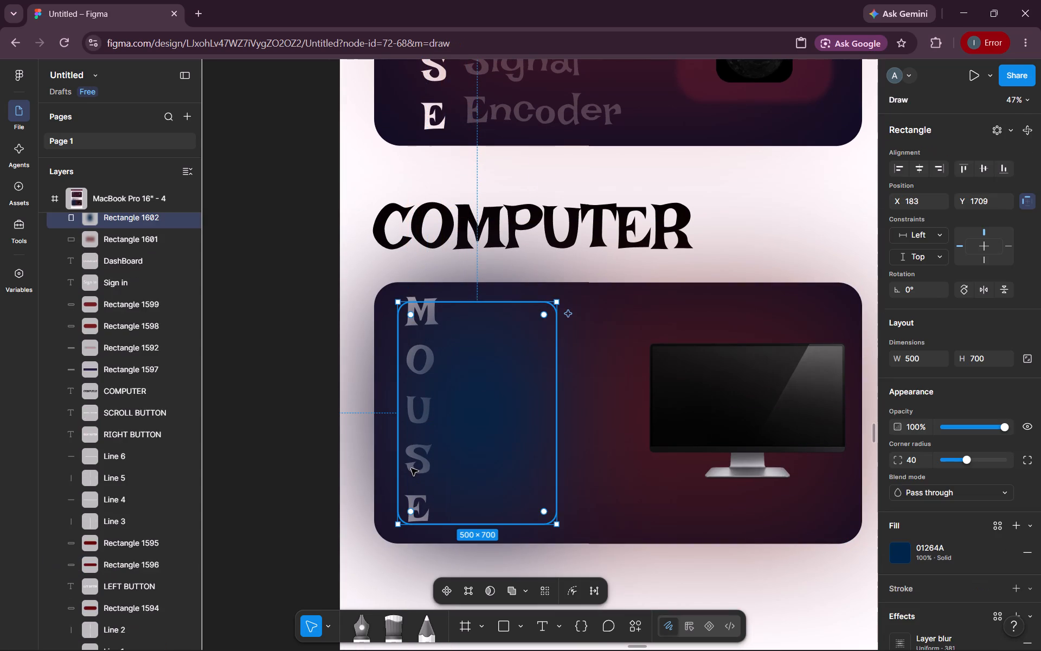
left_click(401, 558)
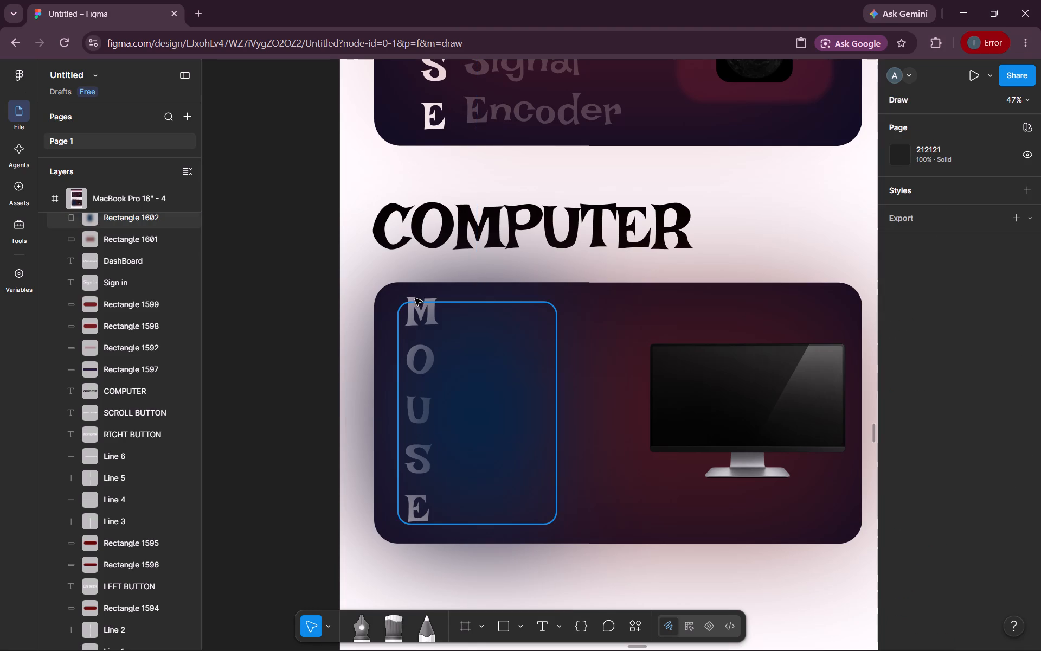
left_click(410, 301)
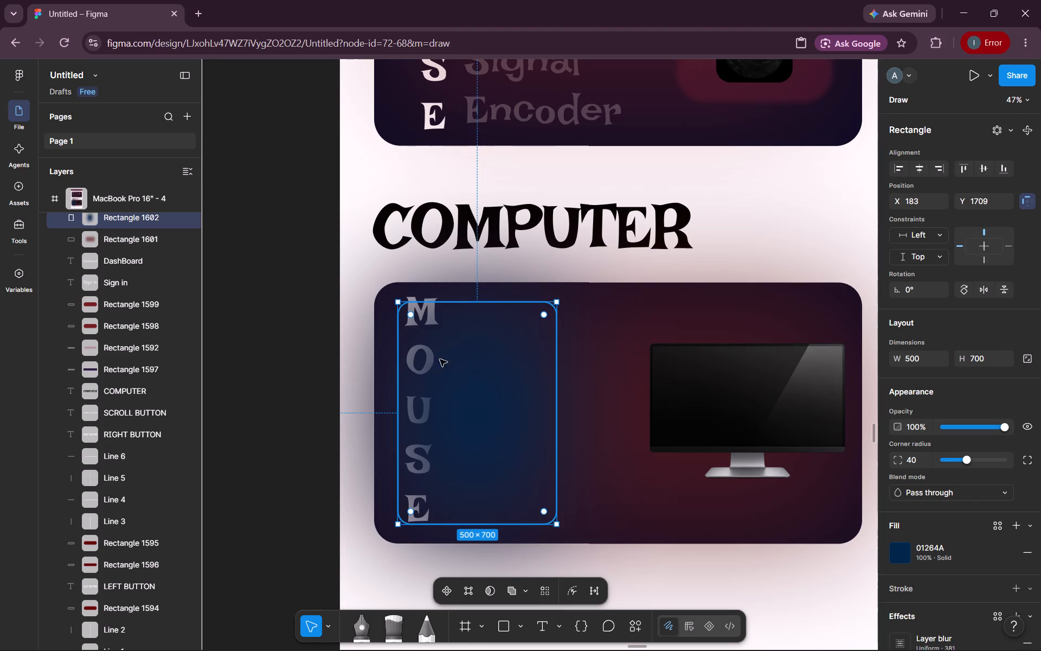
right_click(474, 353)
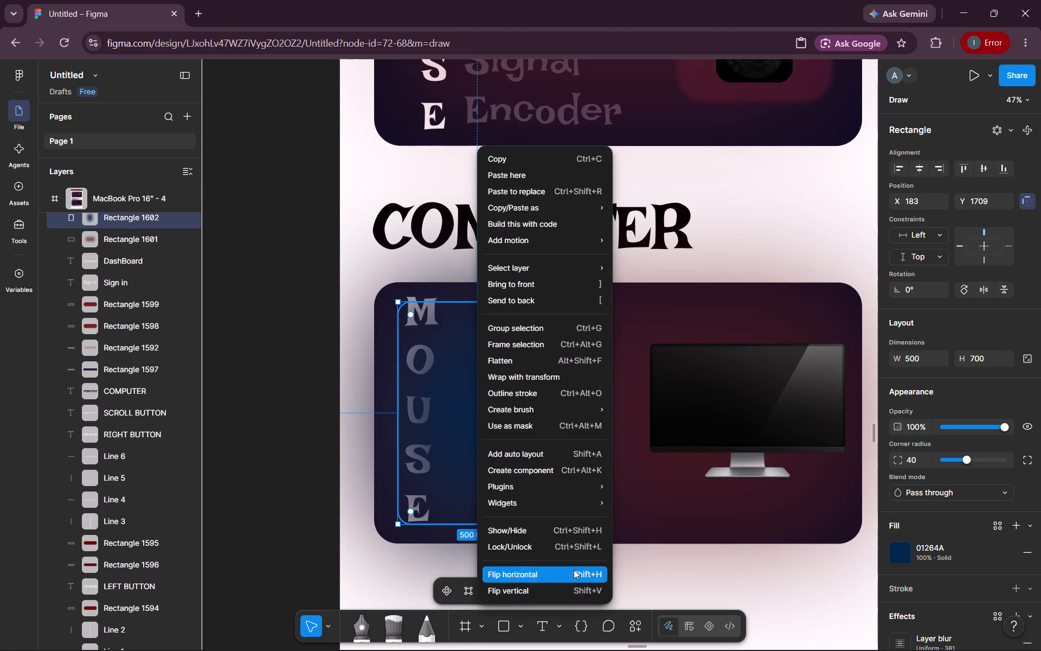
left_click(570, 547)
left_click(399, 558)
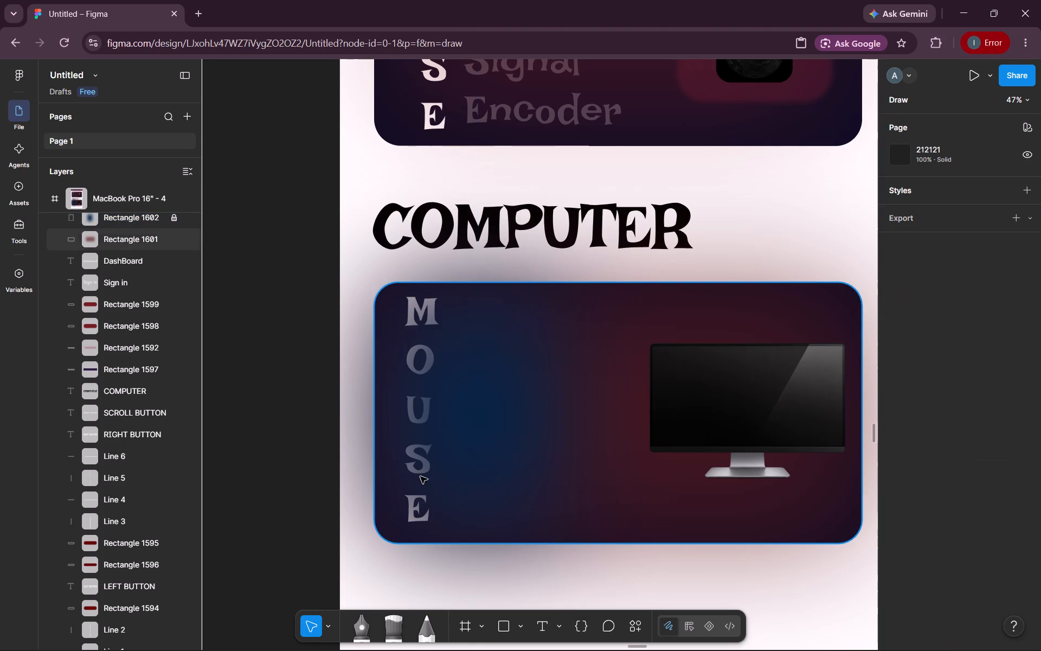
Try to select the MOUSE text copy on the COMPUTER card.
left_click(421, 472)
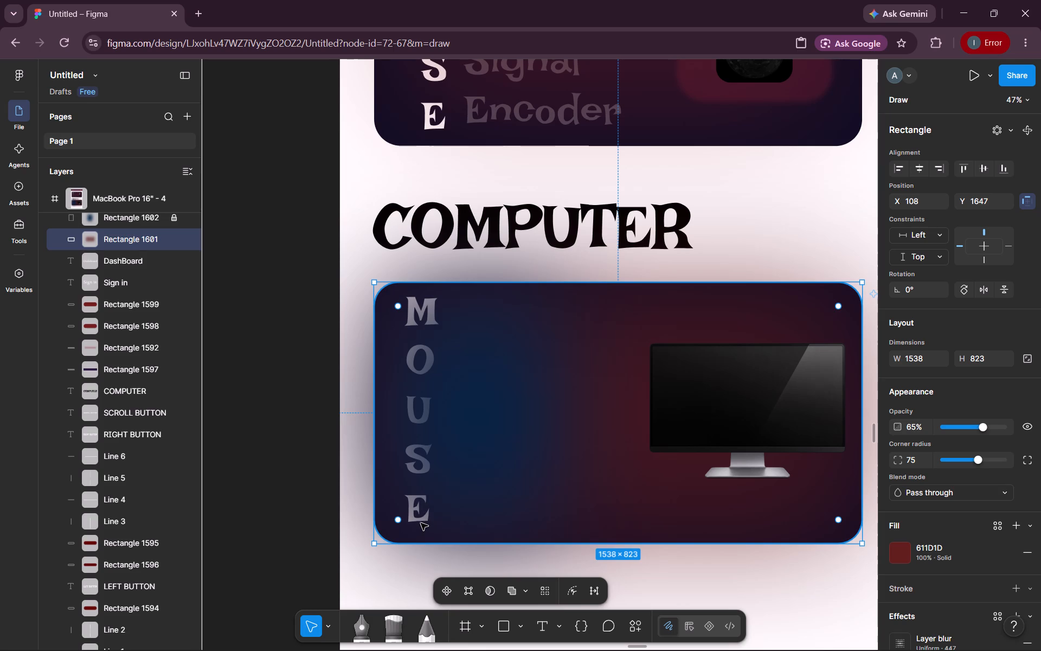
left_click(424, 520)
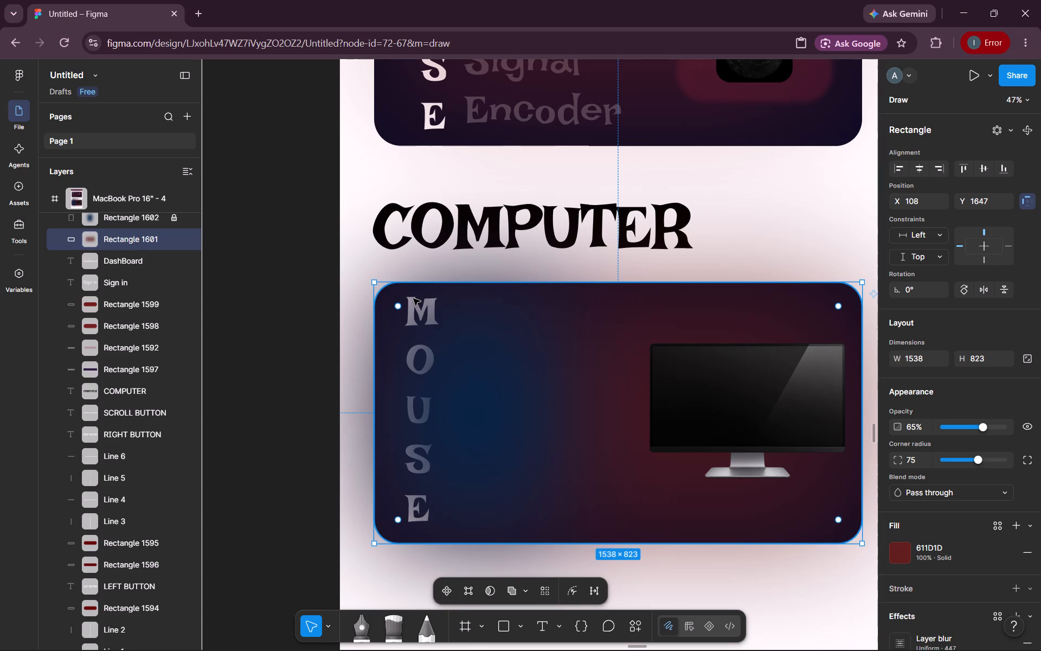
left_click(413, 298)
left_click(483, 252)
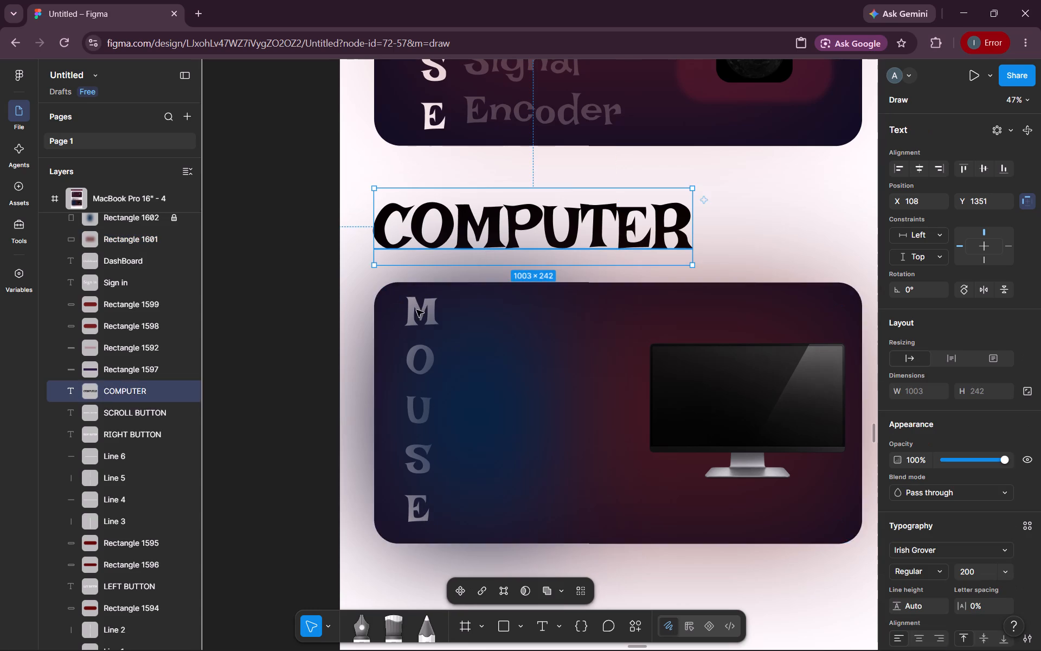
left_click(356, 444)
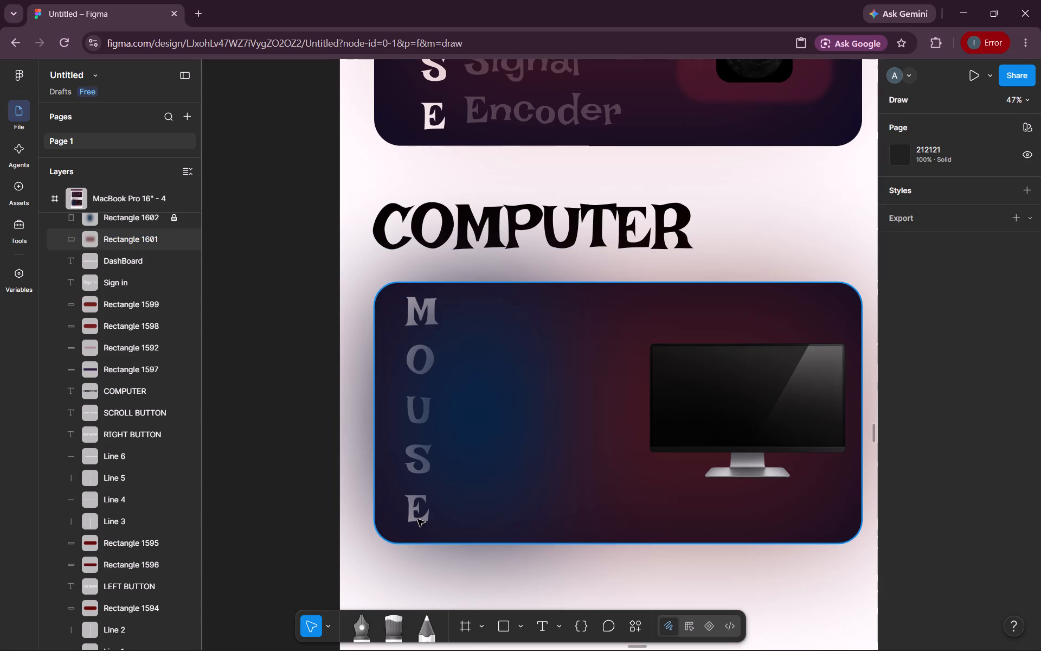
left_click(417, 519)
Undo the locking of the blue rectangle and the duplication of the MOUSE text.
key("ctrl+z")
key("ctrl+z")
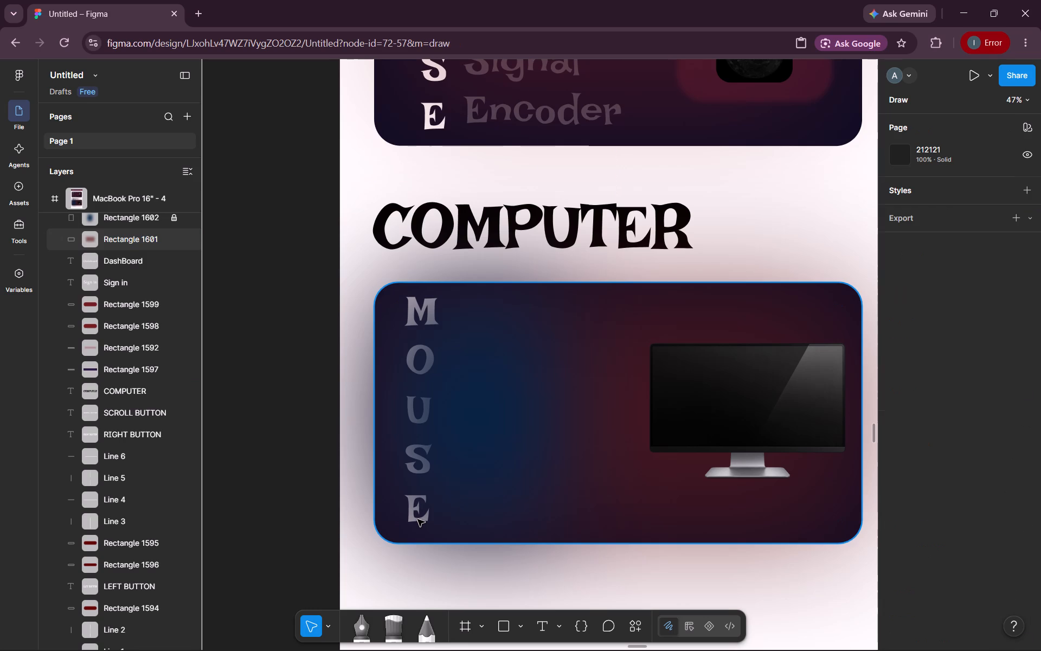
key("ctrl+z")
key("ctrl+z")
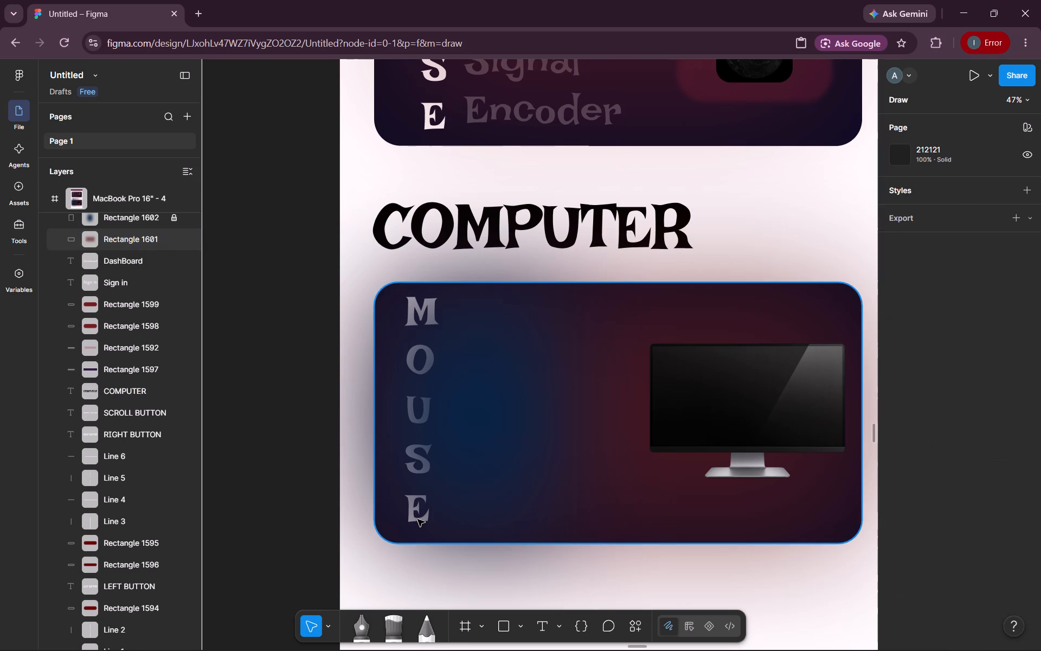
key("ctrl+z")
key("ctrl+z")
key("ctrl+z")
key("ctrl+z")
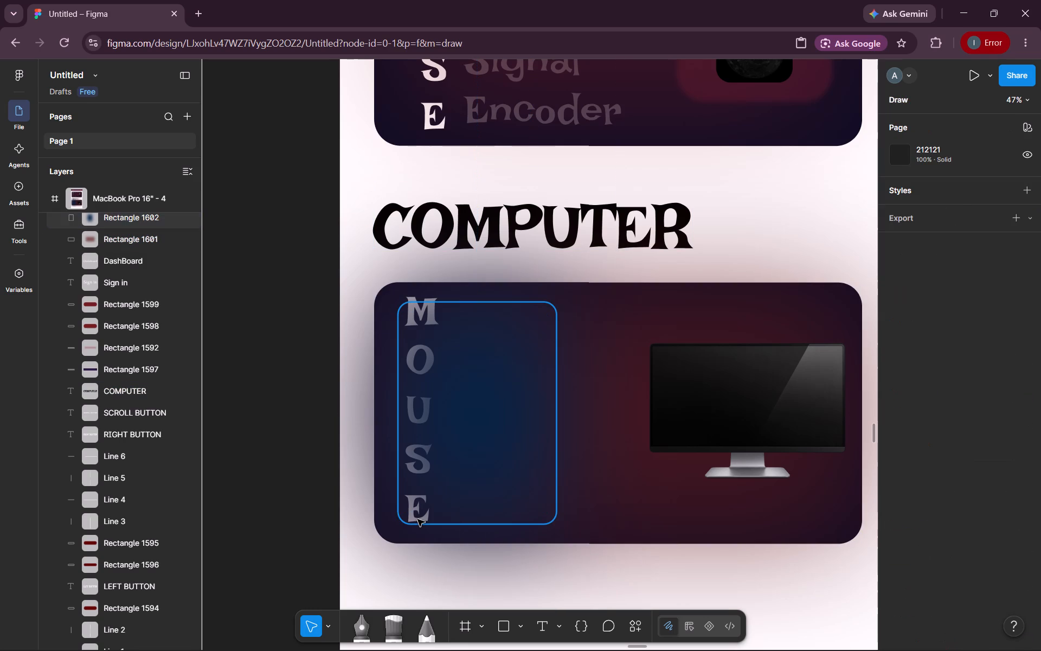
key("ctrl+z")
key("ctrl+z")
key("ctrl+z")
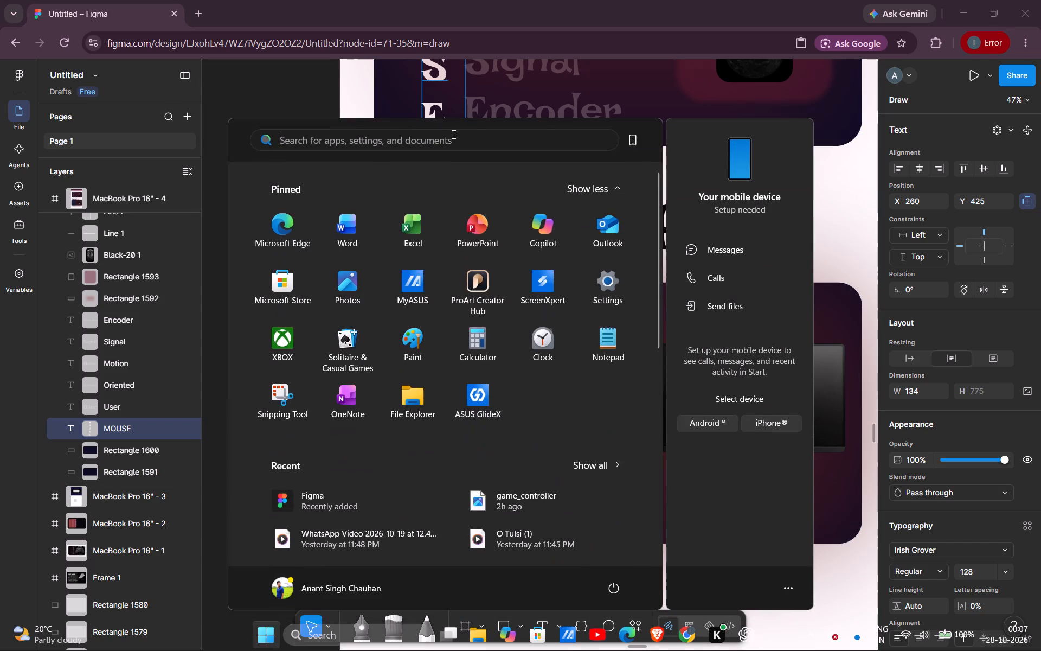
Duplicate the vertical MOUSE text from the mouse card onto the COMPUTER card's left side, at about X 184, Y 1548.
left_click_drag(451, 120, 442, 294, "alt")
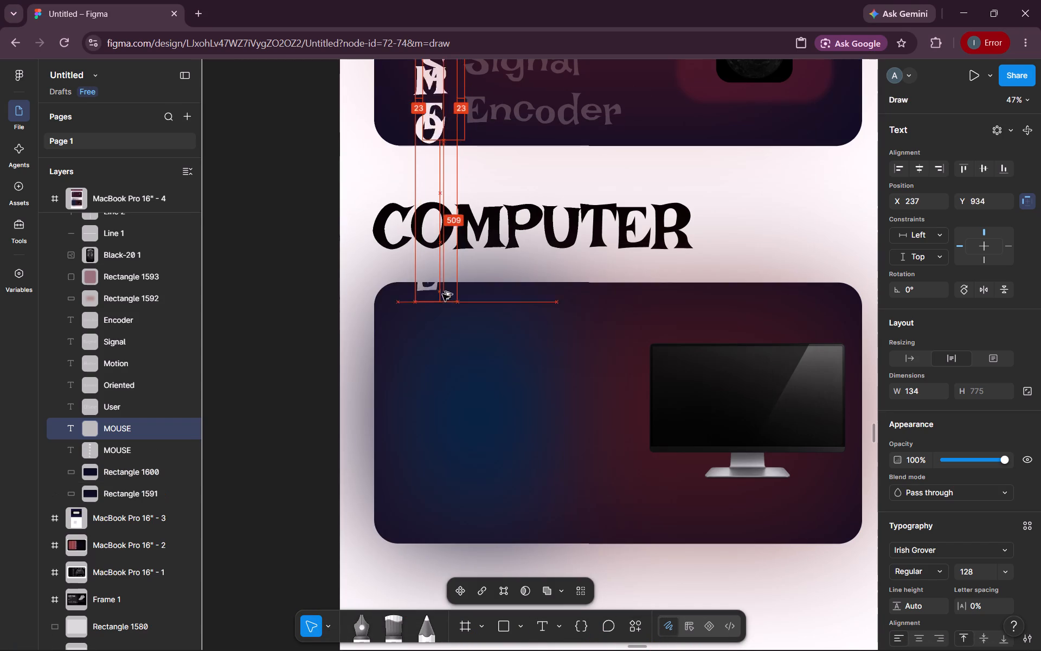
left_click_drag(442, 294, 427, 480, "alt")
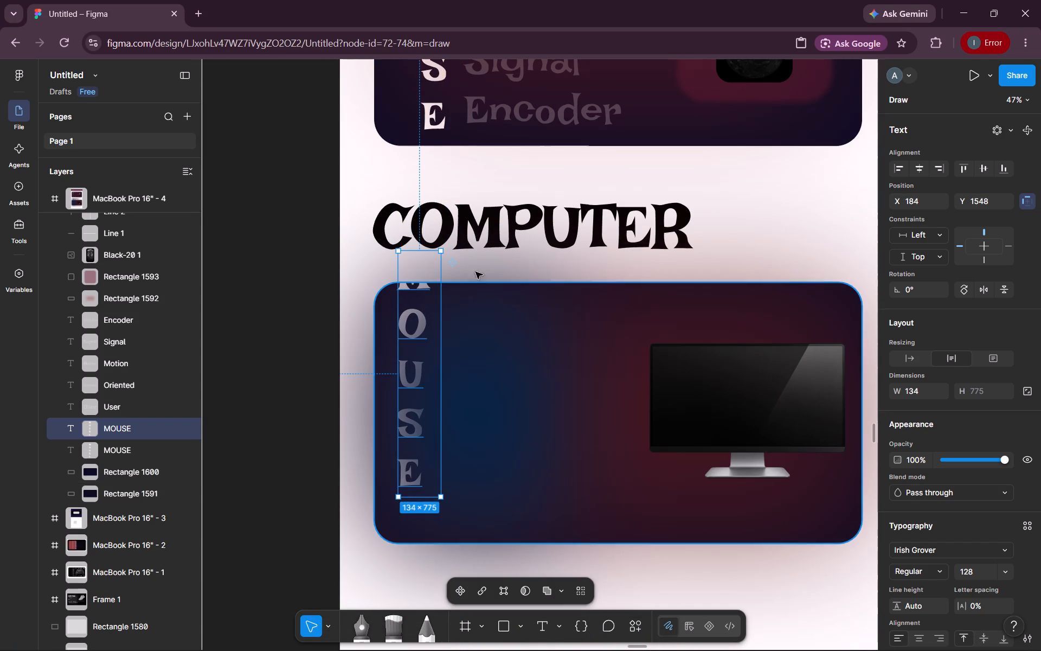
Bring the MOUSE text copy on the COMPUTER card to the front.
left_click(349, 359)
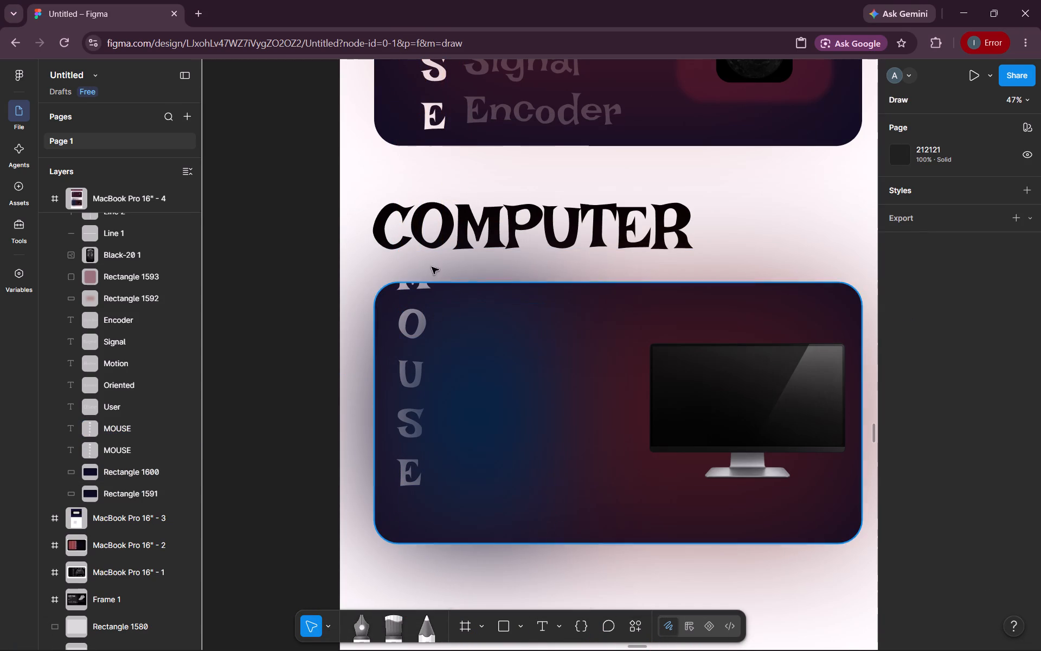
left_click(406, 276)
right_click(406, 276)
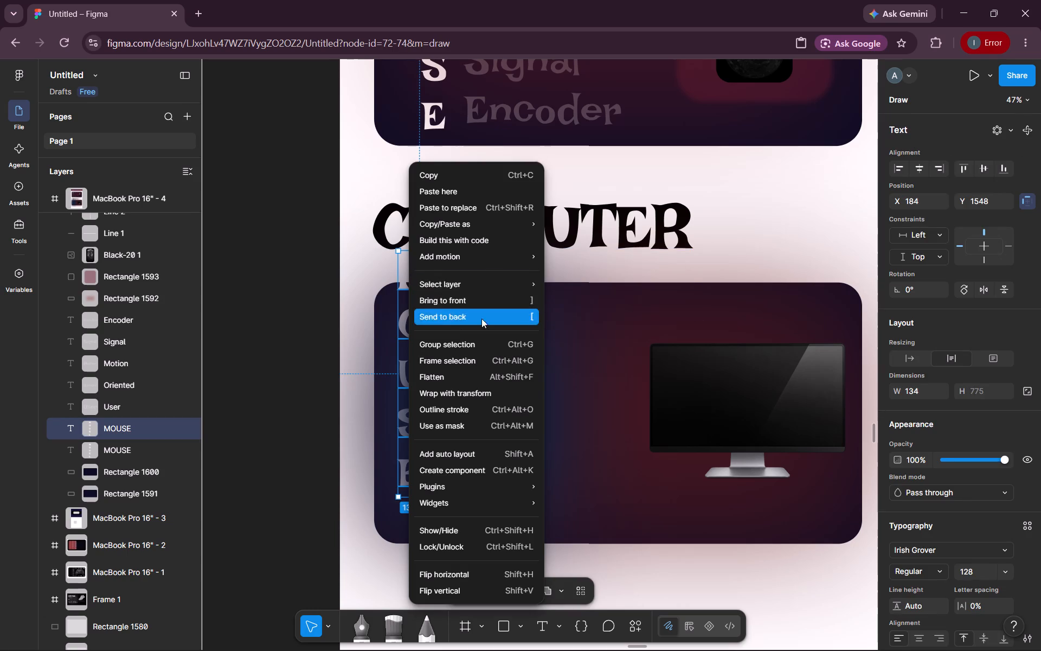
left_click(492, 307)
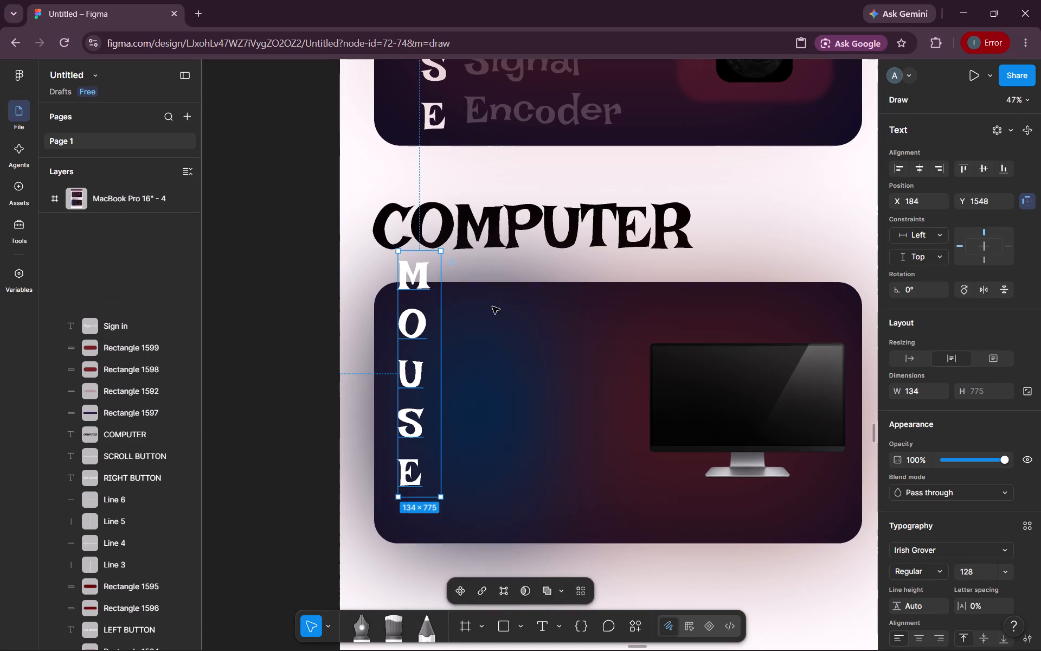
Move the MOUSE text copy down inside the COMPUTER card to about X 184, Y 1667.
left_click_drag(411, 267, 409, 304)
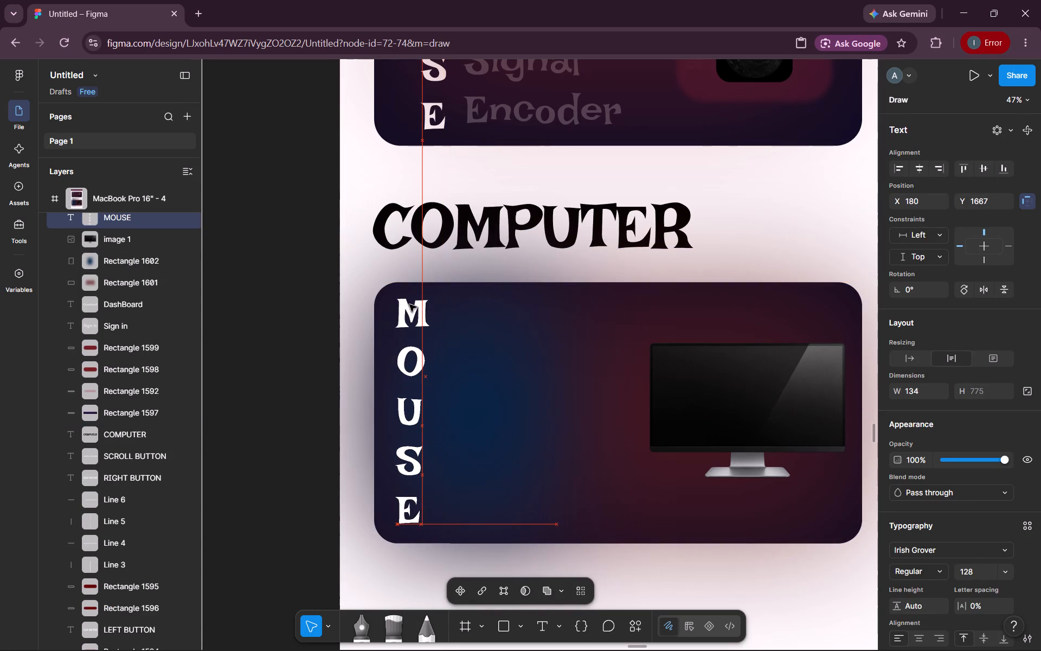
left_click_drag(409, 304, 418, 304)
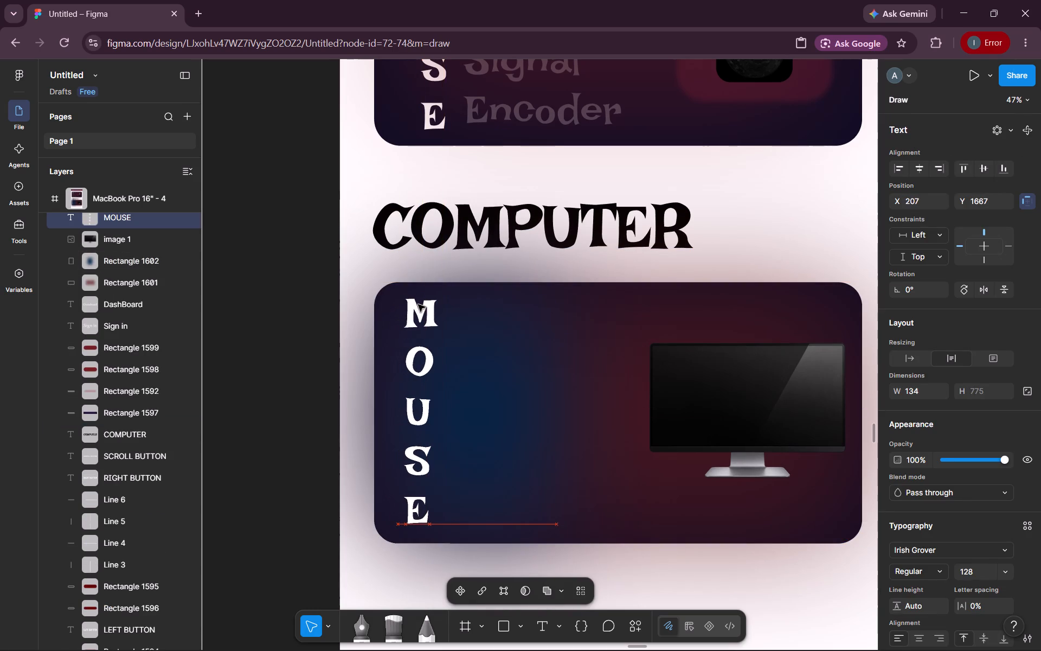
left_click_drag(418, 304, 412, 304)
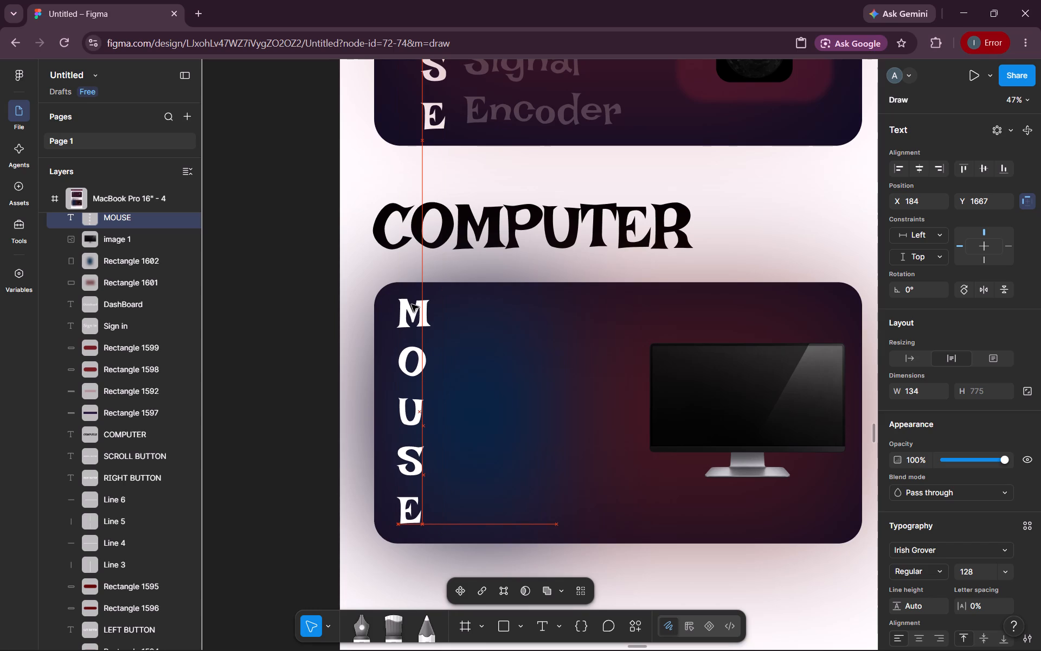
left_click_drag(412, 304, 412, 304)
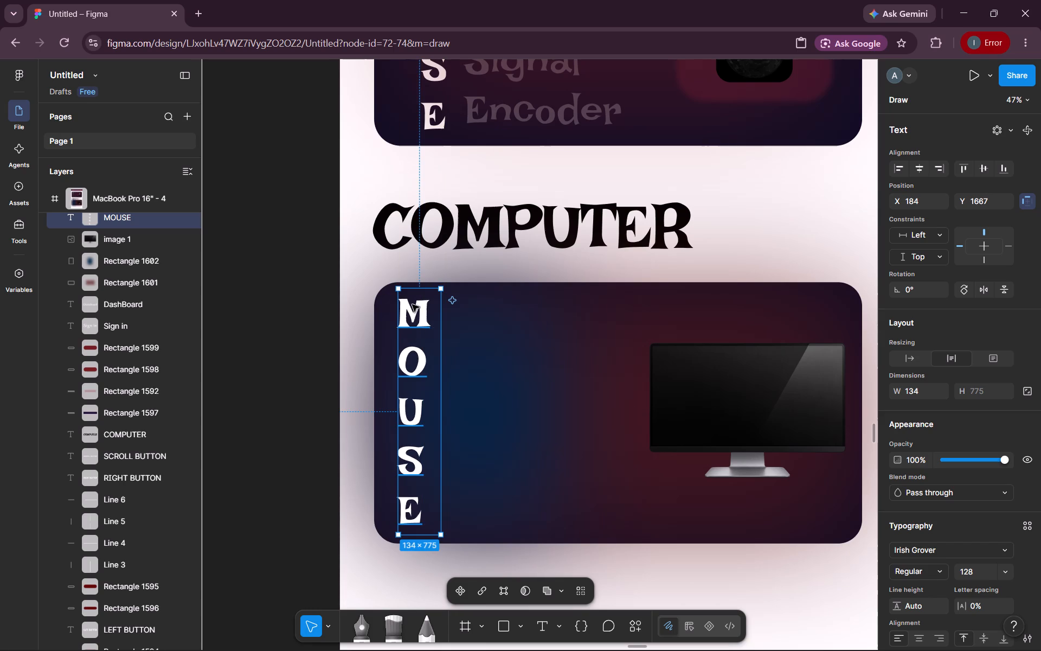
Replace the copied MOUSE text with MONITER and narrow its text box to about 100 wide, one letter per line.
double_click(416, 394)
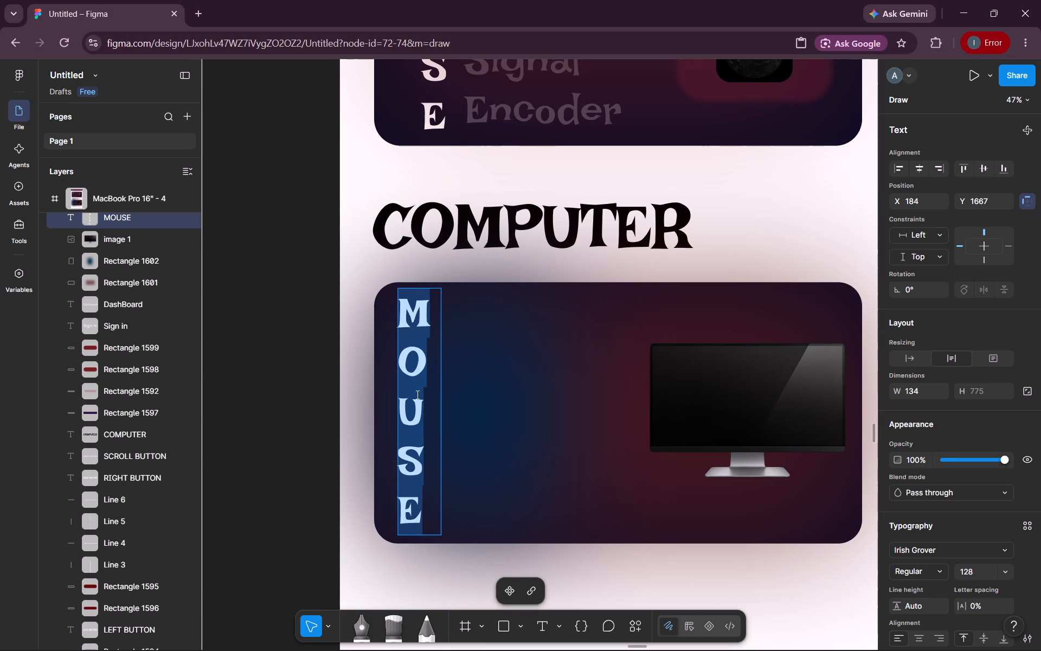
type("MONITER")
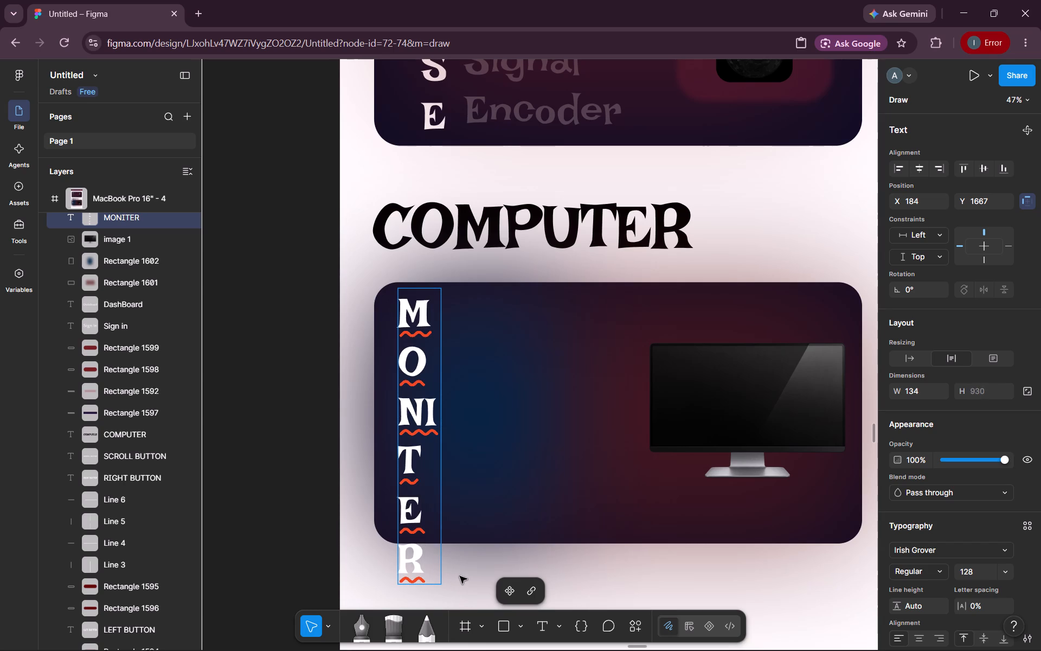
left_click(472, 584)
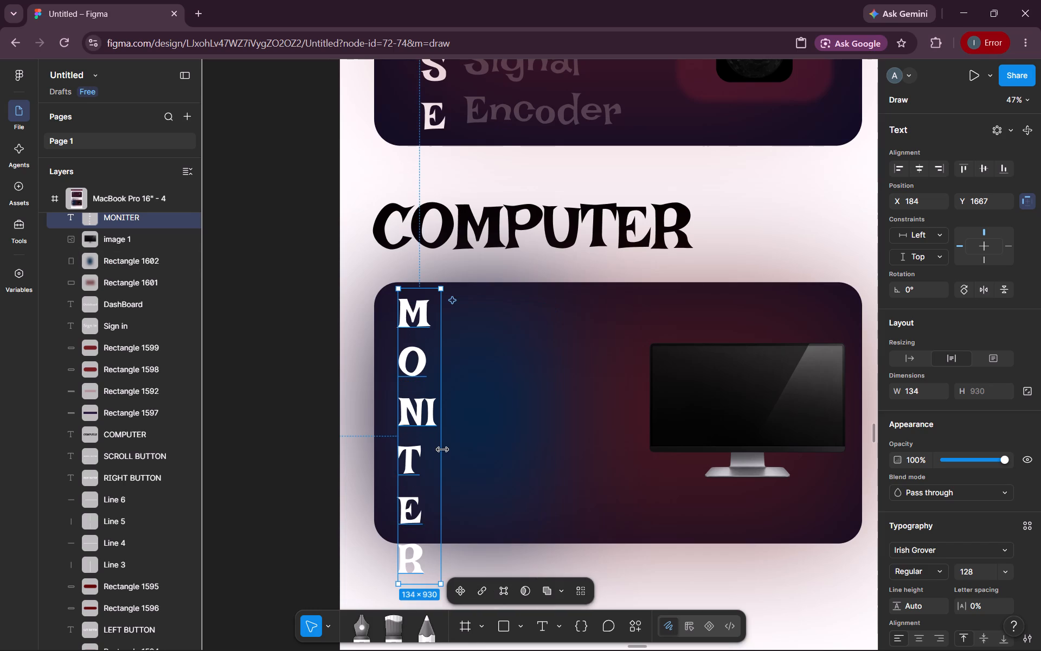
left_click_drag(442, 450, 430, 449)
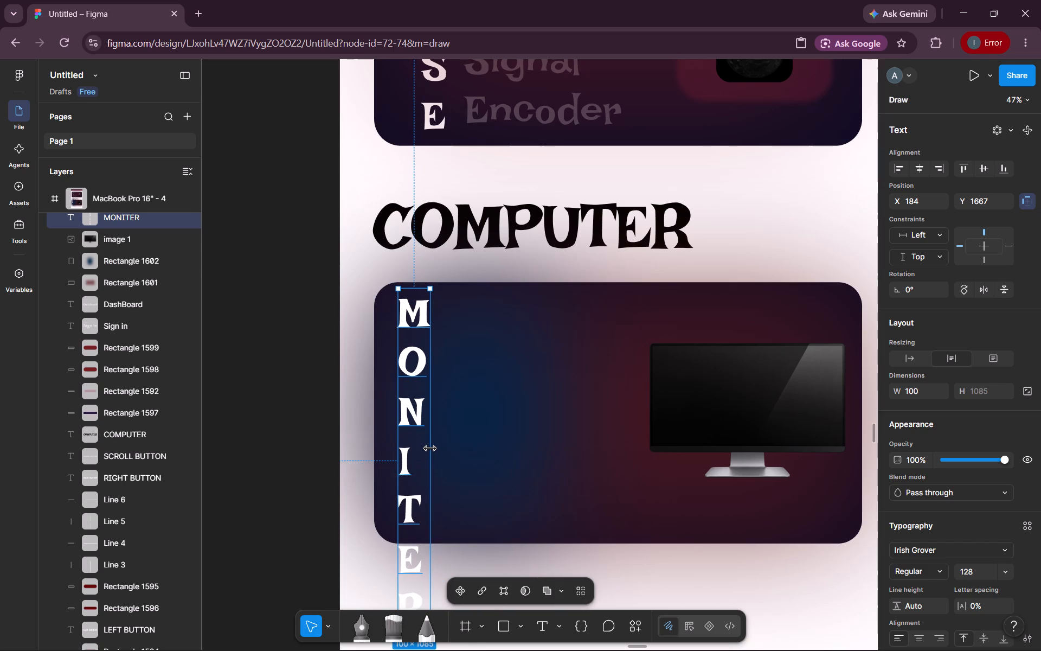
left_click_drag(430, 449, 429, 449)
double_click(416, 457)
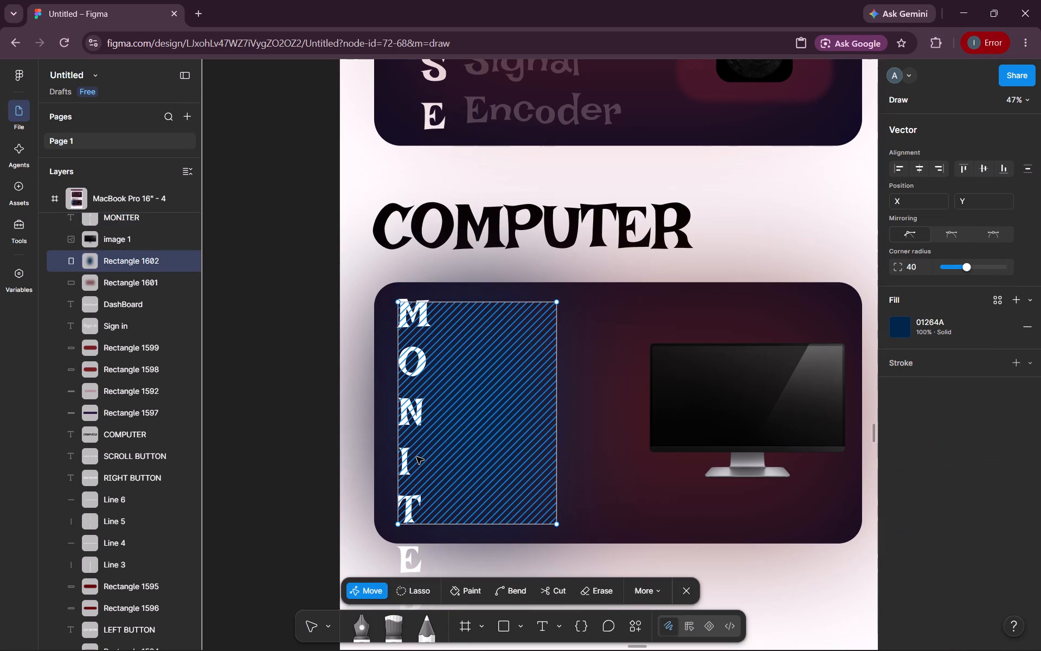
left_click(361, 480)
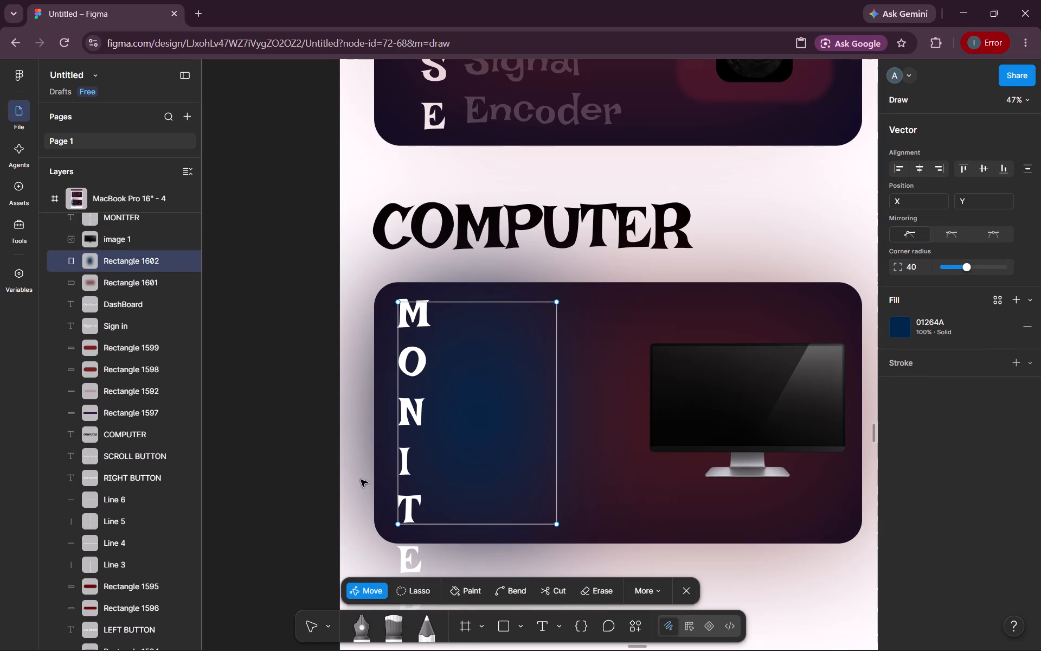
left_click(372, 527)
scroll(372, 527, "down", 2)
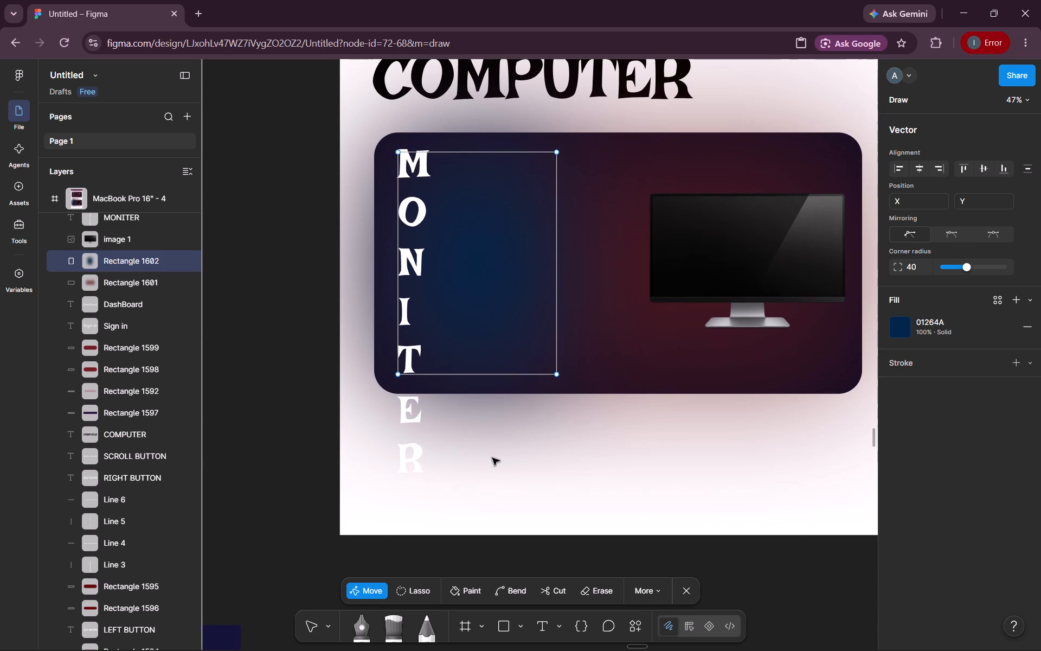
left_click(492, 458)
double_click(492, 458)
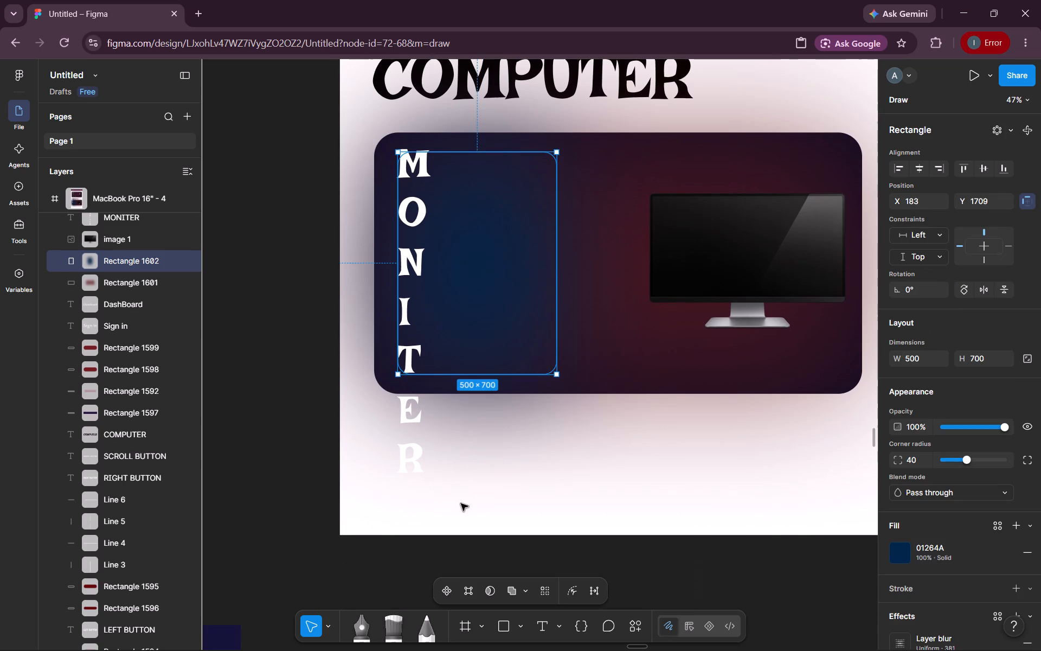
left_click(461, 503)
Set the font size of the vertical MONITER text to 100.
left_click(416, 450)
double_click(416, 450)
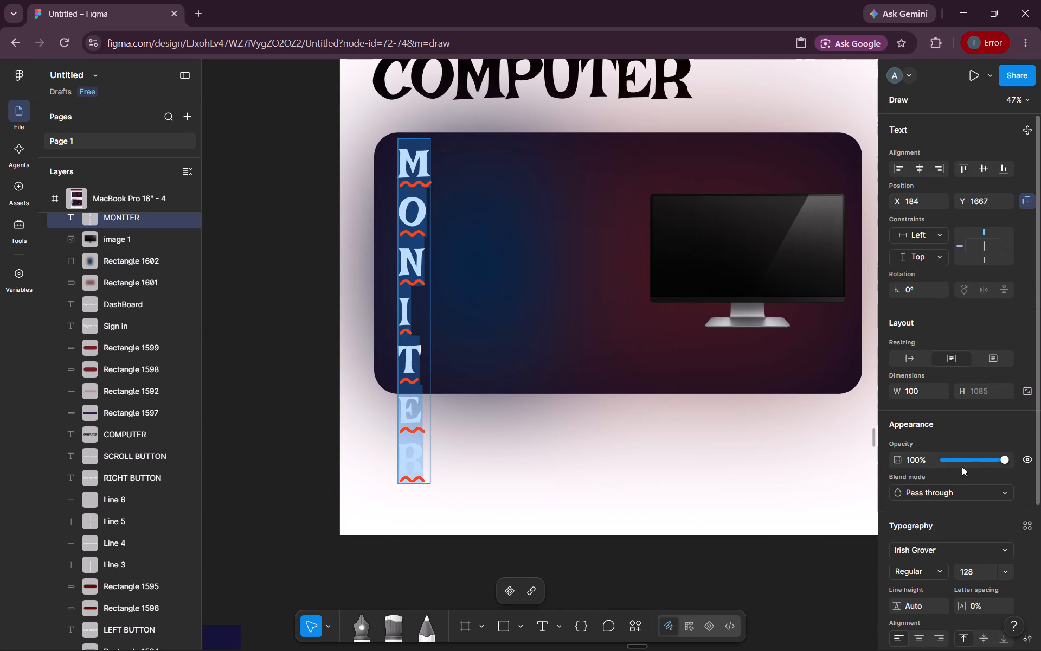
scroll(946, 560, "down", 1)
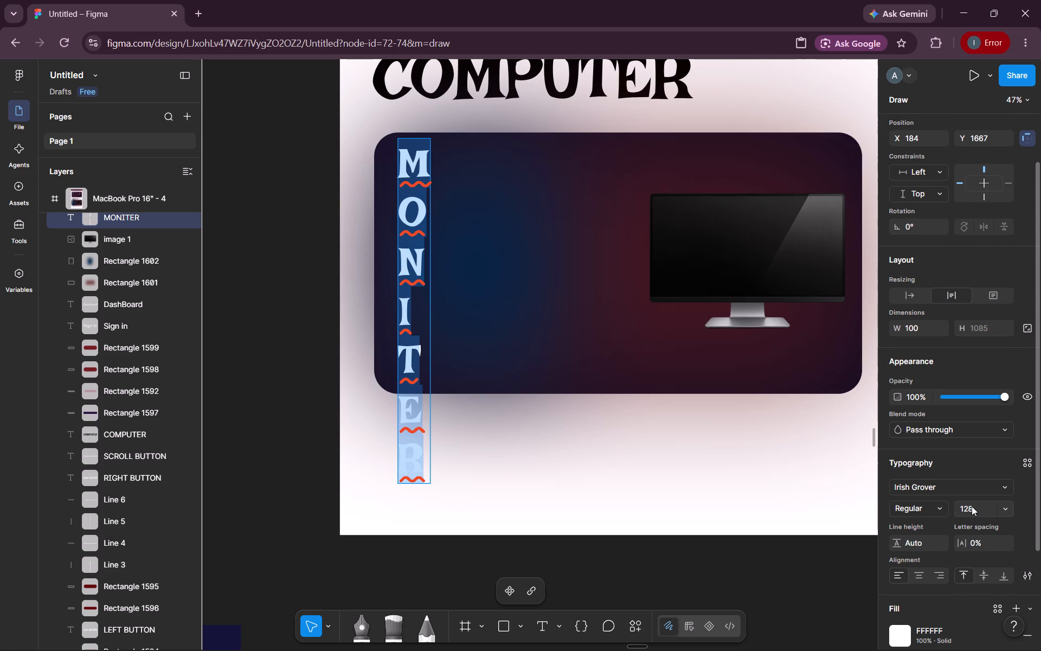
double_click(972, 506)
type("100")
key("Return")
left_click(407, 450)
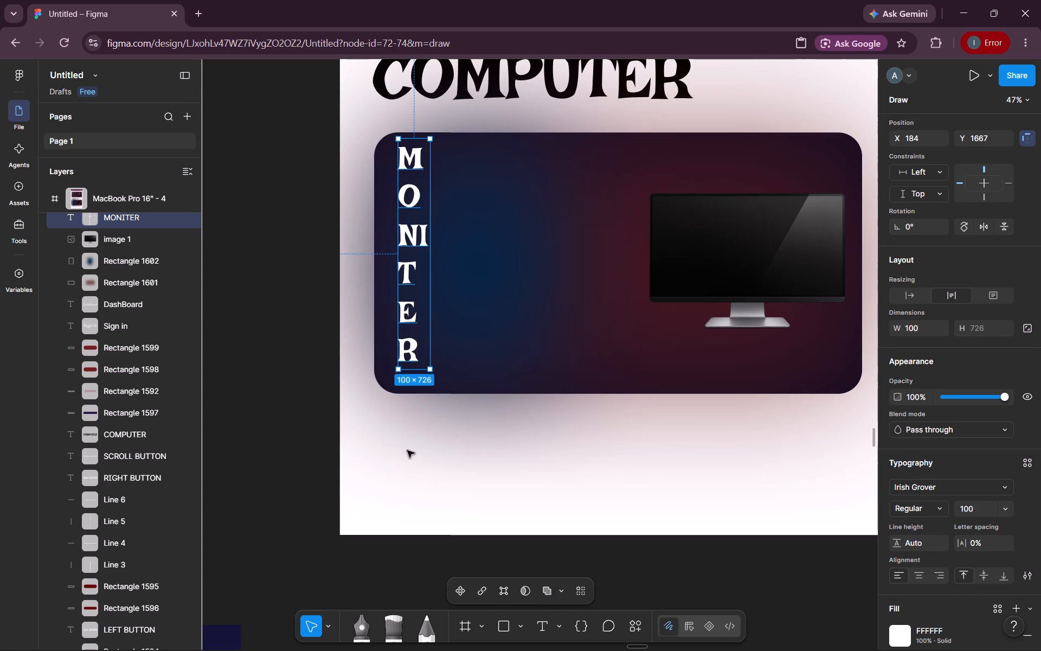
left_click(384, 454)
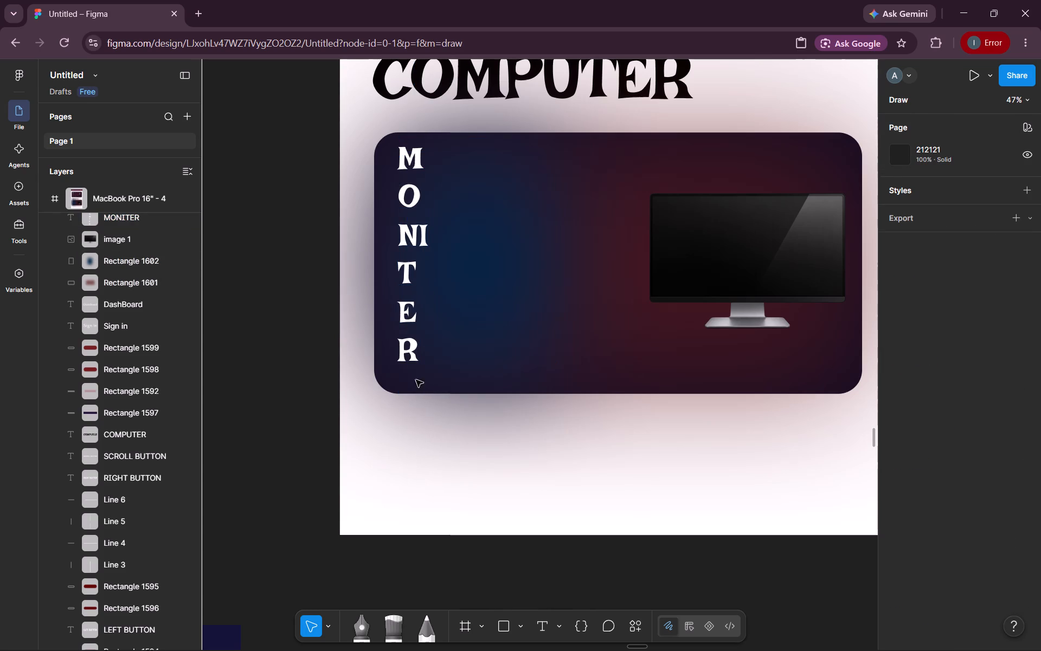
Lock the blue glow rectangle behind the MONITER text.
left_click(478, 325)
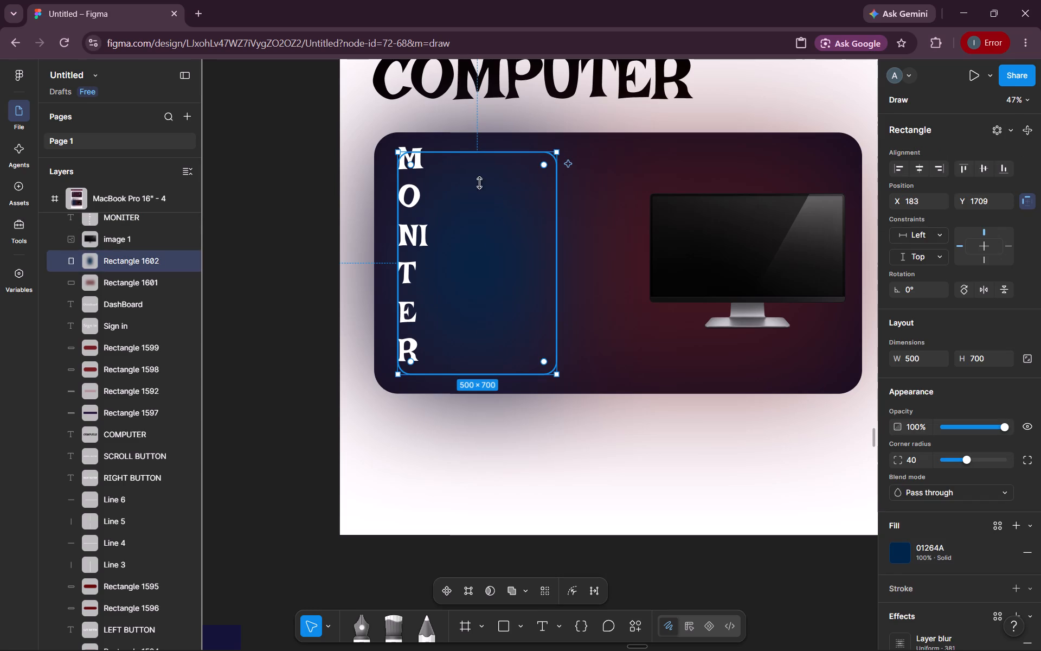
left_click(475, 276)
right_click(475, 276)
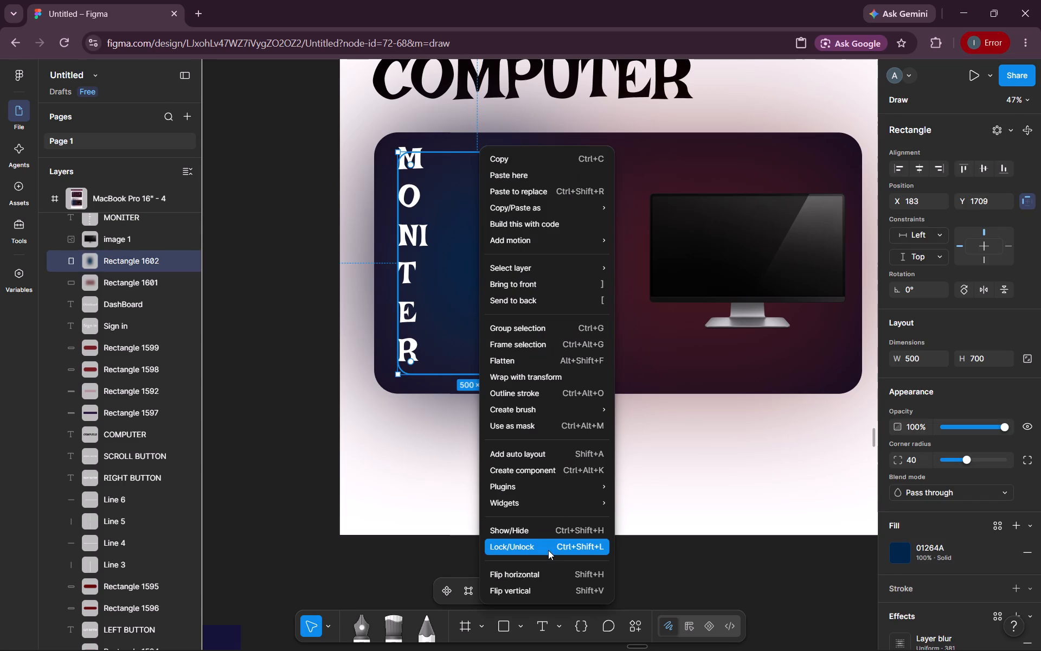
left_click(548, 550)
left_click(442, 489)
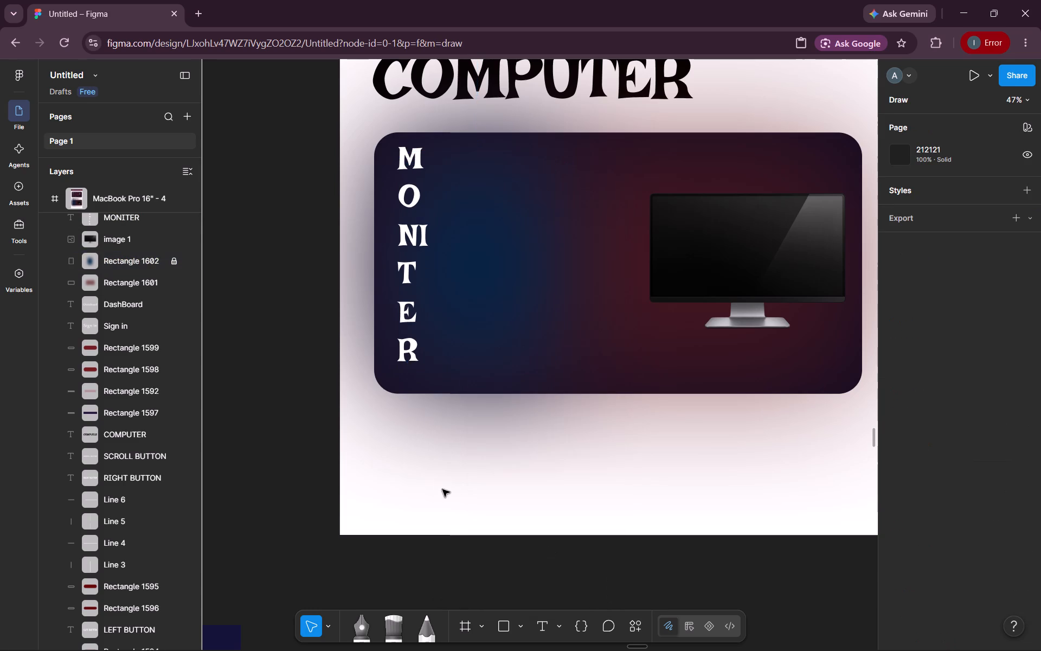
Narrow the MONITER text box to about 76 wide and move it to about X 201, Y 1635.
left_click(401, 335)
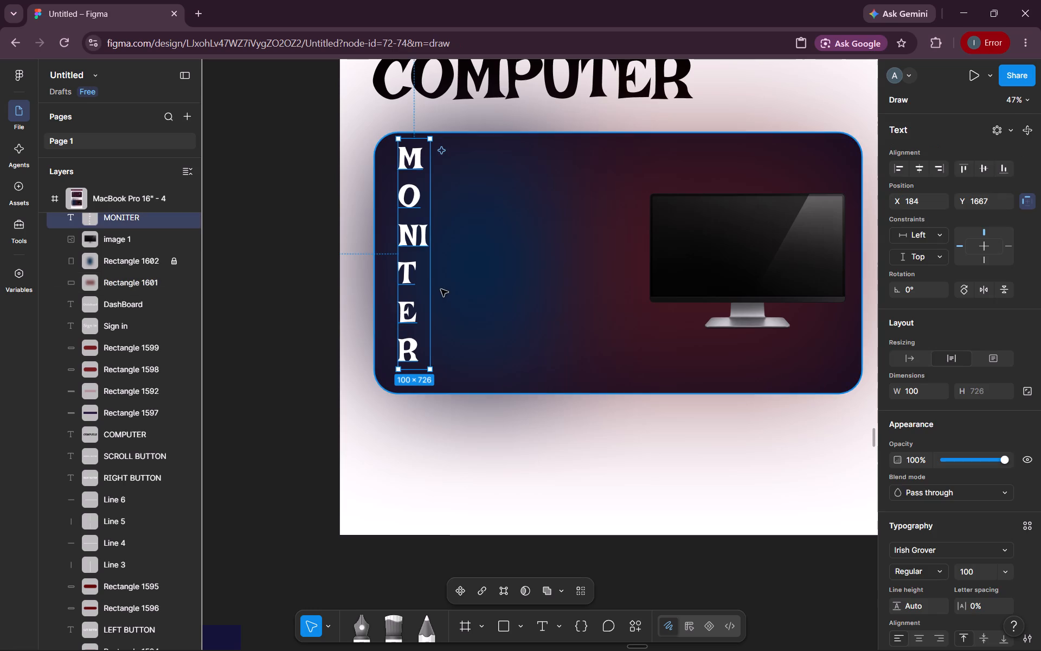
left_click_drag(432, 284, 420, 284)
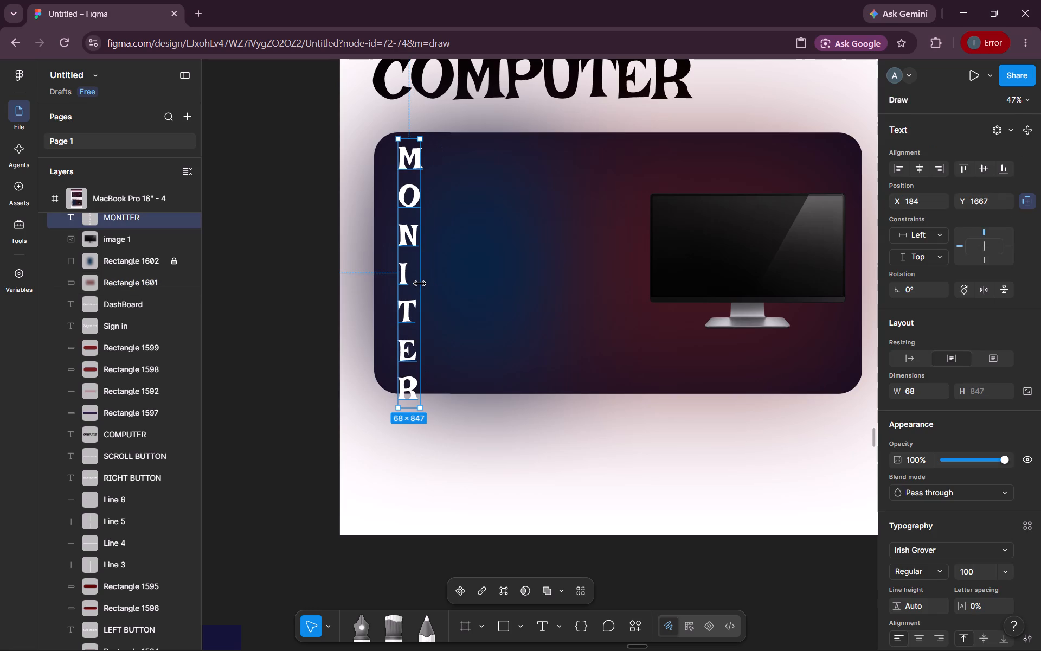
left_click_drag(420, 284, 422, 284)
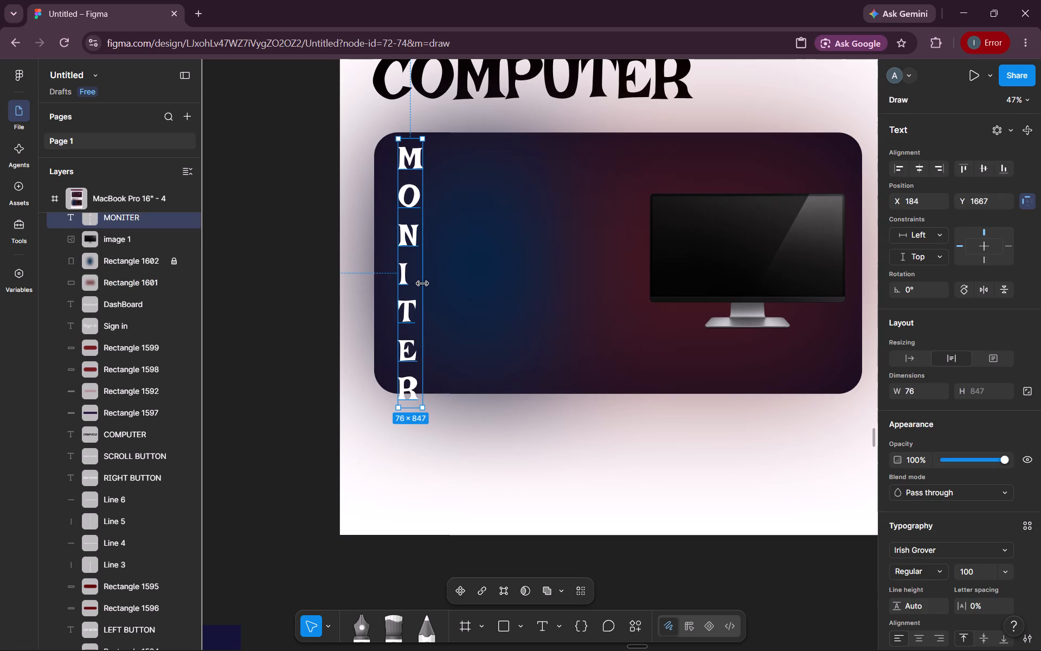
left_click_drag(403, 302, 408, 292)
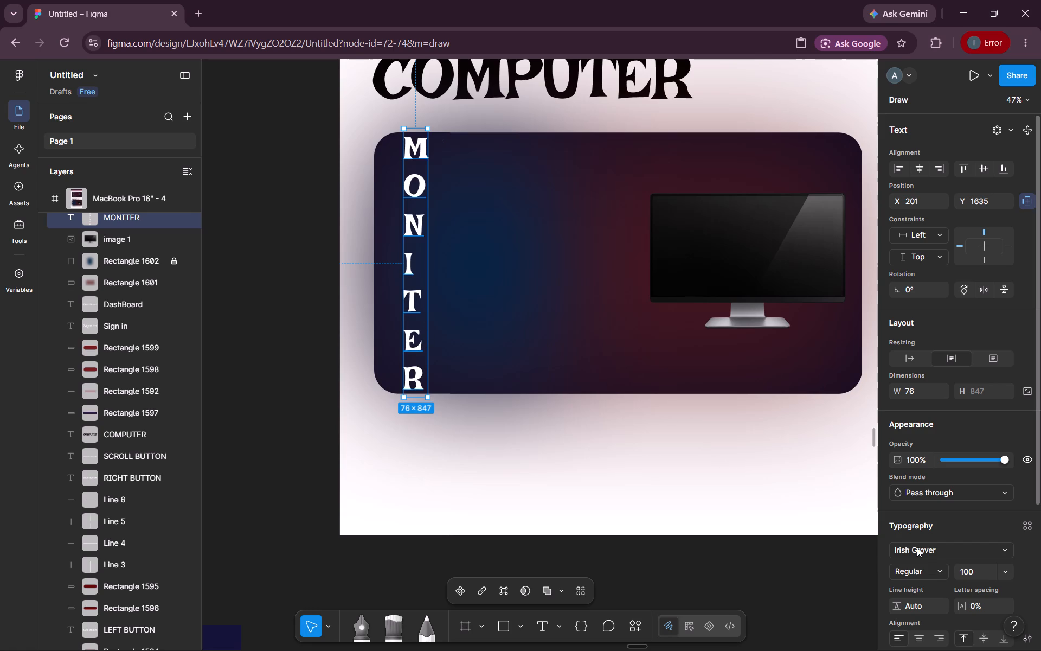
Set the font size of the MONITER text to 96.
double_click(979, 567)
type("96")
key("Return")
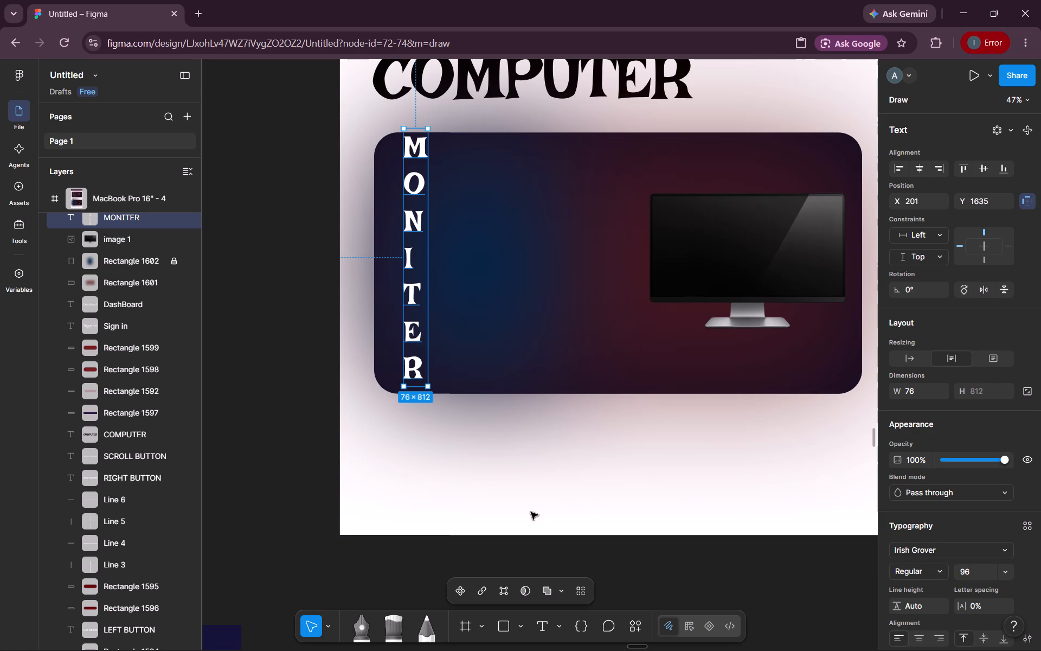
left_click(531, 512)
Centre the MONITER text vertically on the COMPUTER card, at about X 206, Y 1653.
left_click(408, 257)
left_click_drag(408, 257, 408, 266)
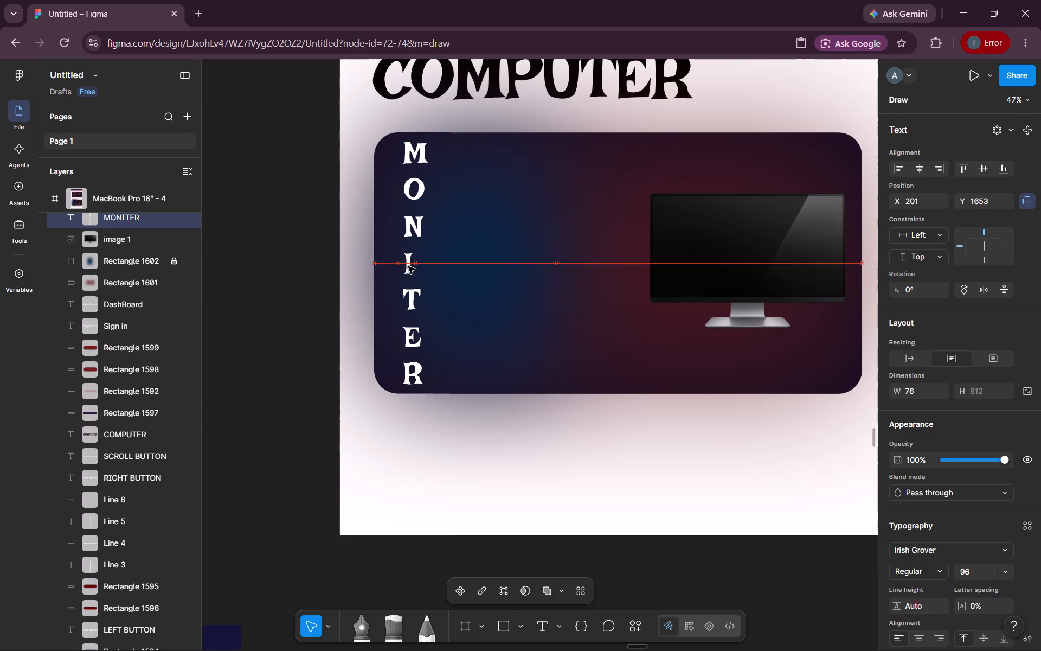
left_click_drag(408, 266, 407, 263)
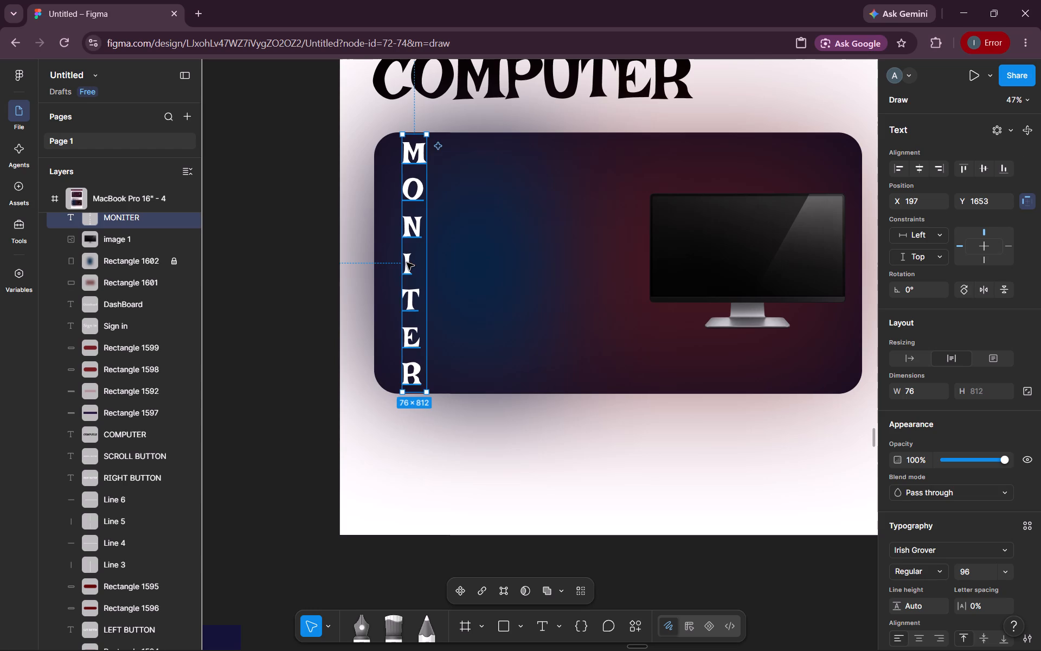
left_click(408, 263)
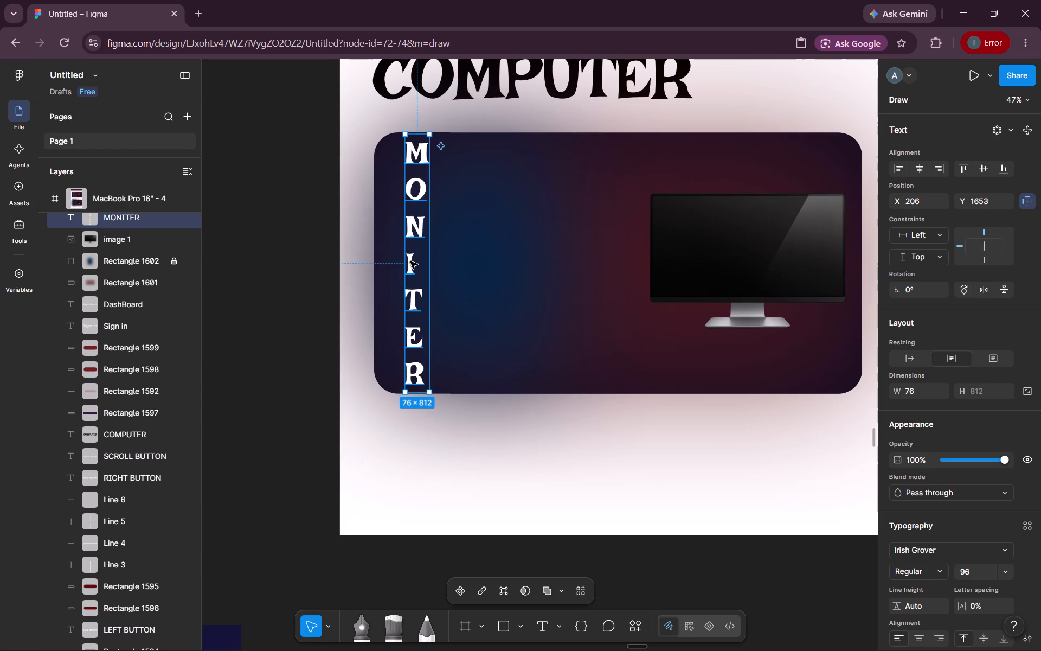
left_click(497, 454)
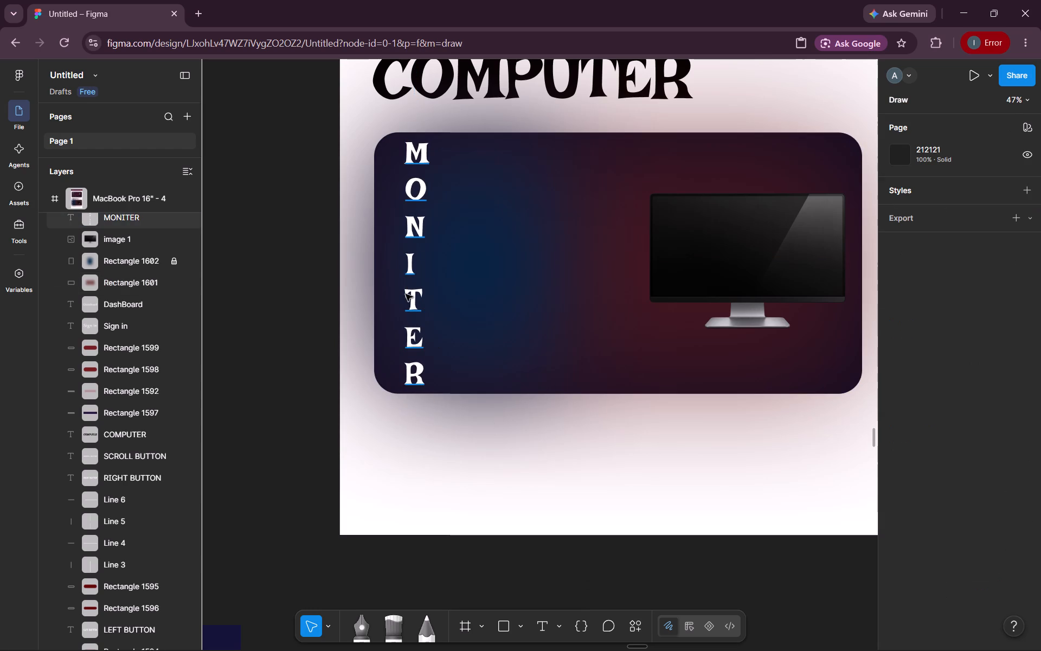
Widen the MONITER text box to about 644 so the word runs on one horizontal line.
left_click(406, 294)
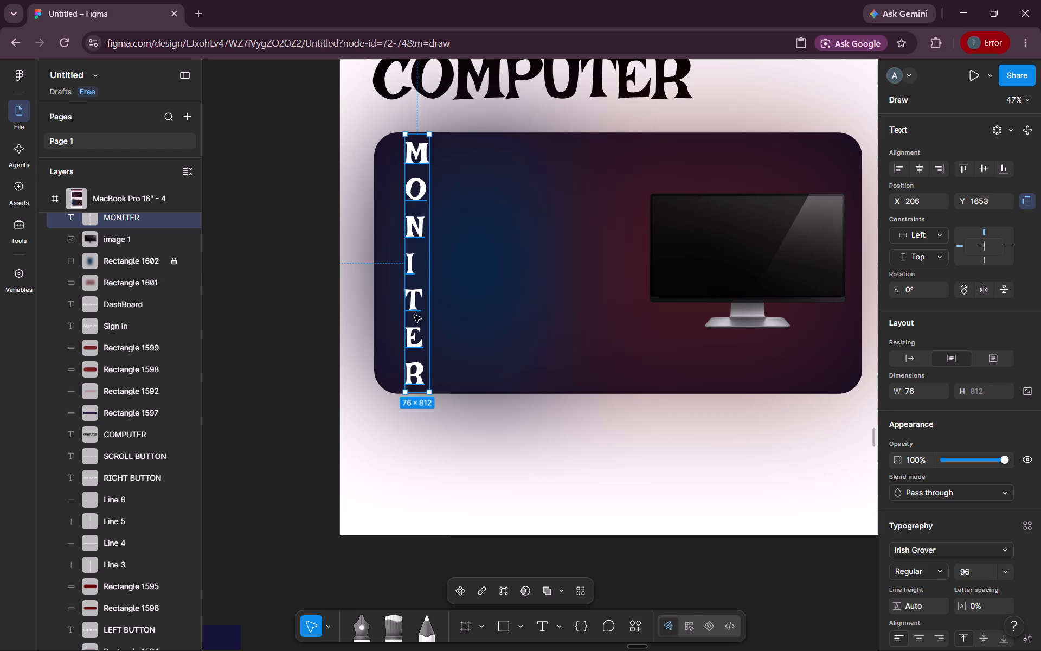
left_click_drag(430, 310, 611, 248)
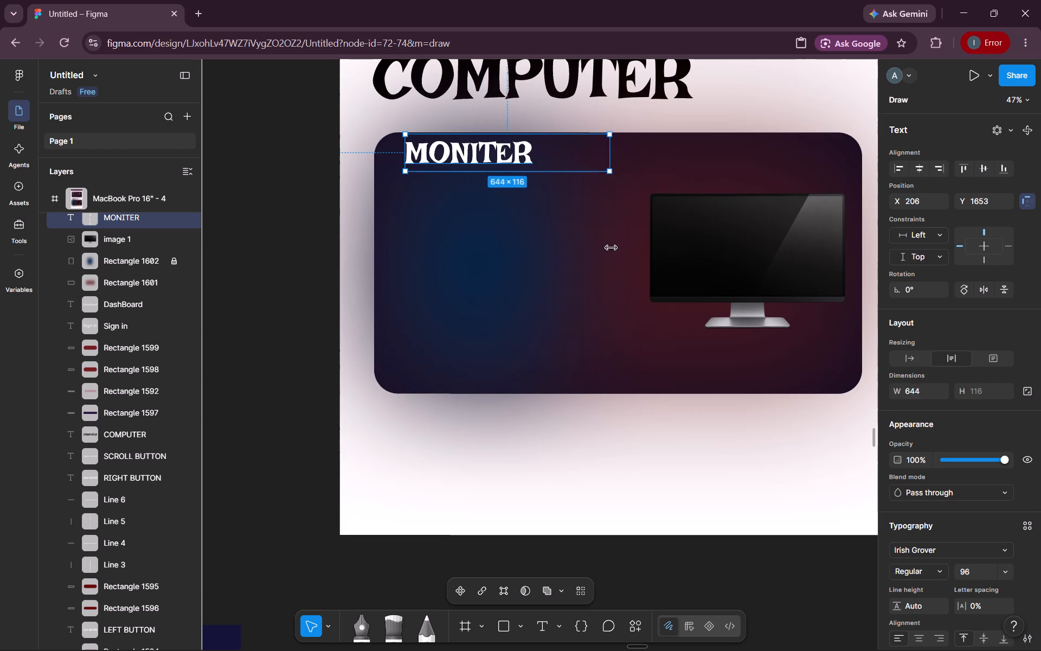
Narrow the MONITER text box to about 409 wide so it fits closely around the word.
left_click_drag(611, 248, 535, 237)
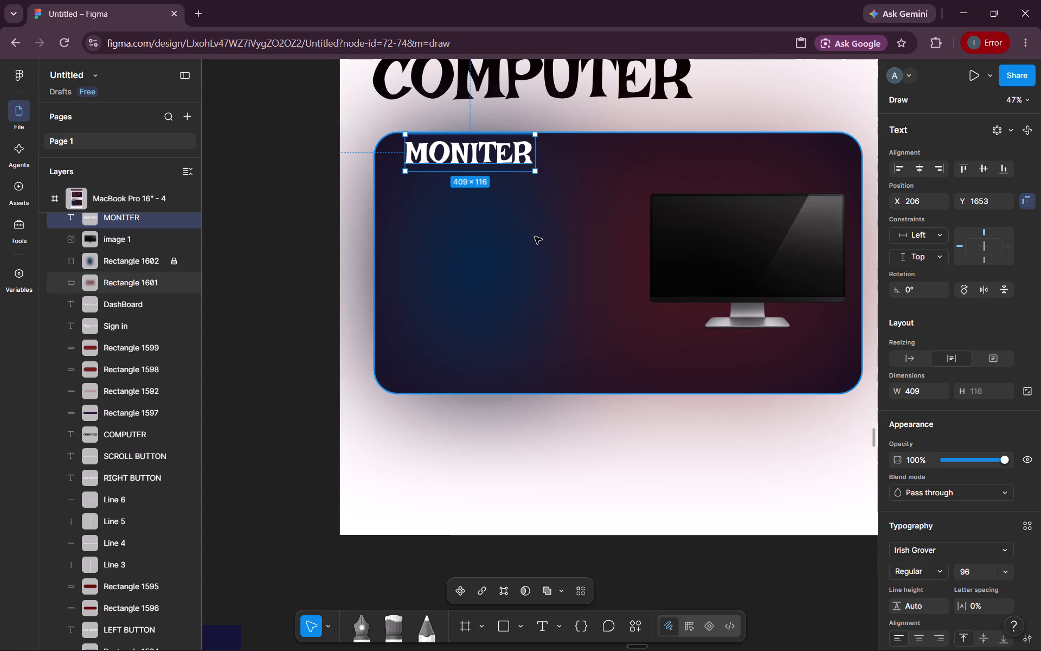
Rotate the MONITER text by 90° and place it along the COMPUTER card's left side at about X 183, Y 1800.
double_click(510, 163)
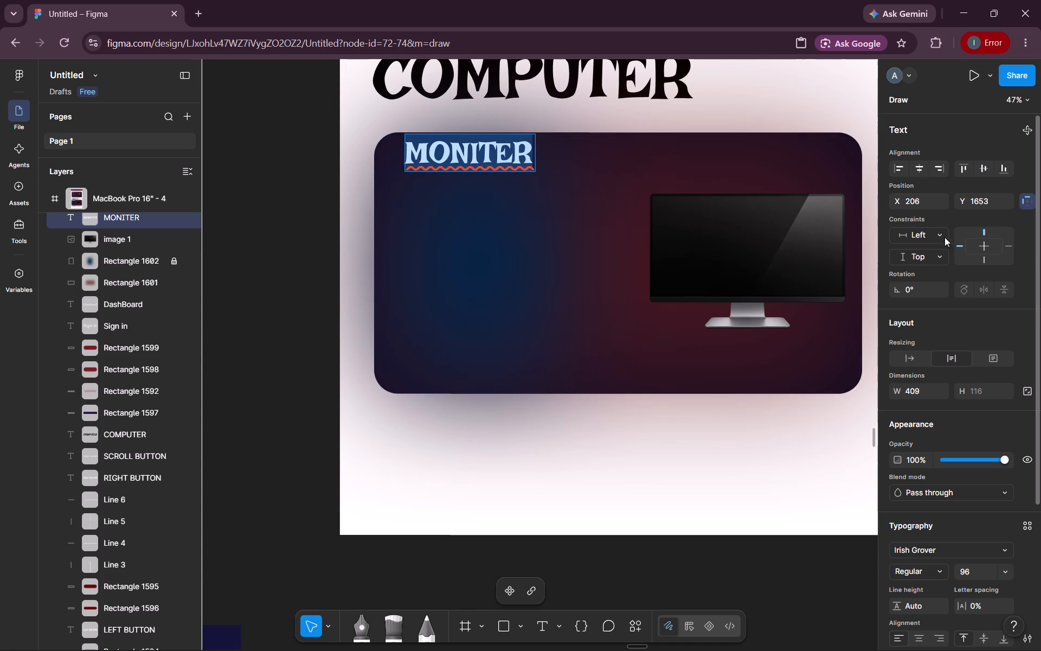
double_click(916, 284)
type("90")
key("Return")
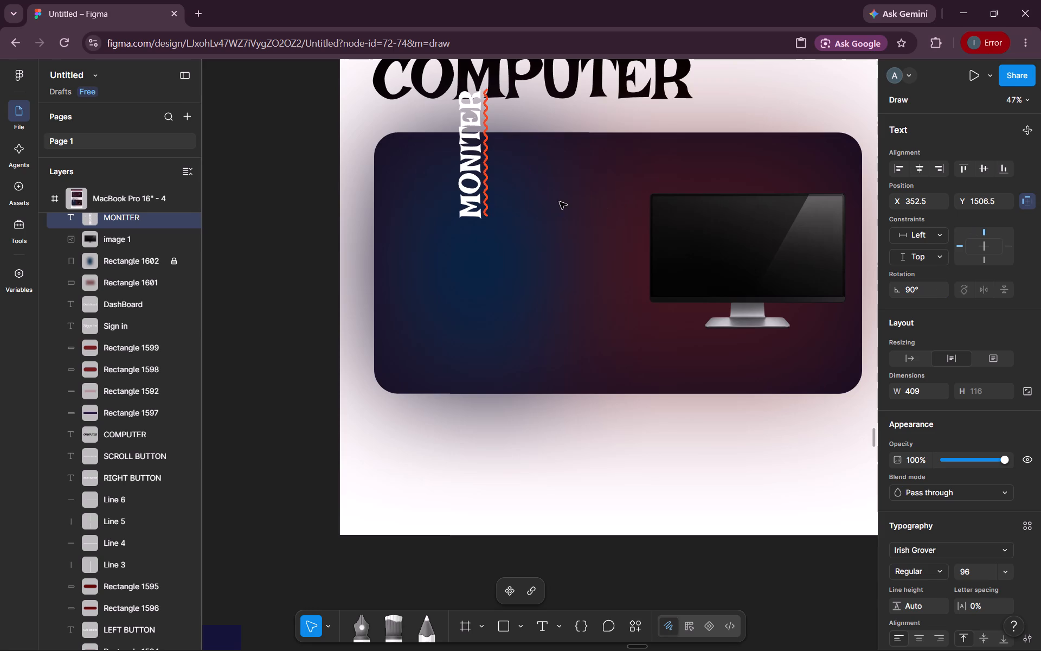
left_click(473, 171)
left_click(506, 194)
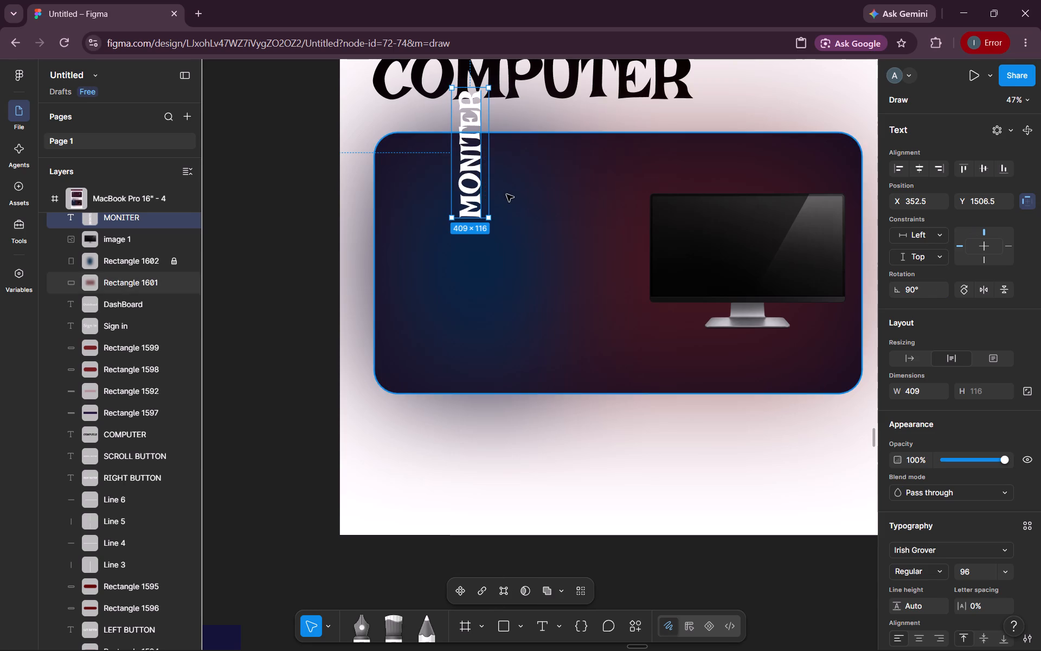
left_click_drag(475, 189, 419, 284)
Set the font size of the vertical MONITER text to 128.
double_click(408, 291)
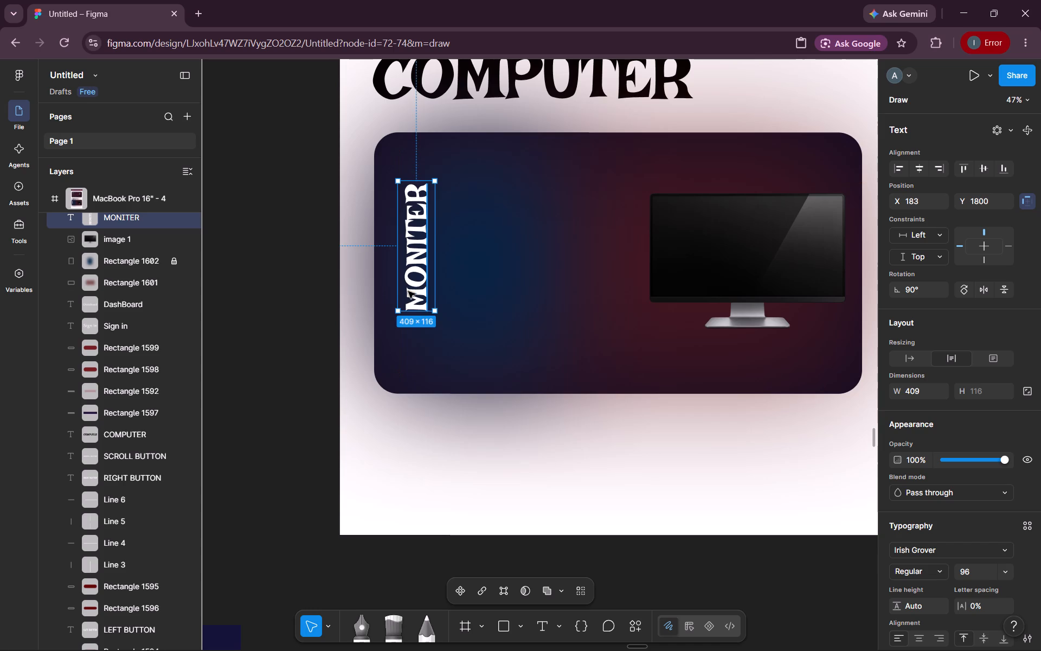
double_click(972, 576)
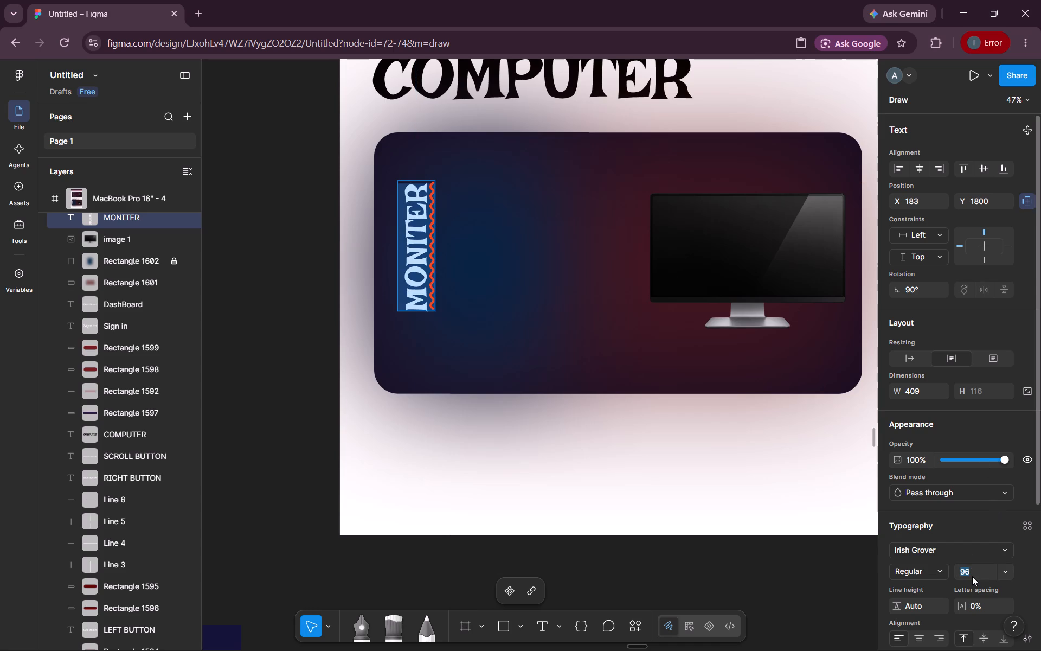
type("128")
key("Return")
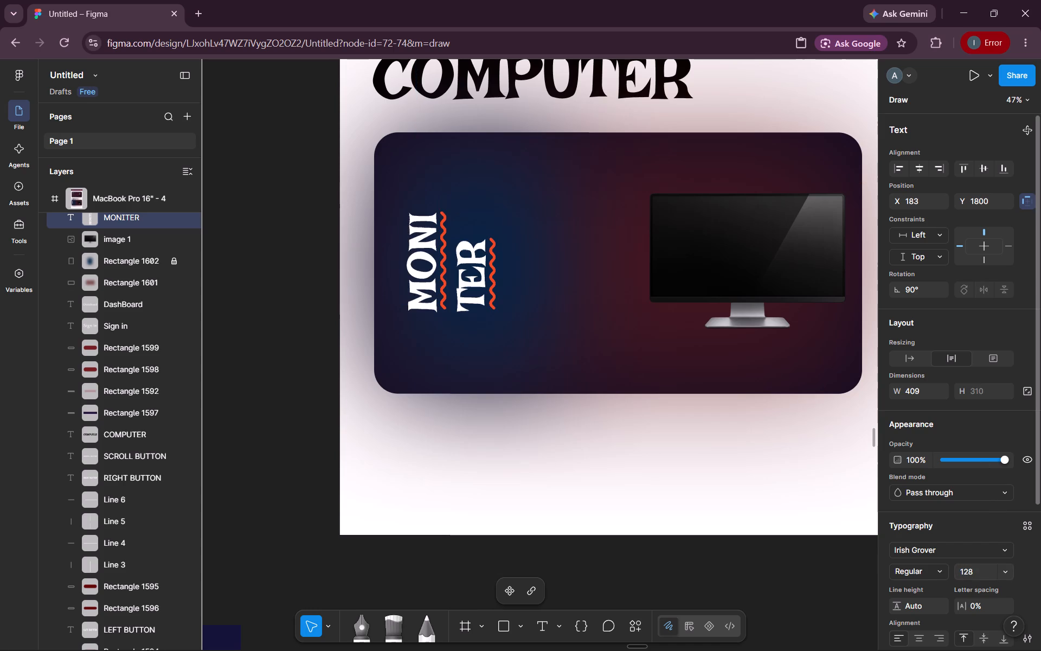
Lengthen the MONITER text box to about 547 so the vertical word runs on a single line.
left_click(439, 275)
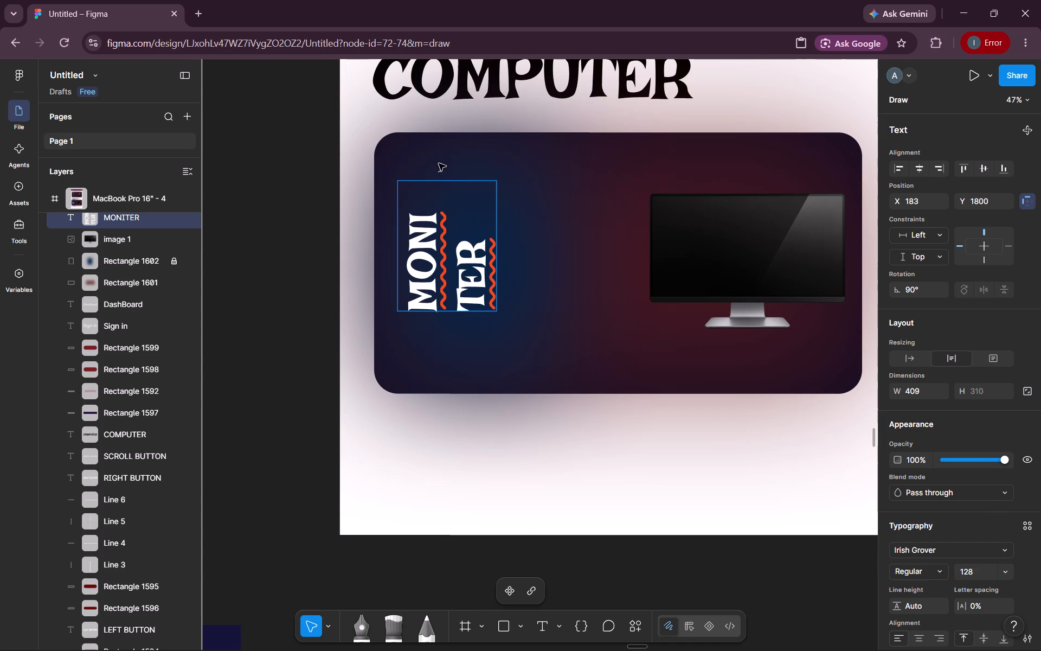
double_click(446, 182)
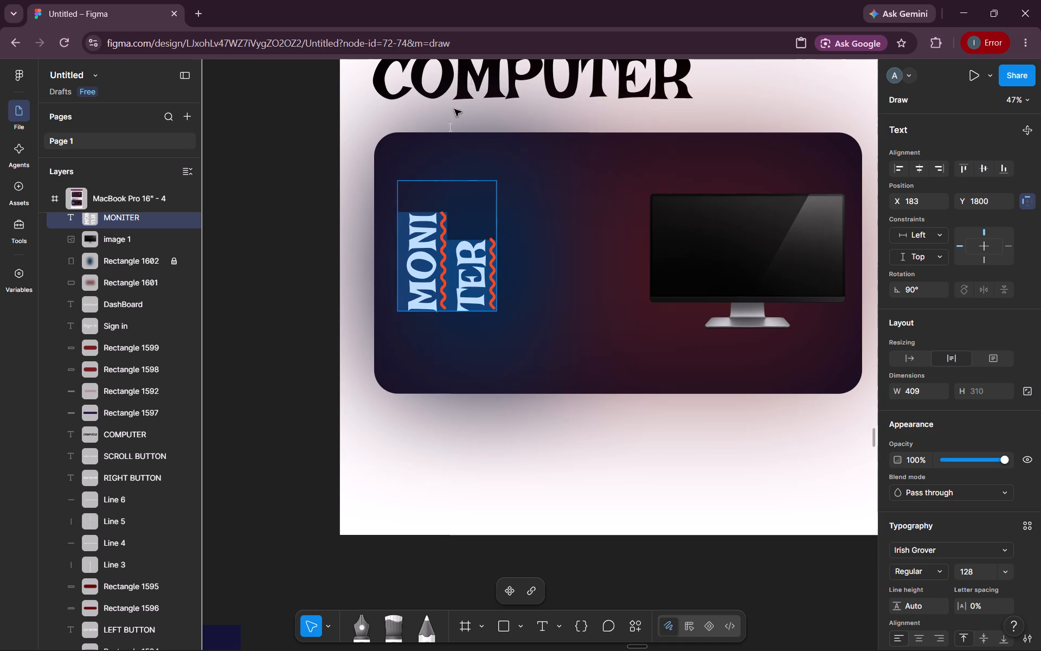
left_click(363, 195)
left_click(460, 210)
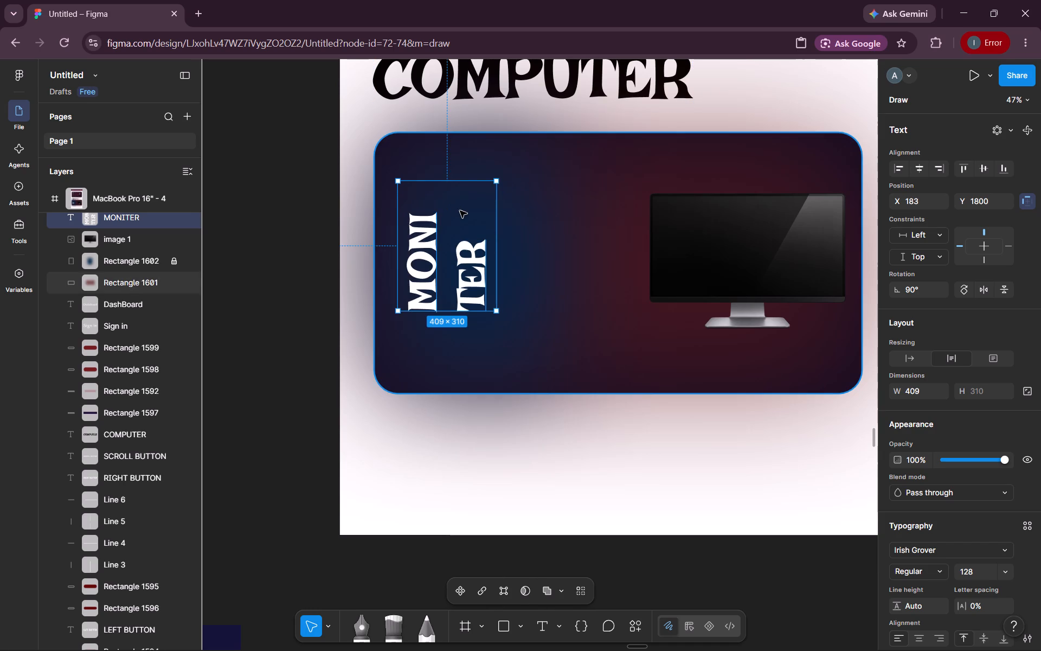
left_click(355, 284)
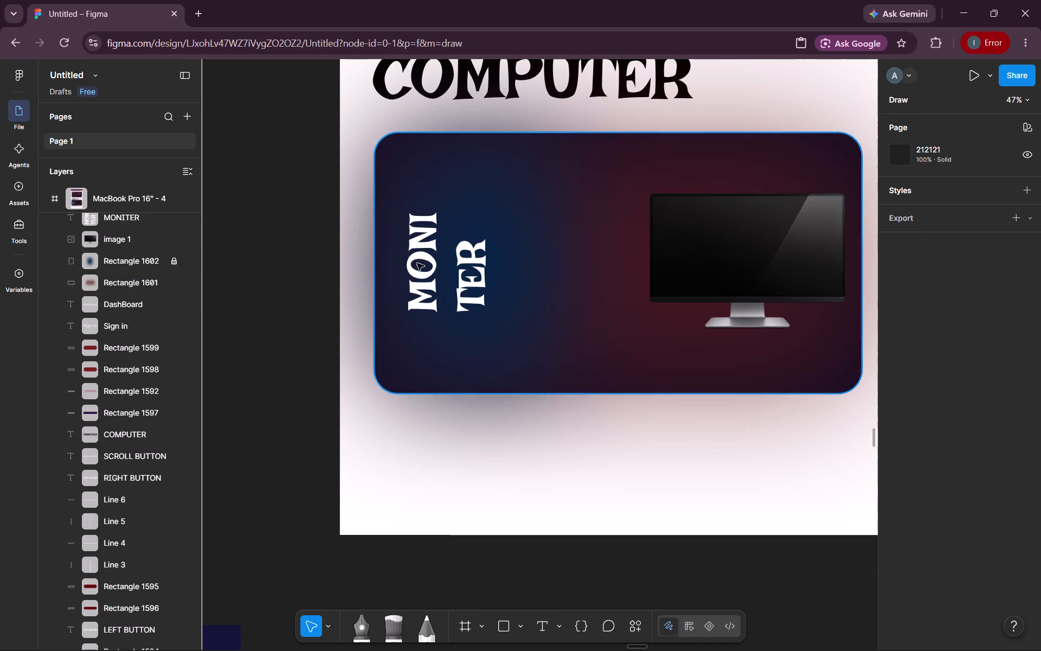
left_click(447, 259)
left_click_drag(446, 185, 438, 137)
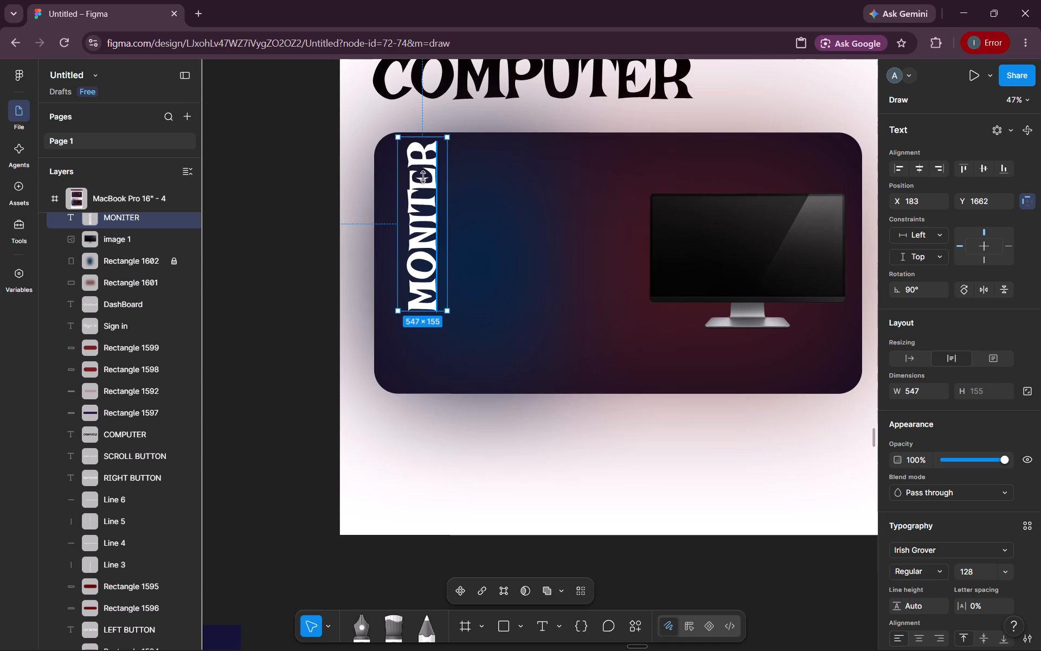
Move the vertical MONITER text near the card's left edge, vertically centred, at about X 140, Y 1775.
left_click_drag(424, 222, 410, 259)
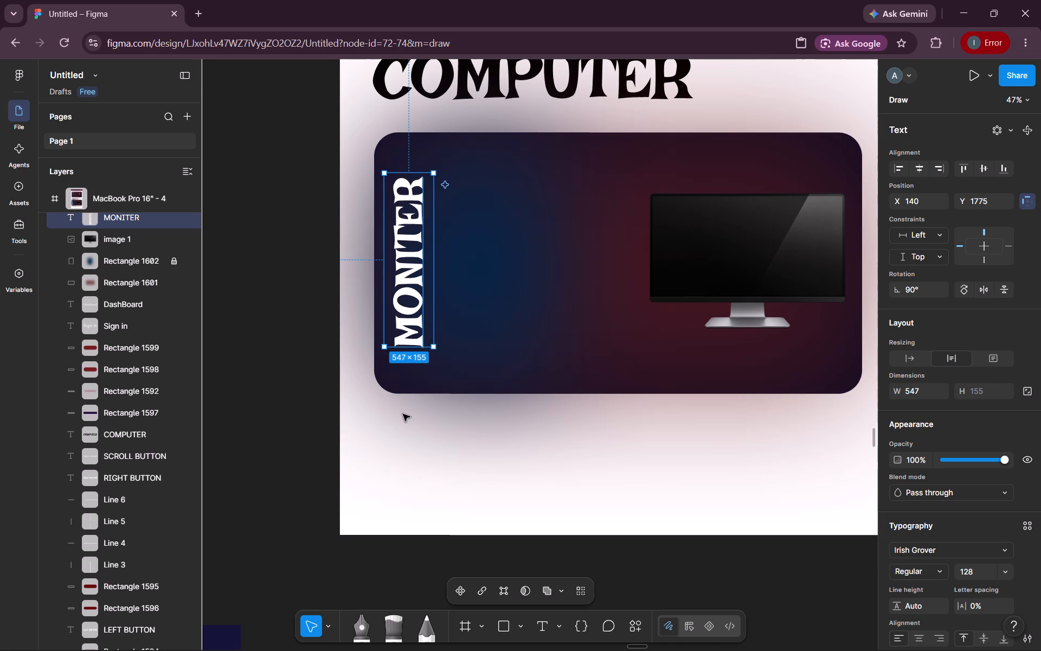
left_click(403, 414)
Duplicate the vertical MONITER text into four more copies in a row at about X 295, 450, 600 and 755, all at Y 1775.
left_click(410, 307)
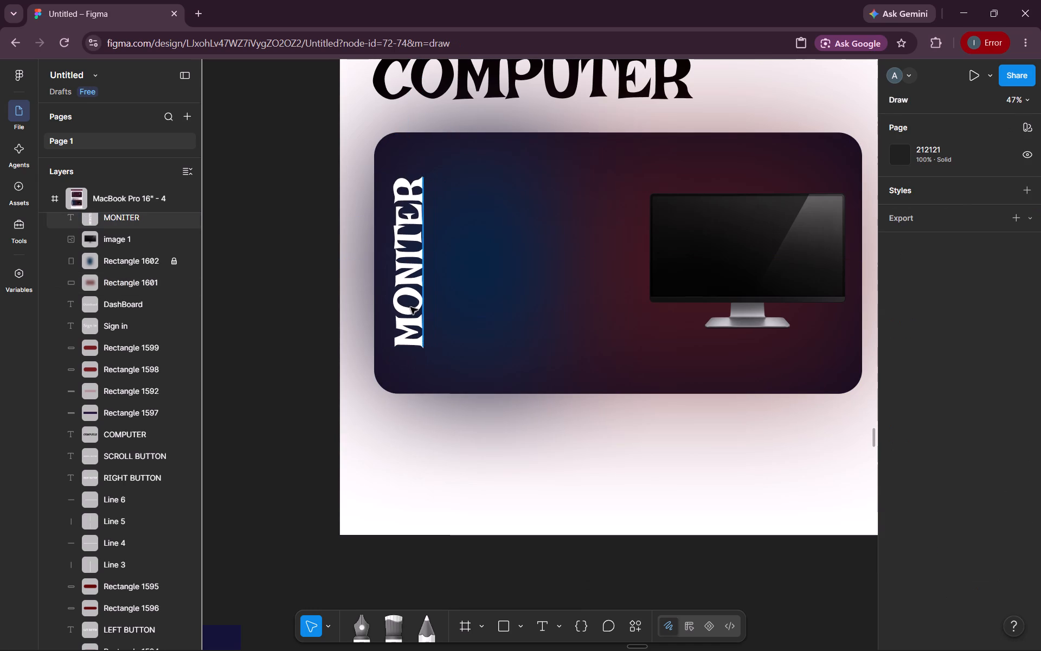
left_click_drag(410, 307, 461, 304, "alt")
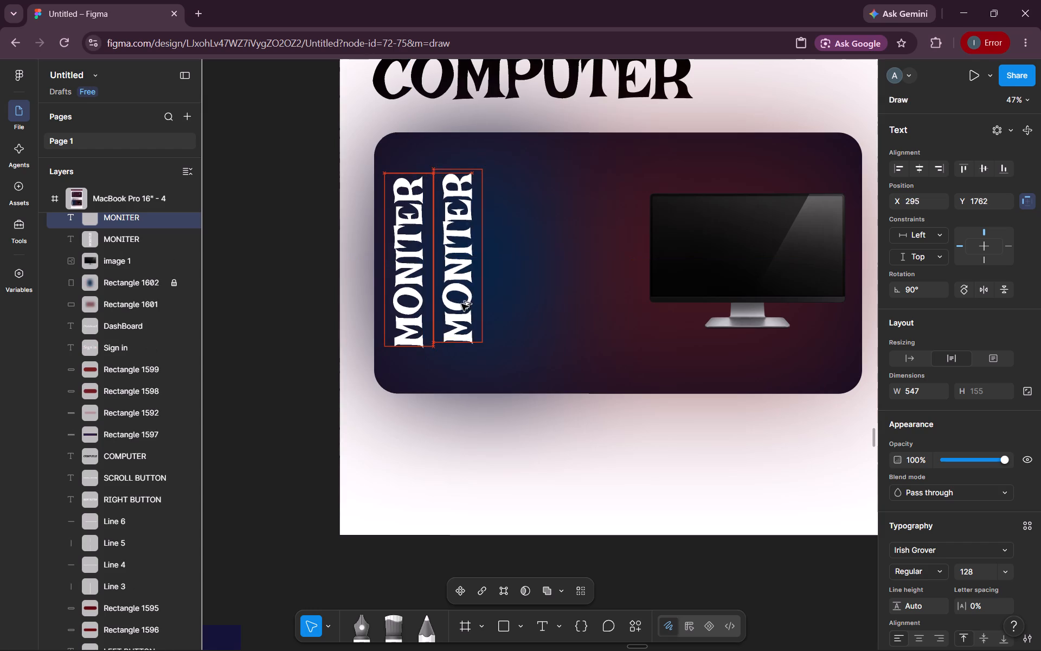
left_click_drag(461, 304, 459, 306, "alt")
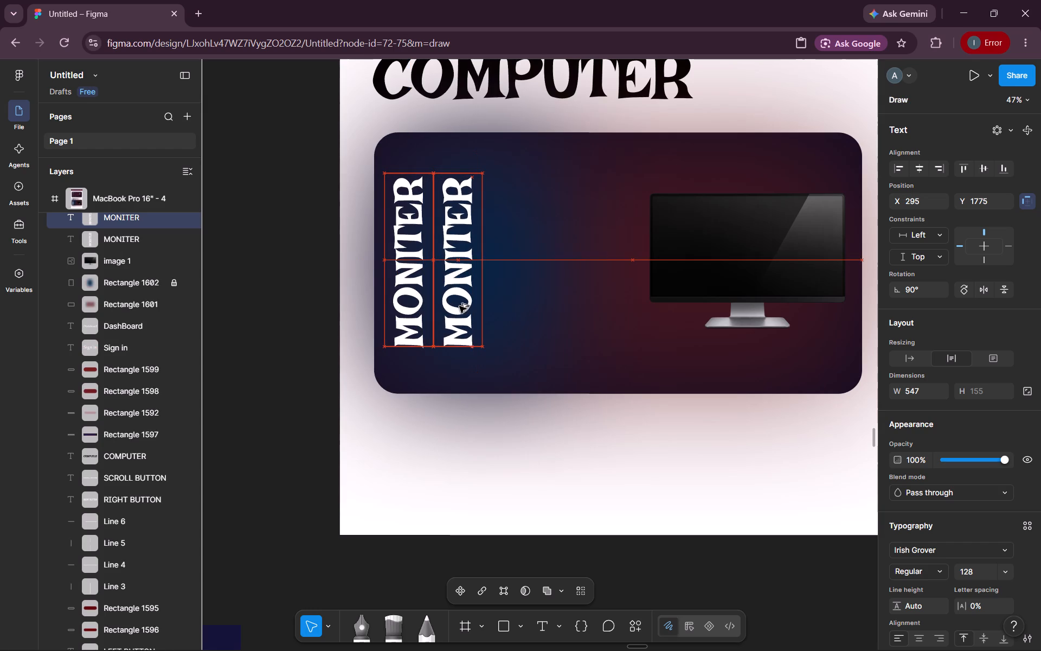
left_click_drag(459, 306, 458, 308, "alt")
left_click_drag(458, 308, 504, 305, "alt")
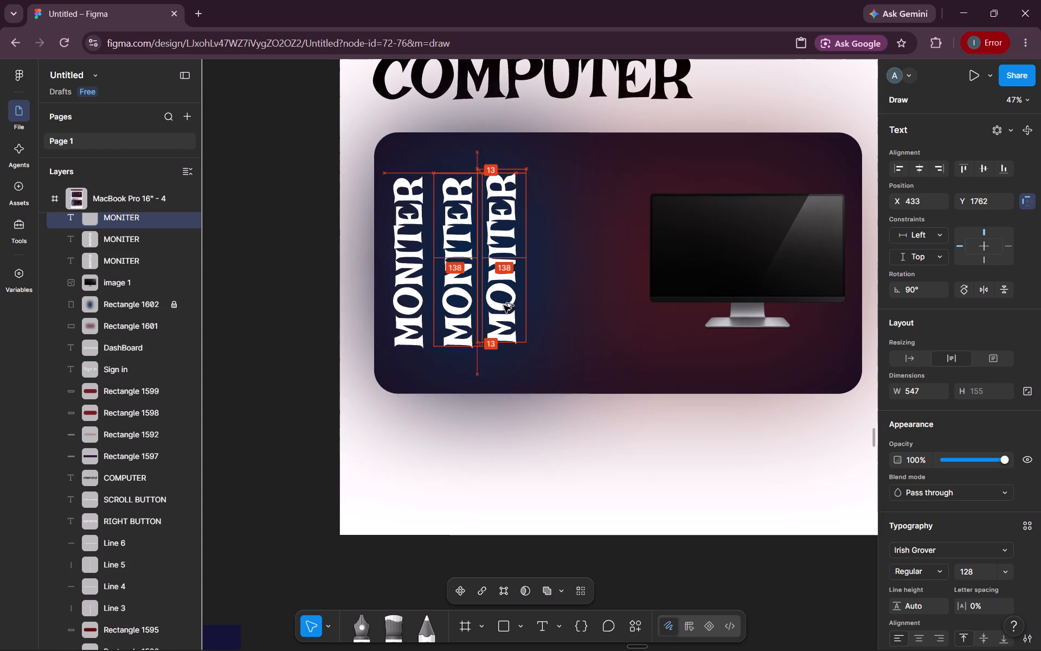
left_click_drag(504, 305, 506, 308, "alt")
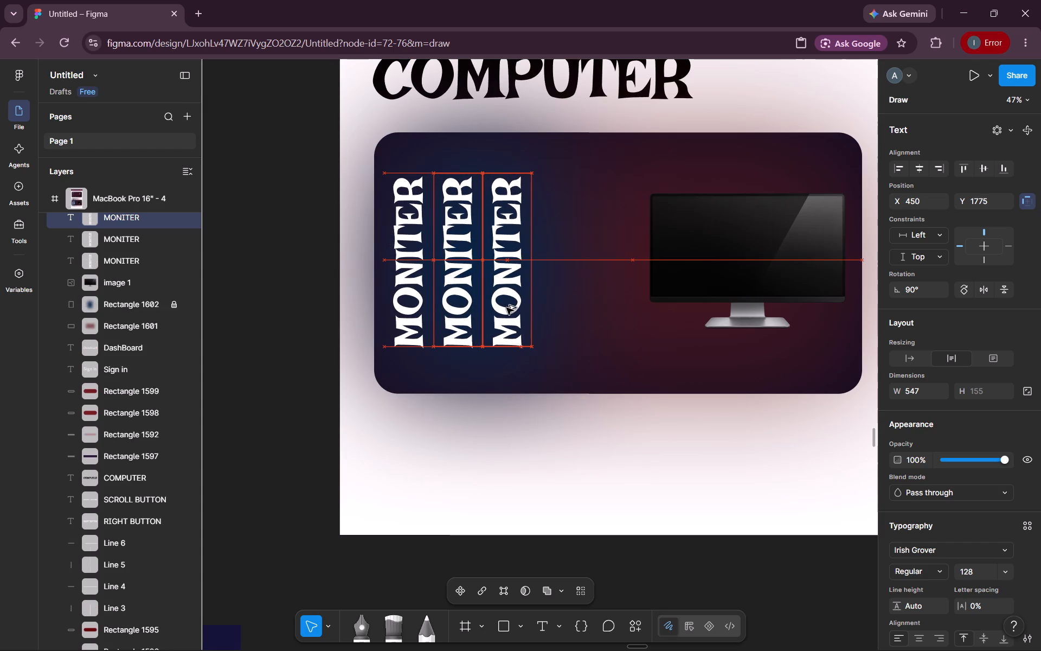
left_click_drag(506, 308, 552, 307, "alt")
left_click_drag(552, 307, 594, 307, "alt")
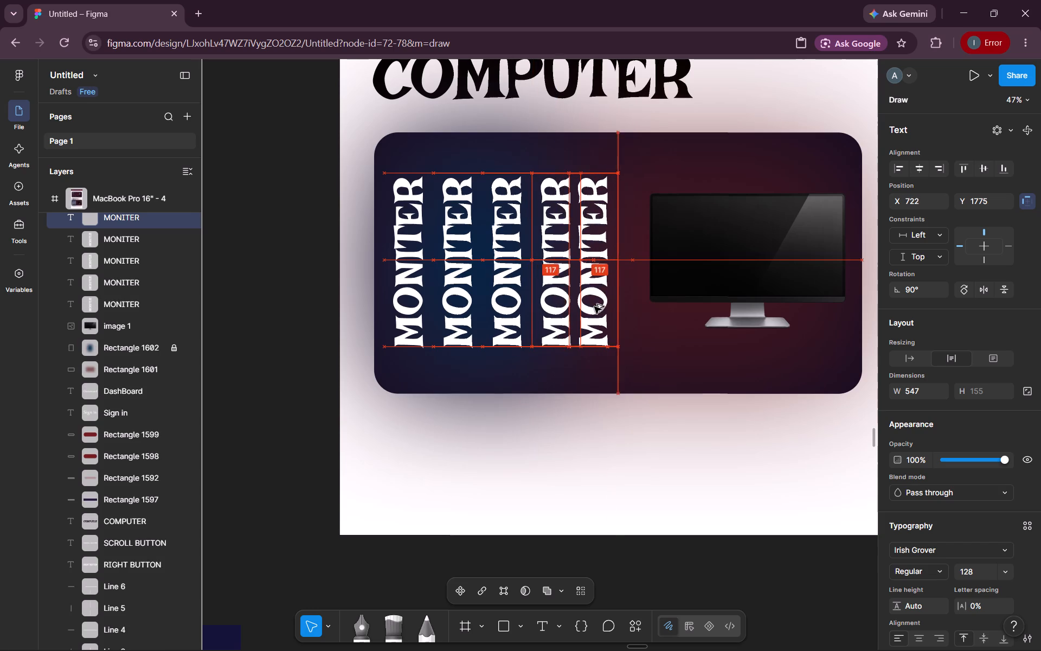
left_click_drag(594, 307, 600, 307, "alt")
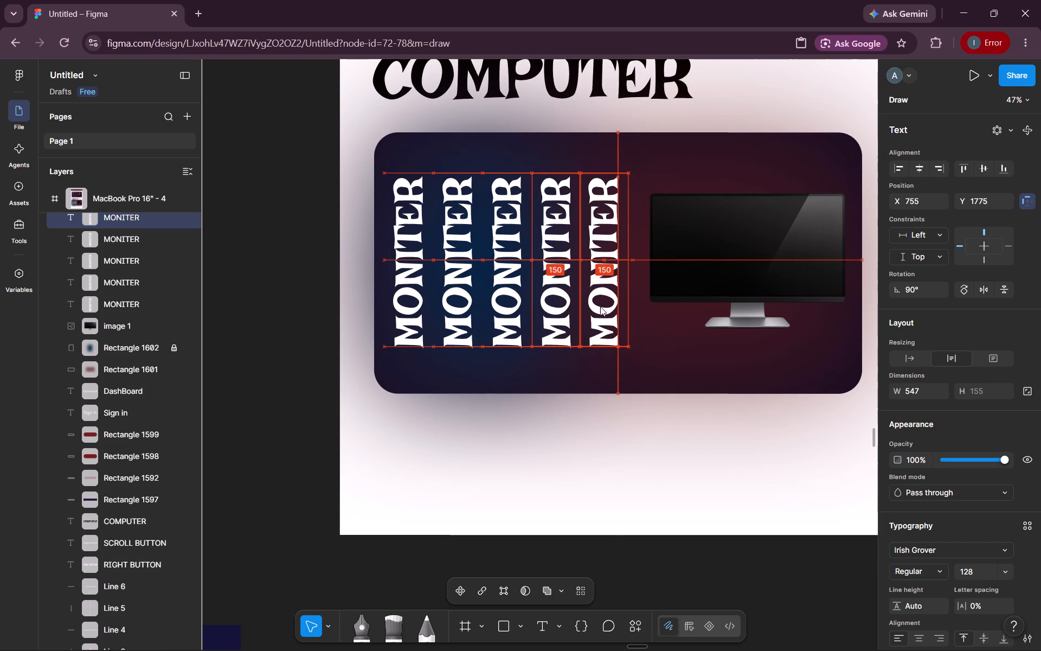
left_click_drag(597, 306, 590, 306, "alt")
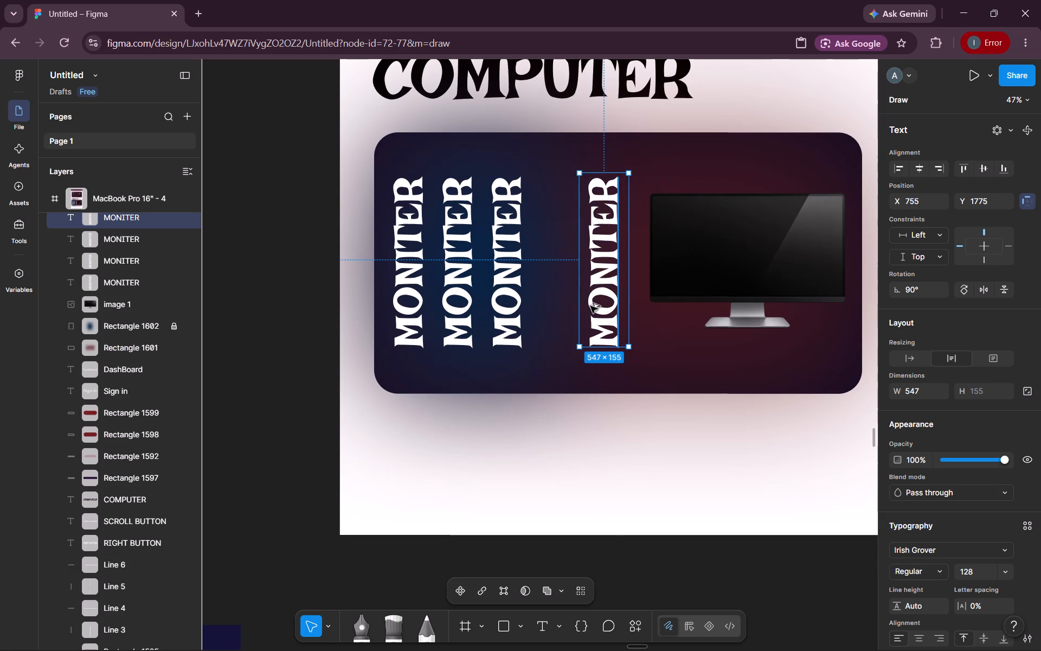
left_click_drag(590, 306, 548, 305, "alt")
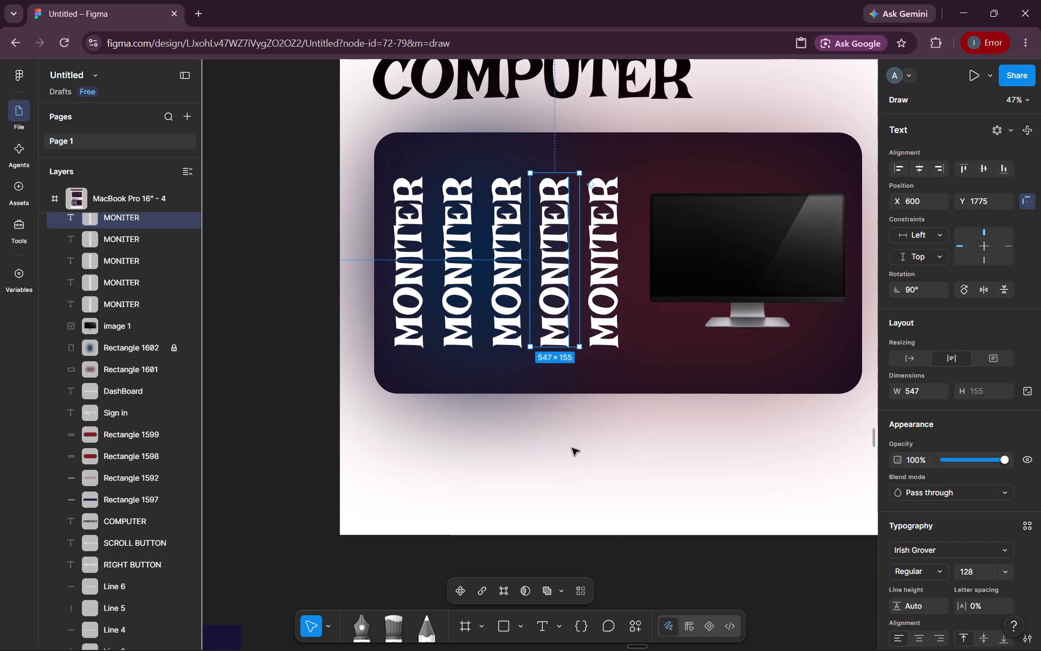
left_click(572, 449)
Set the opacity of the MONITER copy nearest the monitor picture to 10%.
left_click(596, 311)
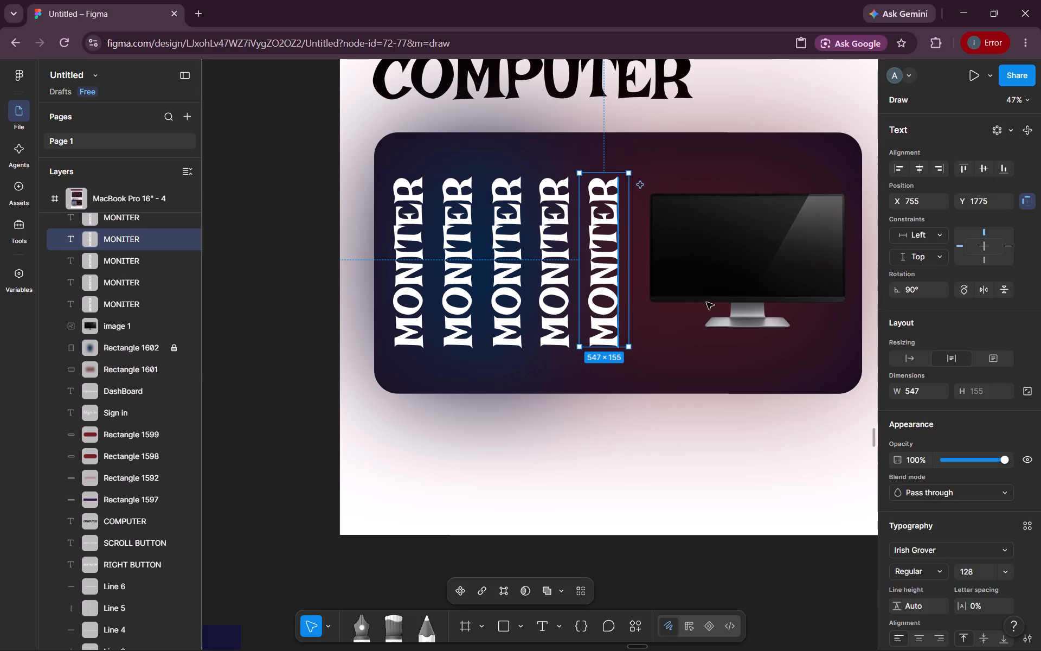
left_click(947, 459)
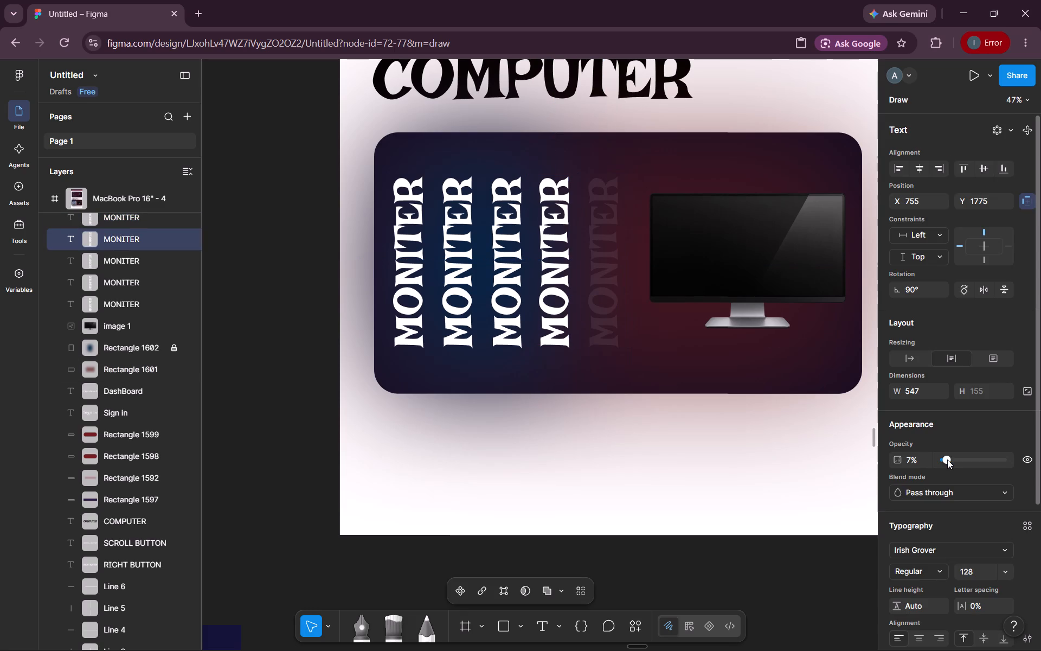
left_click(947, 459)
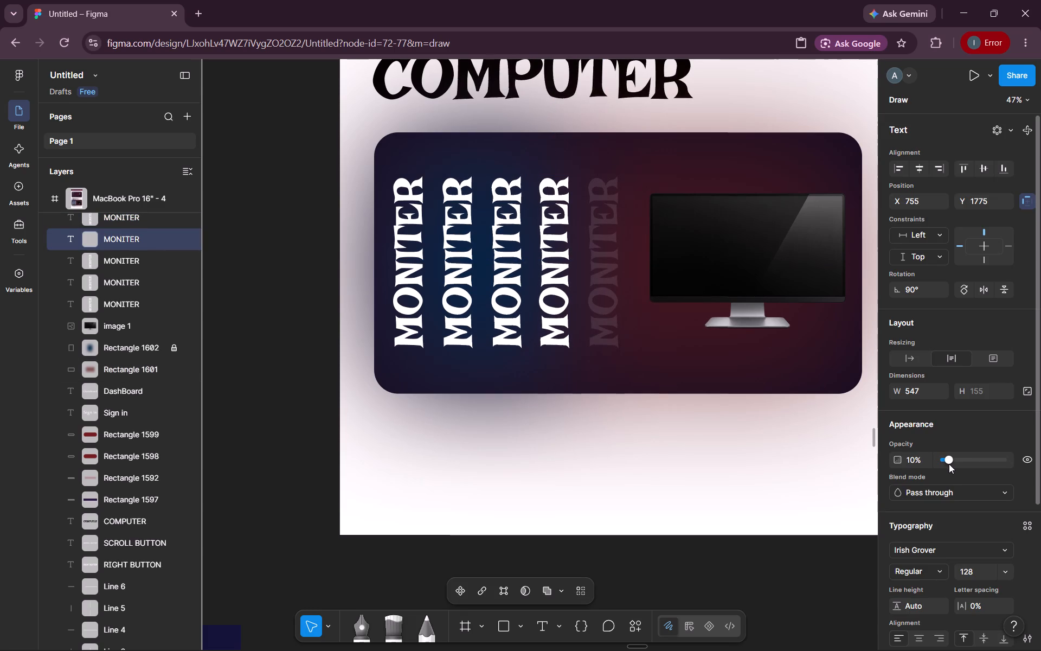
left_click(555, 315)
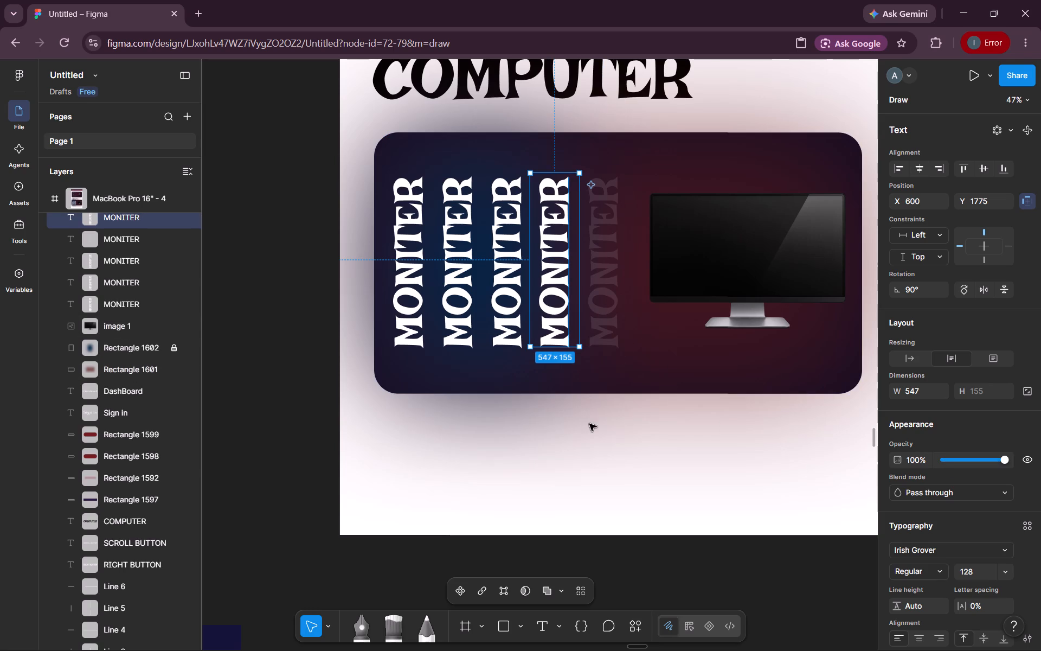
left_click(585, 461)
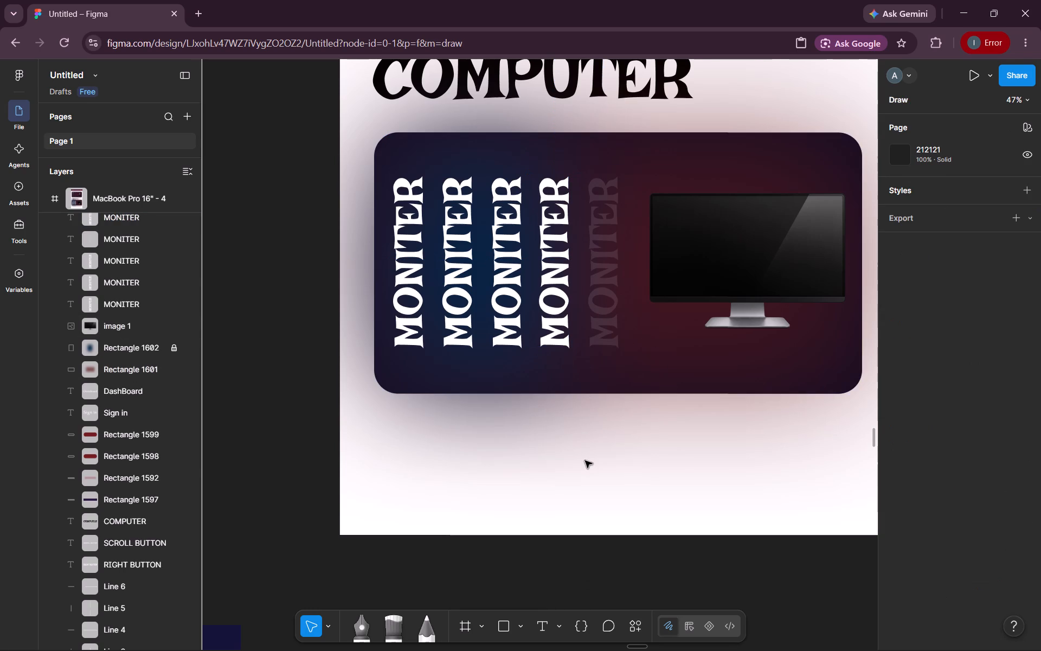
Move the faint MONITER copy over the monitor picture to the card's right edge, at about X 1491, Y 1743.
left_click_drag(603, 317, 822, 303)
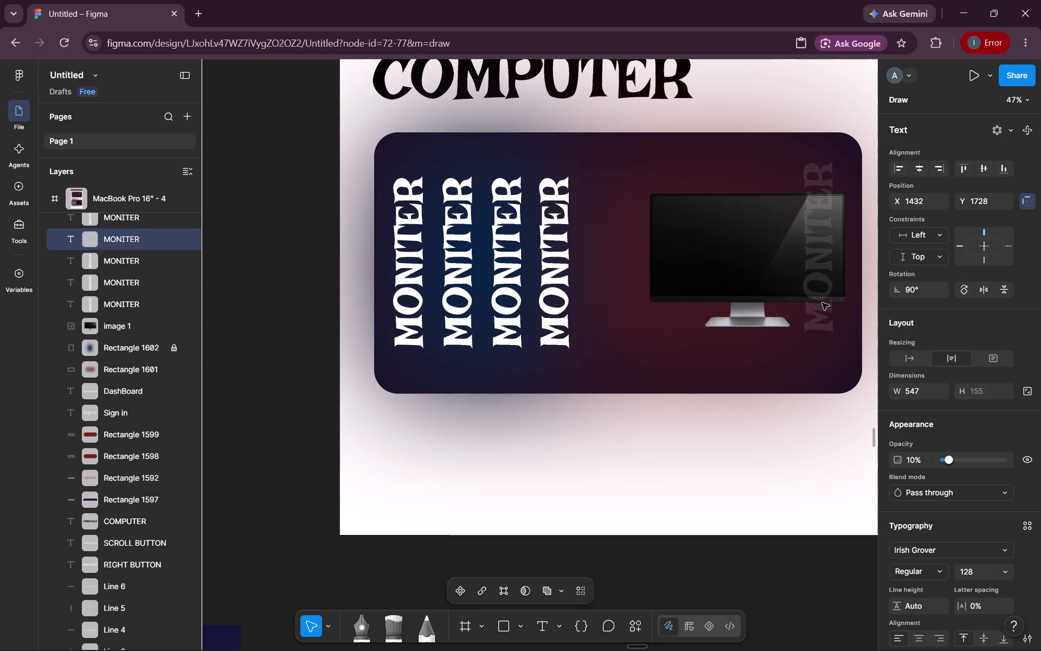
left_click_drag(822, 303, 836, 304)
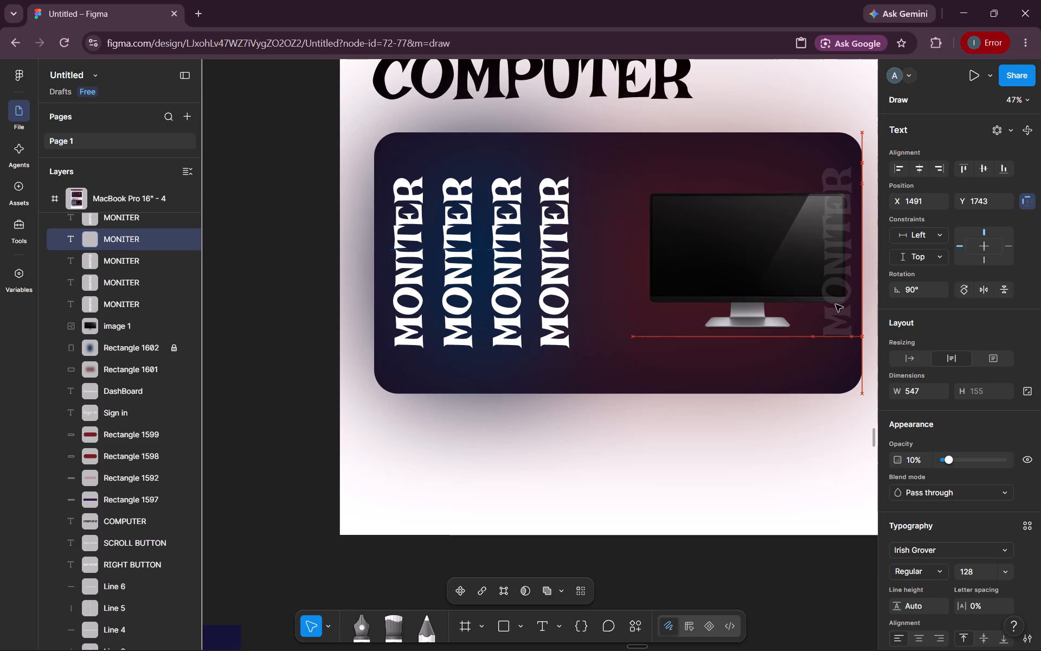
left_click_drag(836, 304, 836, 305)
left_click(738, 416)
Send the faint MONITER copy at the card's right edge to the back of the layer order.
left_click(835, 321)
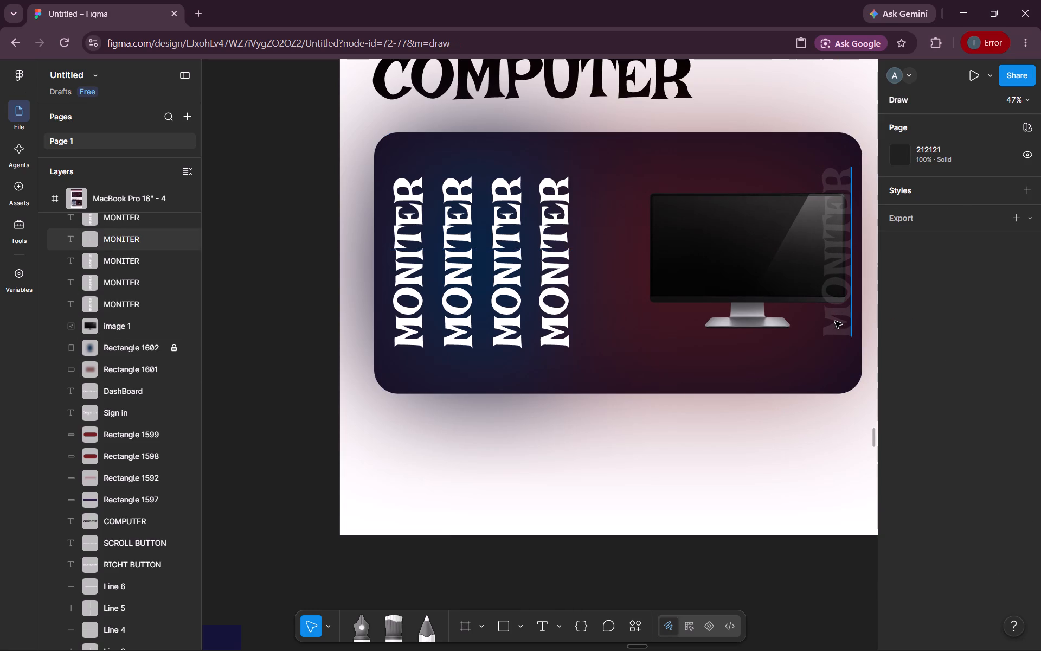
right_click(835, 321)
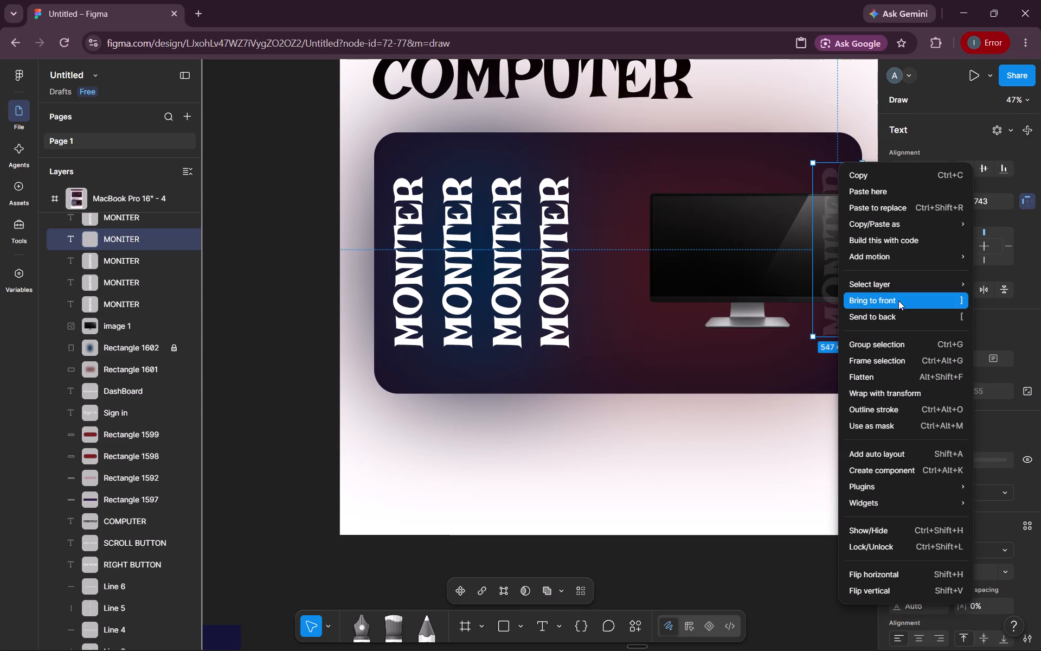
left_click(898, 314)
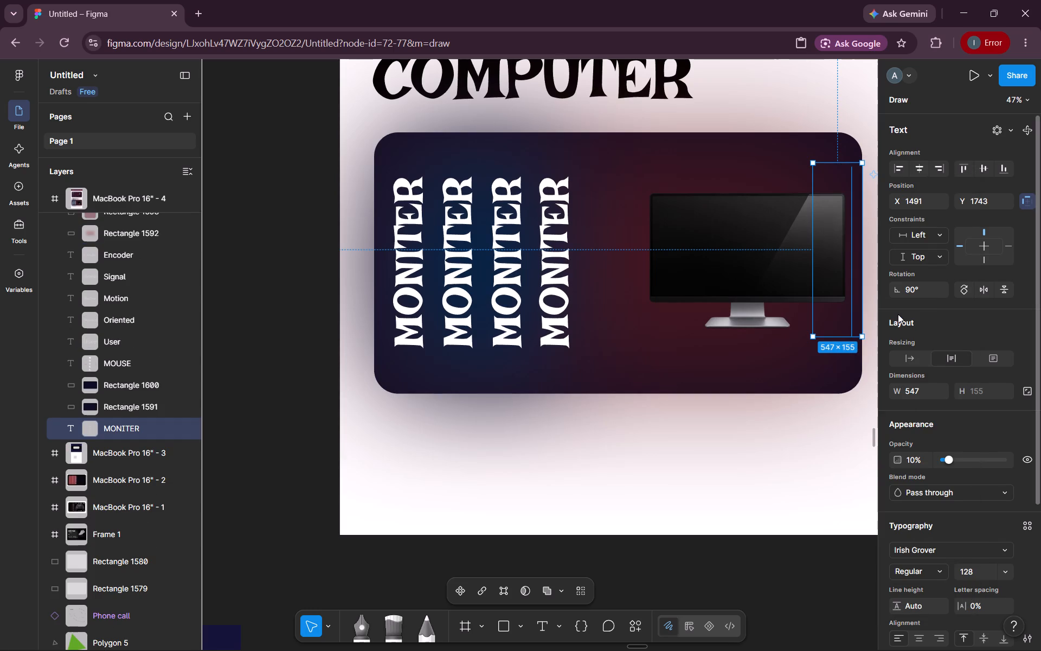
left_click(796, 444)
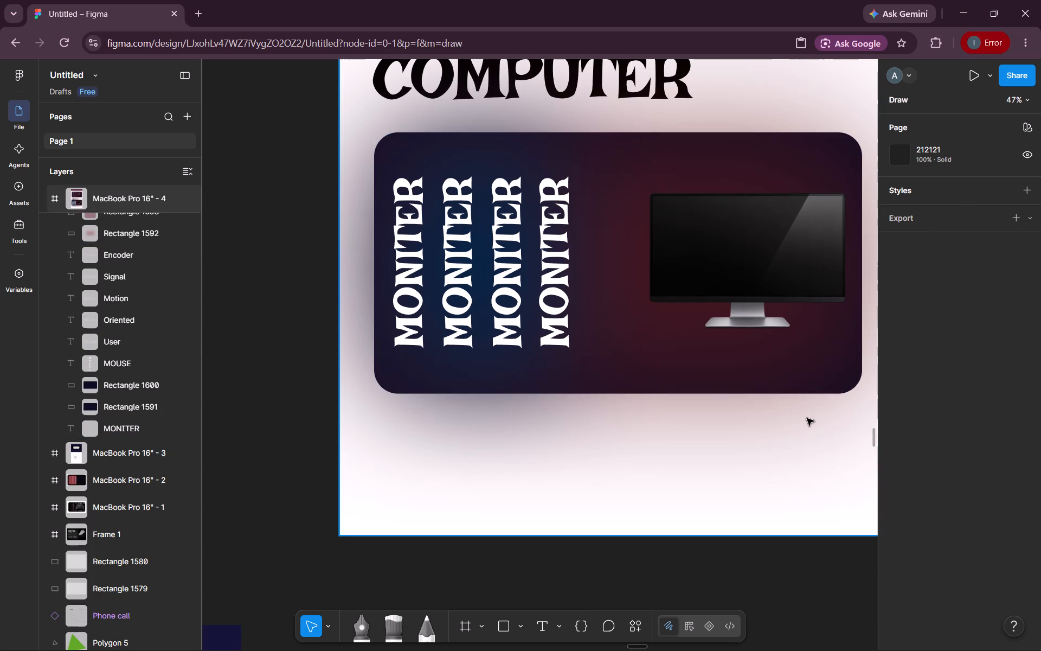
Undo sending the faint MONITER copy at the card's right edge to the back.
key("ctrl+z")
key("ctrl+z")
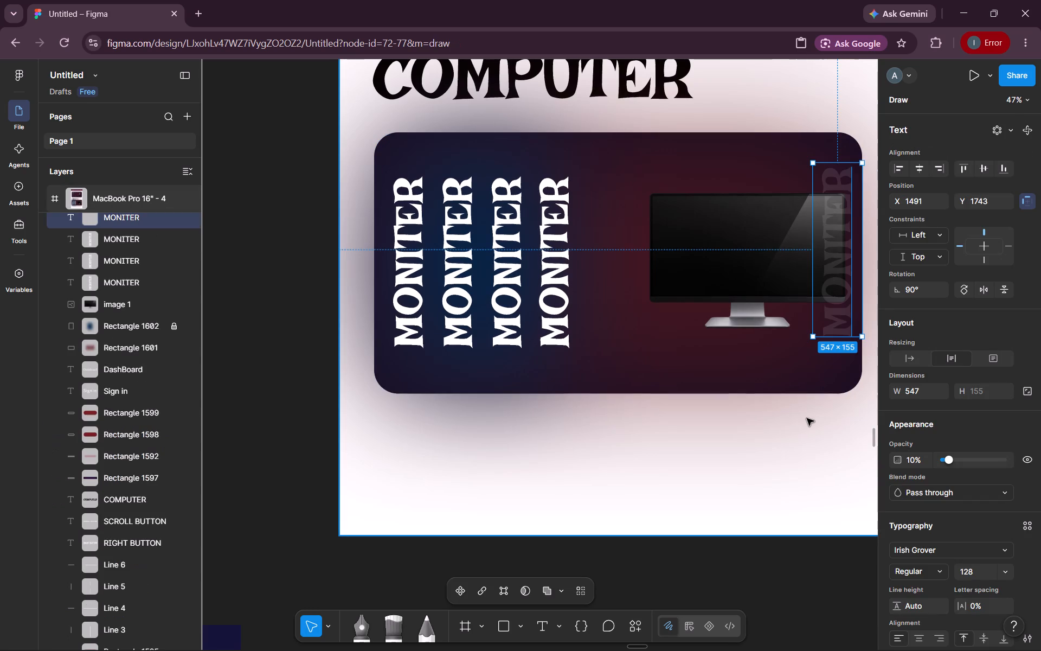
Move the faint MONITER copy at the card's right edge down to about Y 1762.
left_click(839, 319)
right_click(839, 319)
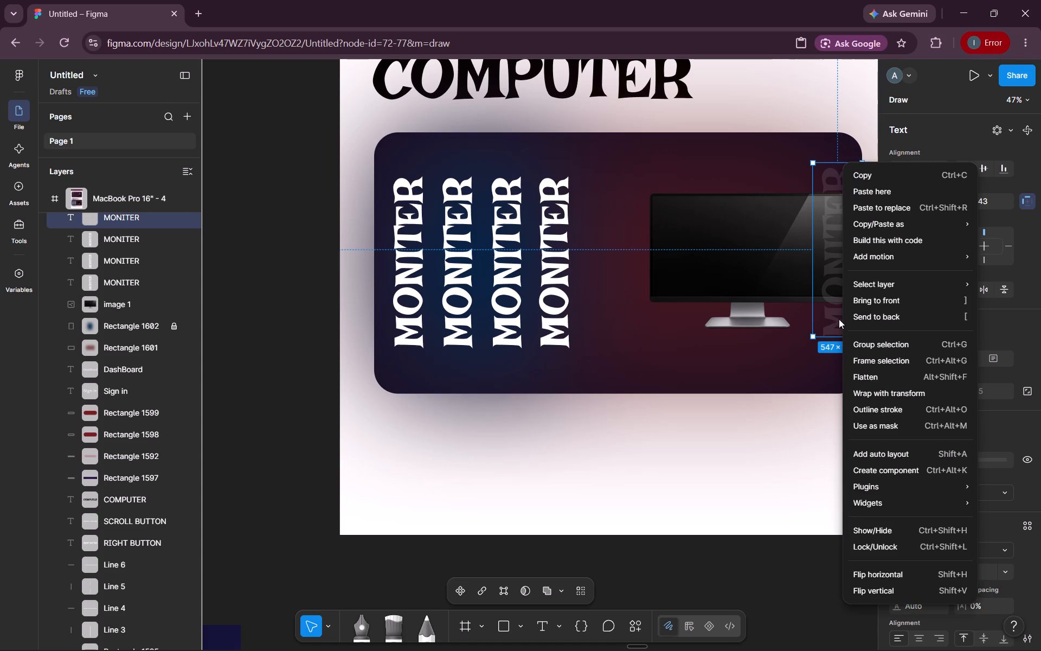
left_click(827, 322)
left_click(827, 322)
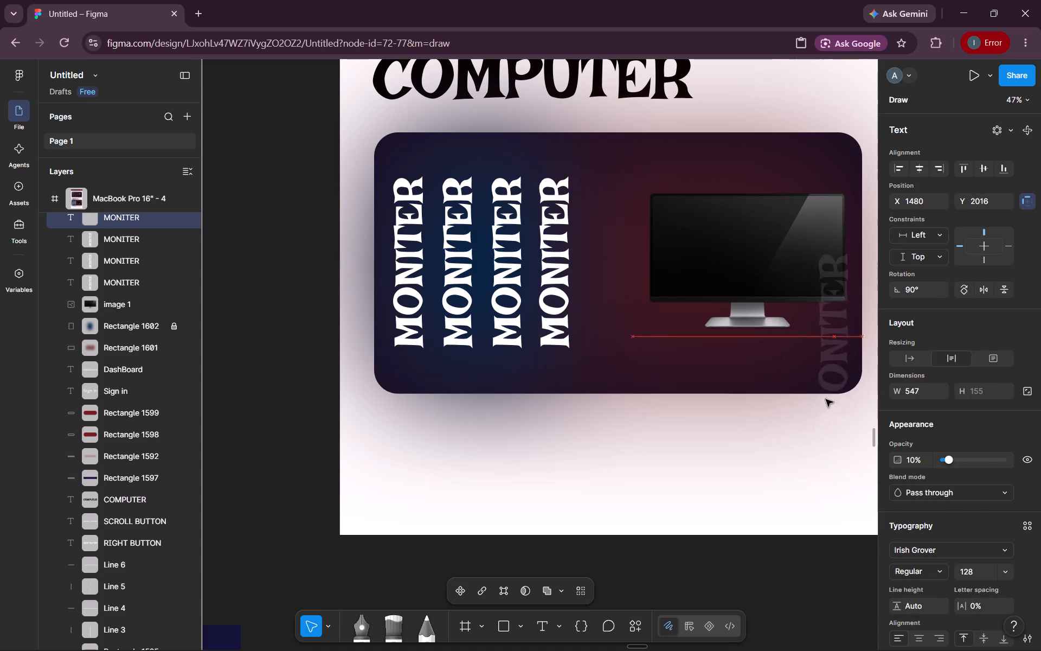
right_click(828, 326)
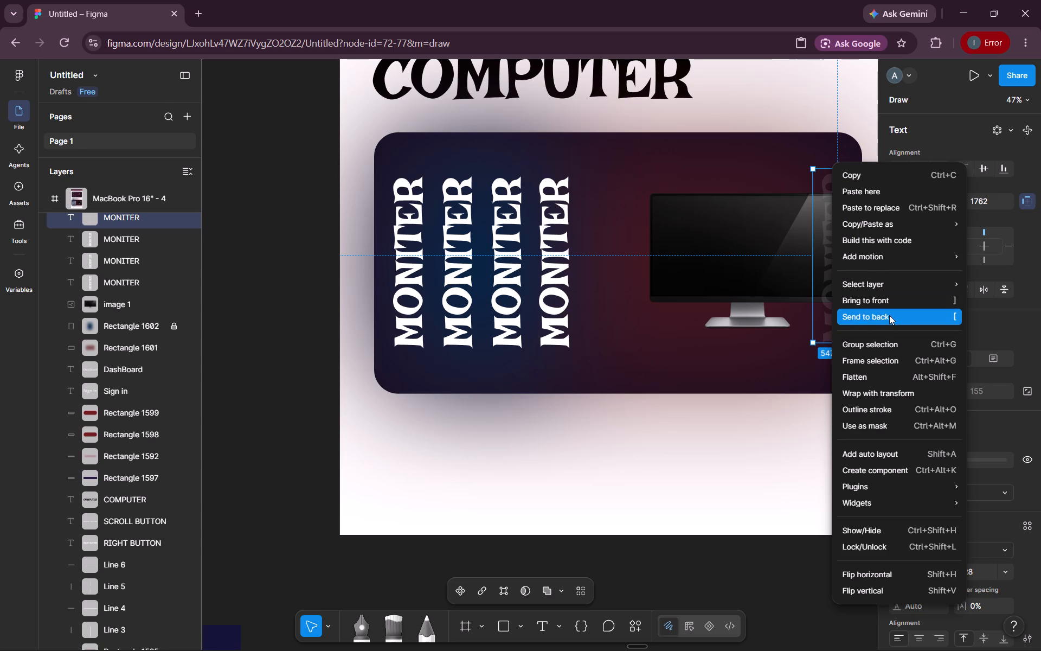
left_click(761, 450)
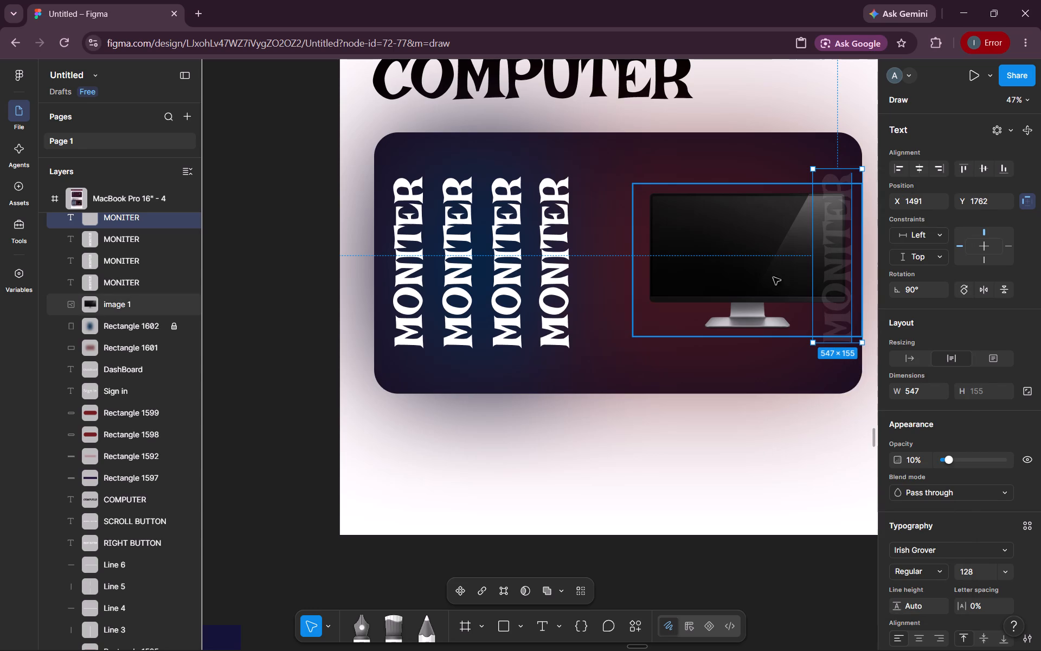
Bring the monitor picture to the front of the layer order, above the MONITER texts.
left_click(775, 284)
right_click(775, 284)
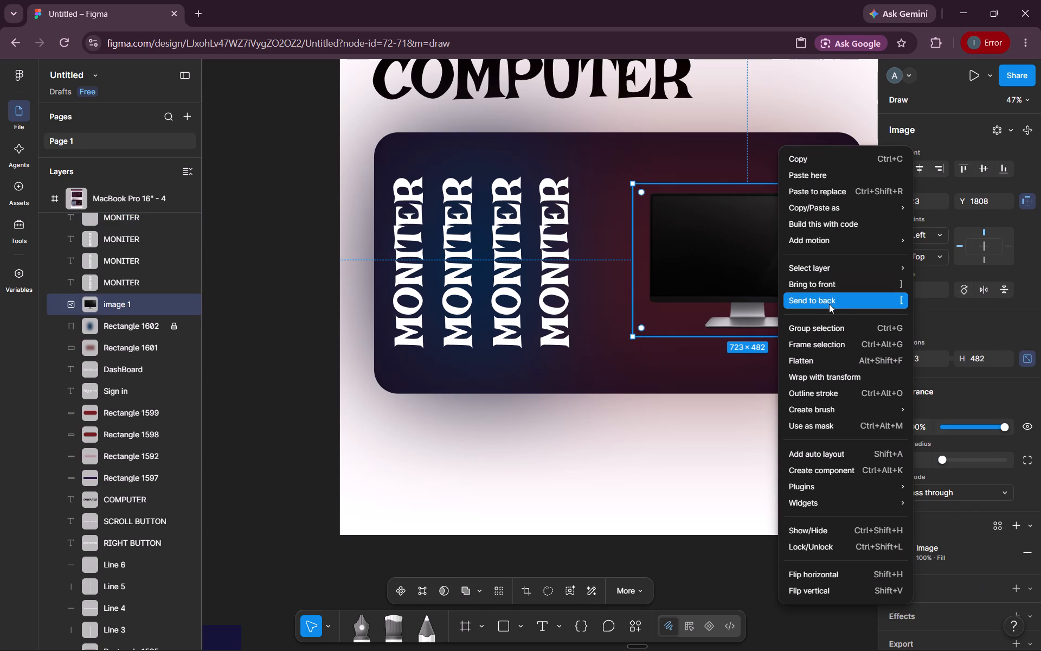
left_click(826, 290)
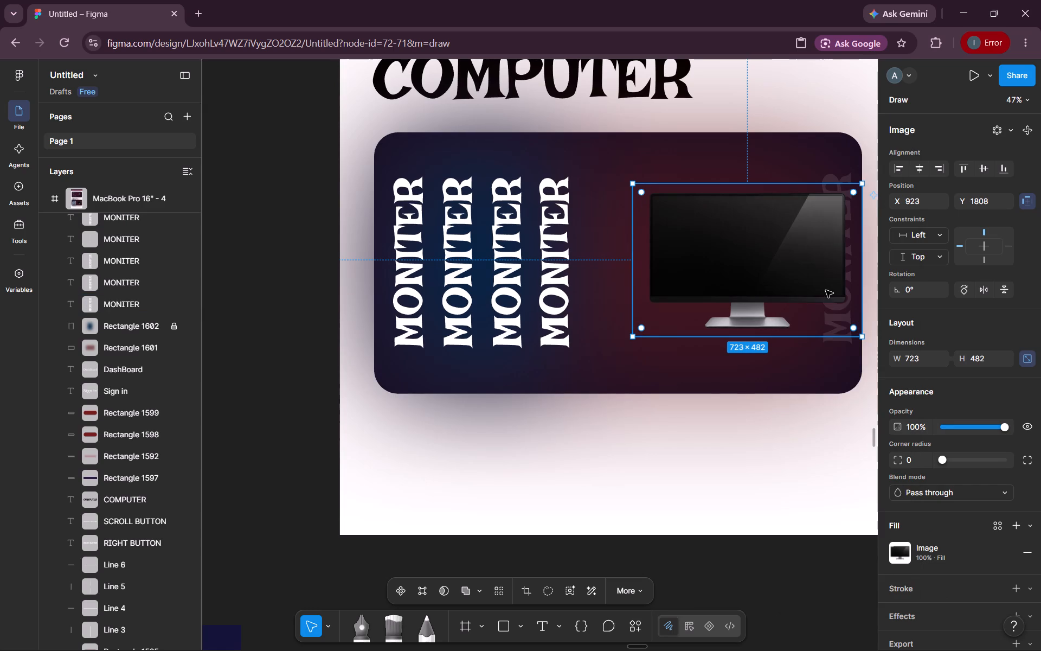
left_click(836, 415)
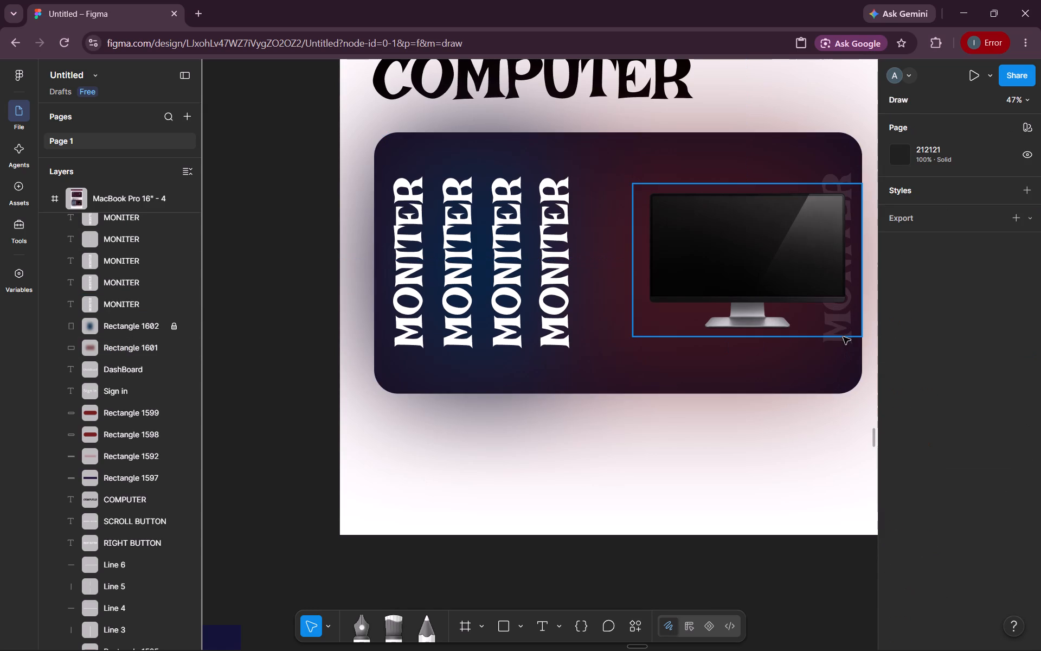
Move the faint MONITER copy at the card's right edge down to Y 1775, level with the other copies.
left_click(846, 342)
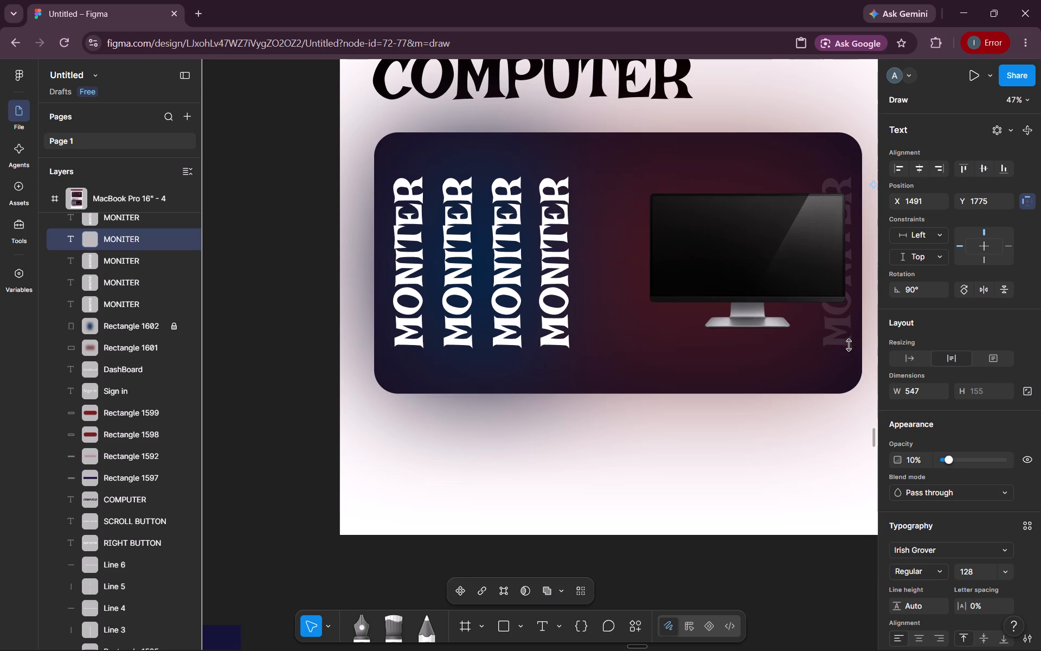
left_click(803, 469)
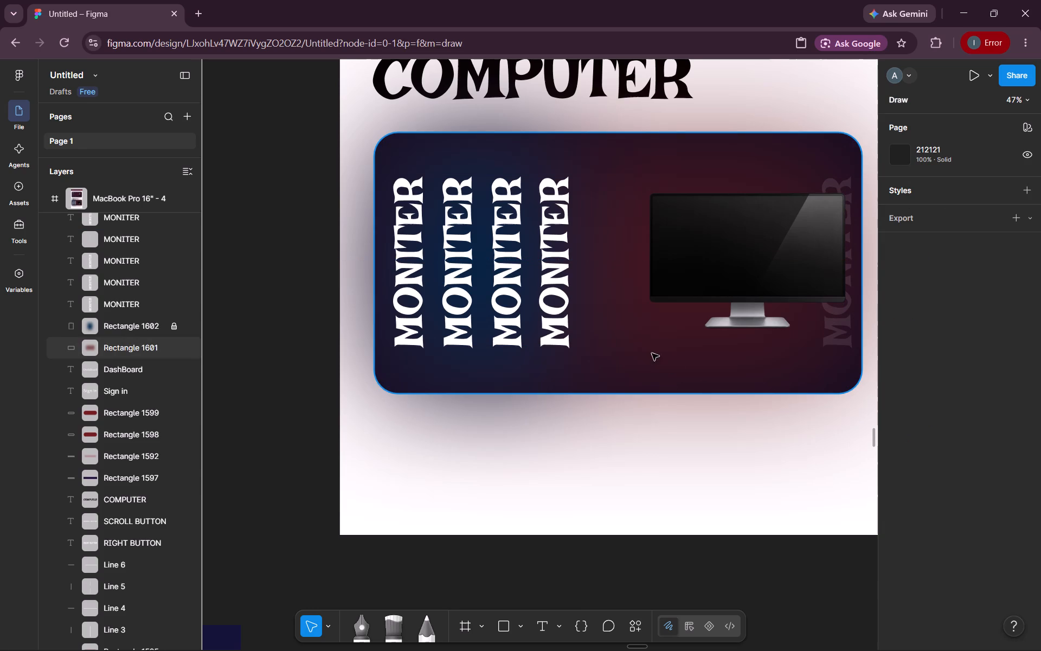
Move the monitor picture slightly down to about Y 1818, keeping it at X 923.
left_click(714, 254)
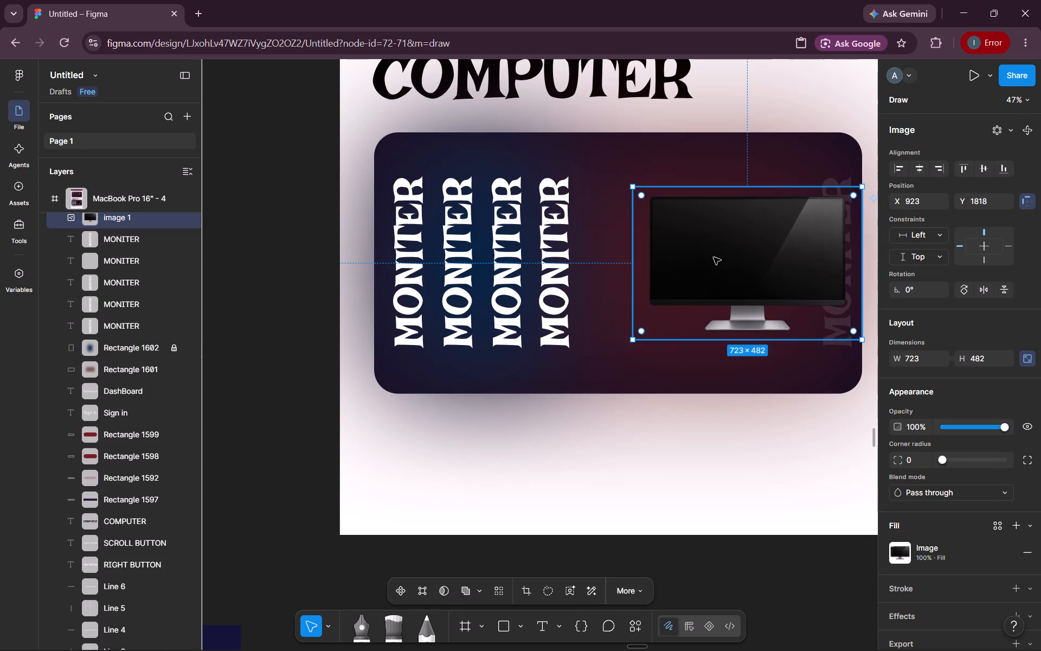
left_click(704, 427)
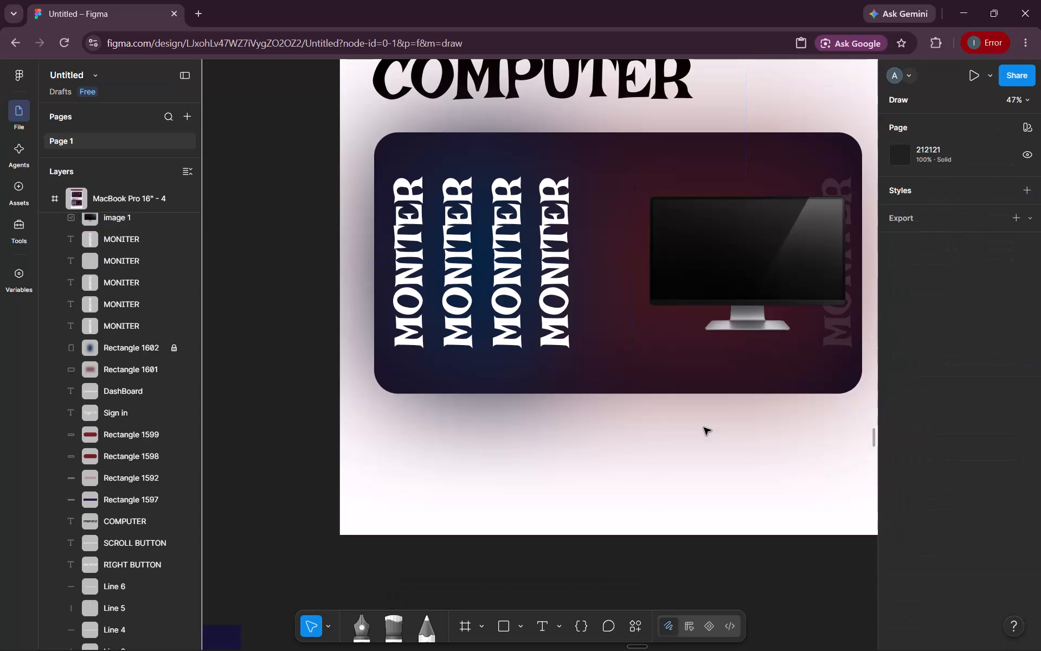
Move the white MONITER copy nearest the monitor picture behind it, beside the faint copy, at about X 1369, Y 1775.
left_click_drag(545, 298, 565, 297)
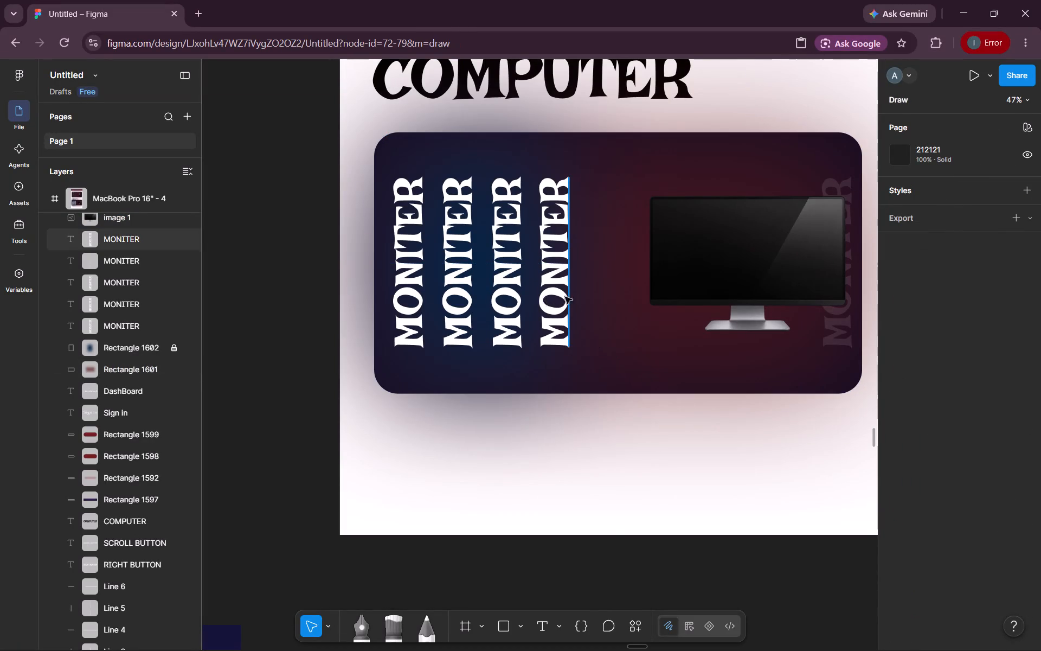
left_click_drag(565, 297, 769, 295)
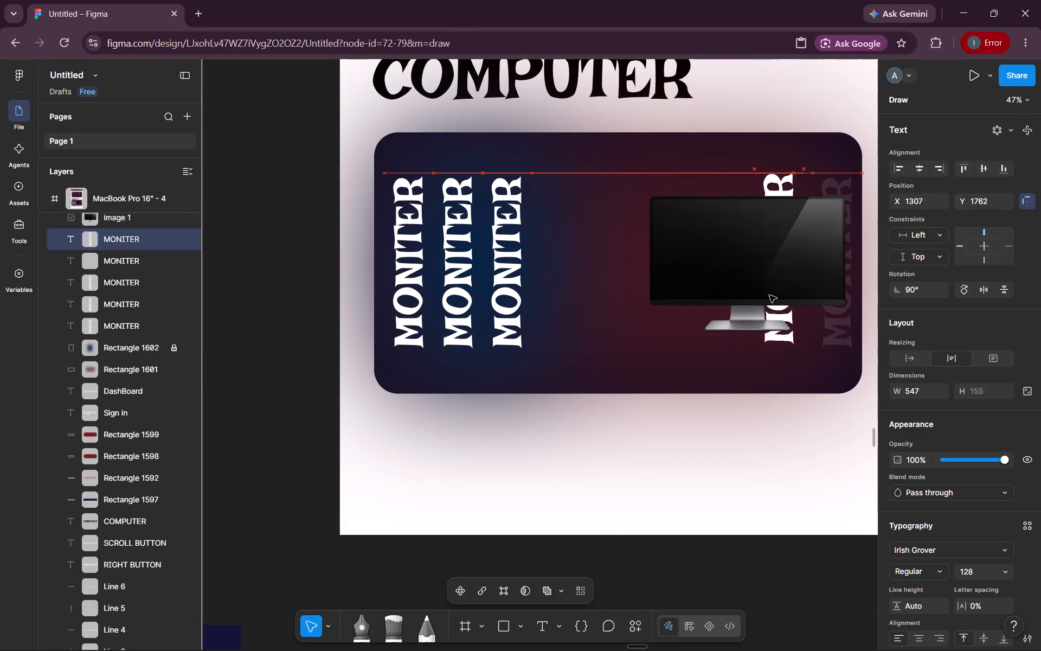
left_click_drag(769, 295, 791, 297)
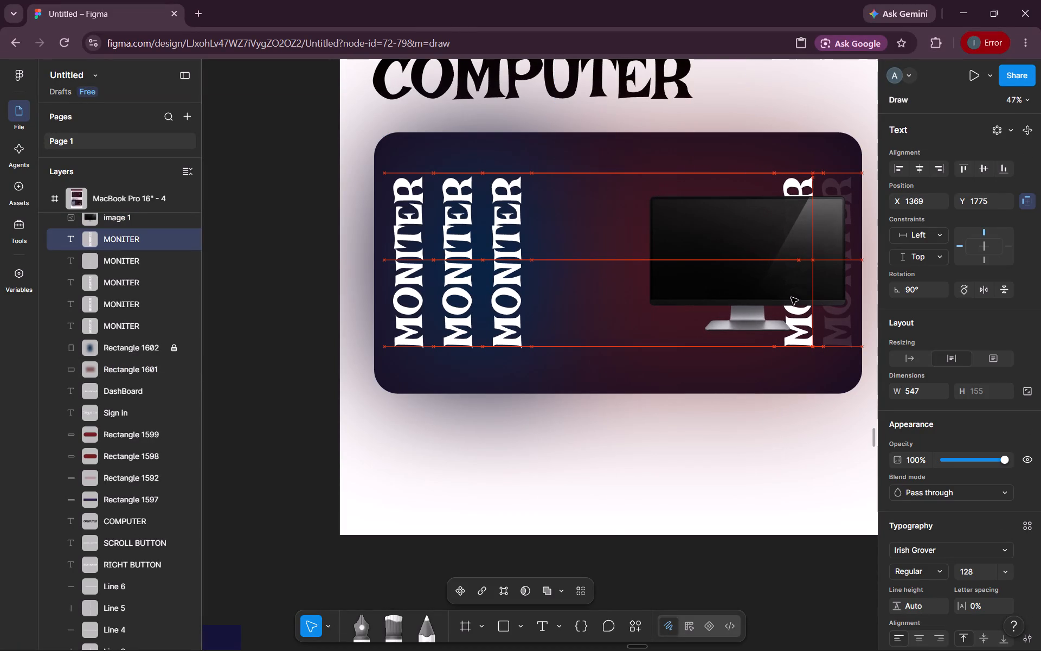
left_click_drag(791, 297, 789, 297)
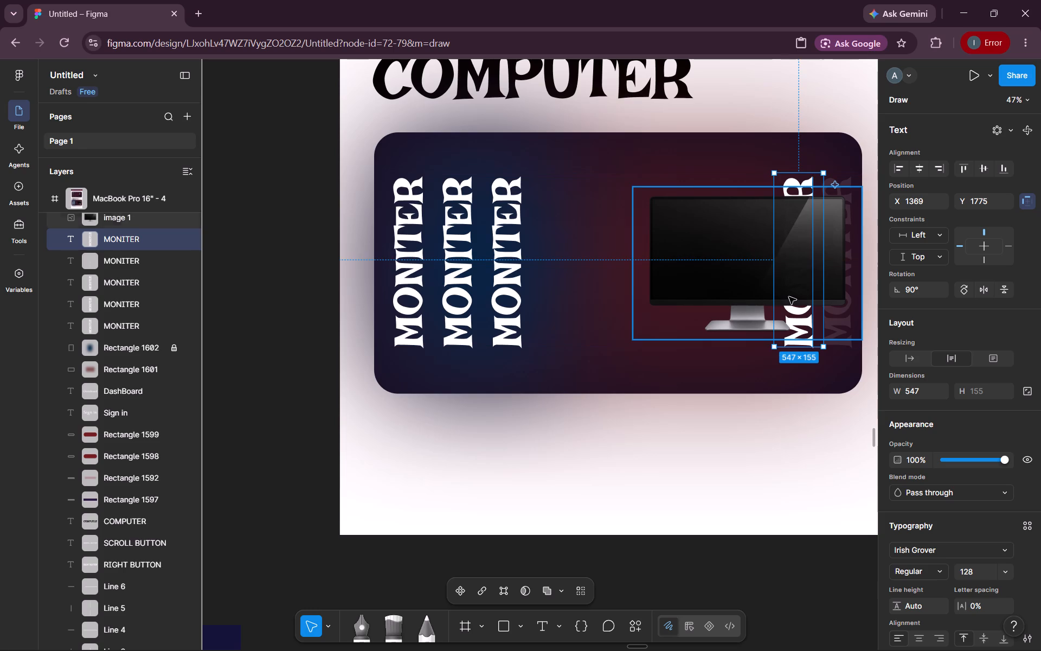
left_click(798, 331)
left_click(800, 483)
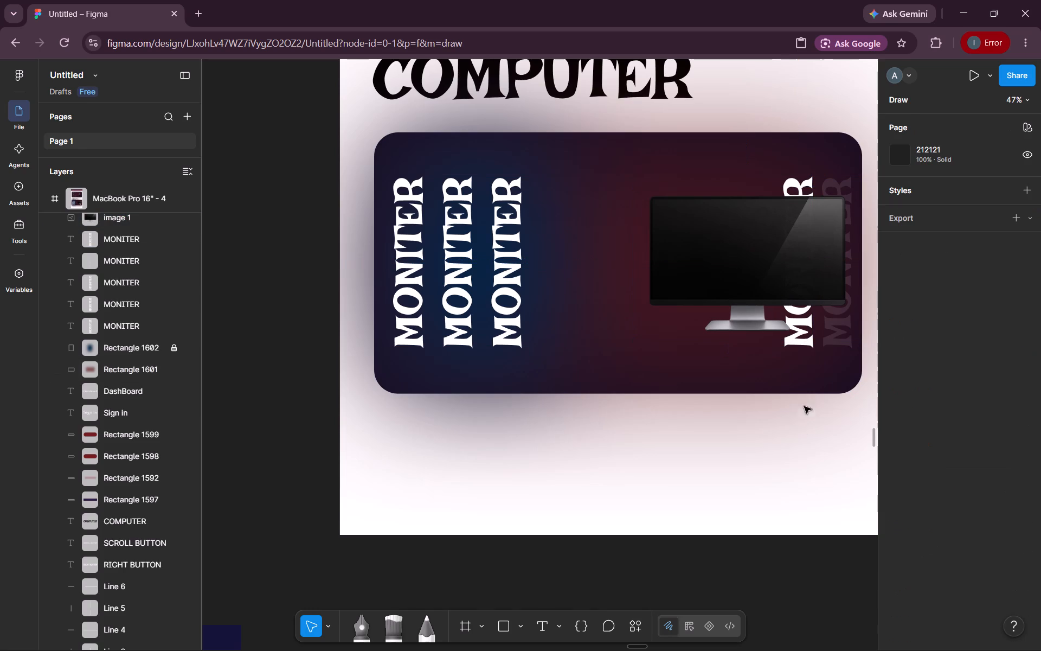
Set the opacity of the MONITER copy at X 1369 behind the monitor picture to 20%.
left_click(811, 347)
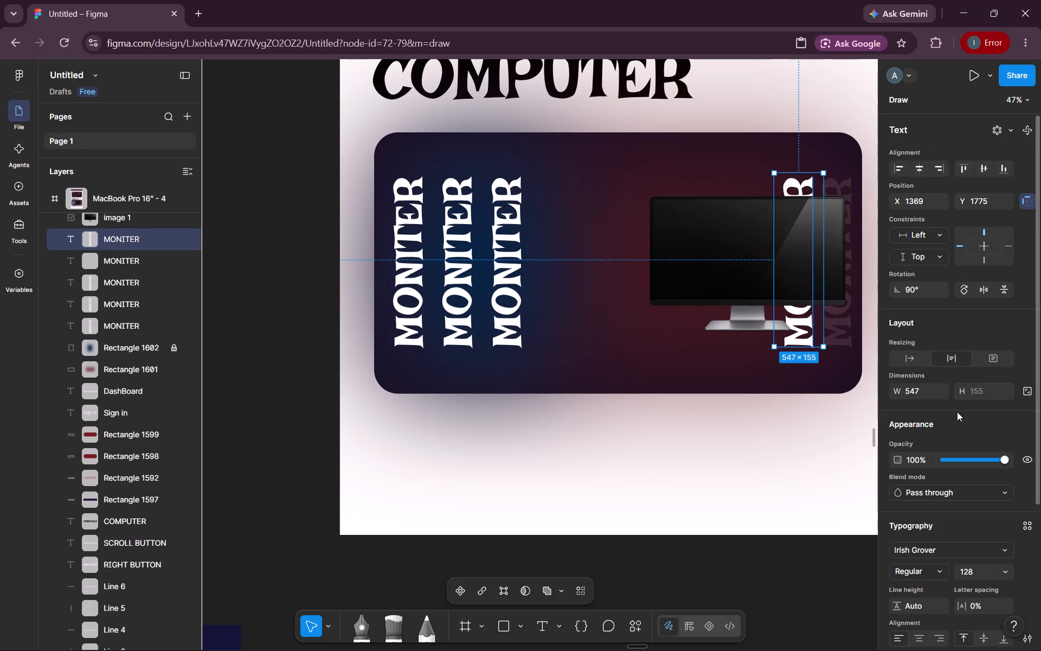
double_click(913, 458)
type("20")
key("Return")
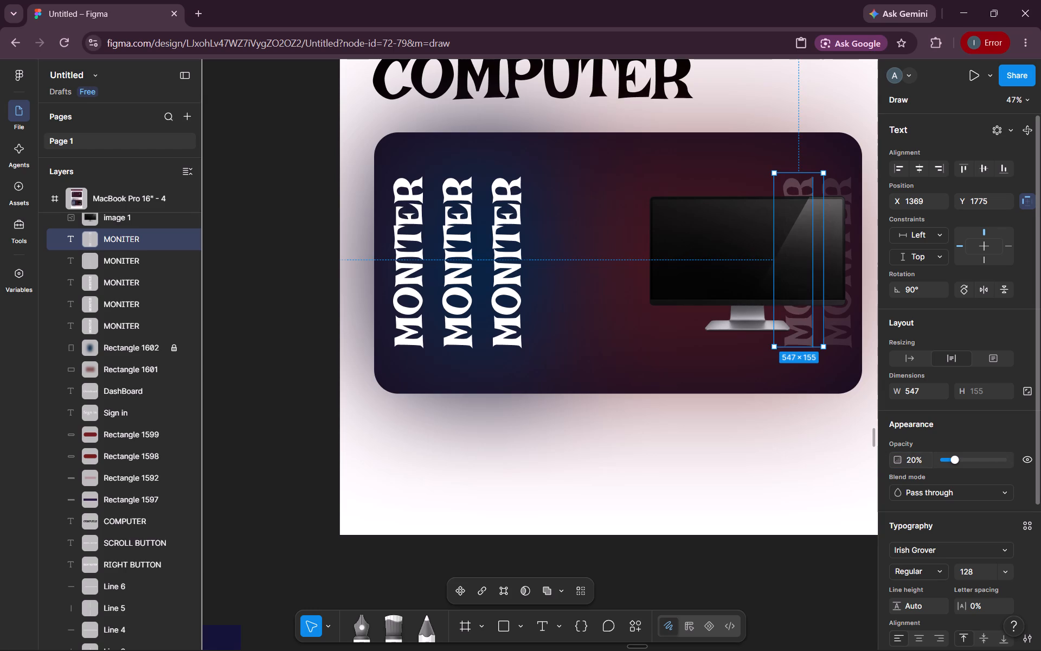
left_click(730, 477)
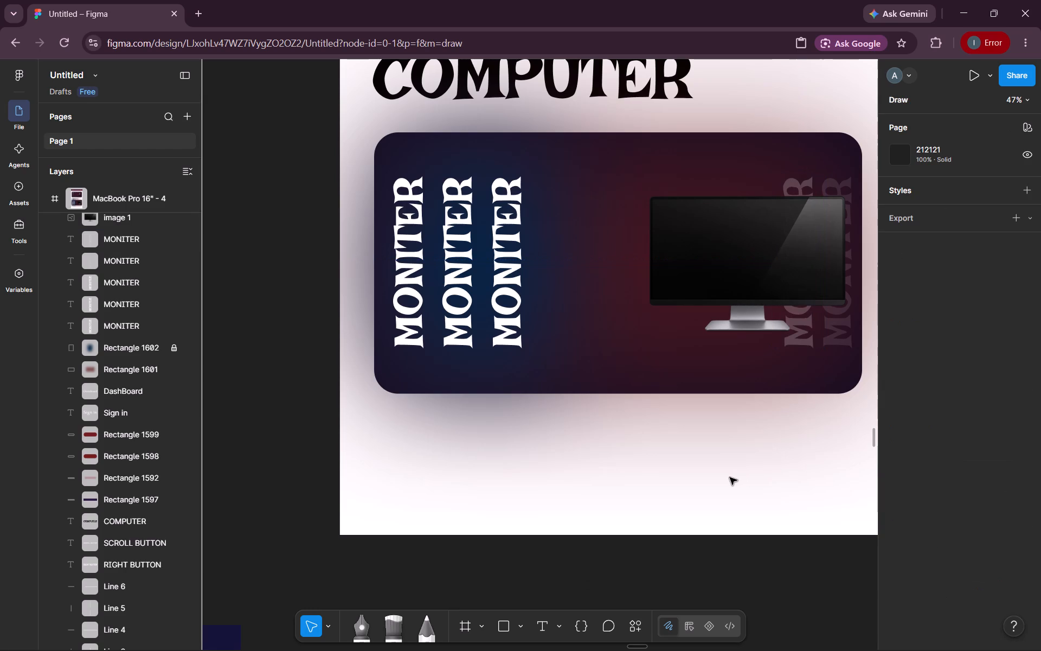
Move the third white MONITER copy behind the monitor picture to about X 1247, Y 1775.
left_click(512, 317)
left_click_drag(512, 317, 633, 317)
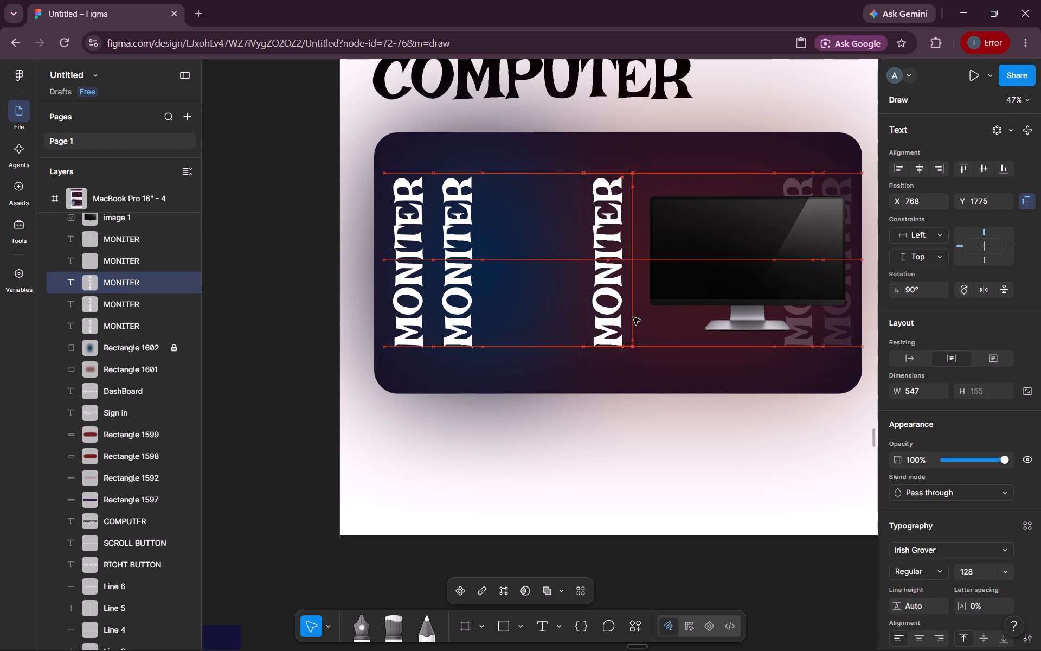
left_click_drag(633, 317, 764, 317)
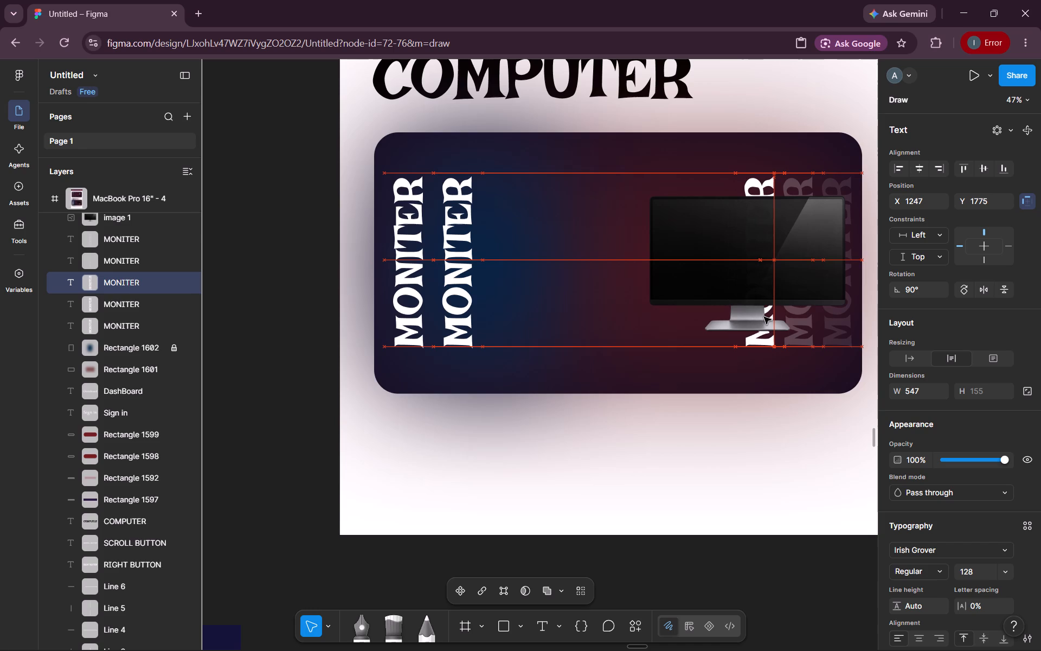
left_click_drag(764, 317, 766, 317)
left_click(776, 458)
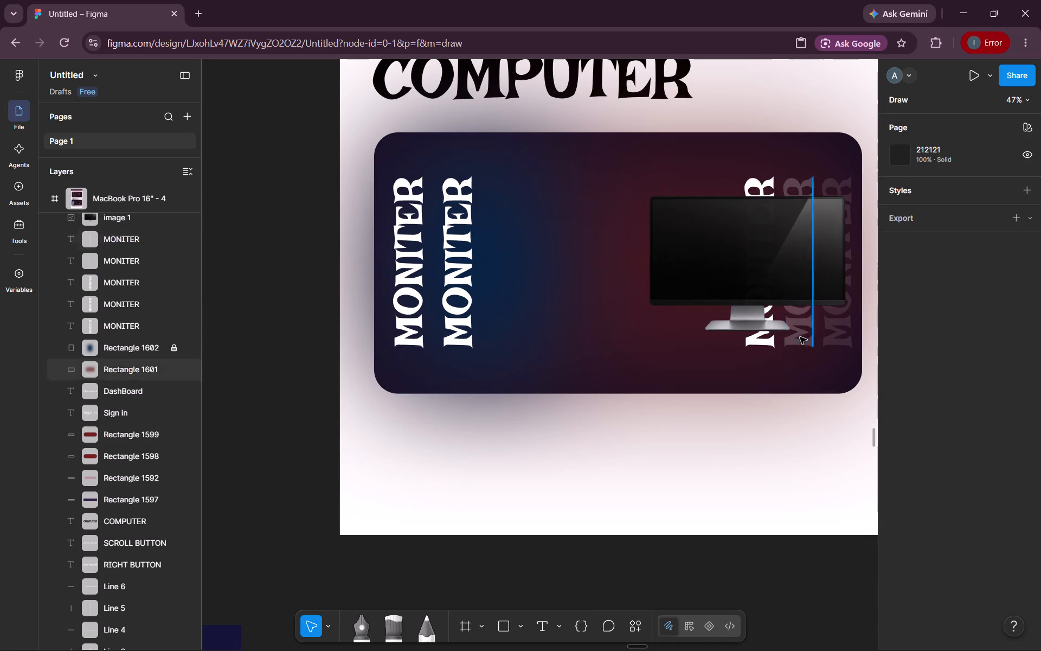
Set the opacity of the MONITER copy at X 1369 to 17%.
left_click(805, 347)
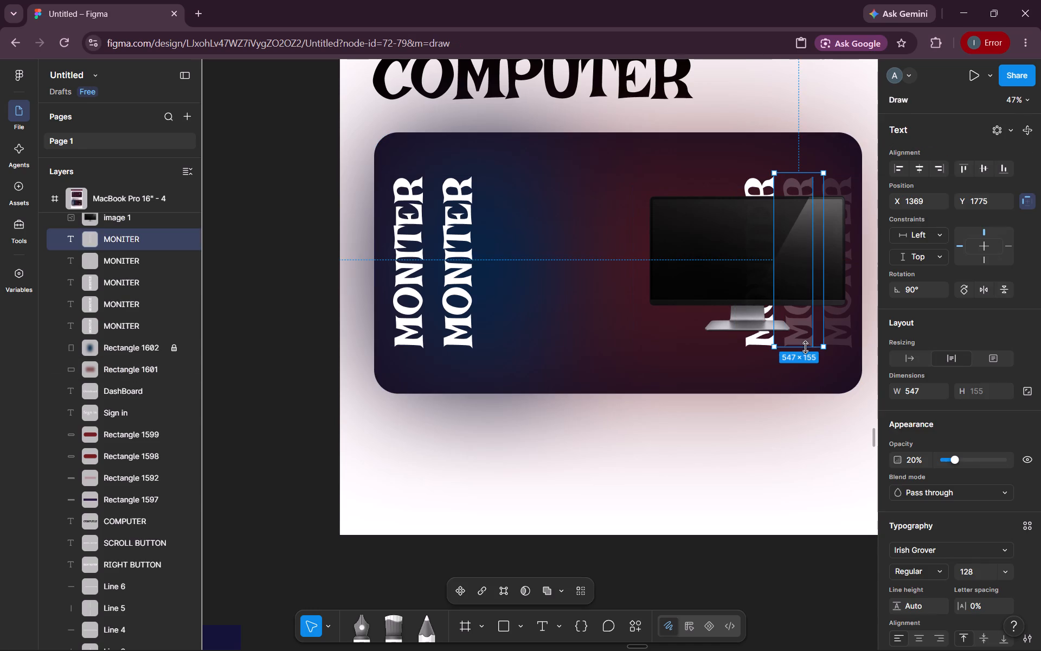
left_click(953, 457)
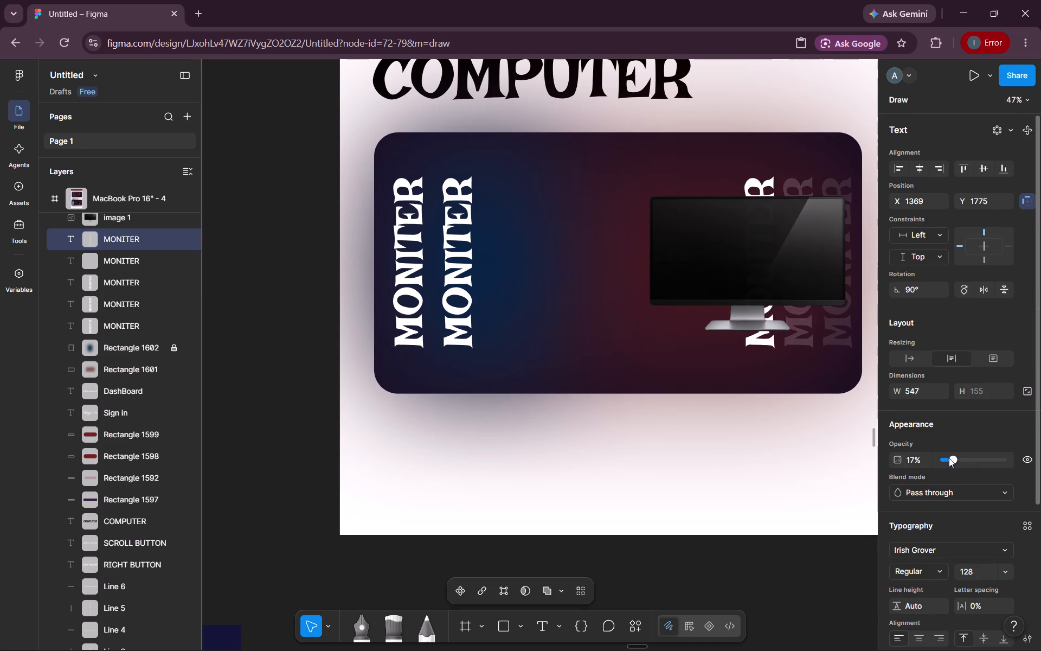
left_click(775, 484)
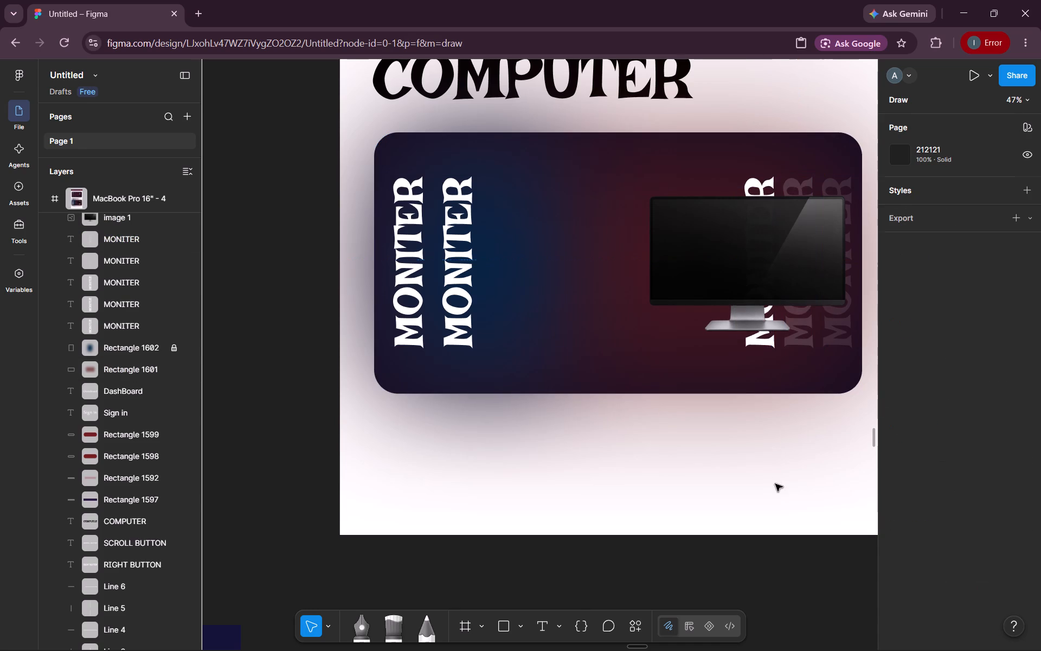
Set the opacity of the white MONITER copy at X 1247 behind the monitor picture to 20%.
left_click(755, 345)
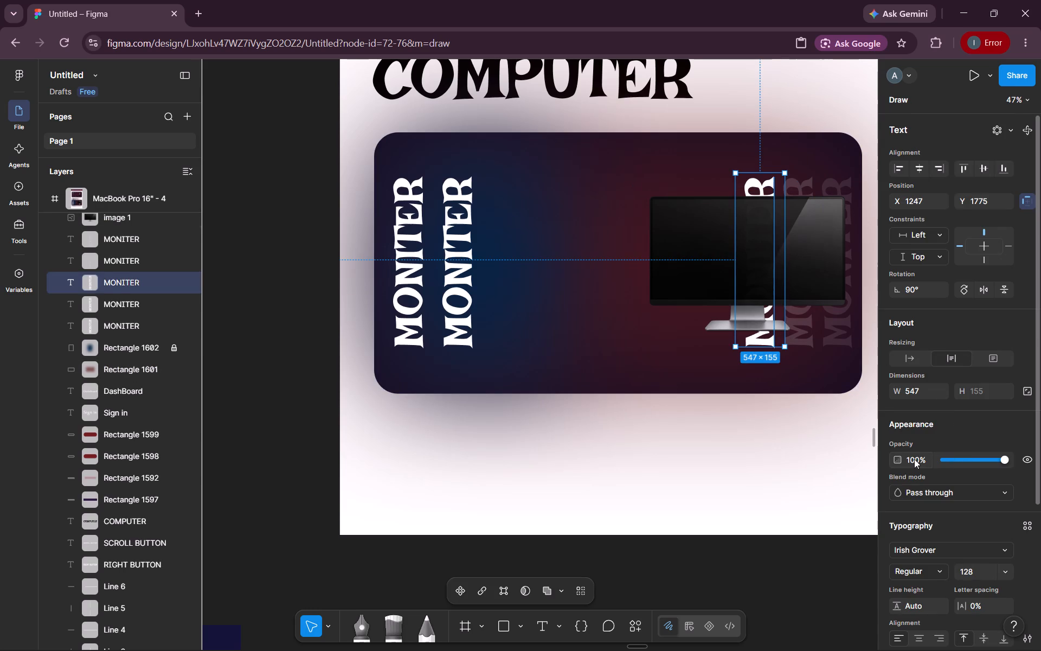
left_click(914, 459)
type("20")
key("Return")
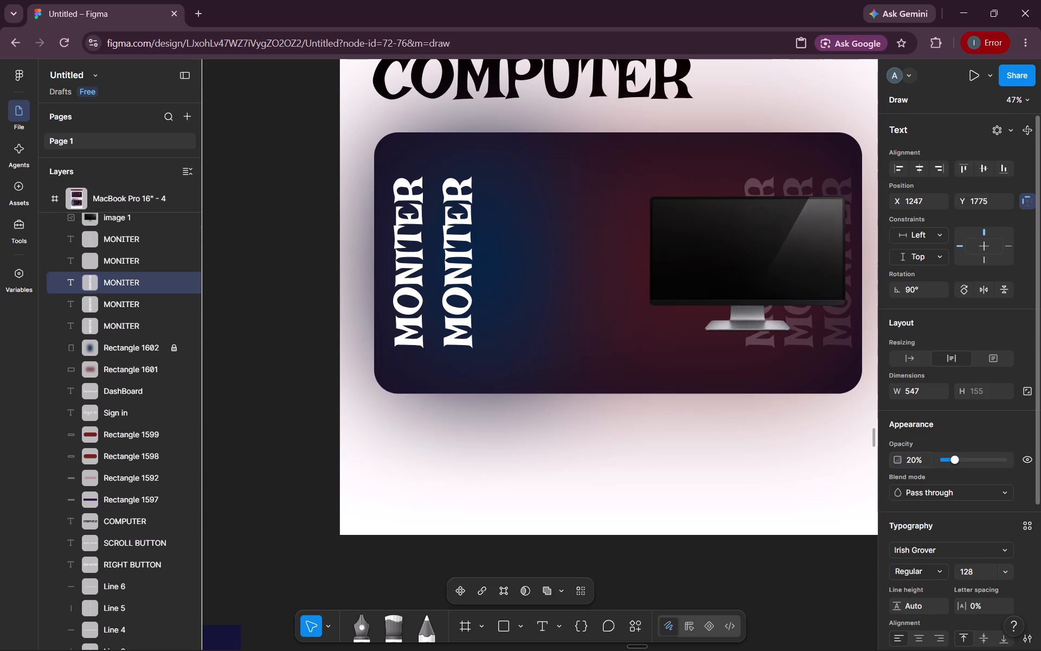
left_click(788, 437)
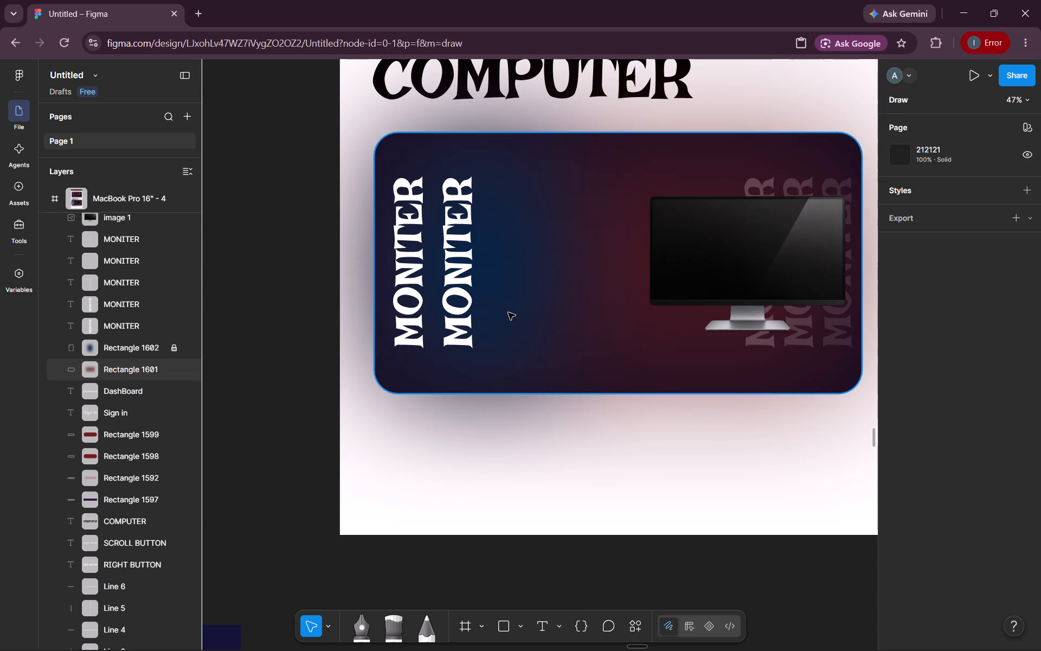
Move the second white MONITER copy behind the monitor picture to about X 1125, Y 1775.
left_click_drag(471, 316, 728, 315)
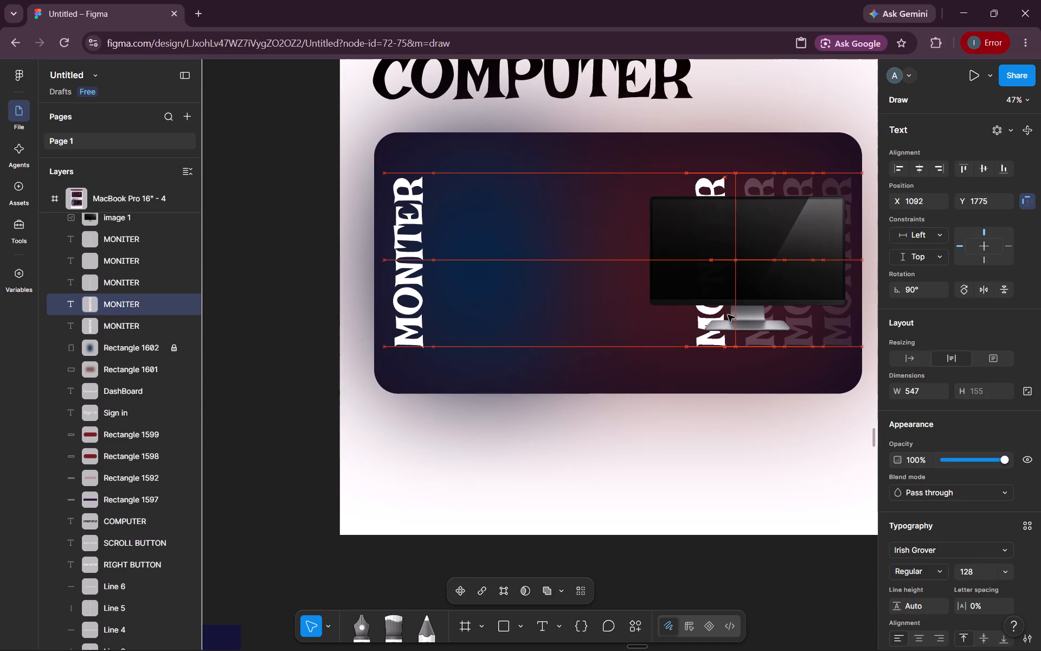
left_click_drag(728, 315, 728, 316)
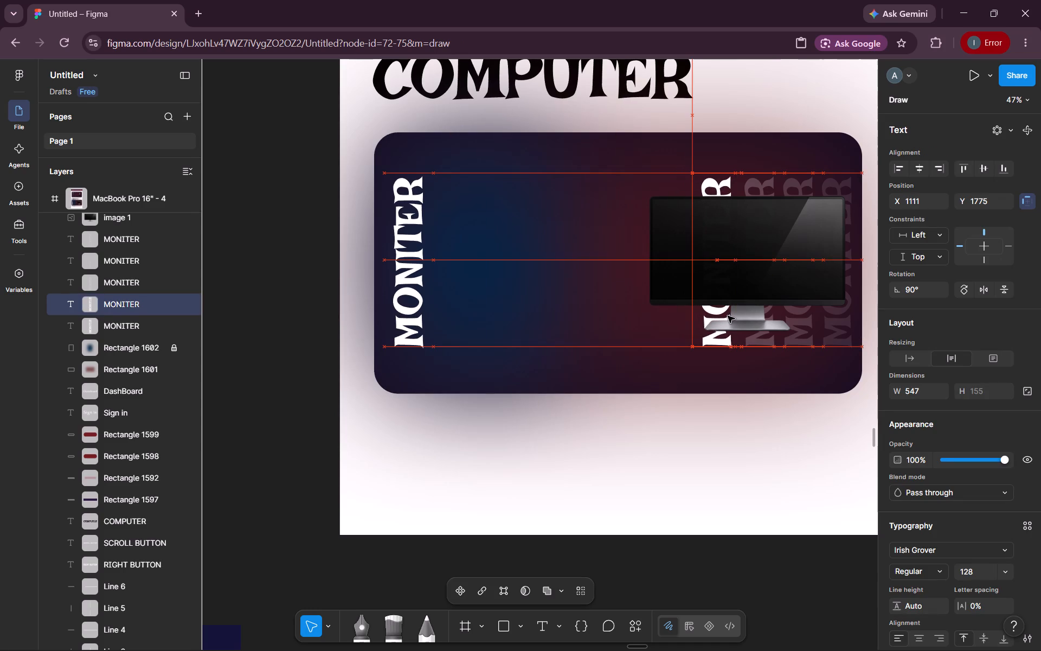
left_click_drag(728, 316, 741, 316)
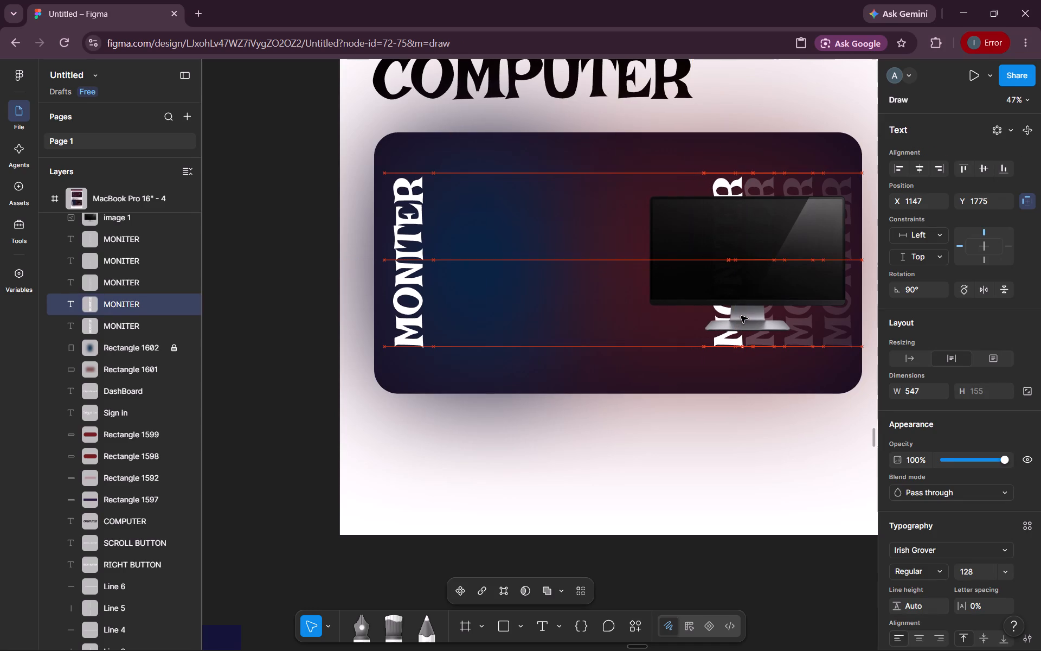
left_click_drag(741, 316, 732, 316)
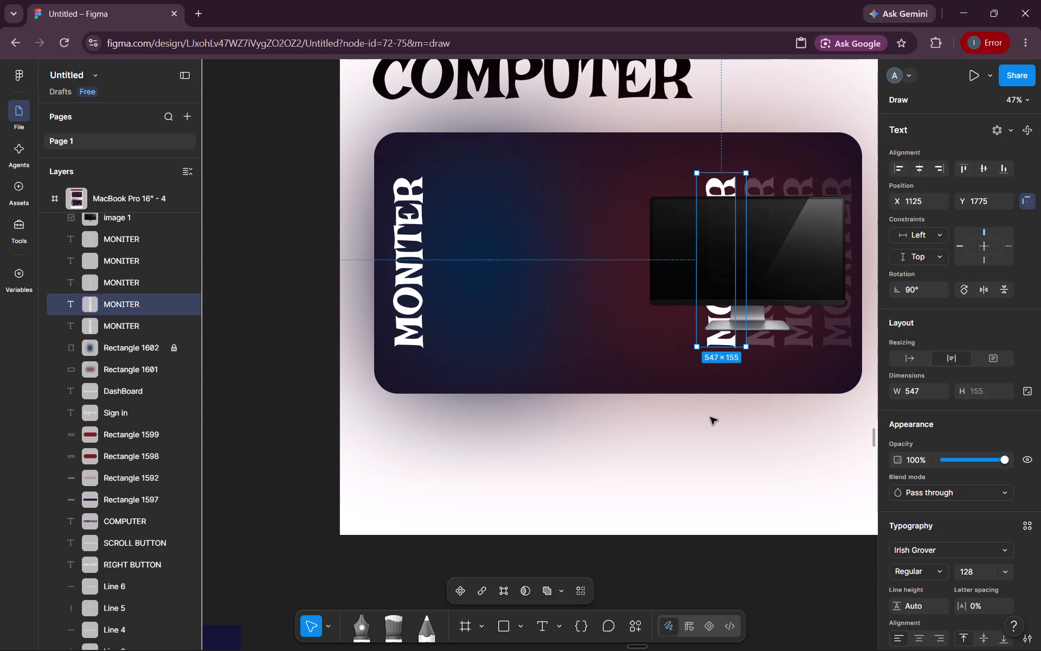
Set the opacity of the white MONITER copy at X 1125 behind the monitor picture to 25%.
left_click(710, 425)
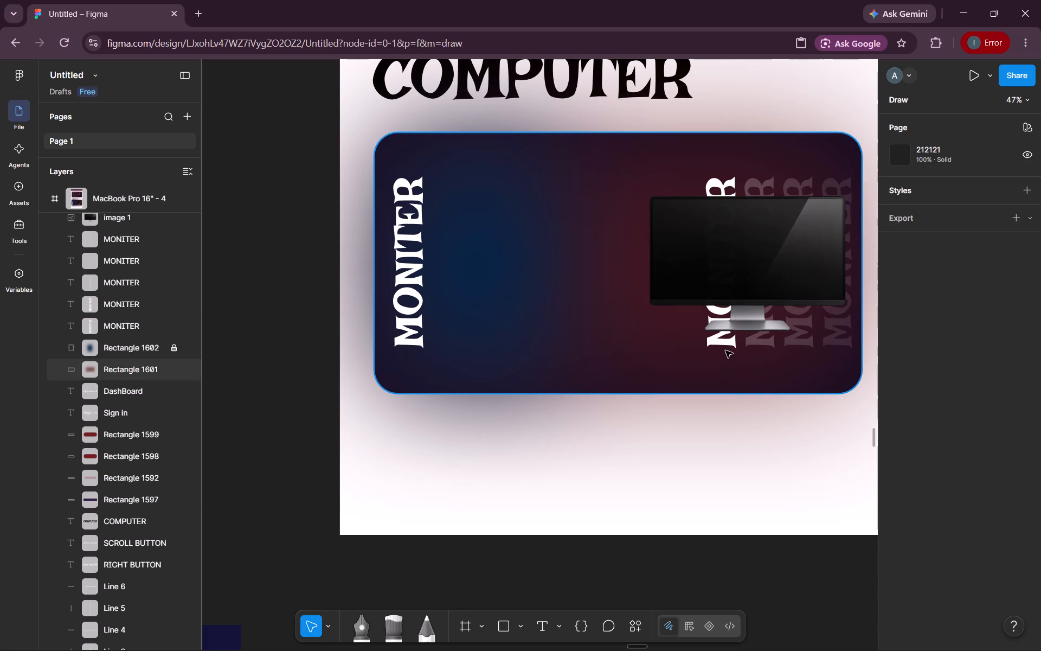
left_click(729, 347)
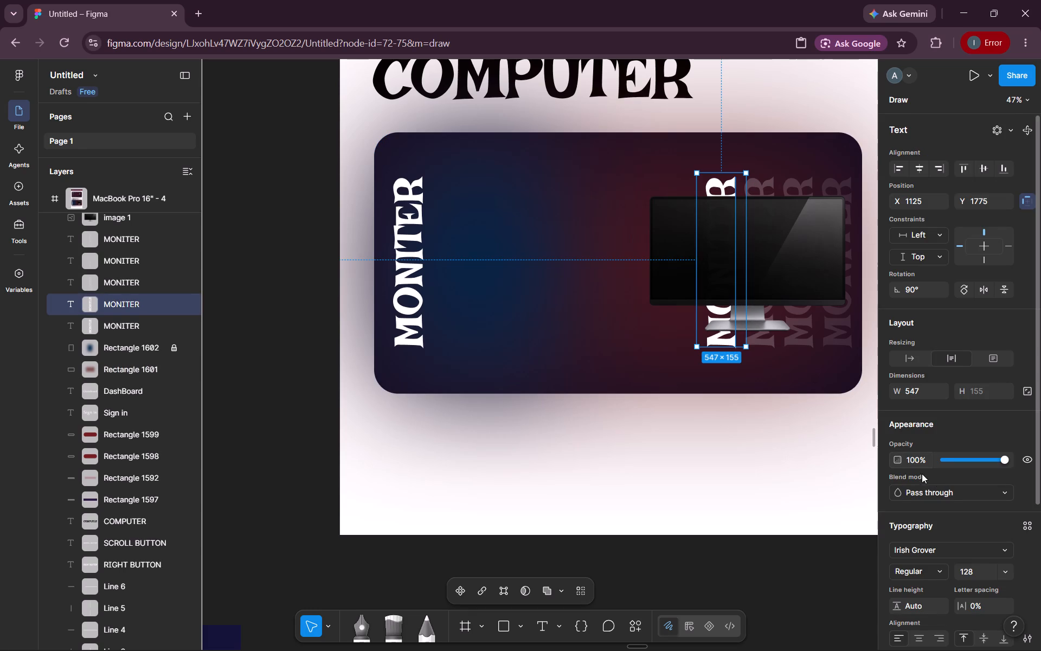
double_click(915, 457)
type("25")
key("Return")
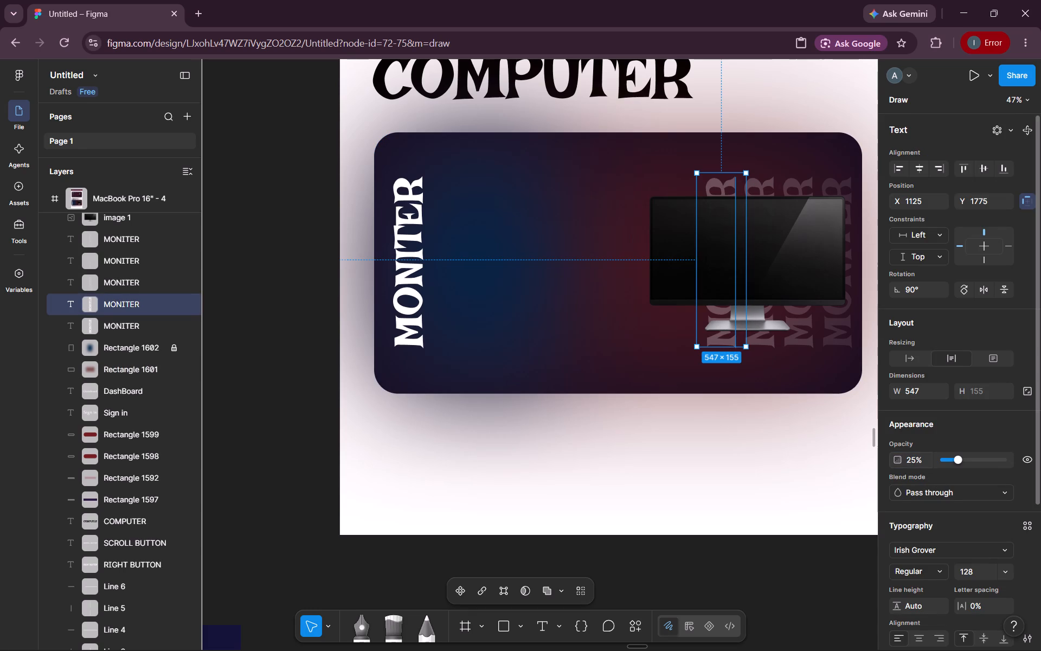
left_click(659, 432)
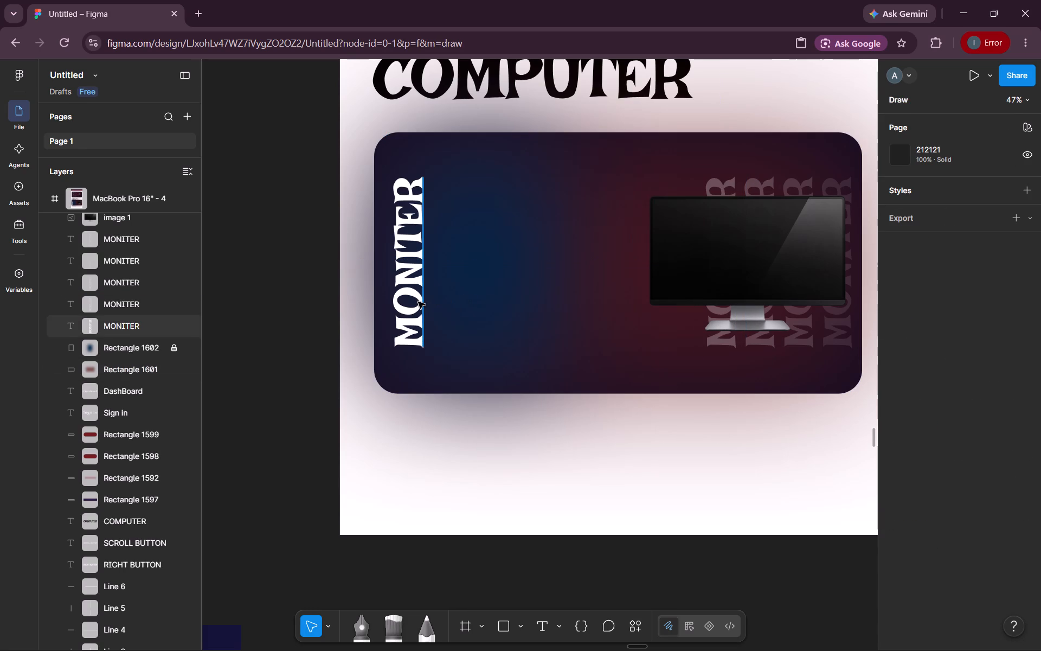
Move the remaining white MONITER text from the card's left side behind the monitor picture to about X 989, Y 1775.
left_click(418, 302)
left_click_drag(418, 302, 678, 301)
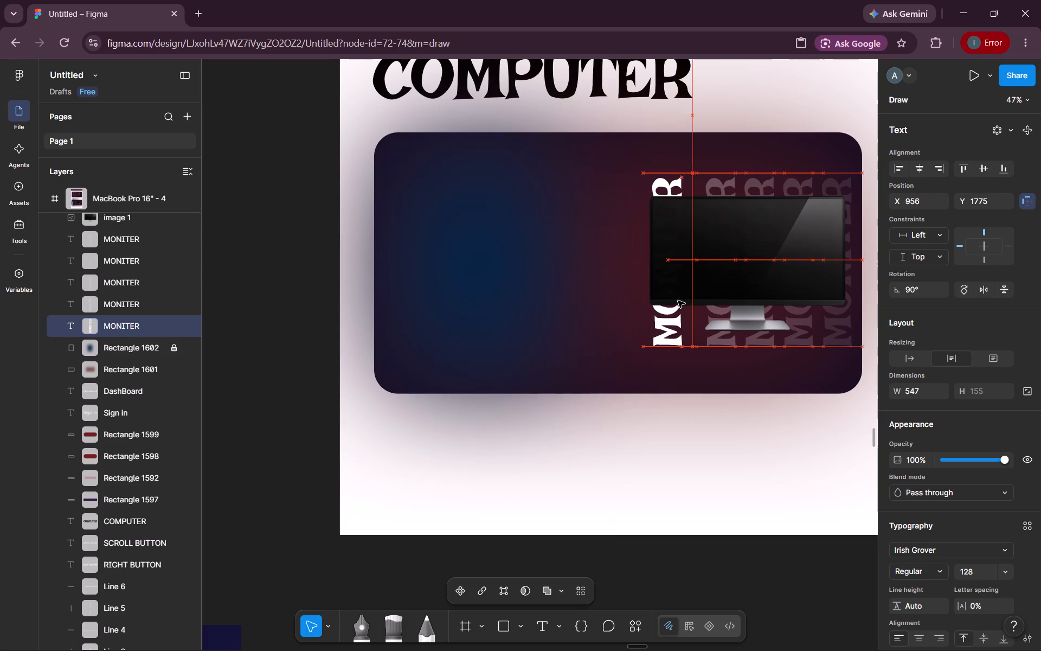
left_click_drag(678, 301, 689, 301)
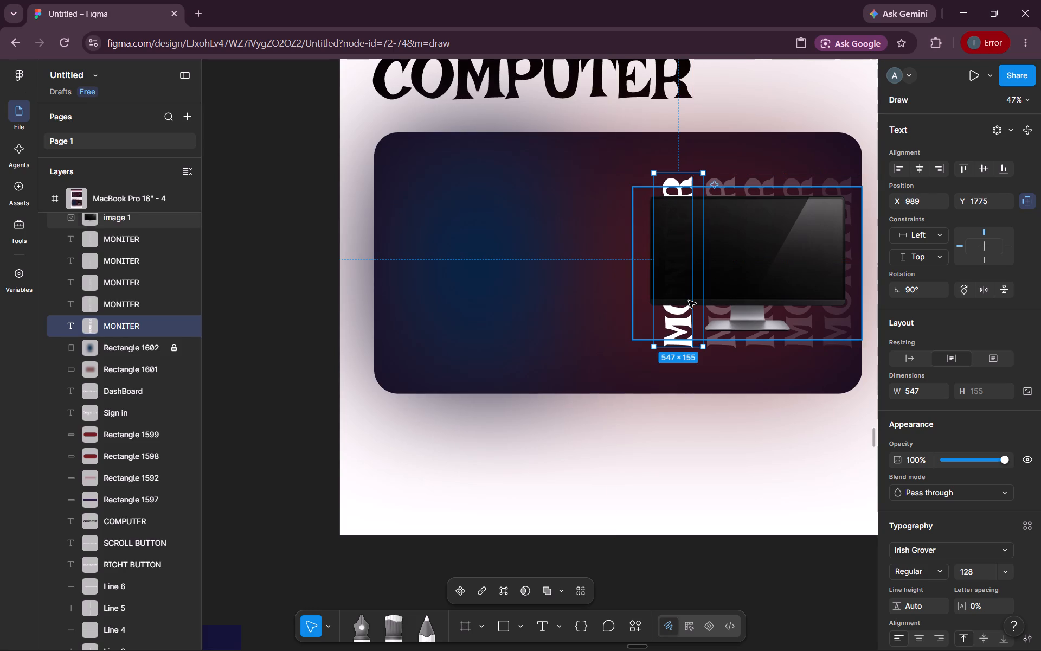
left_click(655, 469)
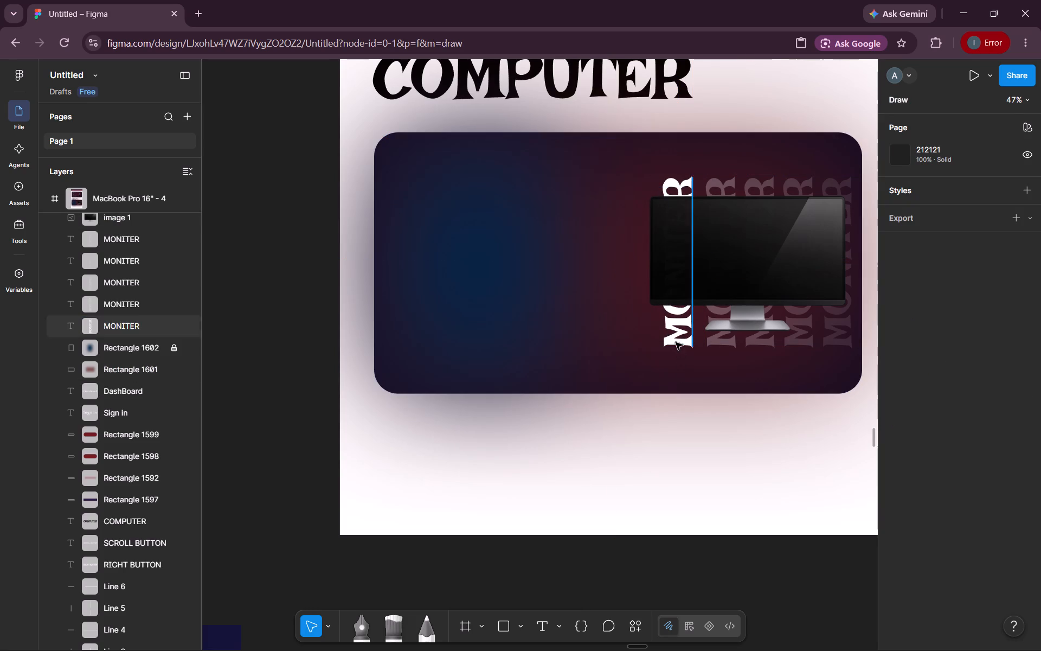
Set the opacity of the white MONITER text at X 989 to 30%.
left_click(675, 339)
left_click(666, 503)
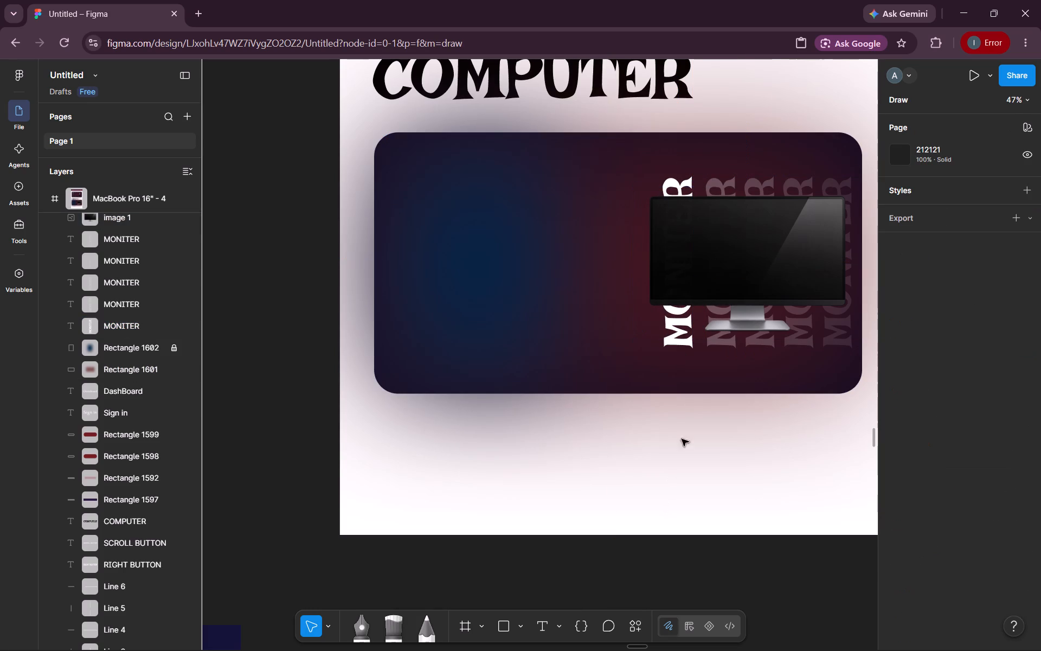
left_click(689, 342)
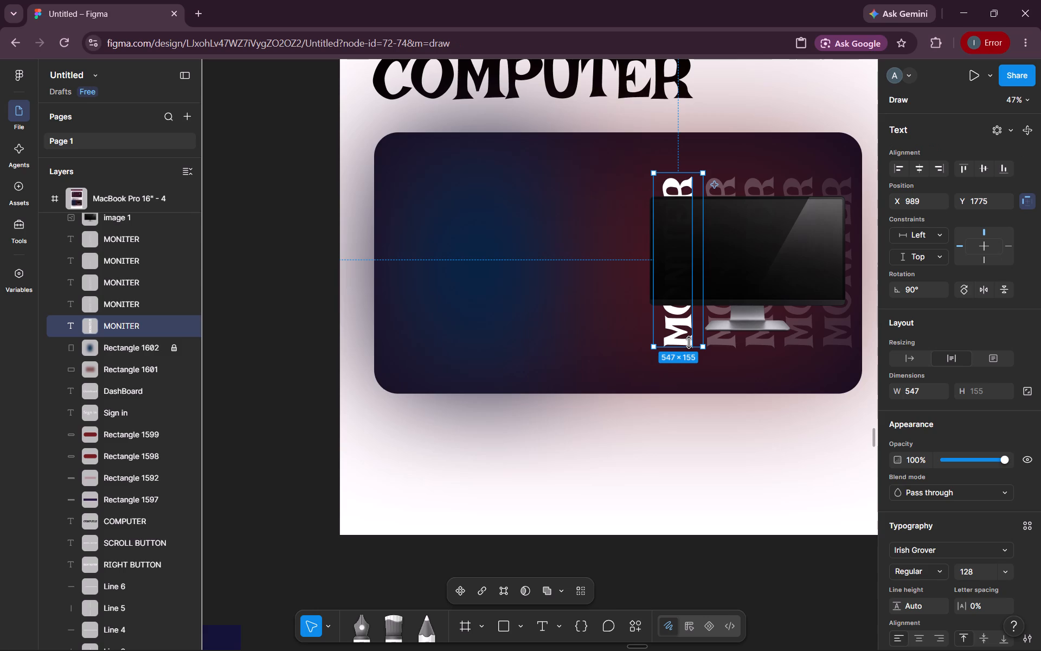
double_click(924, 454)
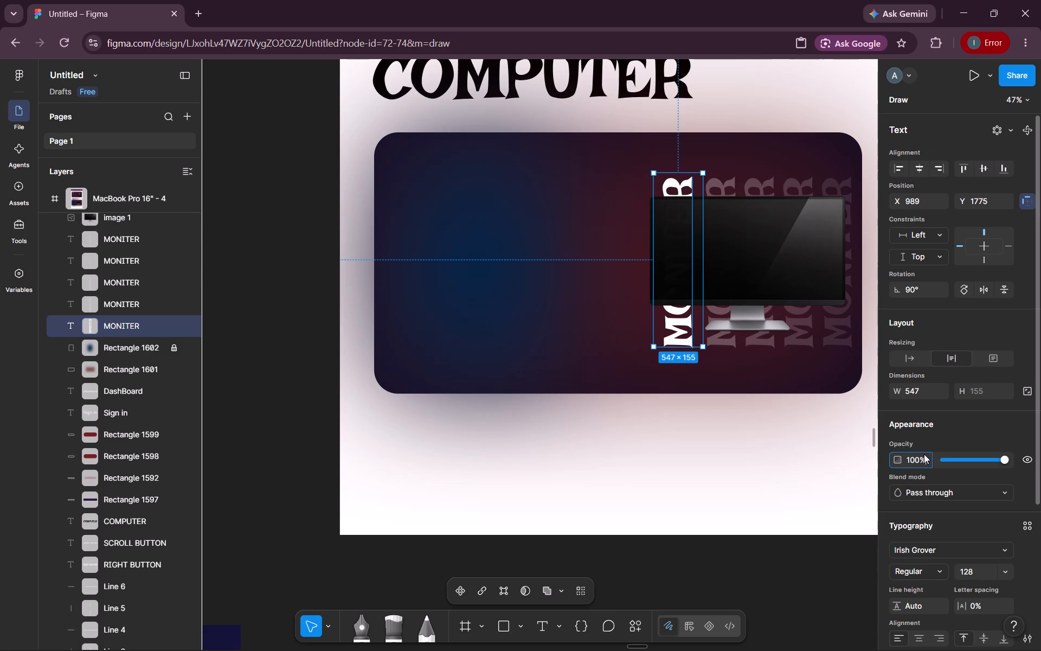
double_click(921, 456)
type("30")
key("Return")
left_click(756, 449)
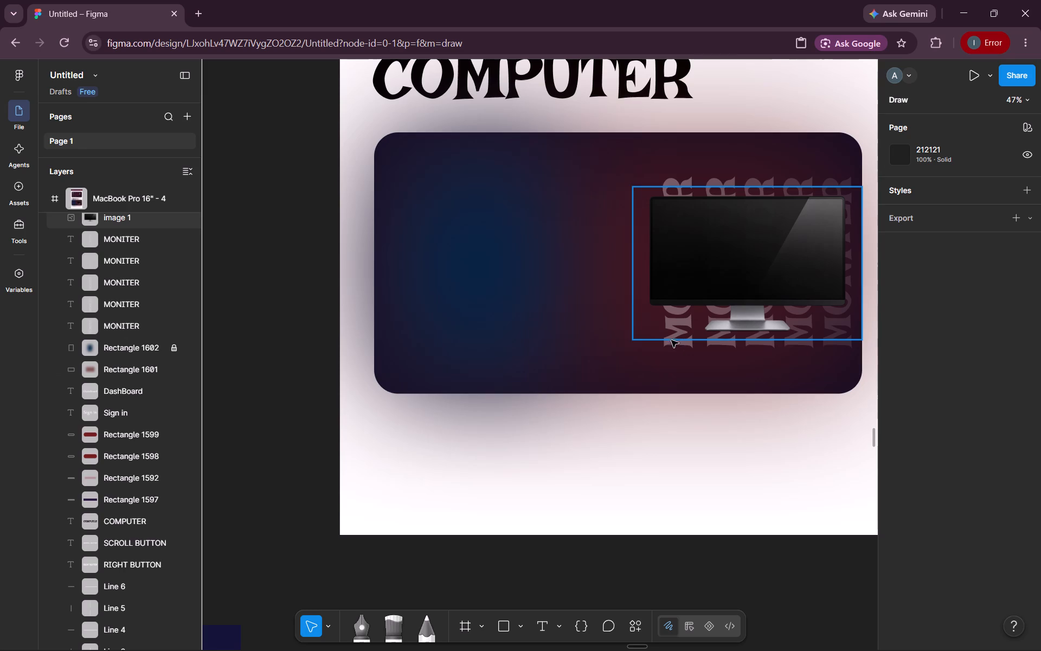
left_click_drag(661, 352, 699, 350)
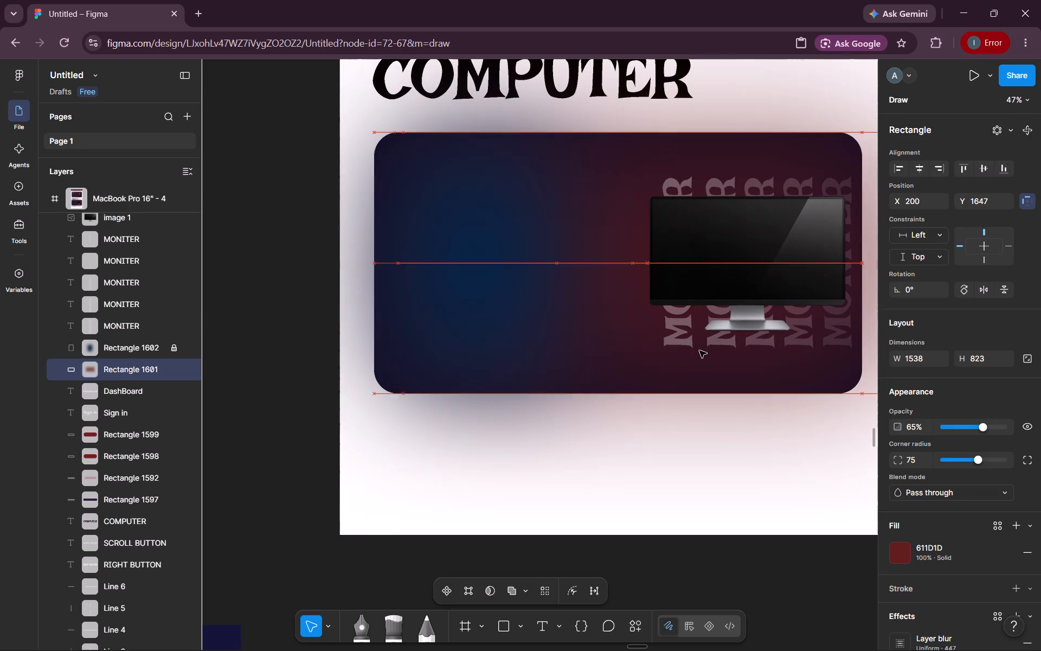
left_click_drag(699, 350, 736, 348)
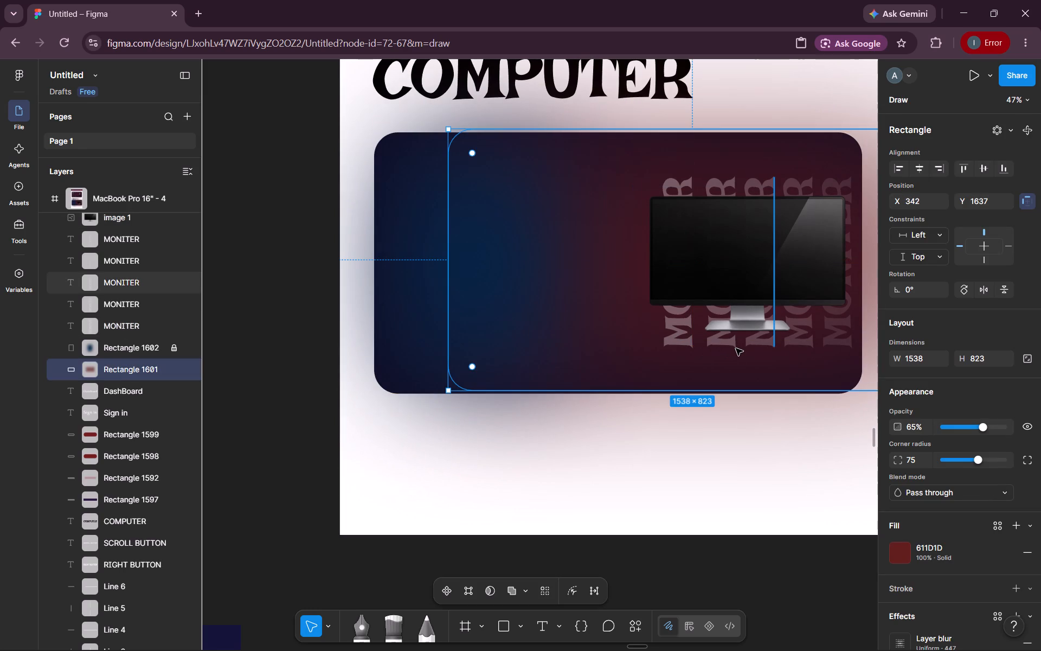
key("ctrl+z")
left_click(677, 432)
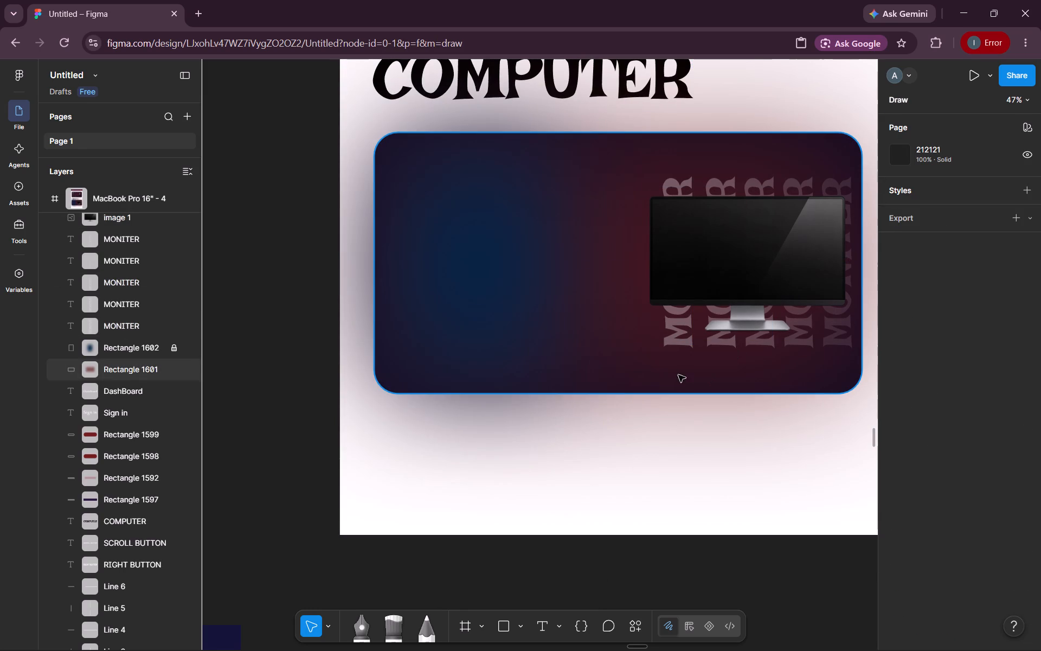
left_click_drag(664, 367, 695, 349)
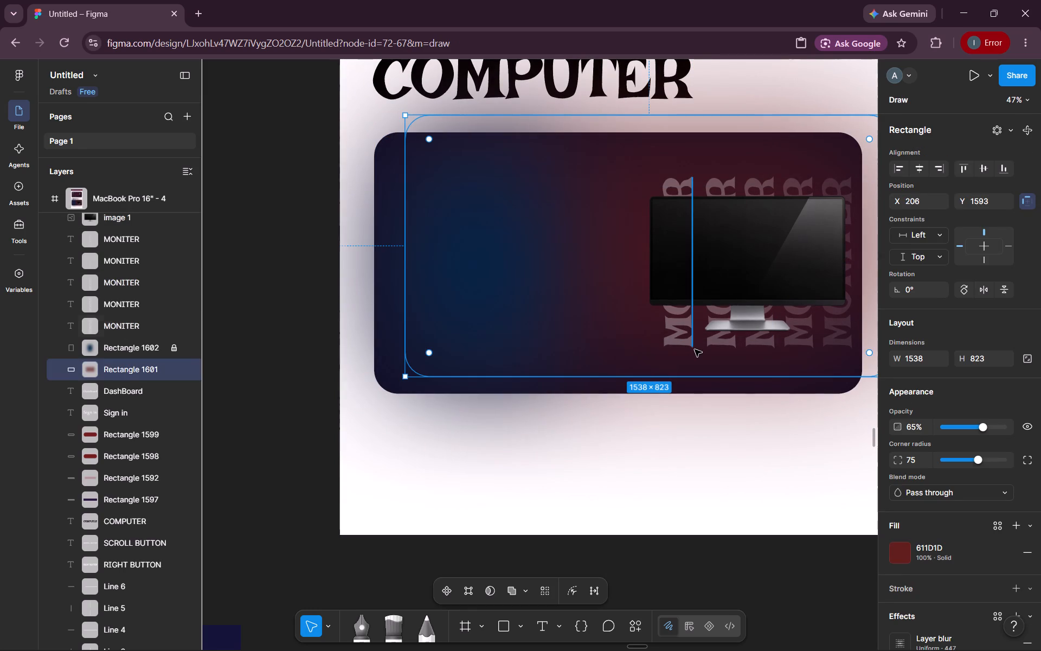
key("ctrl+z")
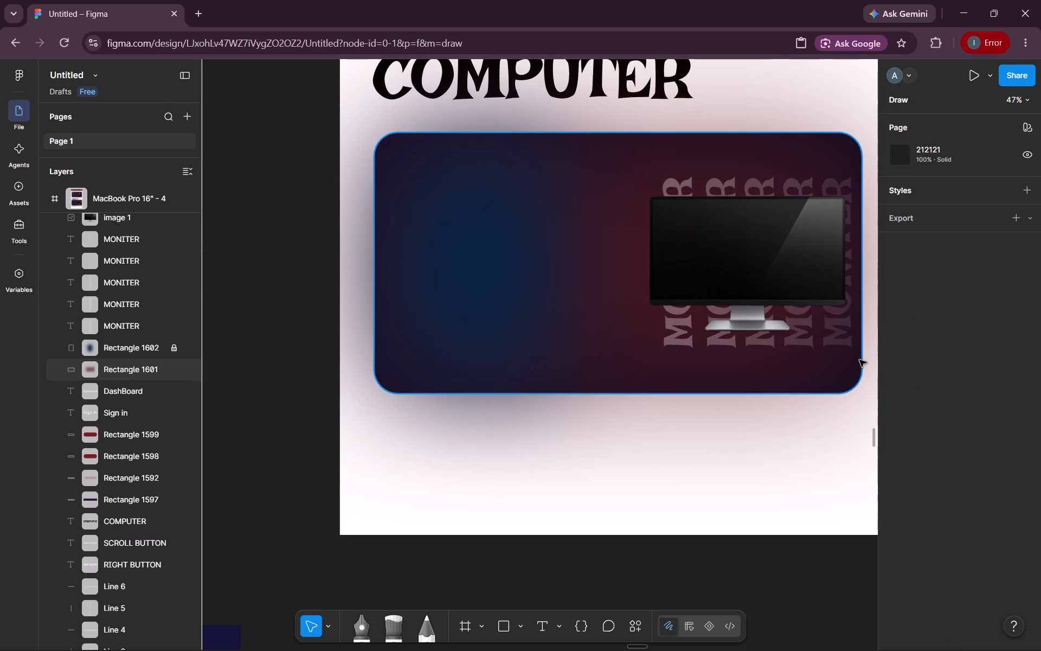
Lock Rectangle 1601, the dark red blurred glow on the card.
right_click(859, 360)
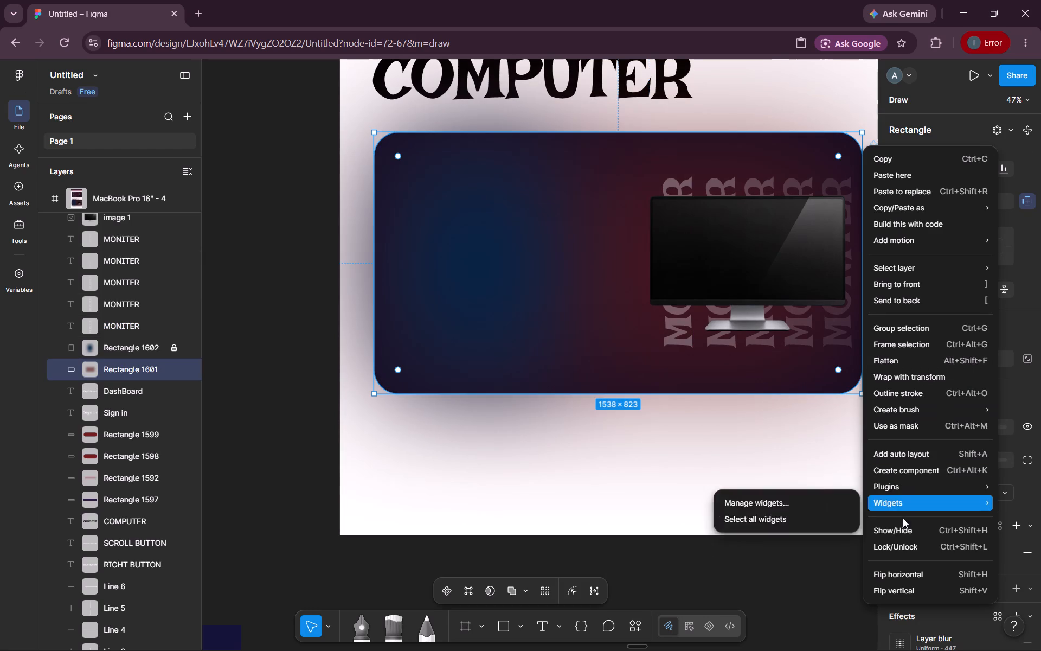
left_click(897, 540)
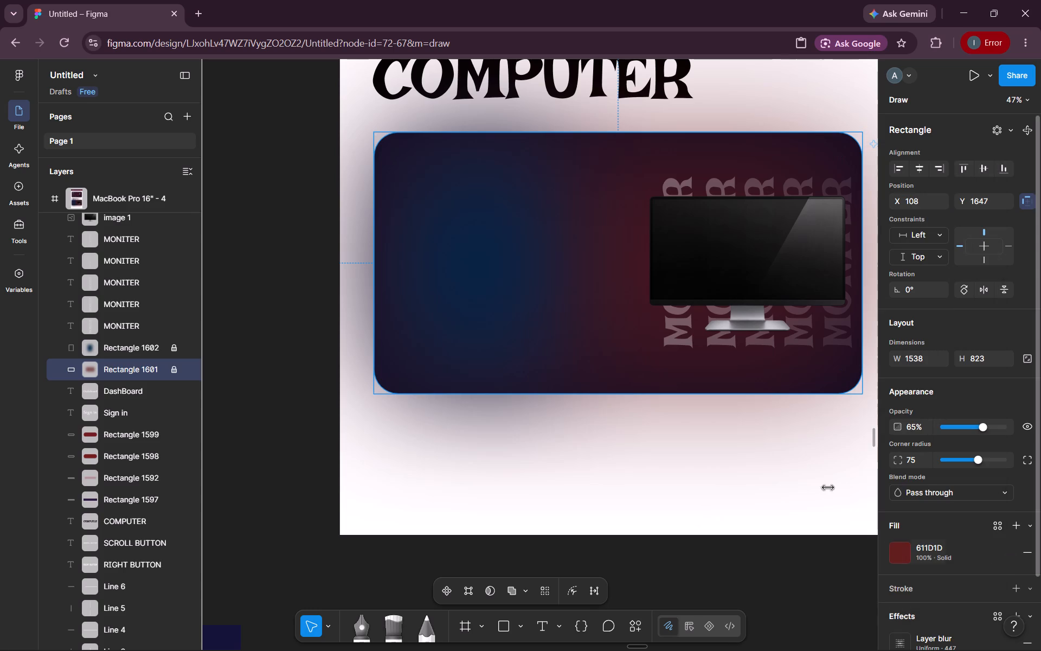
left_click(815, 479)
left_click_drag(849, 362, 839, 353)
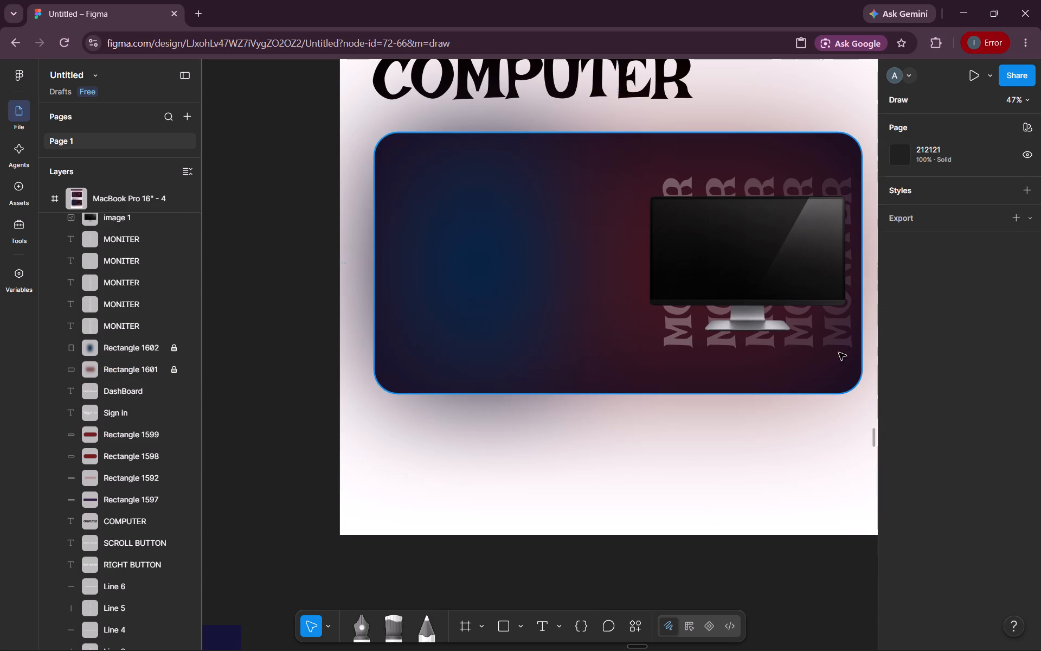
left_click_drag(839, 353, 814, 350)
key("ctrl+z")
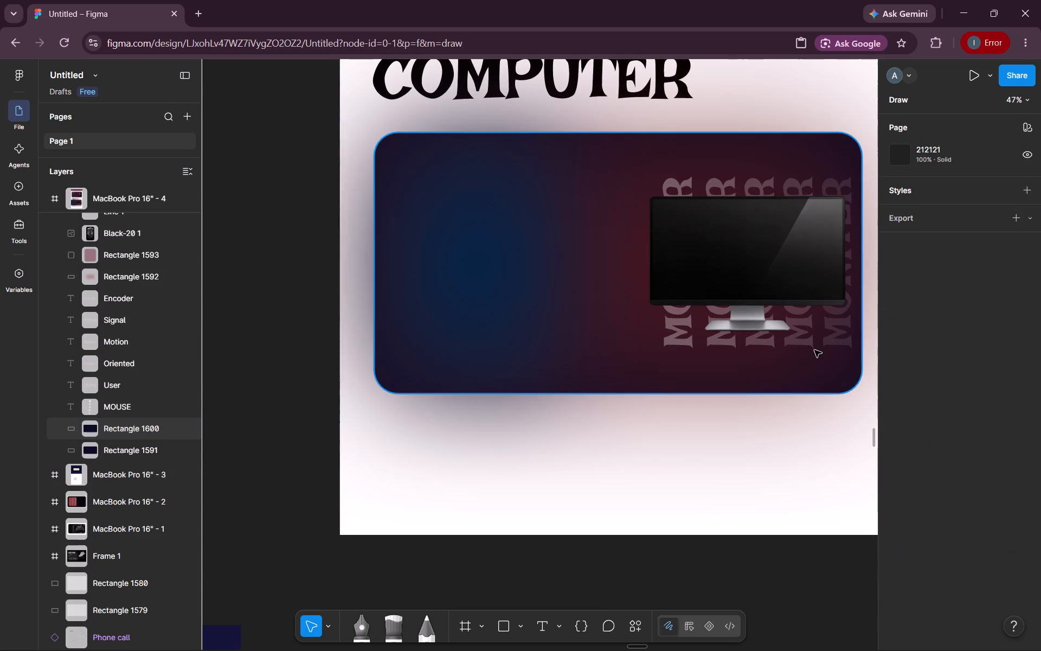
Lock Rectangle 1600, the card's dark background rectangle.
left_click(825, 385)
right_click(825, 385)
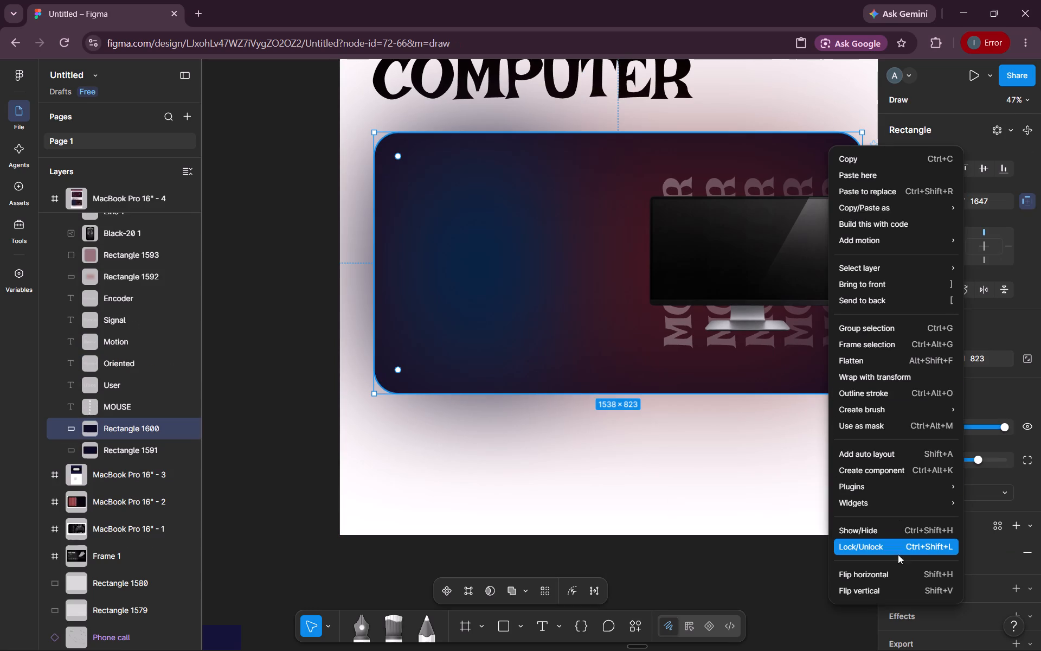
left_click(894, 548)
left_click(811, 484)
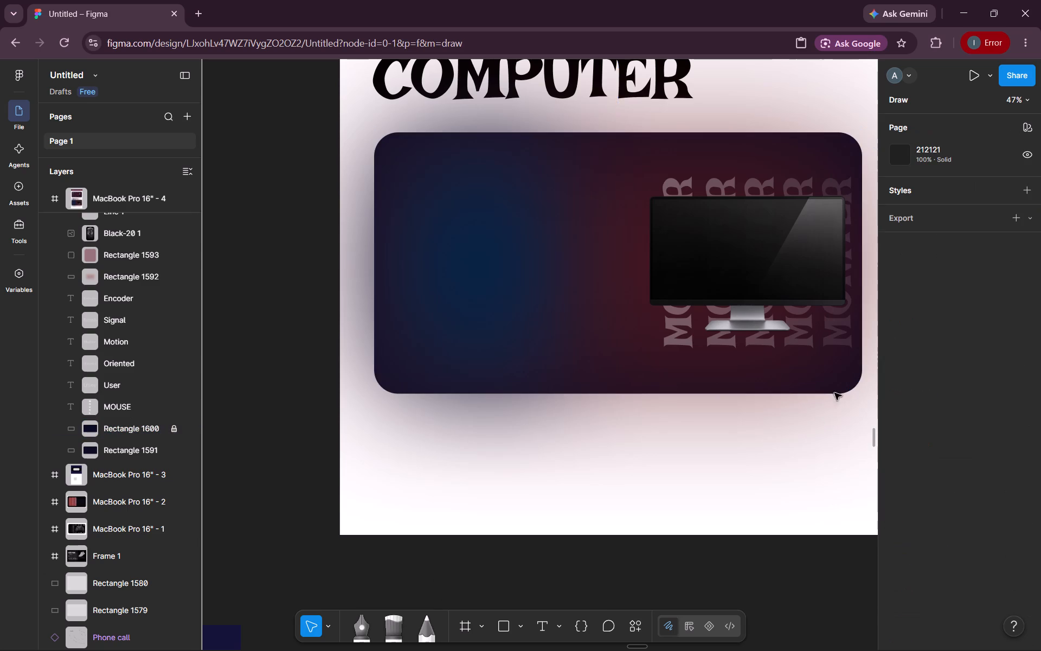
Duplicate all five faded MONITER texts and place the duplicates directly to the left of the originals at Y 1775.
left_click_drag(840, 375, 719, 346)
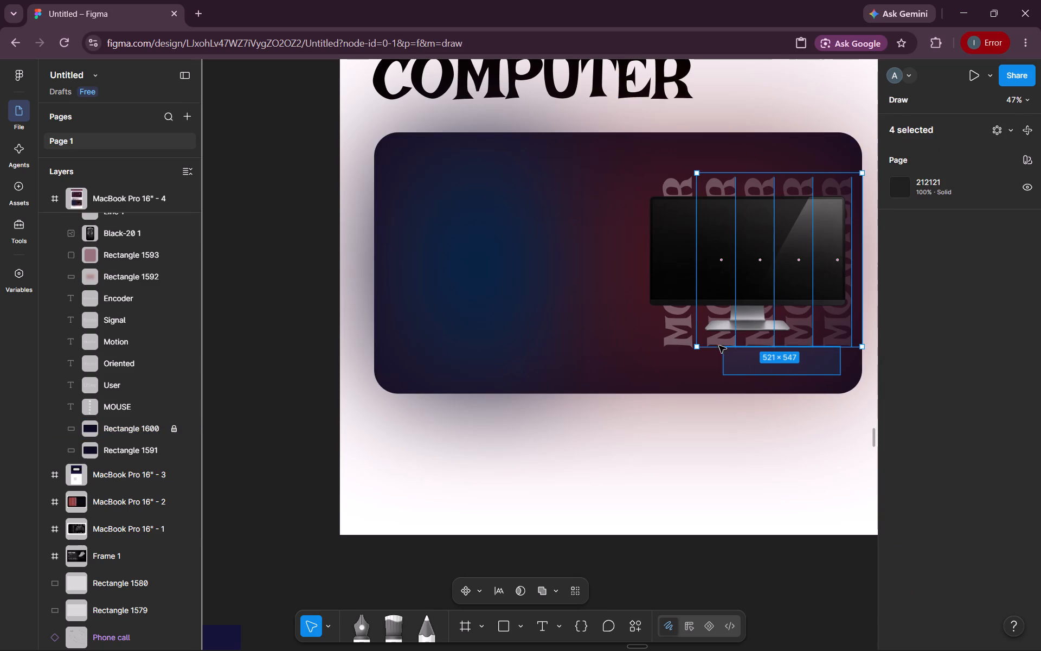
left_click_drag(719, 346, 686, 346)
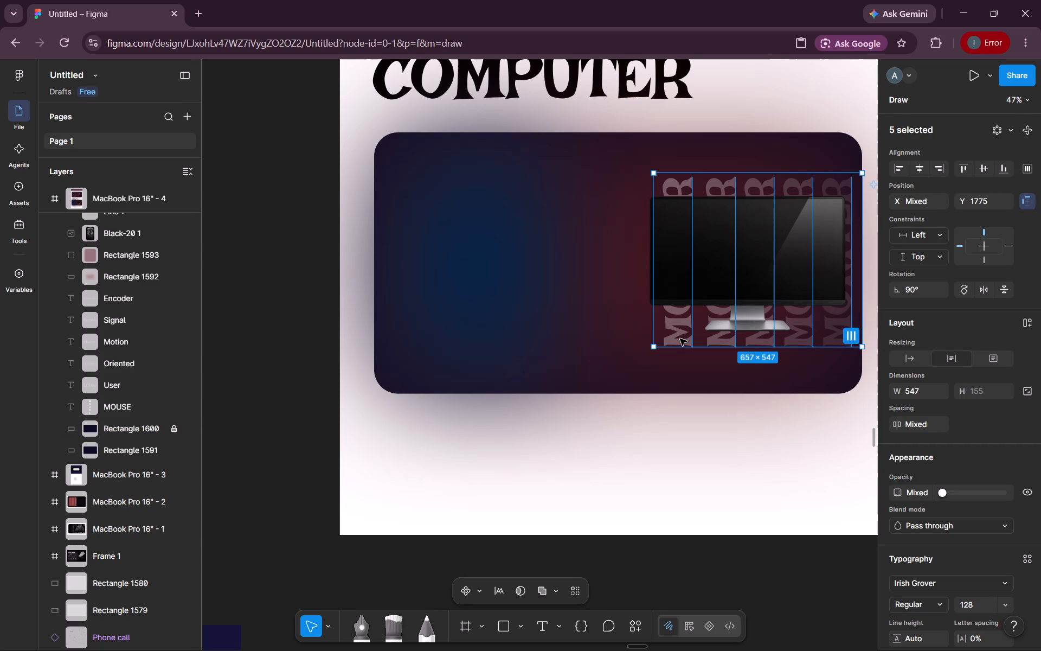
left_click_drag(680, 338, 622, 341, "alt")
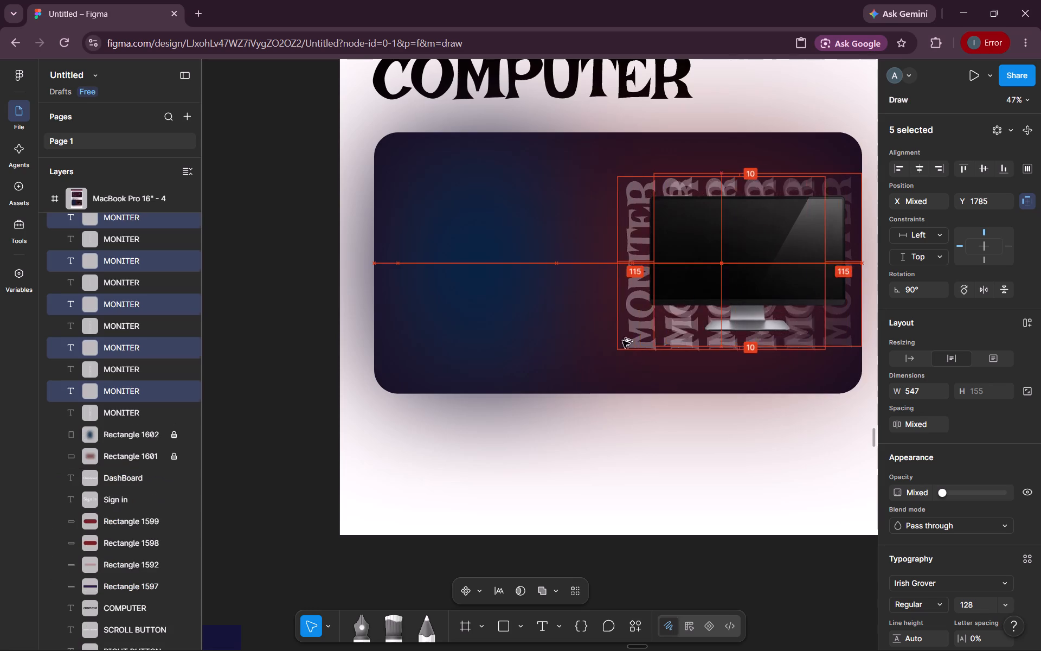
left_click_drag(622, 341, 471, 339, "alt")
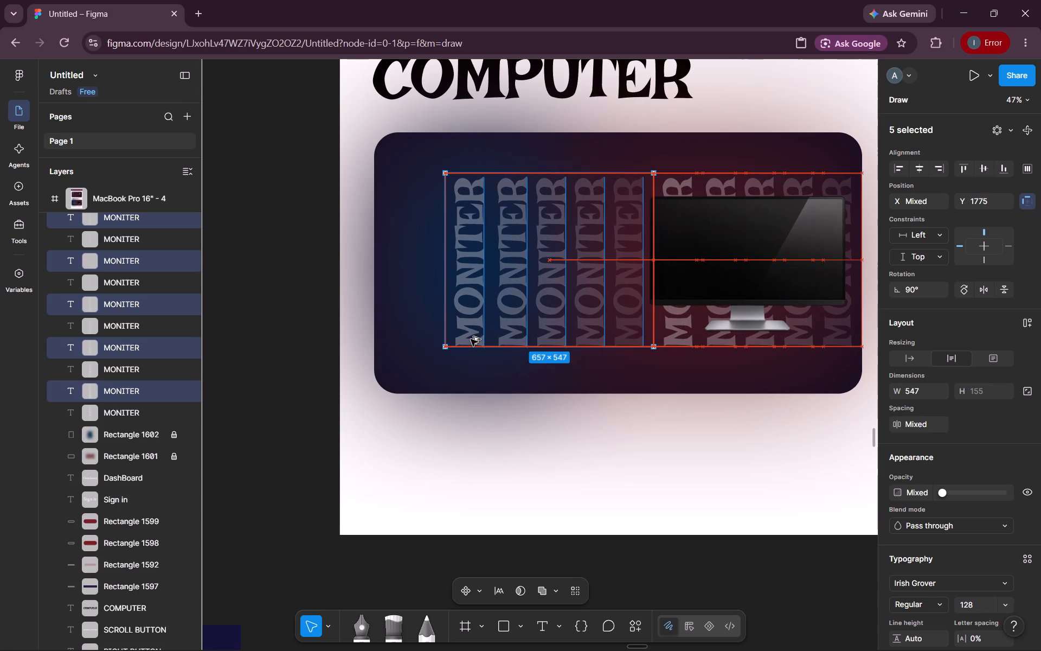
left_click_drag(471, 339, 472, 339, "alt")
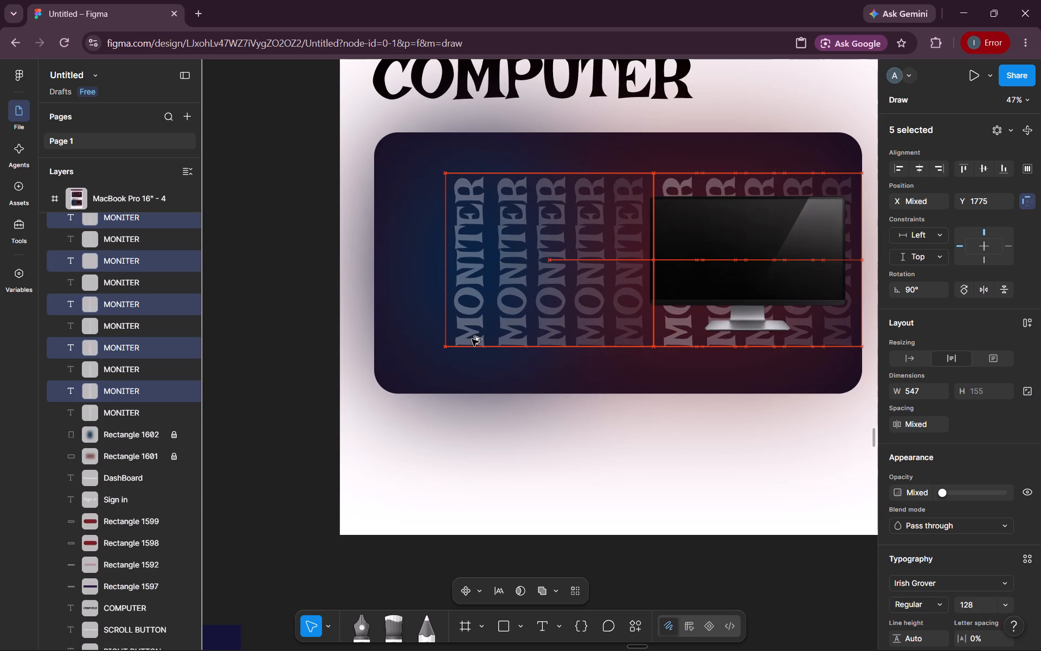
left_click_drag(472, 339, 473, 338, "alt")
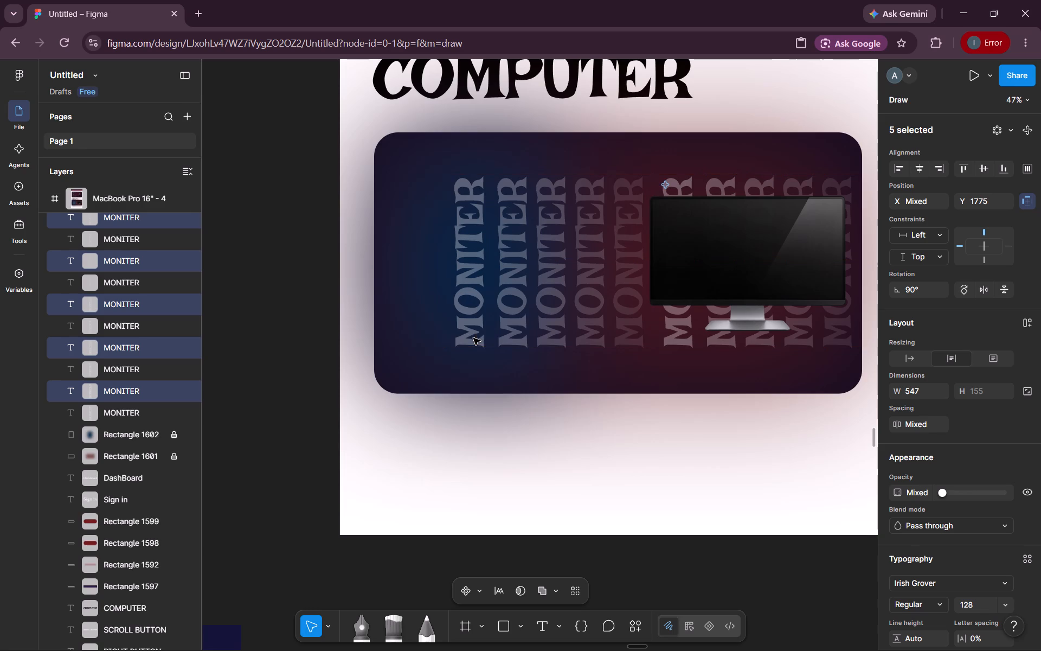
left_click(540, 485)
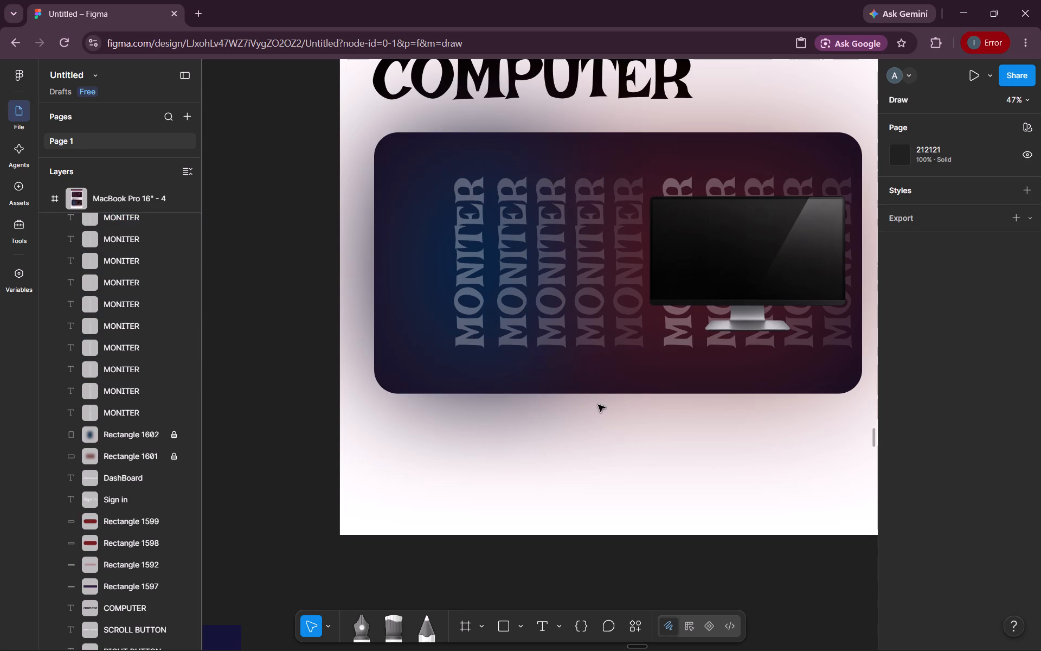
Set the corner radius of the monitor picture to 35.
left_click(633, 332)
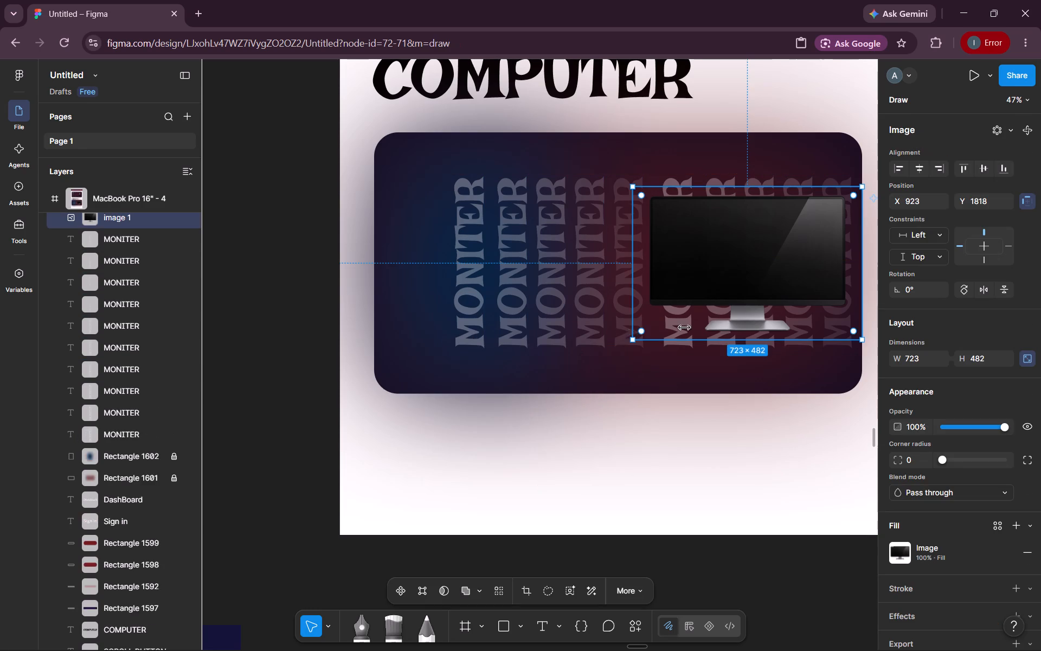
left_click(959, 457)
double_click(916, 462)
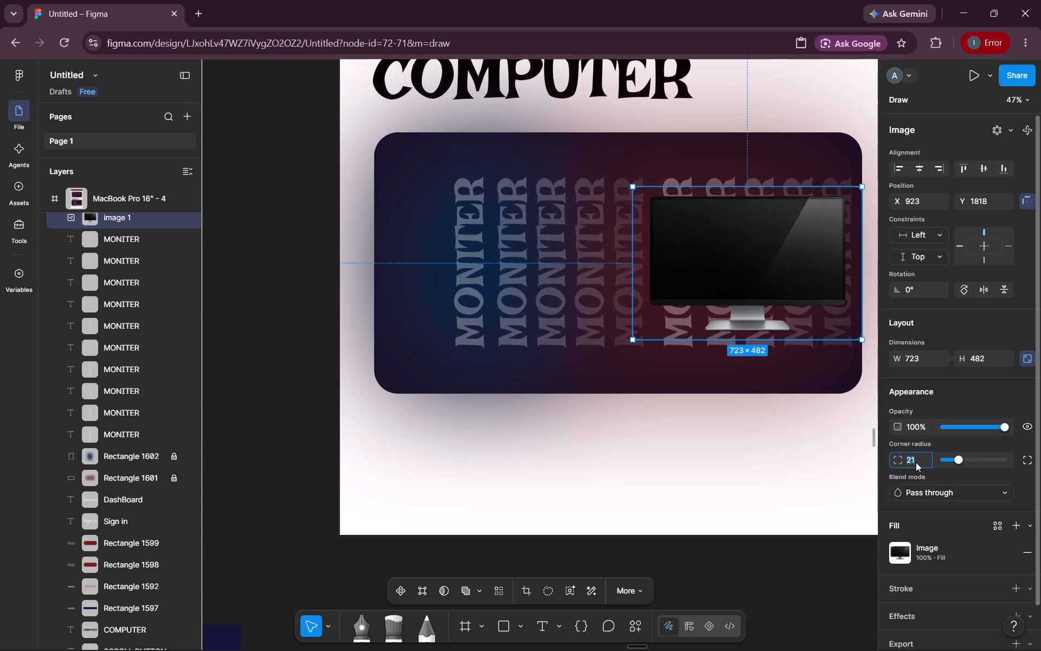
type("35")
key("Return")
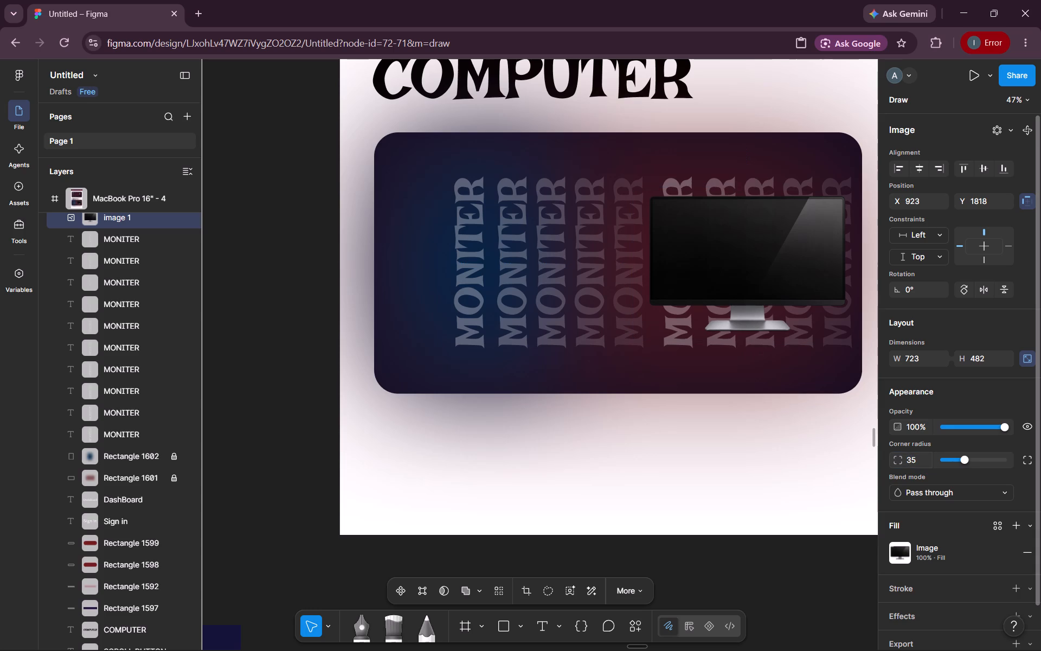
left_click(784, 450)
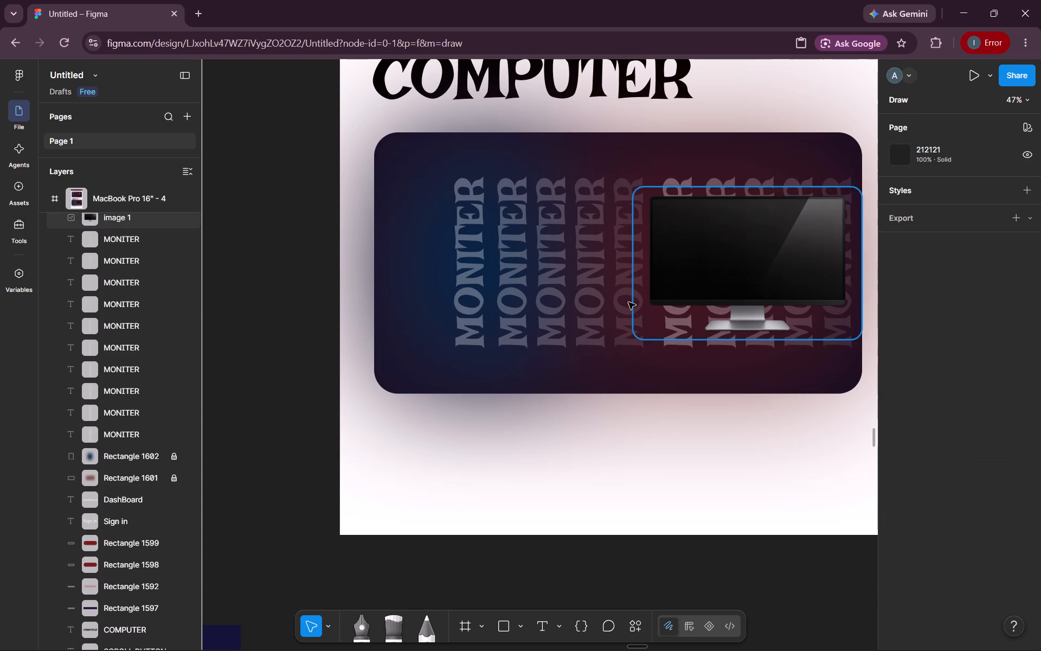
Raise the opacity of the duplicated MONITER text at X 834 to about 37%.
left_click(626, 316)
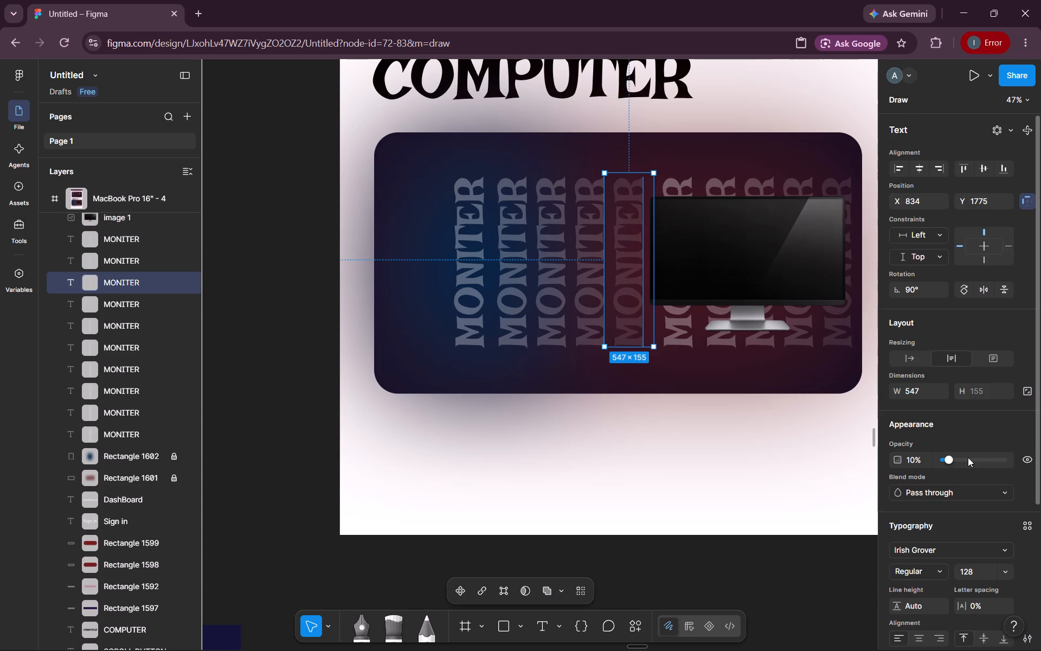
left_click(966, 456)
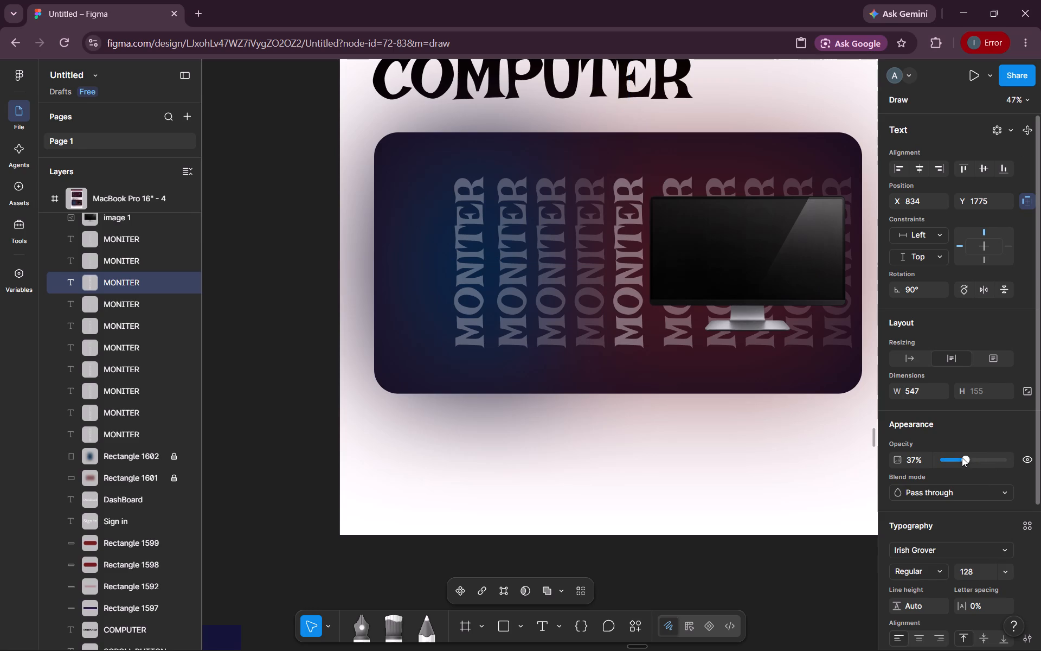
Set the opacity of the duplicated MONITER text at X 834 to 35%.
left_click(962, 457)
left_click(792, 565)
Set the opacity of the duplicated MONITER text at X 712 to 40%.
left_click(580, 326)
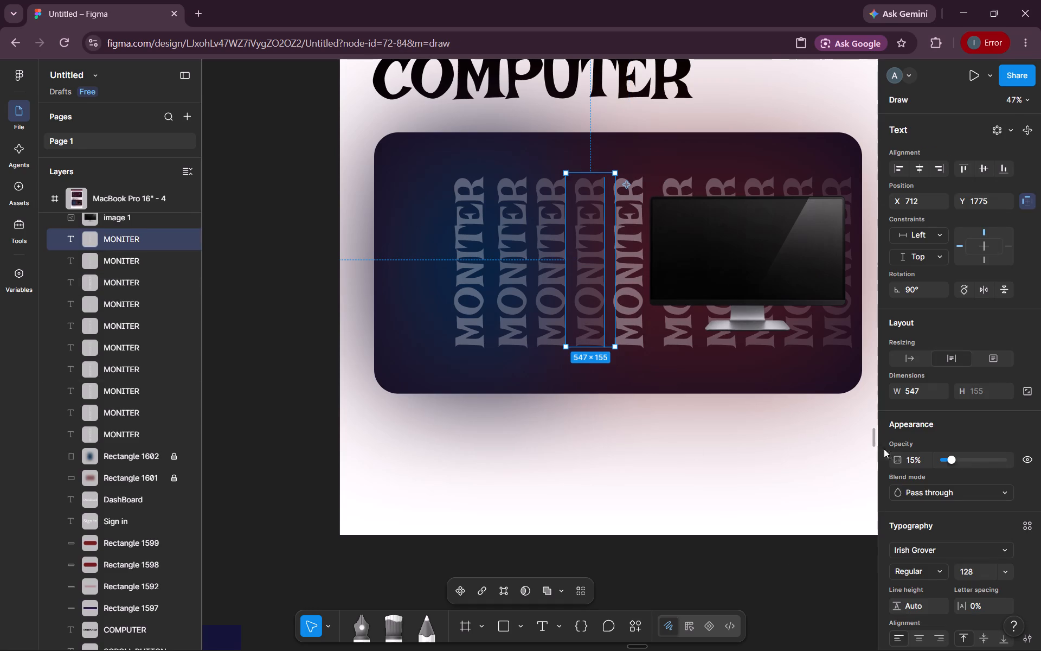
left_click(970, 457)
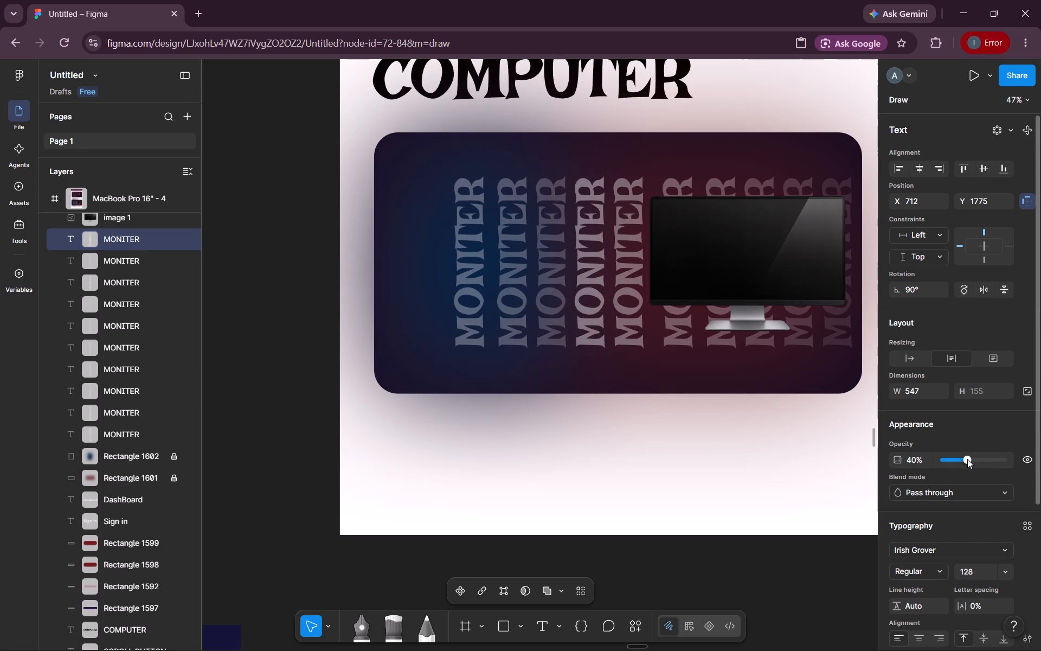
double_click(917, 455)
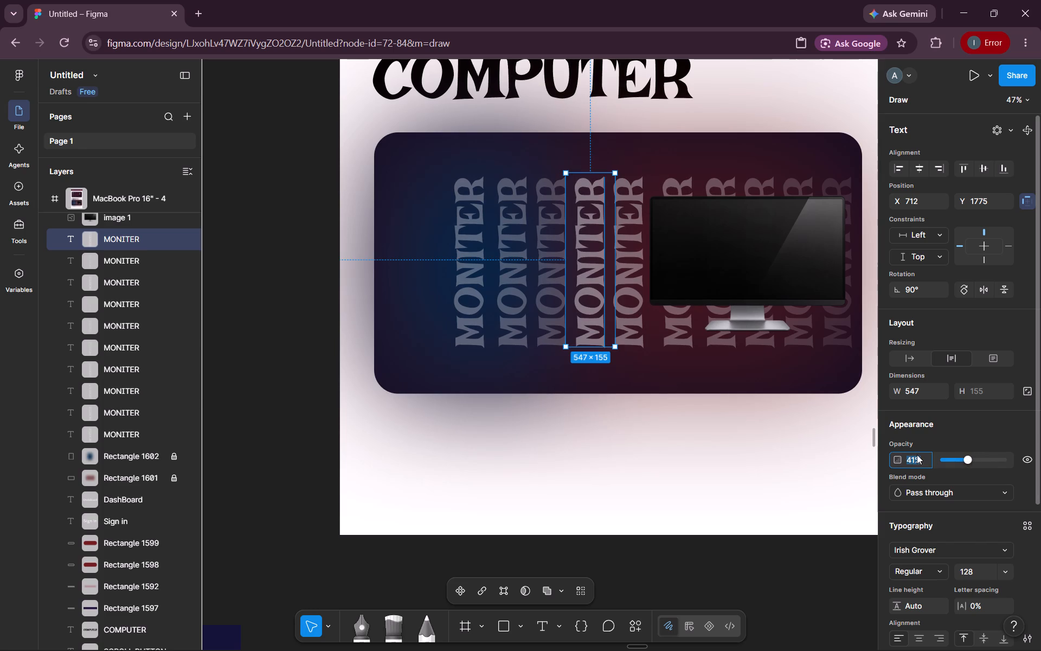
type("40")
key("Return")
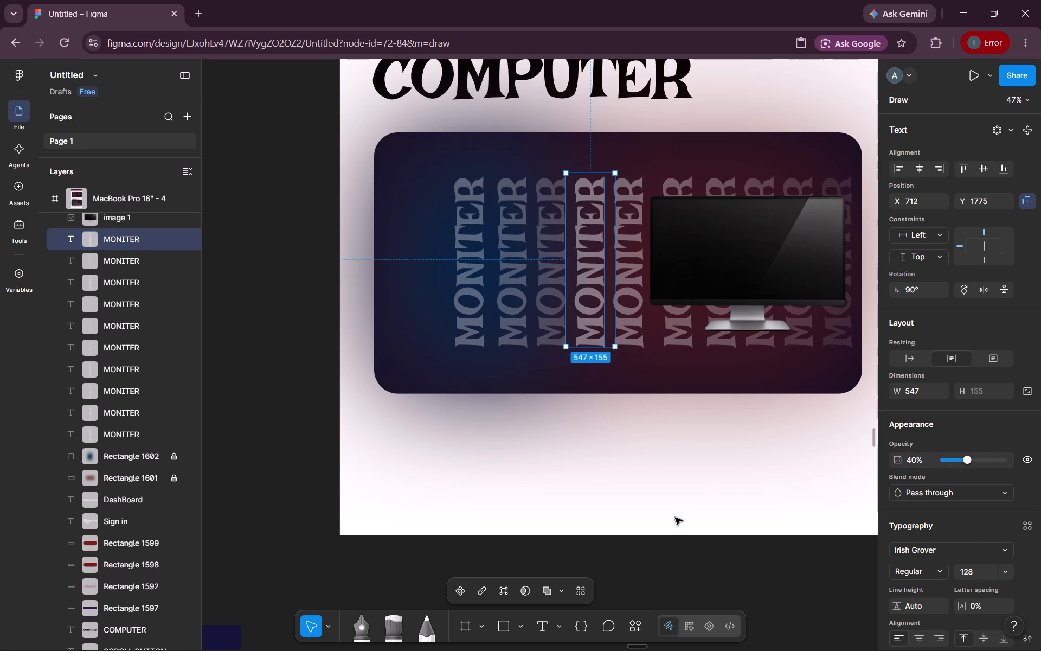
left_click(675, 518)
left_click(537, 330)
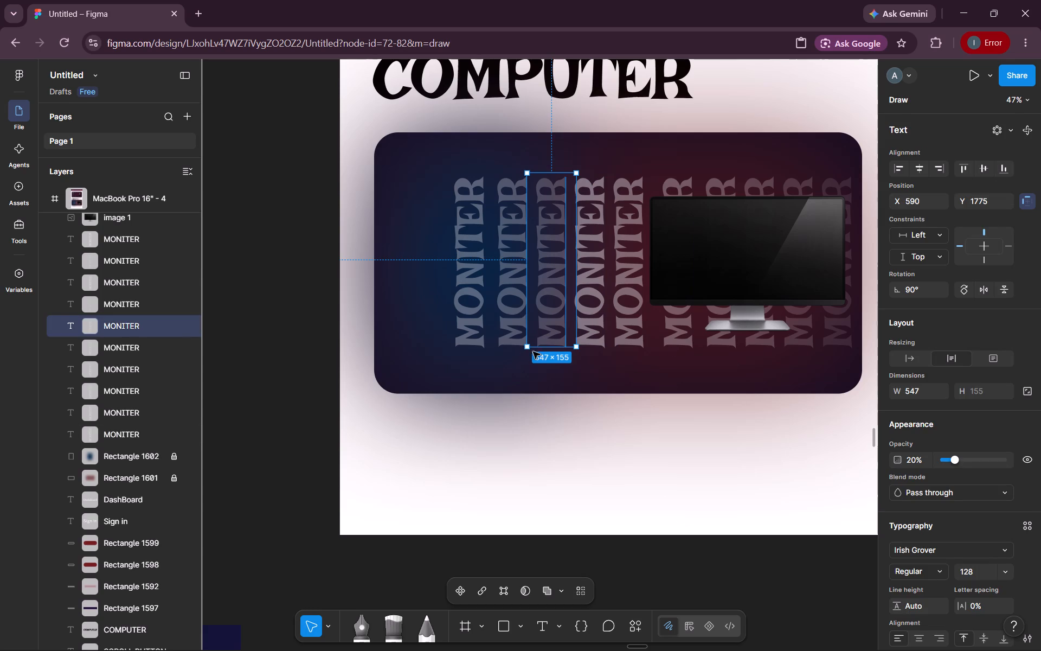
left_click(513, 312)
left_click(557, 314)
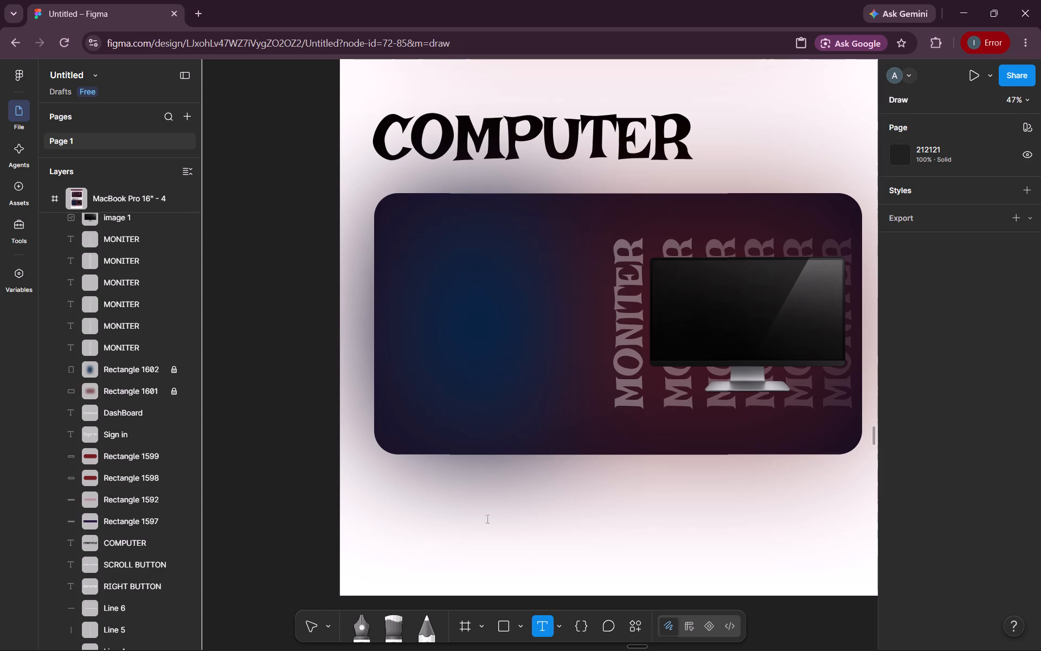
key("ctrl+v")
left_click_drag(565, 541, 486, 469)
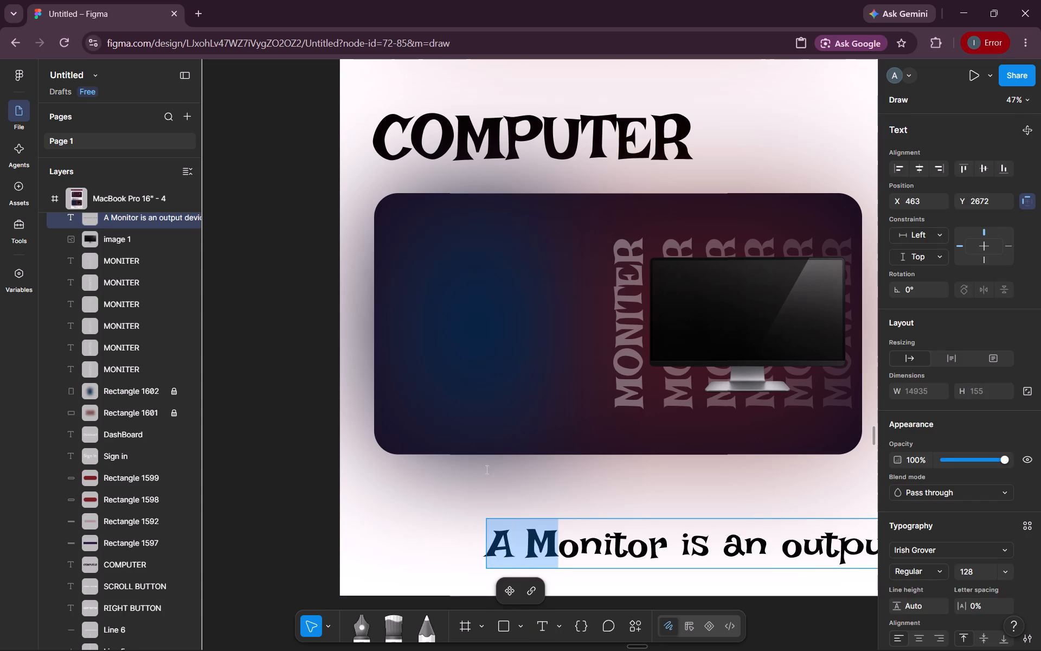
left_click_drag(486, 469, 503, 470)
left_click(433, 513)
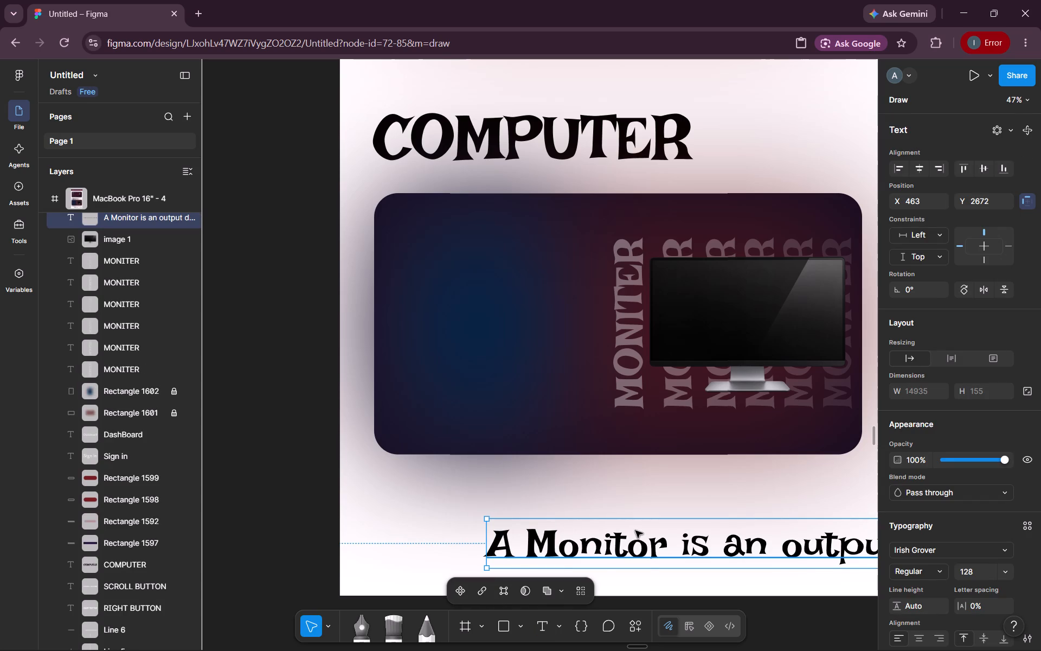
left_click_drag(635, 531, 514, 489)
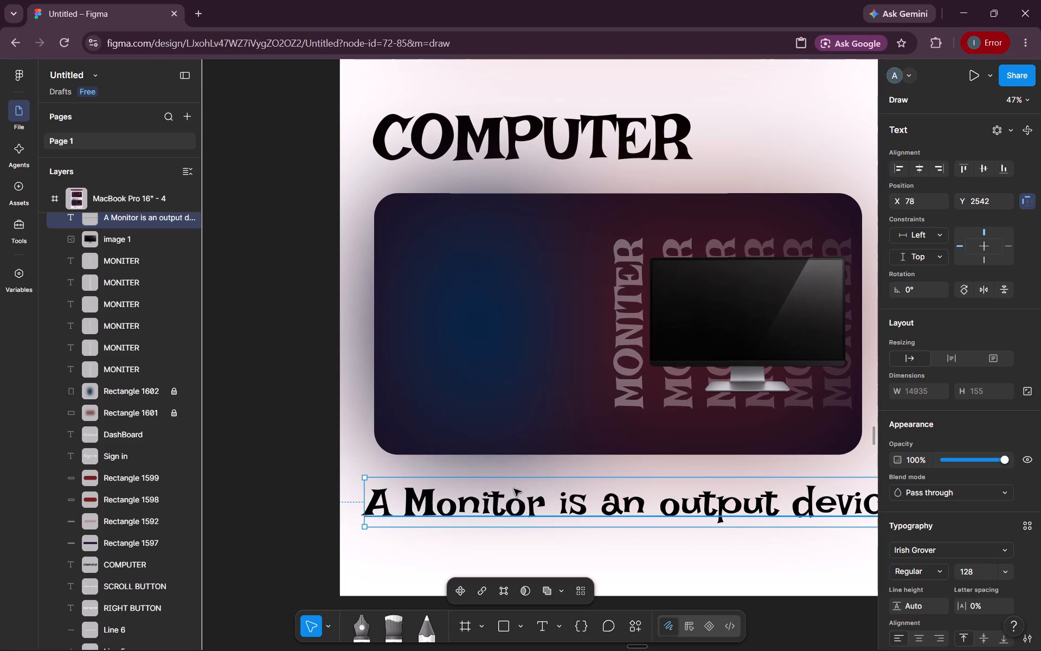
Set the fill of the whole monitor note text to white, FFFFFF.
triple_click(512, 500)
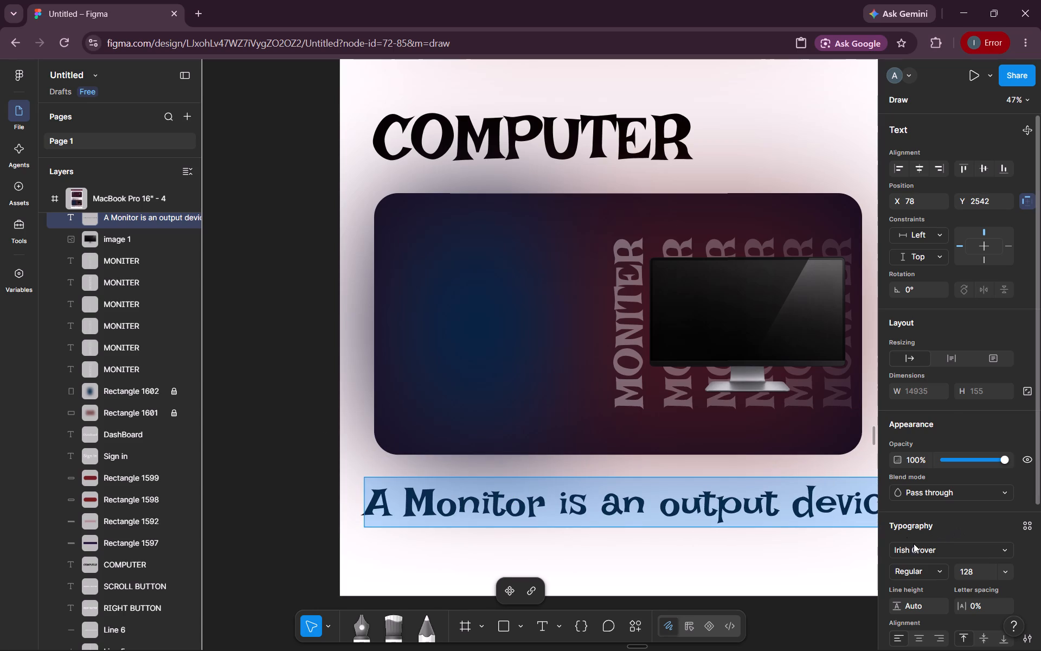
scroll(904, 528, "down", 2)
left_click(904, 528)
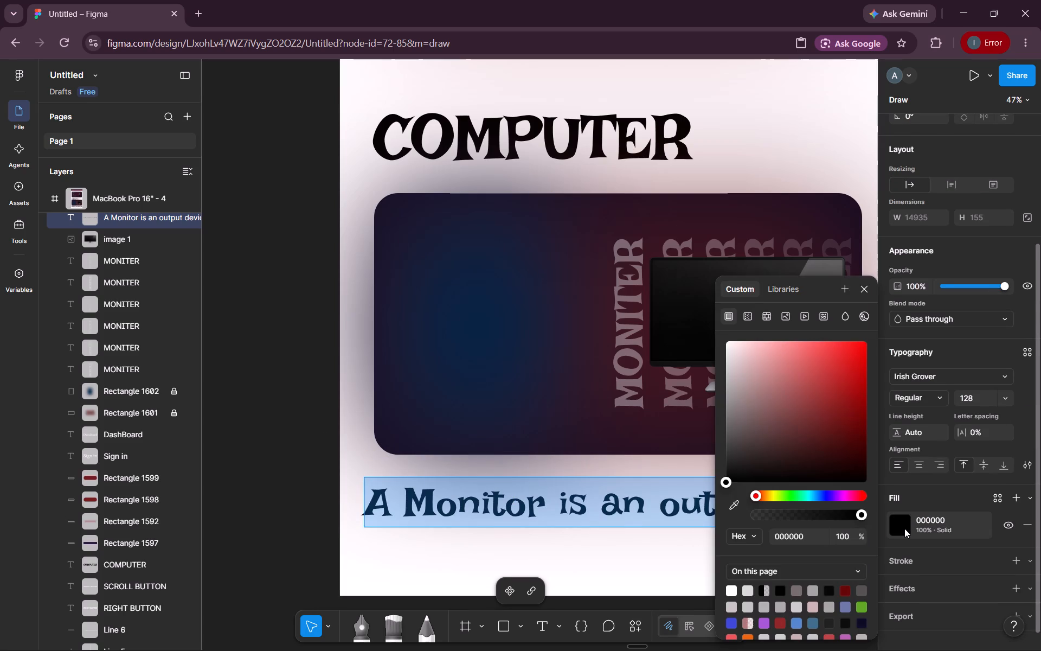
left_click(728, 591)
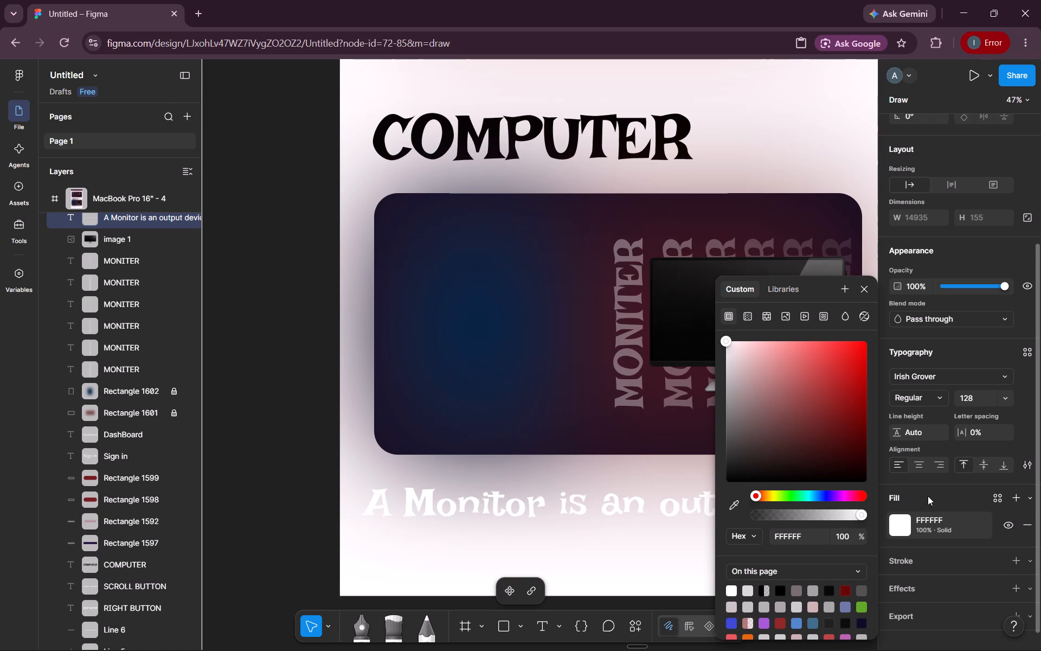
left_click(937, 502)
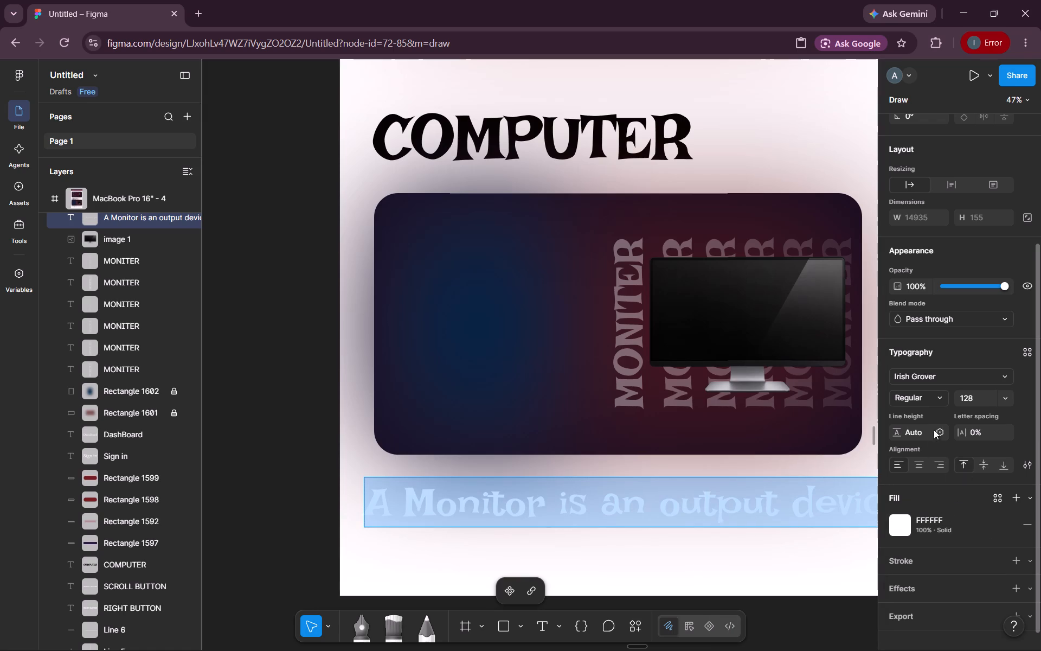
Change the font of the monitor note text to ABeeZee.
left_click(942, 395)
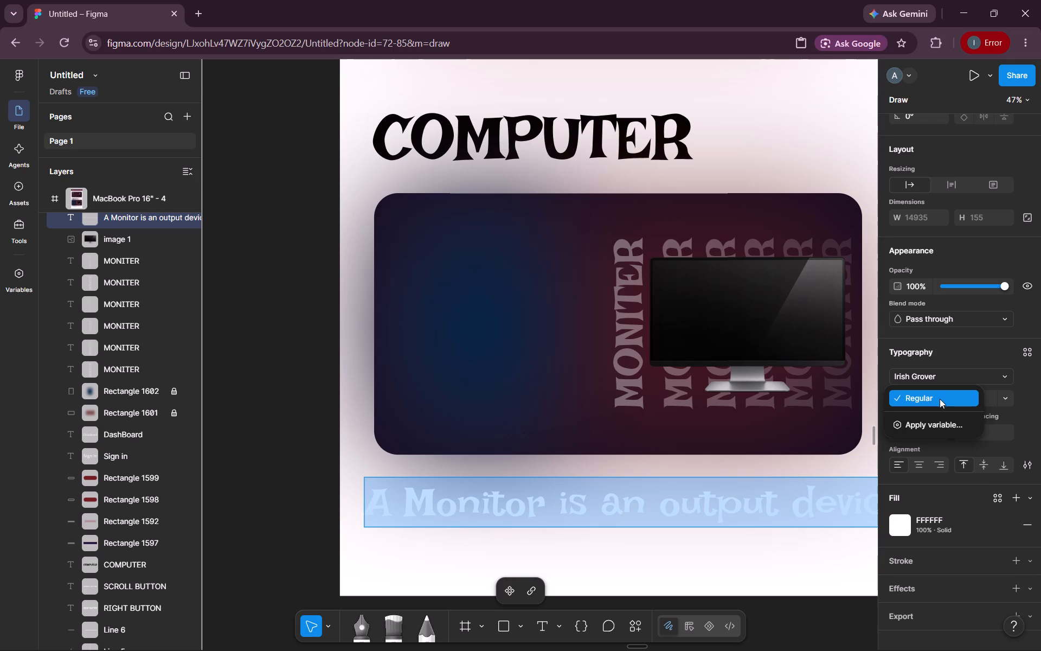
left_click(939, 399)
left_click(946, 381)
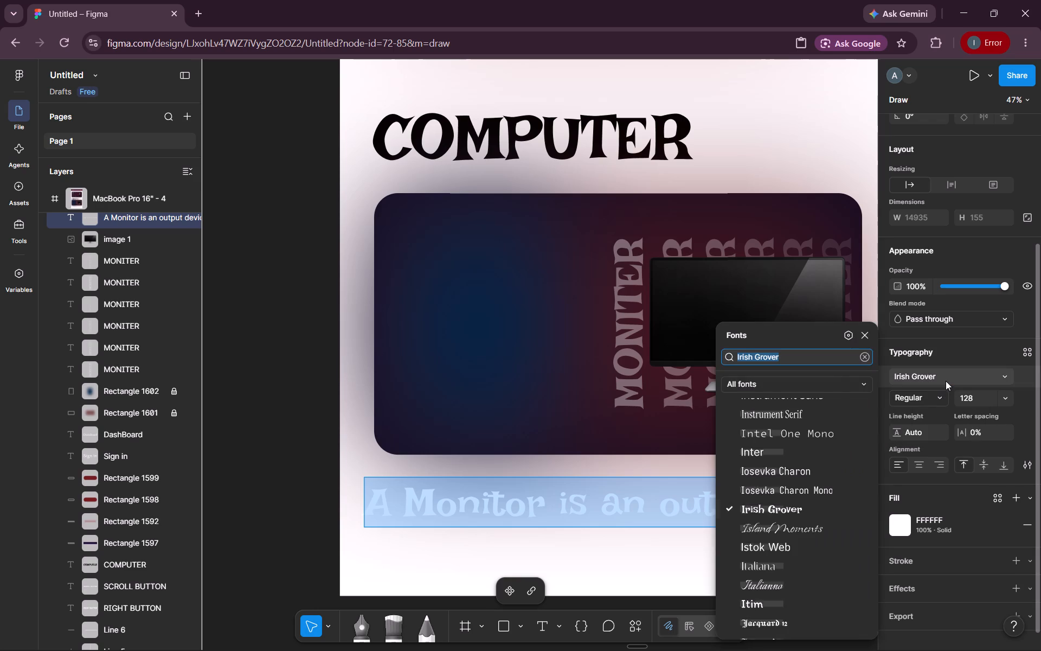
scroll(809, 423, "up", 18)
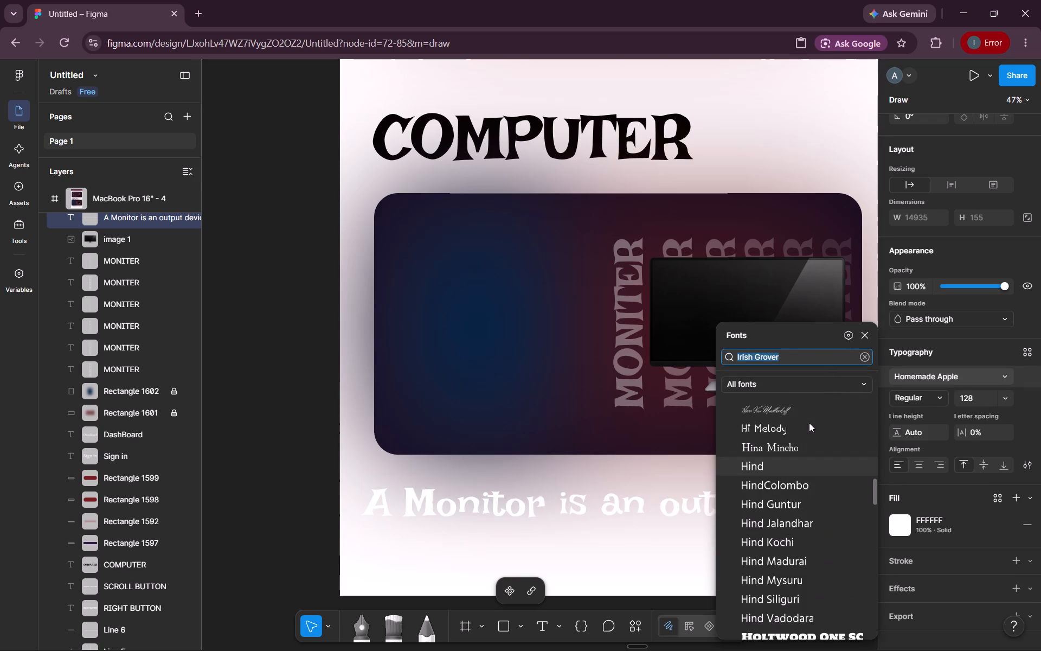
scroll(809, 423, "up", 16)
scroll(809, 423, "up", 11)
scroll(809, 423, "up", 10)
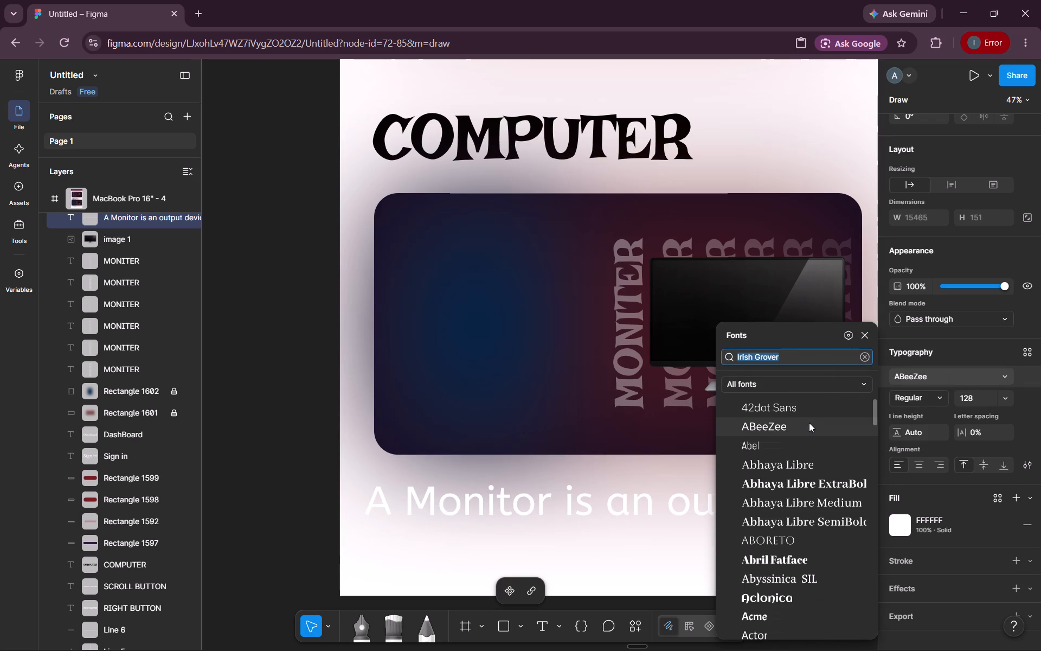
left_click(797, 424)
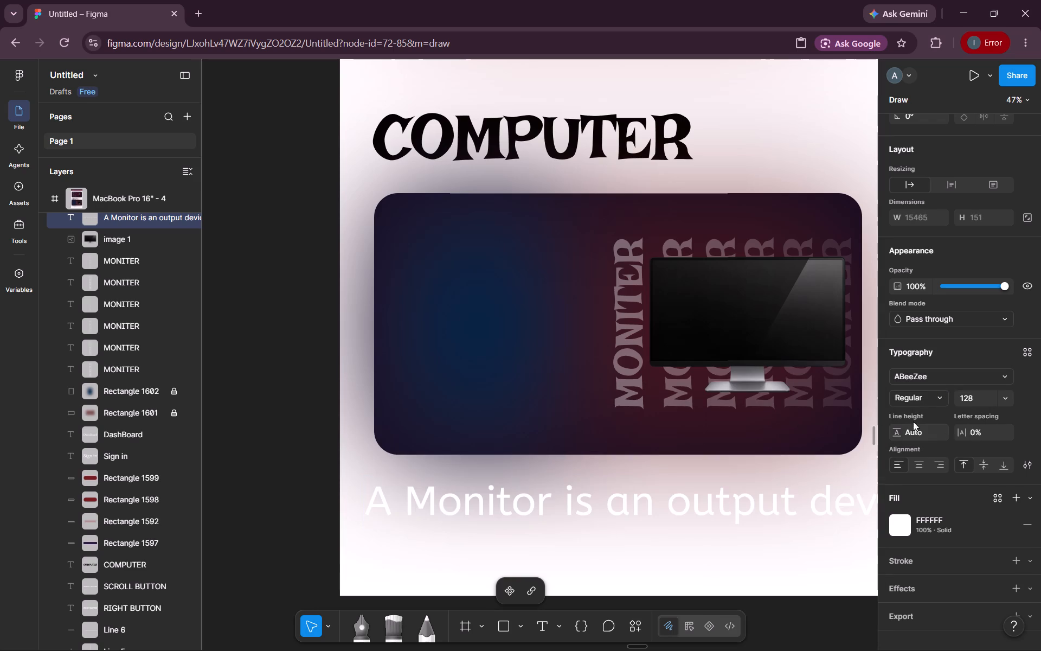
Reduce the font size of the monitor note text, trying 28 before settling on 36.
double_click(971, 394)
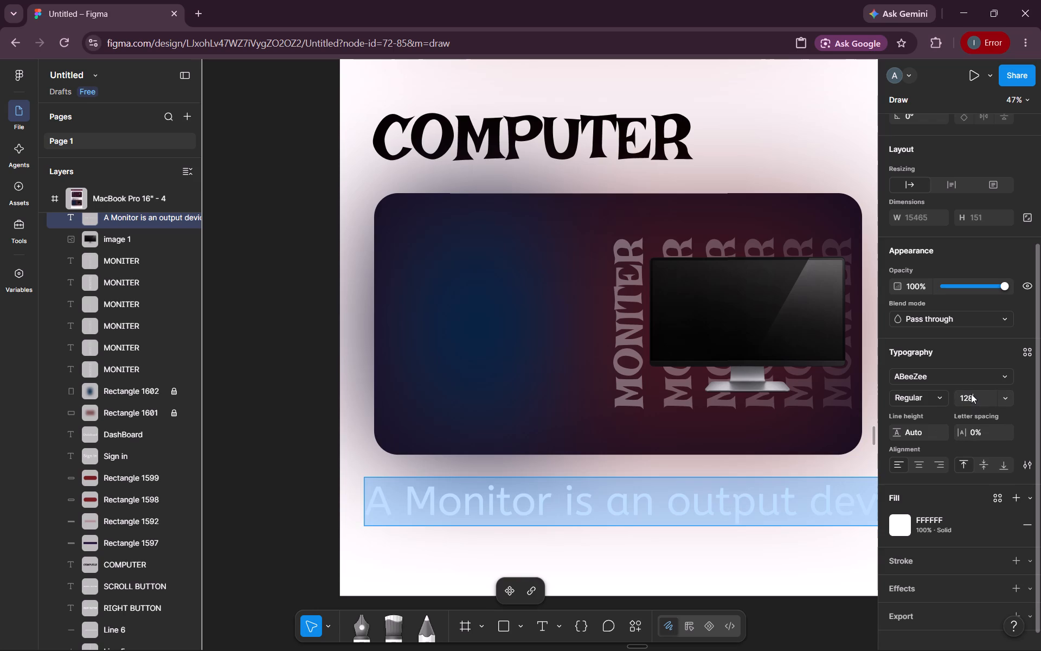
type("28")
key("Return")
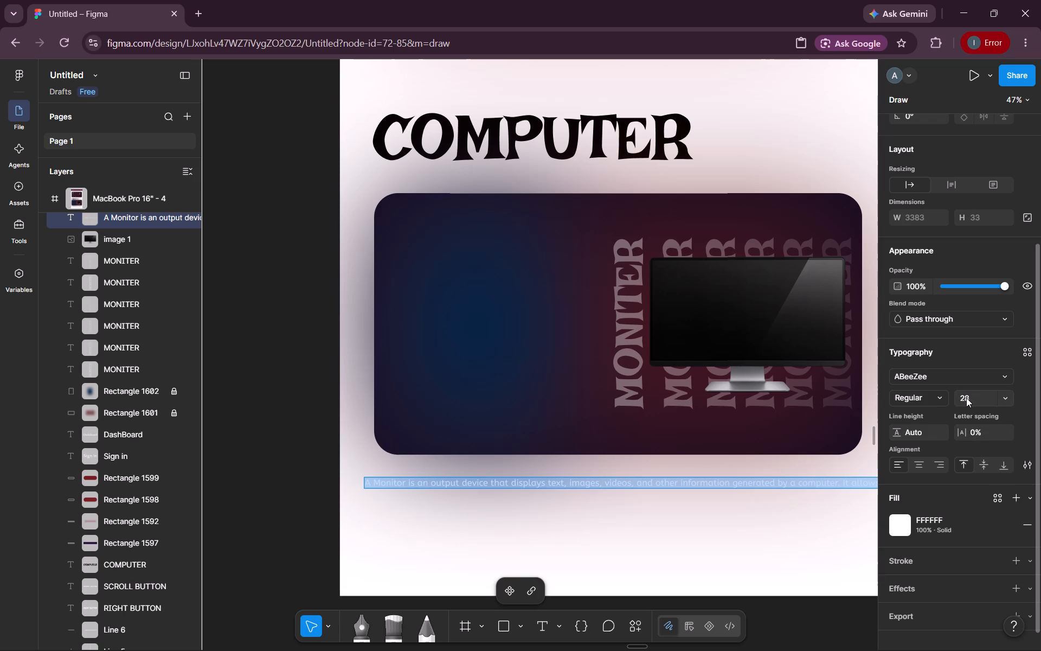
double_click(966, 398)
left_click(1004, 397)
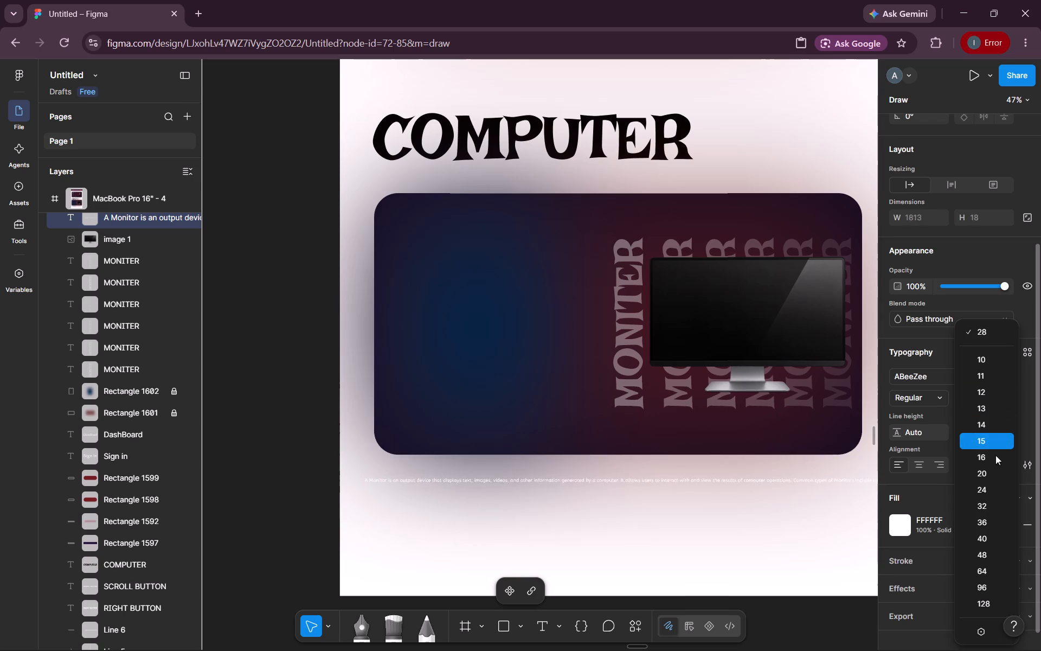
left_click(991, 519)
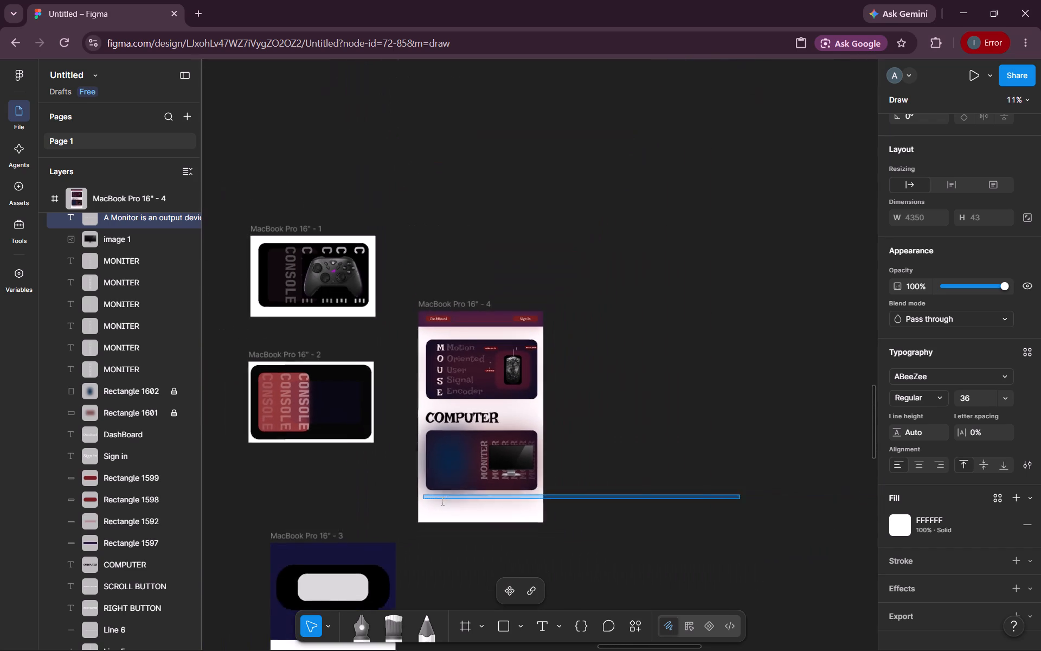
Narrow the monitor note's text box to about 811 wide so the note wraps over several lines.
left_click(633, 527)
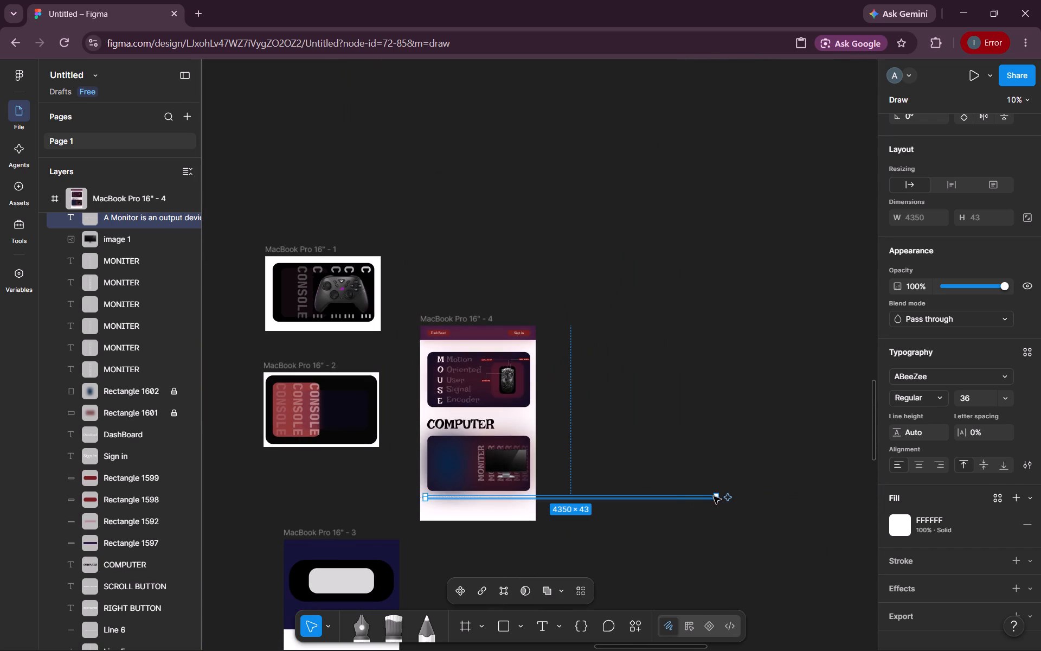
left_click_drag(717, 497, 503, 533)
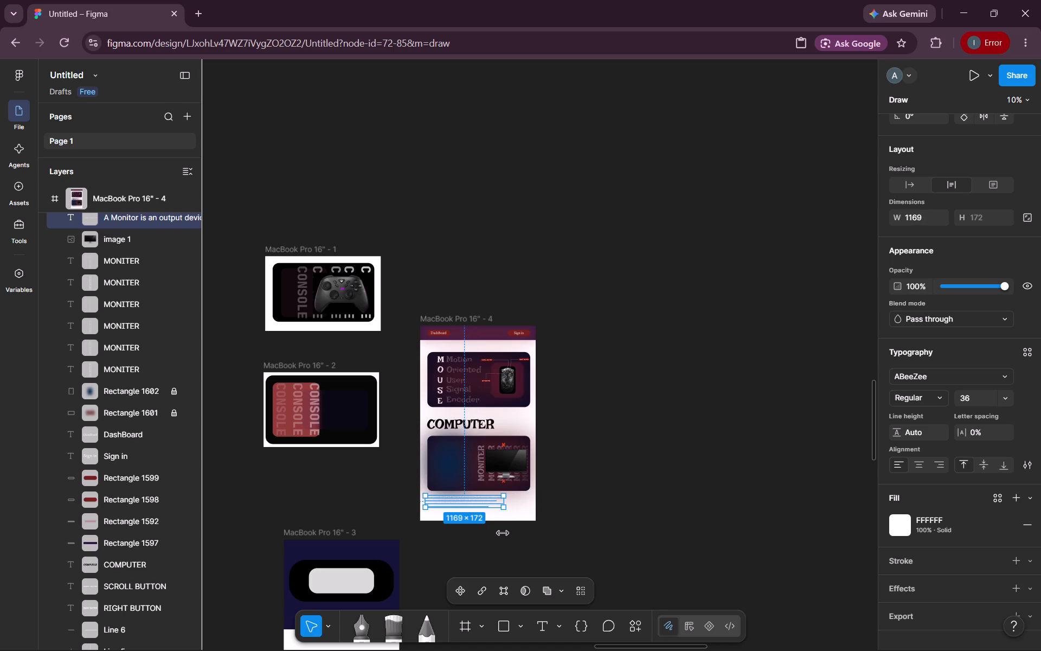
left_click_drag(503, 533, 511, 540)
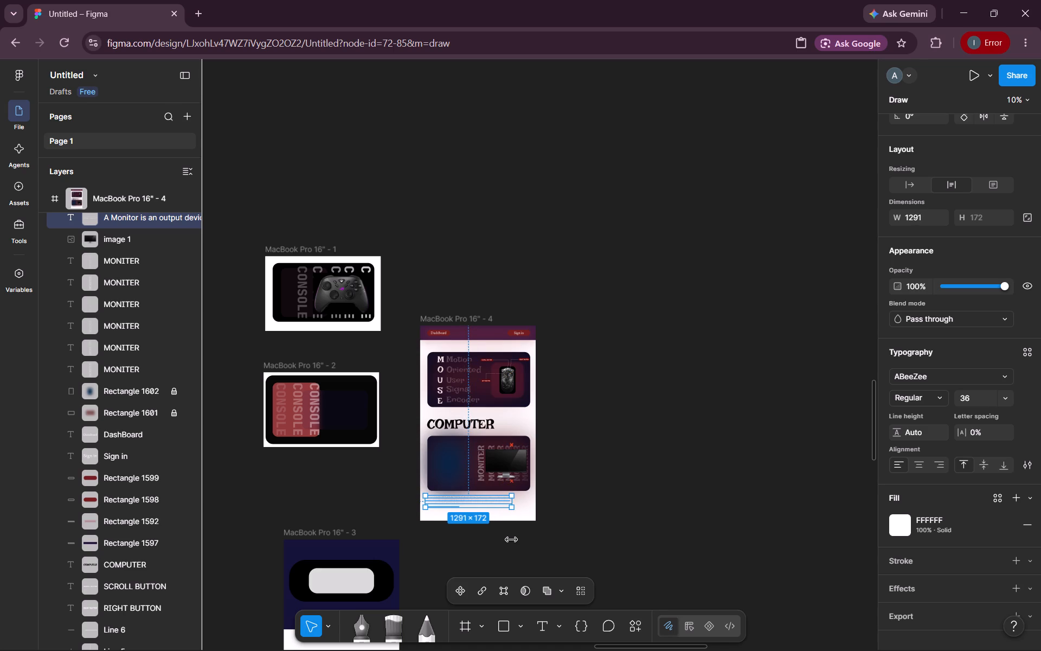
left_click_drag(511, 540, 478, 521)
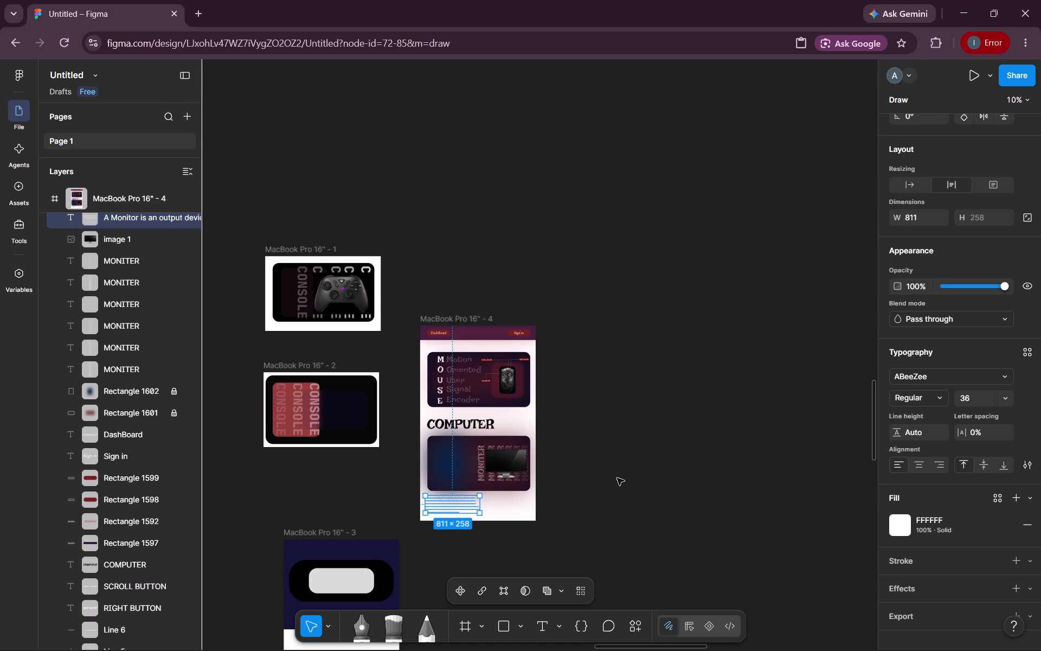
scroll(617, 478, "right", 4)
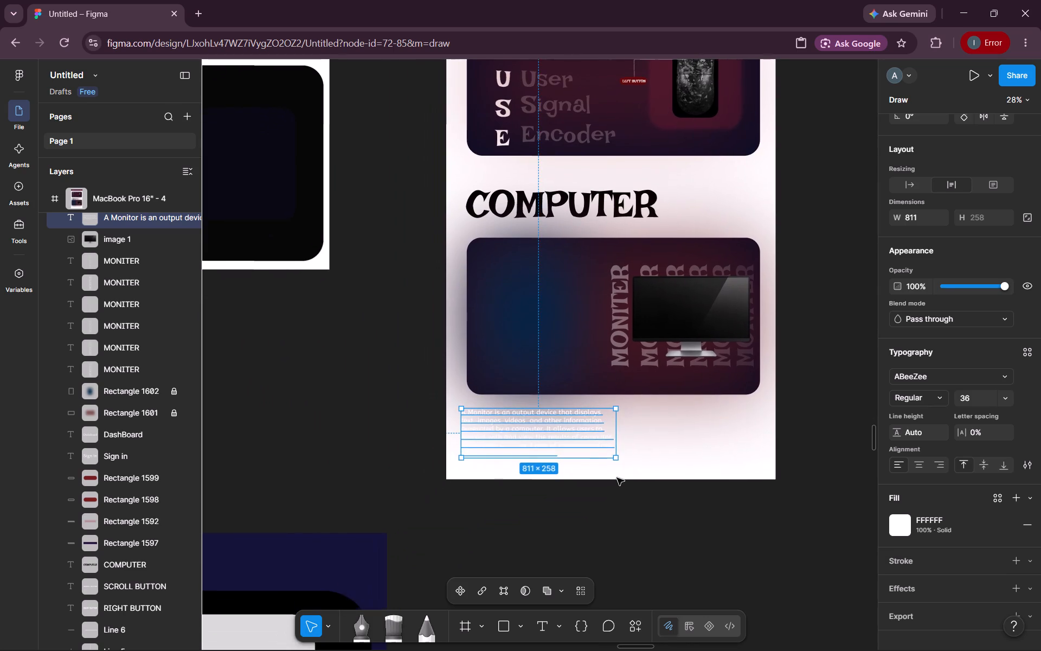
scroll(617, 478, "right", 1)
left_click(674, 394)
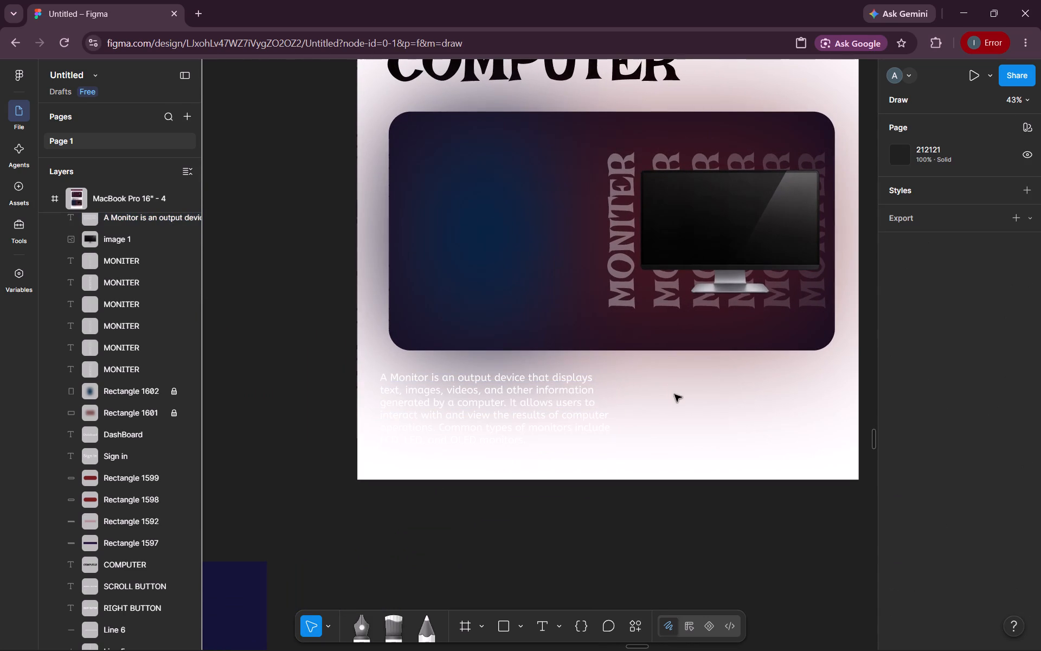
Move the monitor note onto the card's left half at about X 108, Y 1920 and narrow it to about 642 wide.
left_click_drag(542, 405, 539, 225)
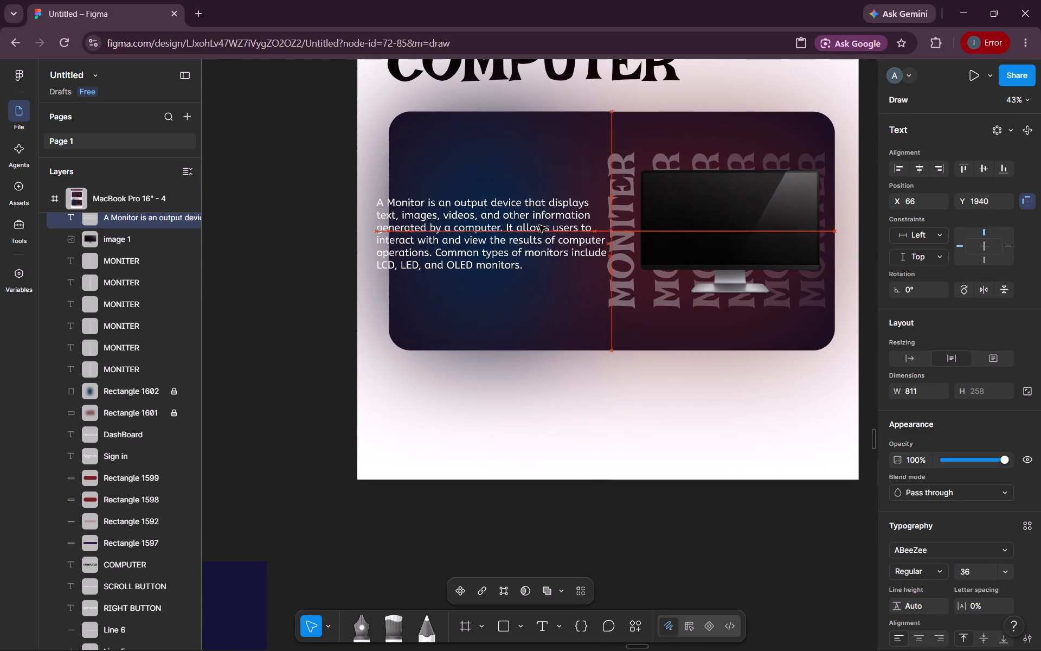
left_click_drag(539, 225, 550, 224)
scroll(550, 224, "up", 2)
left_click_drag(626, 353, 581, 367)
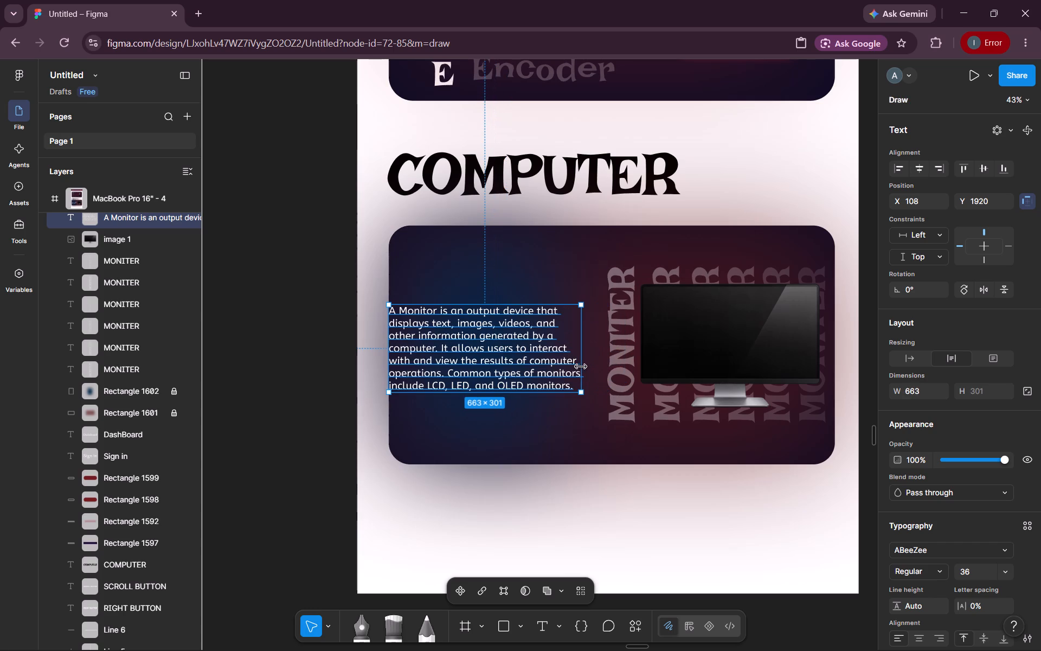
left_click_drag(581, 367, 575, 367)
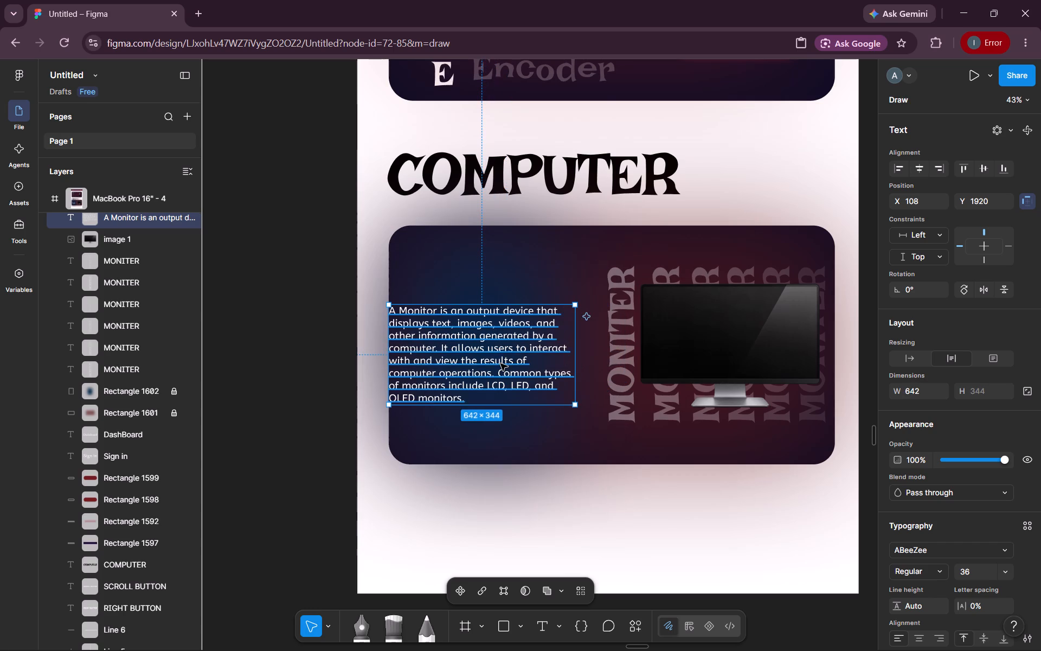
Reposition the monitor note in the card's lower-left area, beside the MONITER lettering, at about X 183, Y 2075.
left_click_drag(500, 363, 525, 359)
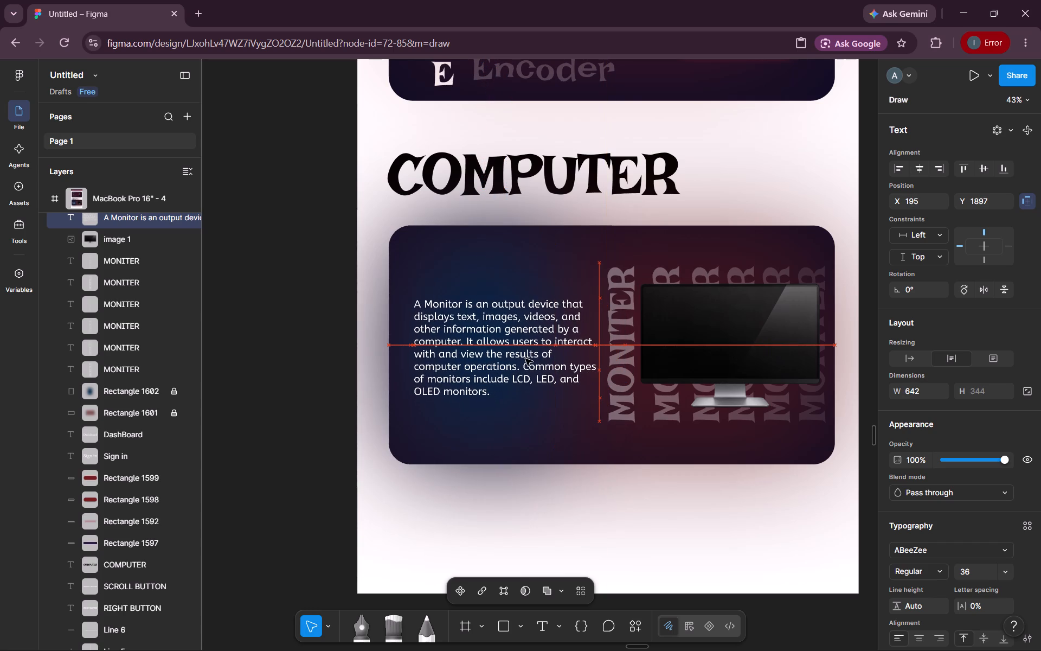
left_click_drag(525, 359, 523, 378)
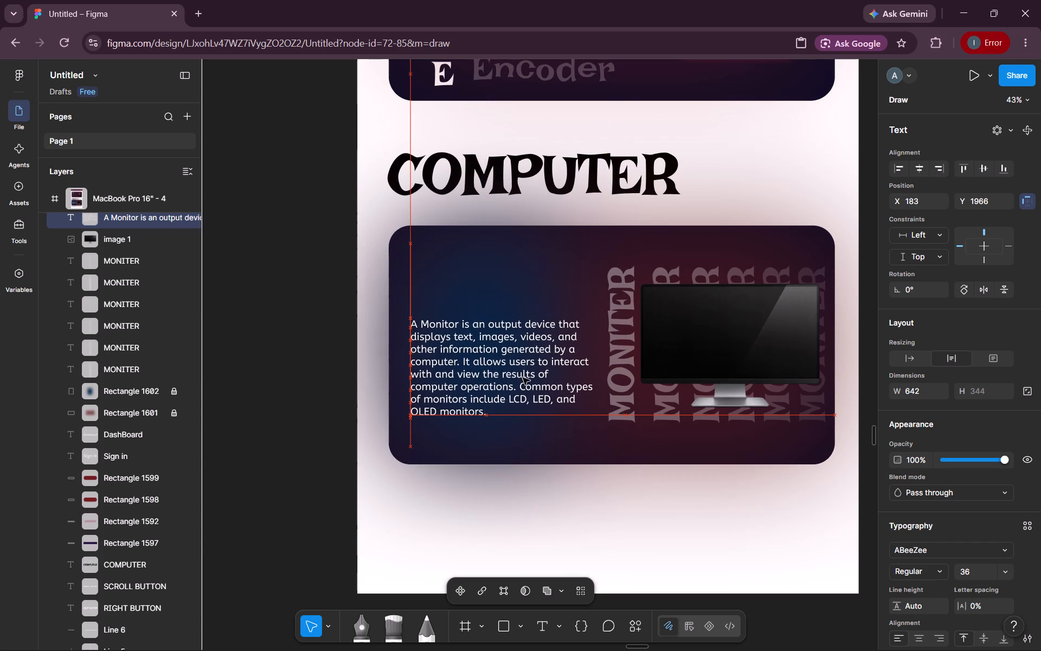
left_click_drag(523, 378, 524, 381)
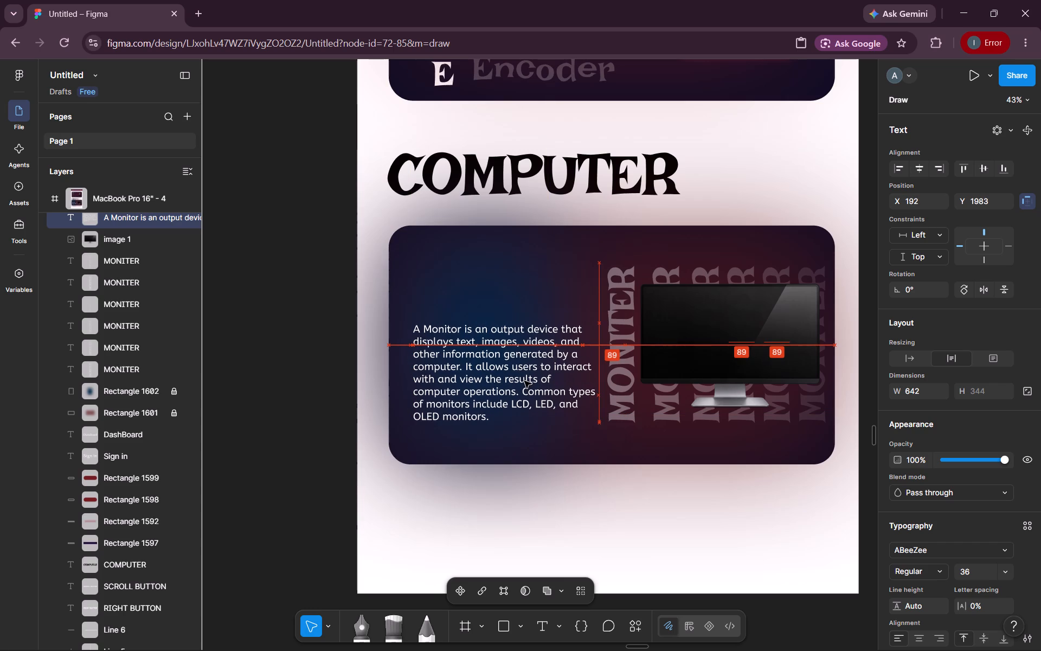
left_click_drag(524, 381, 524, 384)
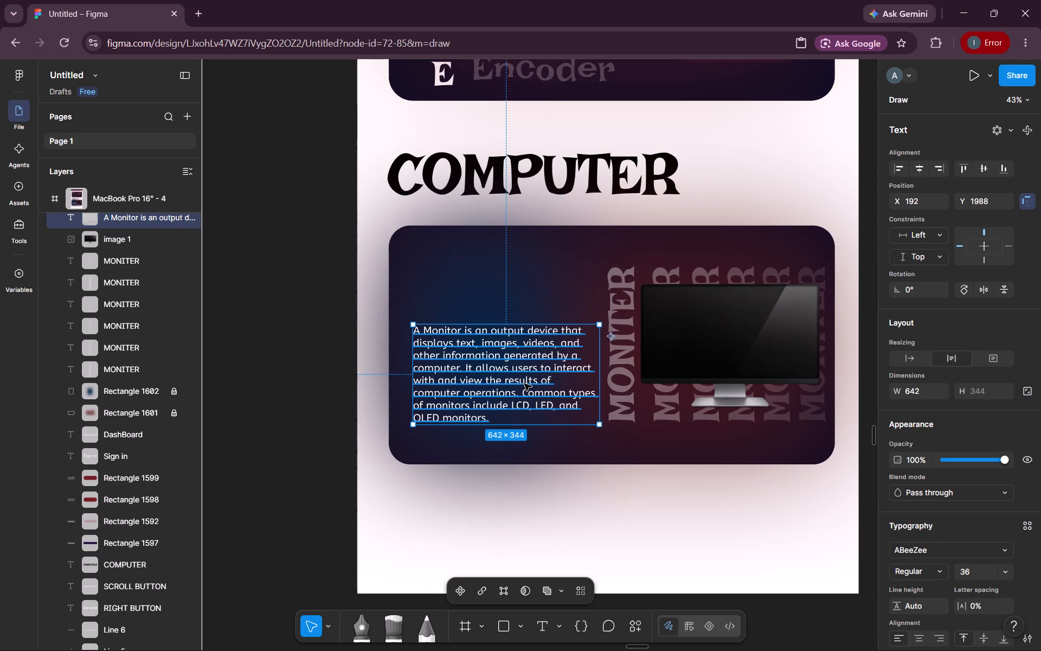
left_click(568, 529)
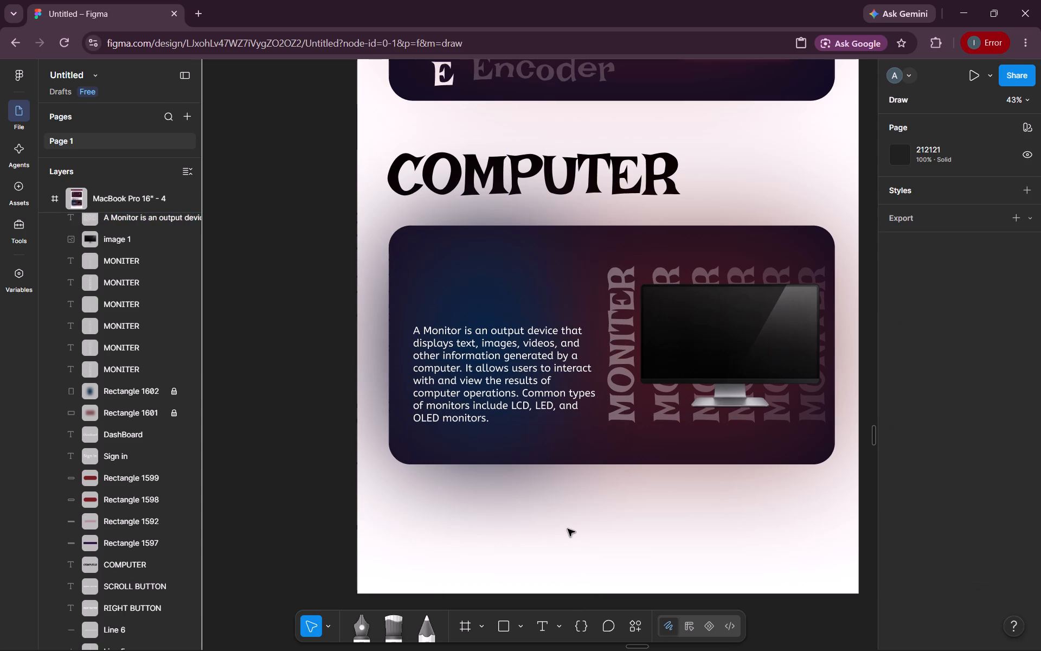
left_click_drag(503, 365, 503, 385)
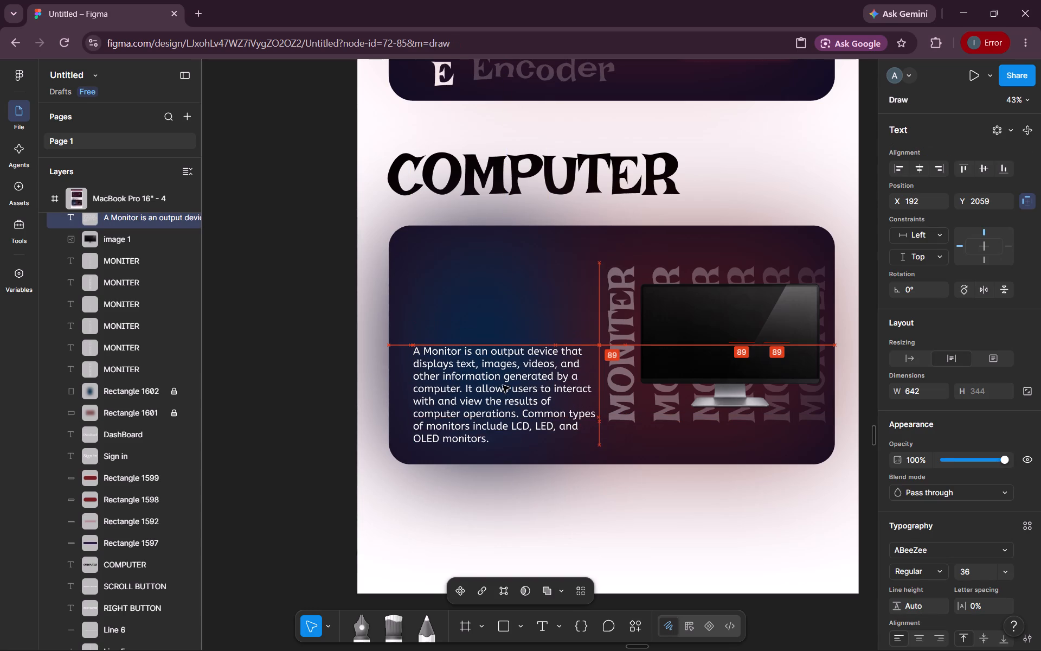
left_click_drag(503, 385, 501, 391)
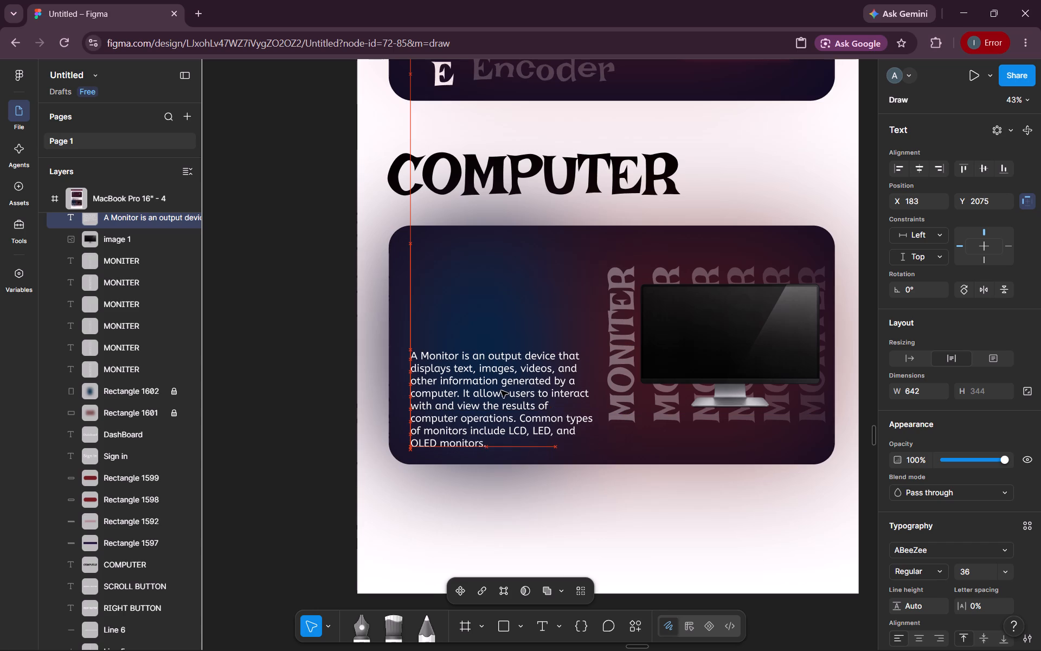
left_click_drag(501, 391, 501, 391)
left_click(536, 527)
Draw a rectangle of about 626 × 234 above the monitor note, matching the note's edges, at about X 183, Y 1788.
scroll(536, 527, "up", 1)
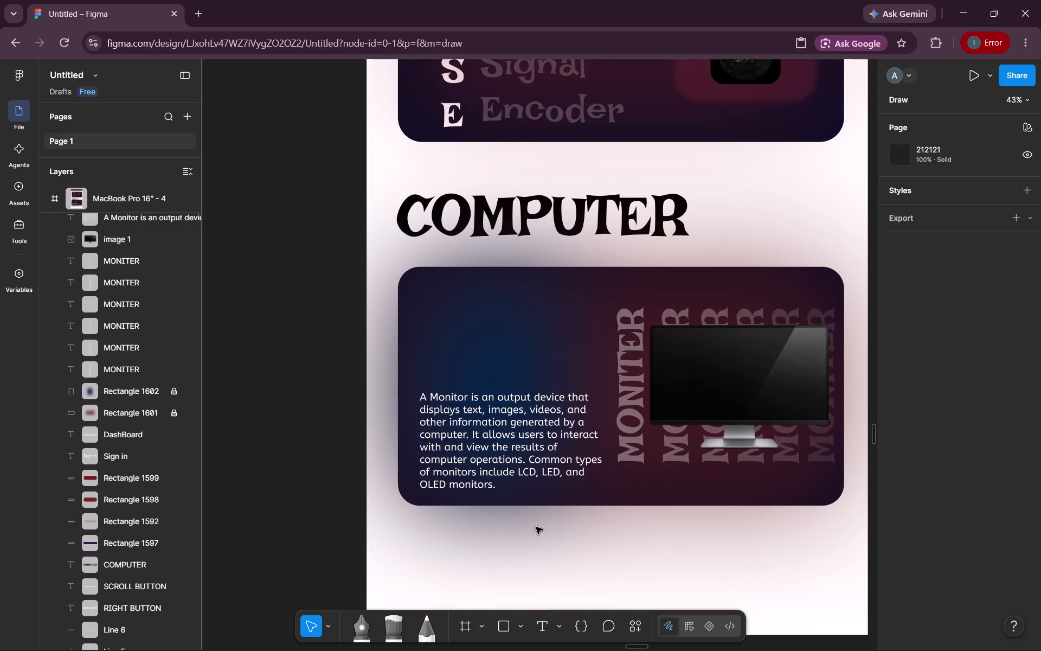
scroll(536, 527, "up", 1)
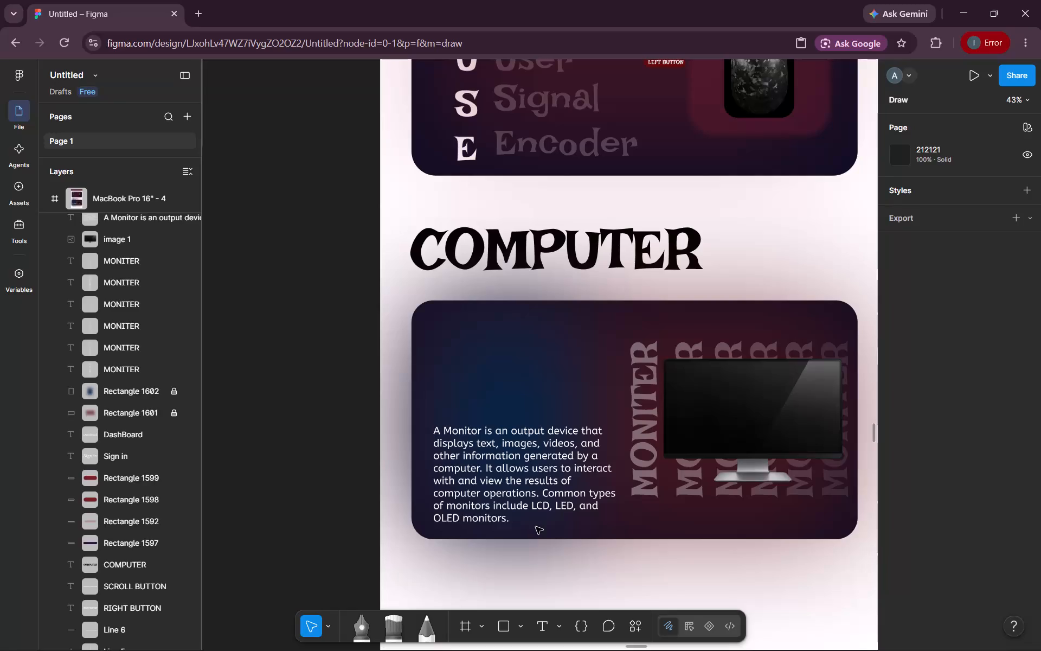
left_click(498, 631)
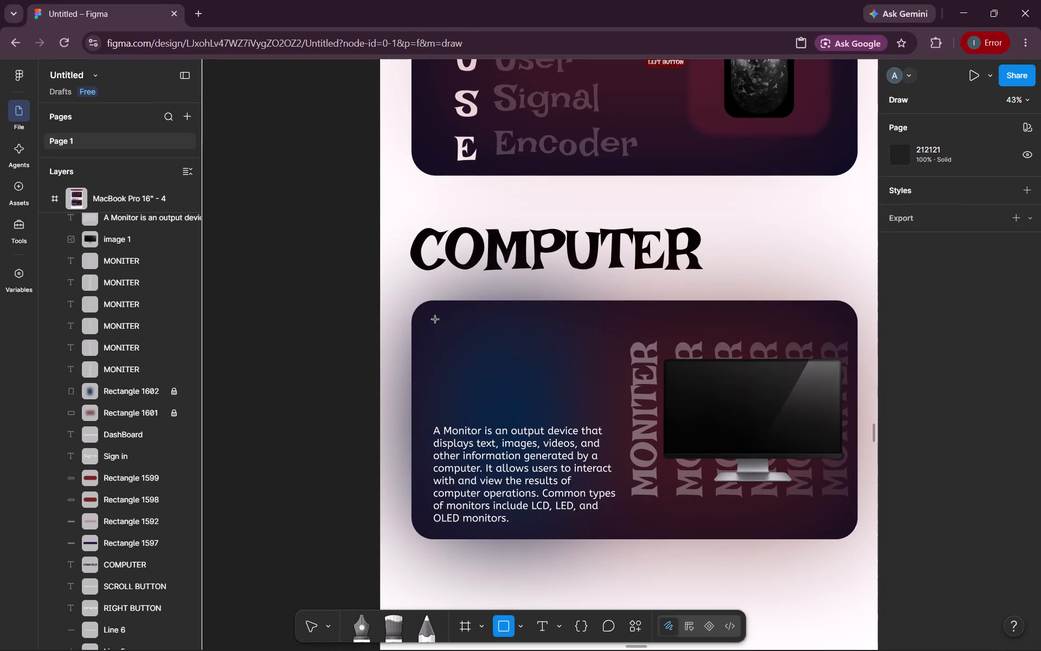
left_click_drag(435, 320, 605, 409)
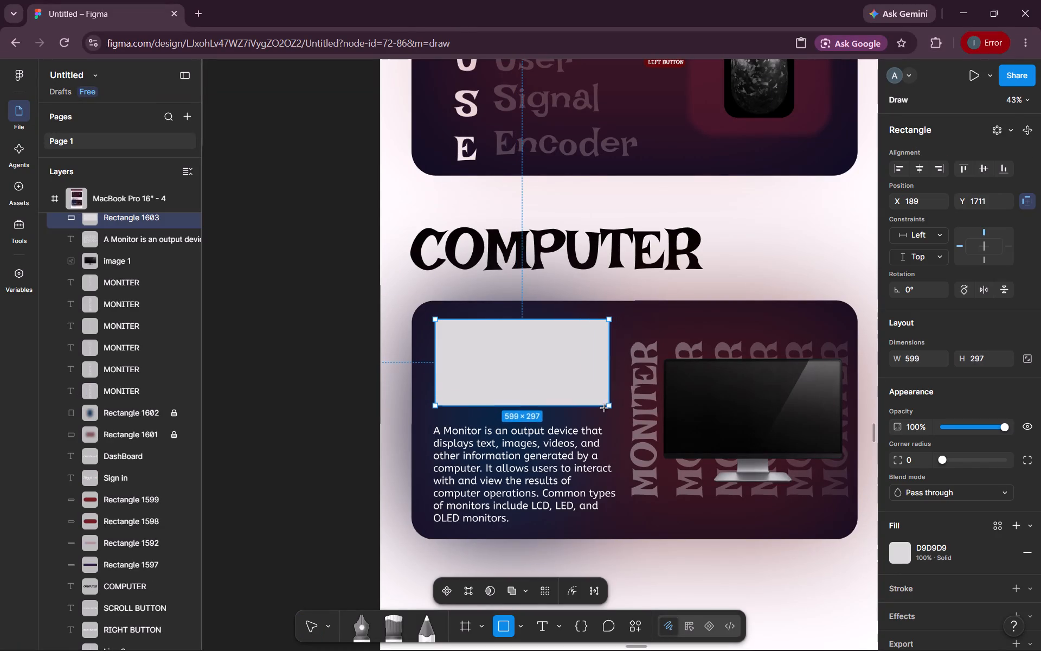
left_click_drag(605, 409, 605, 410)
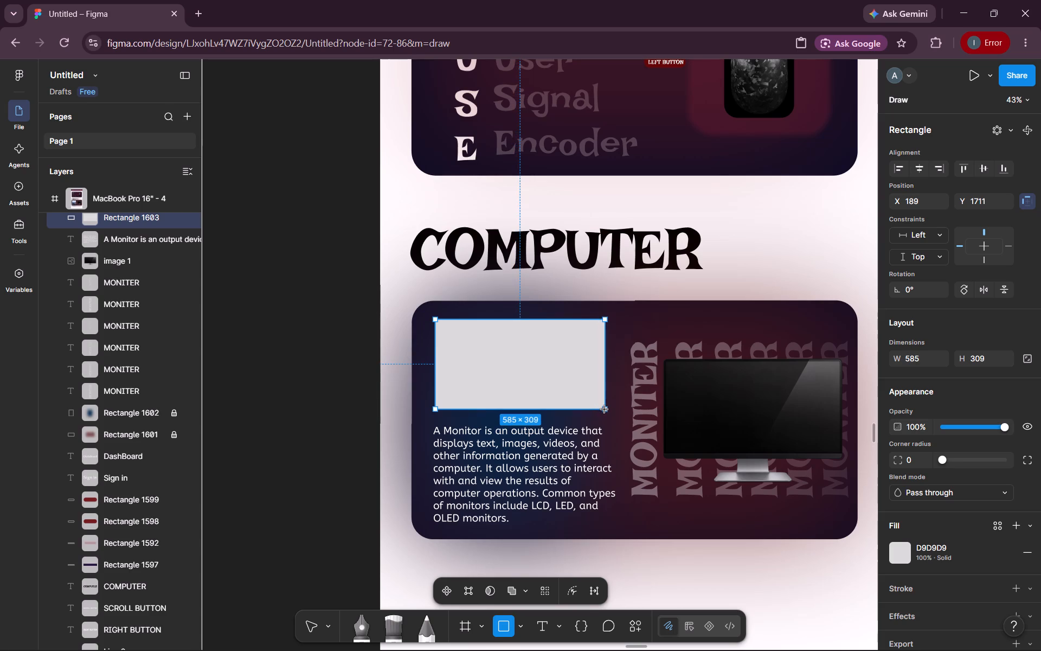
left_click_drag(605, 410, 600, 410)
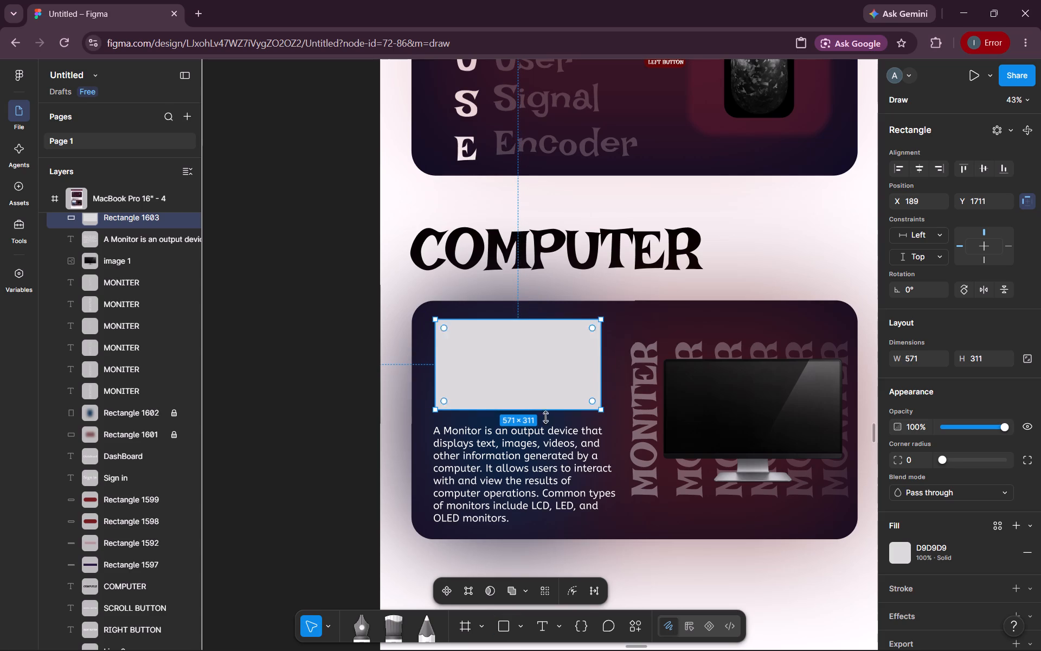
left_click(434, 373)
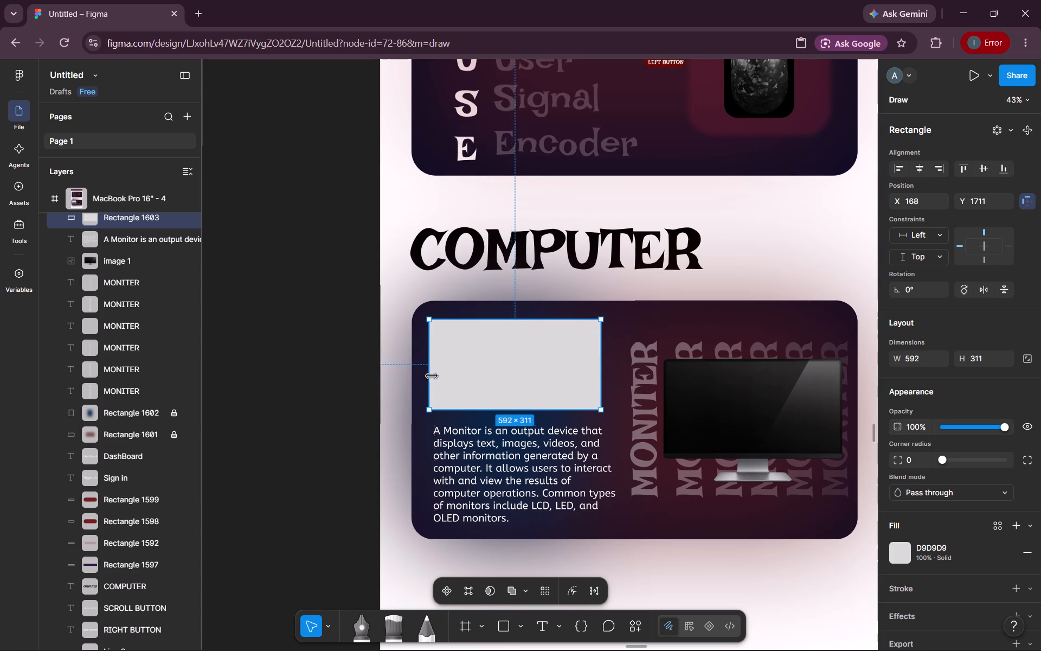
left_click_drag(601, 366, 613, 373)
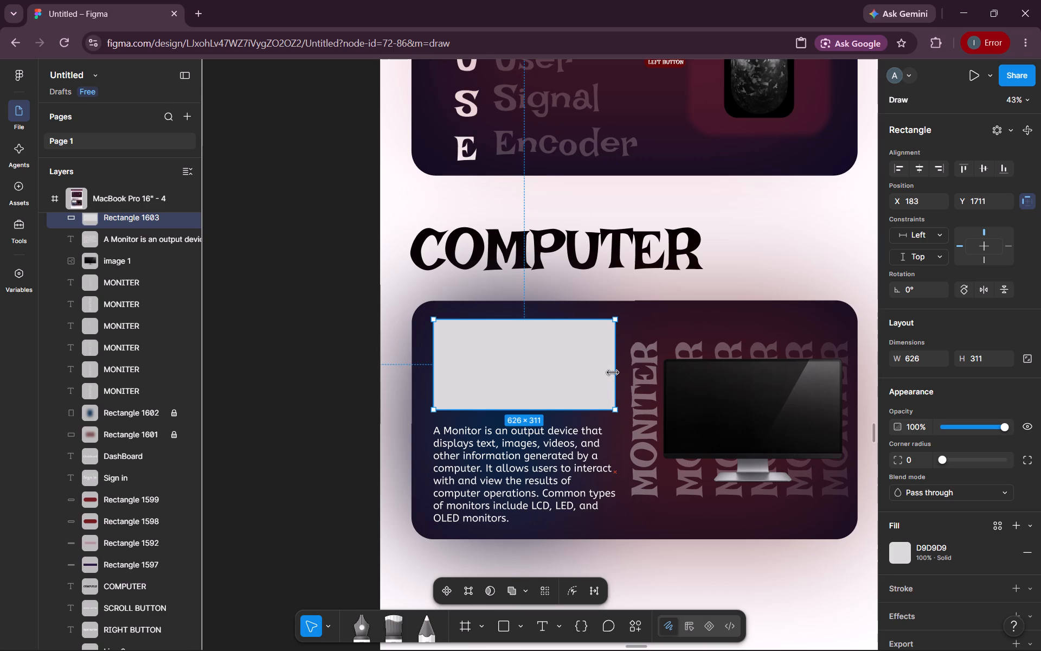
left_click_drag(613, 373, 613, 373)
left_click_drag(537, 321, 535, 341)
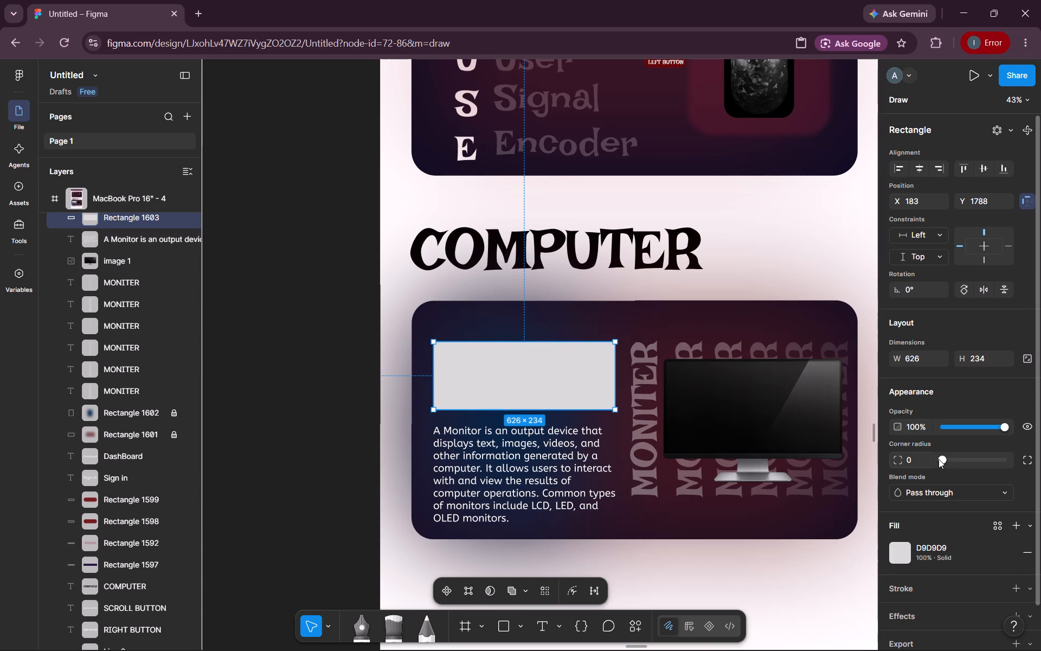
Round the new rectangle's corners with a radius of 32.
left_click_drag(939, 459, 976, 459)
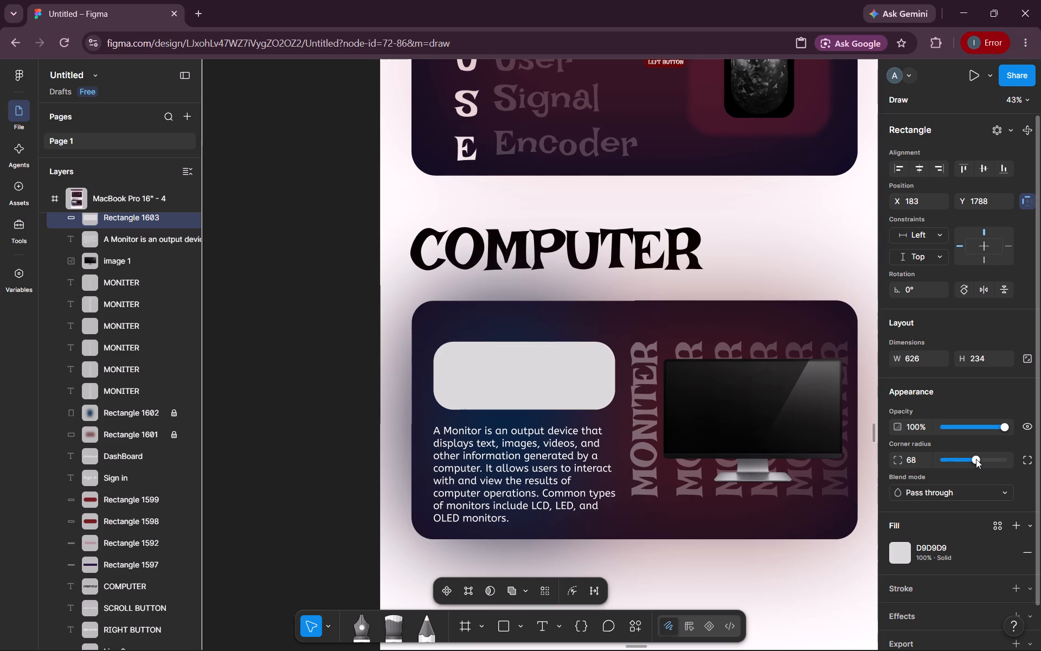
left_click_drag(976, 459, 963, 462)
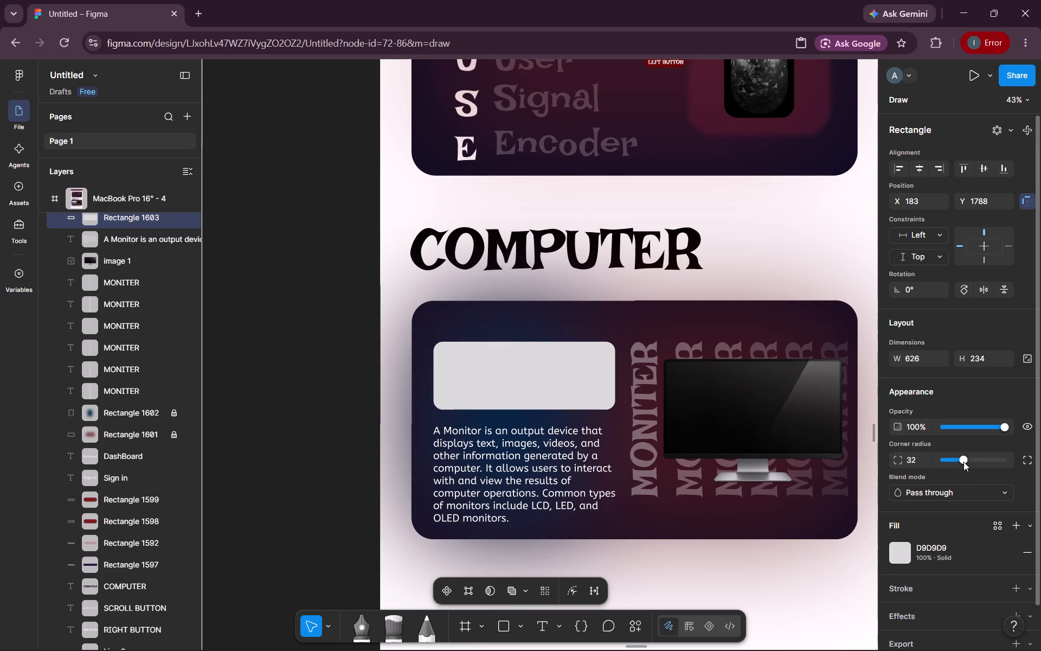
Recolour the rounded rectangle above the monitor note with a dark maroon solid fill, 561B28.
scroll(787, 592, "down", 1)
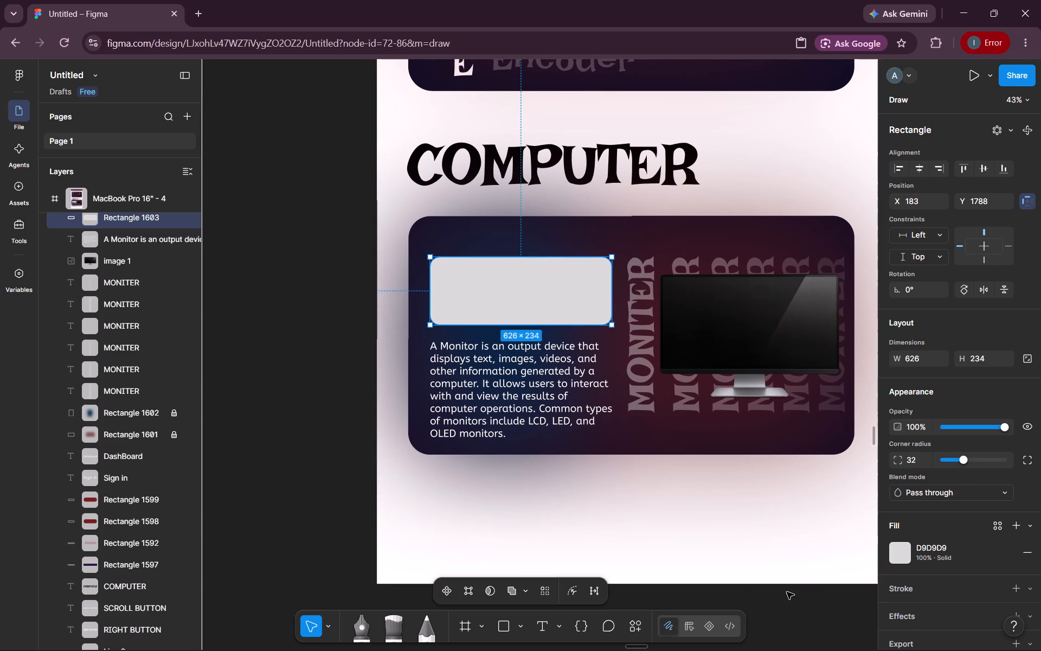
left_click(901, 558)
left_click(858, 499)
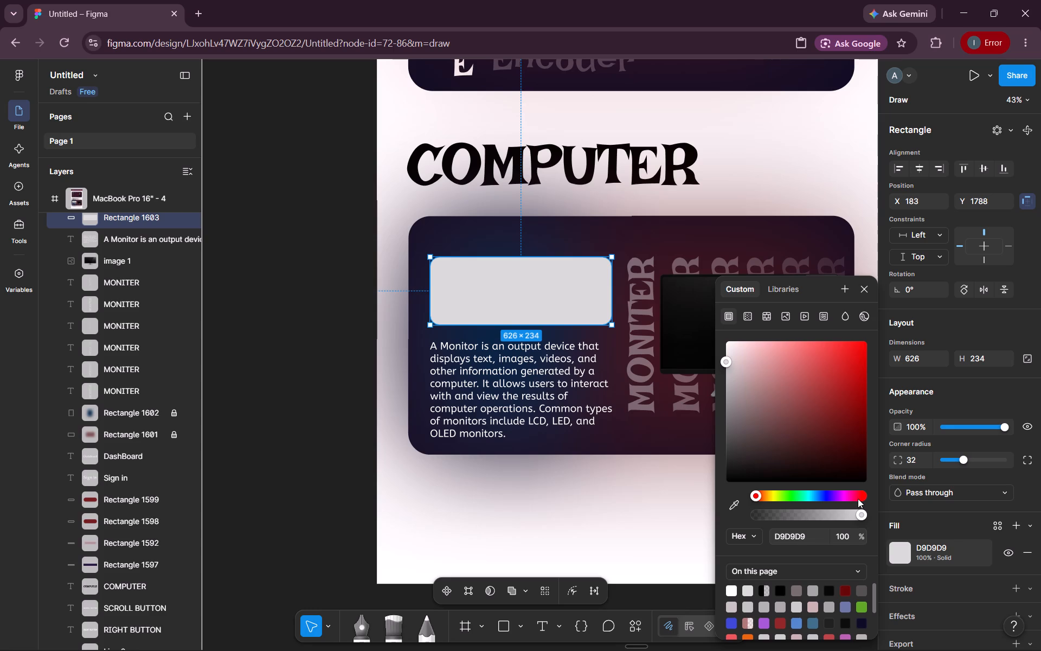
left_click_drag(729, 355, 815, 417)
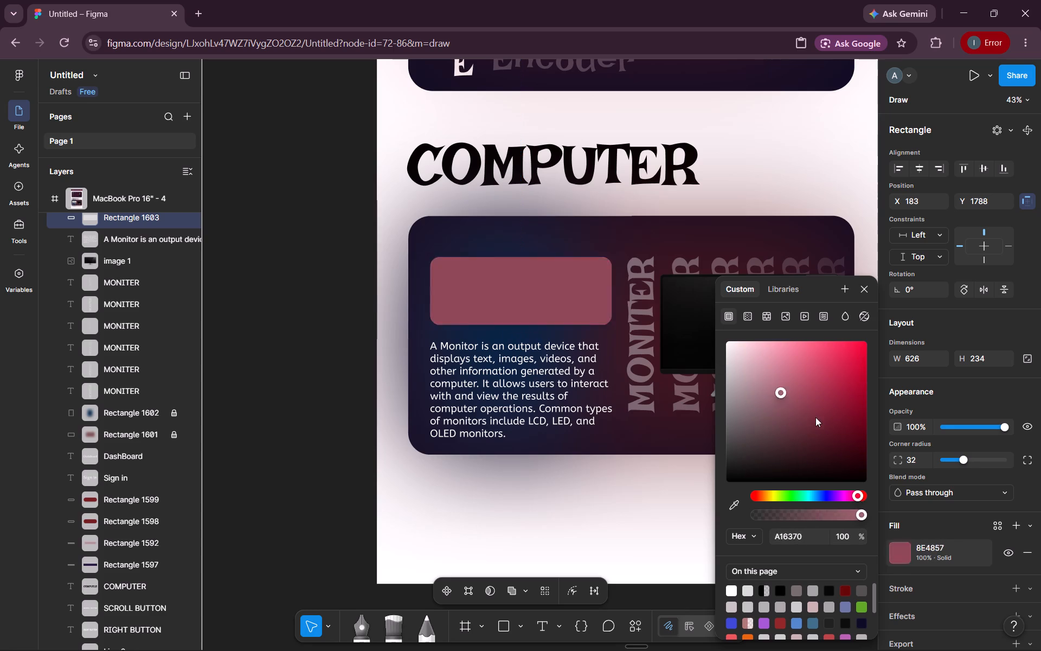
left_click_drag(815, 417, 821, 434)
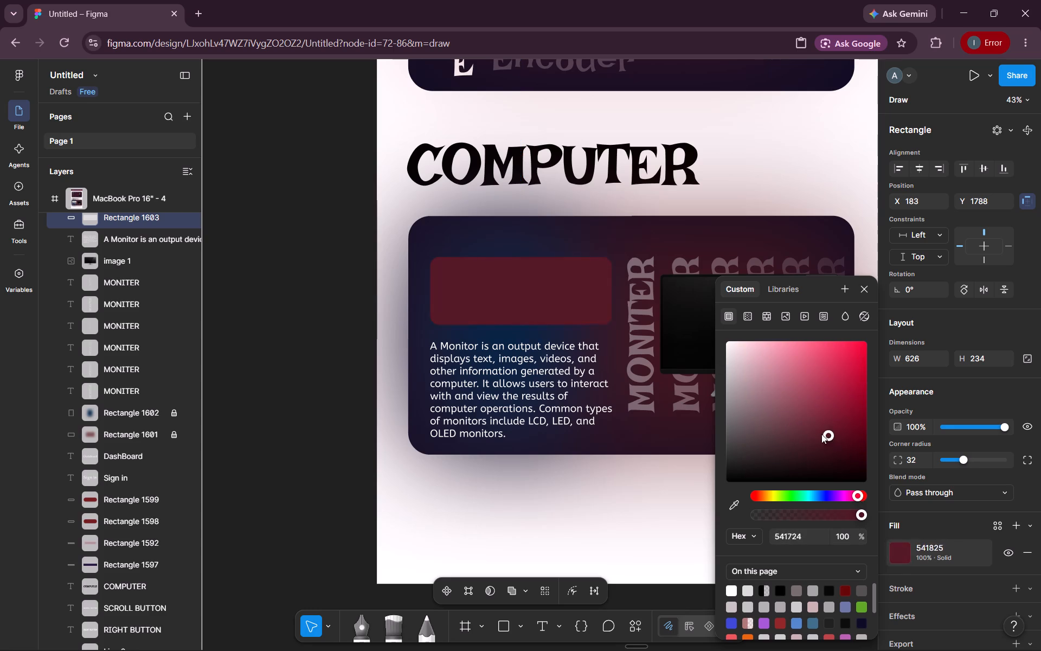
left_click_drag(821, 434, 834, 444)
left_click_drag(834, 444, 825, 418)
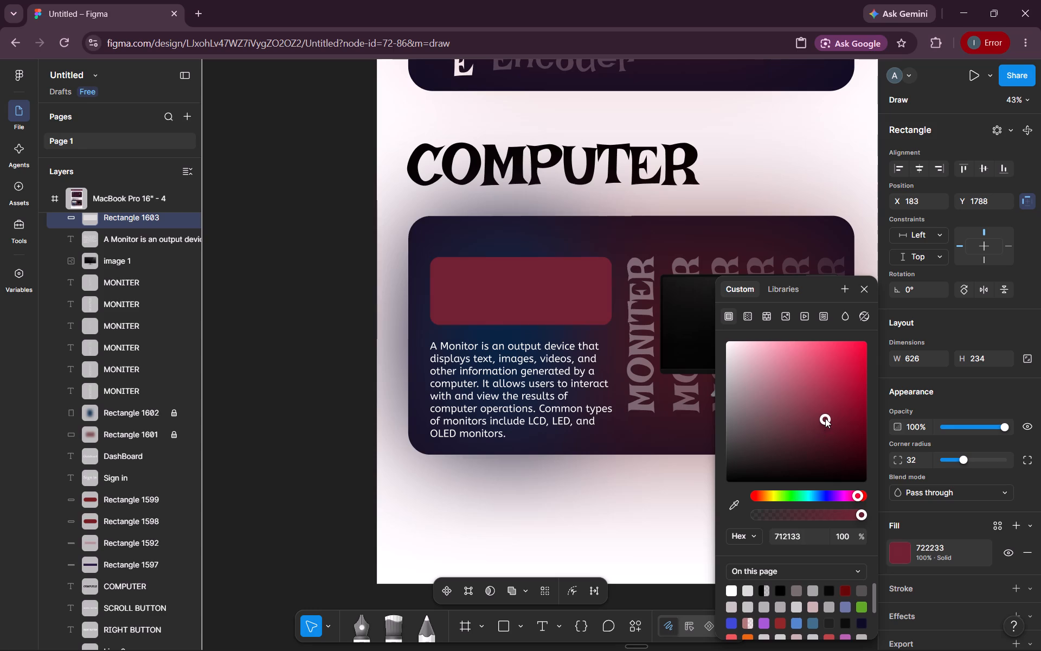
left_click_drag(825, 418, 823, 434)
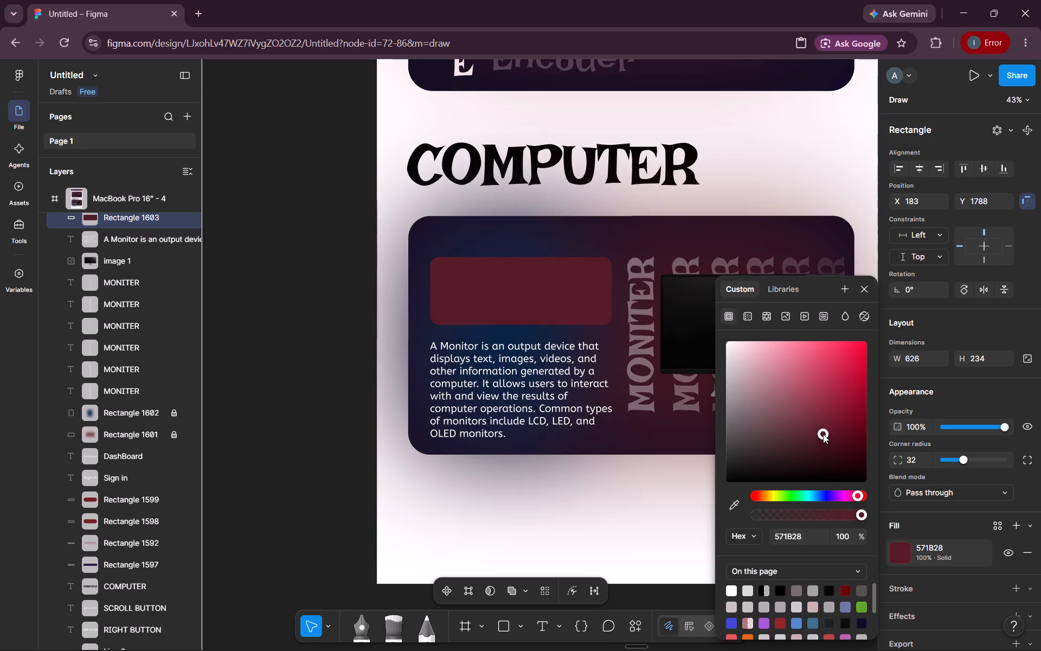
left_click_drag(823, 434, 822, 435)
left_click(921, 529)
Add a layer blur effect to the maroon rectangle, try strengths up to 186, and set the blur to 0.
scroll(921, 529, "down", 1)
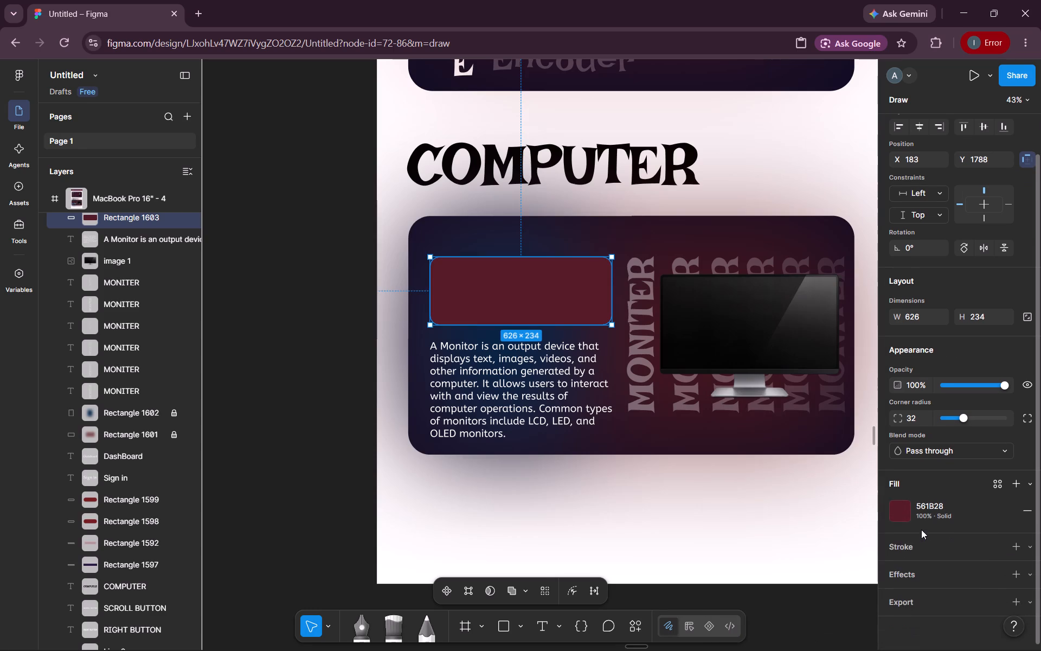
scroll(921, 529, "down", 1)
left_click(917, 579)
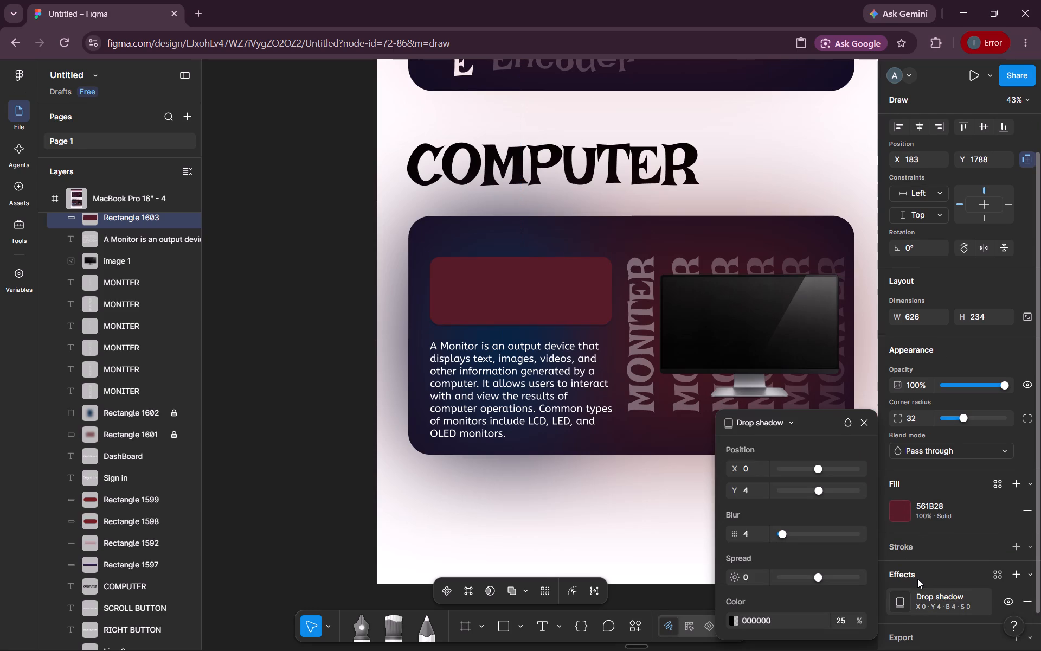
left_click(769, 428)
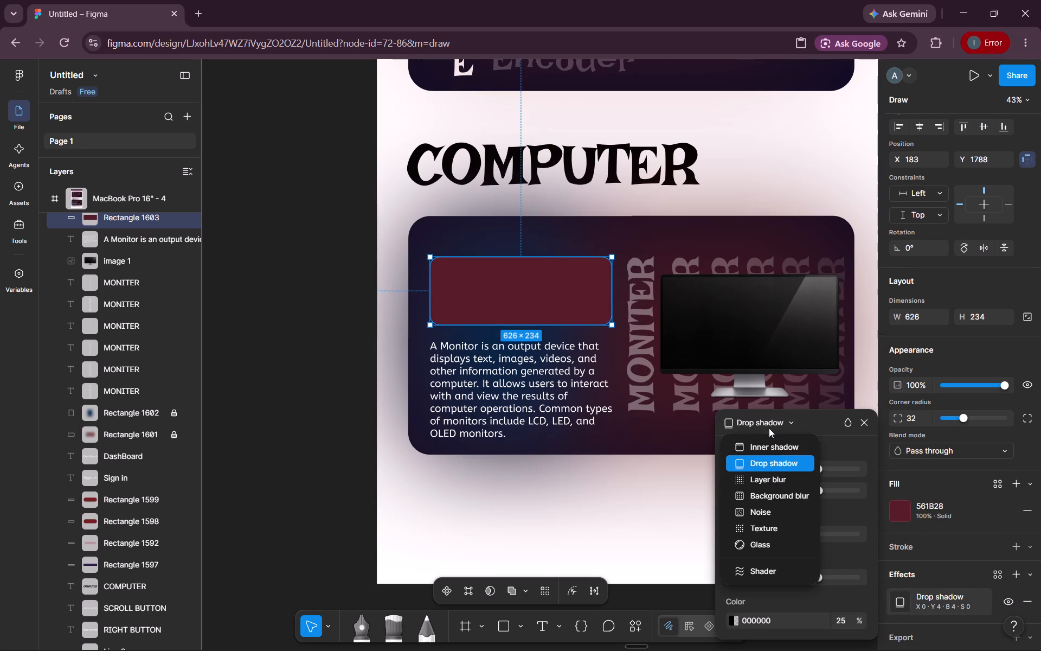
left_click(766, 486)
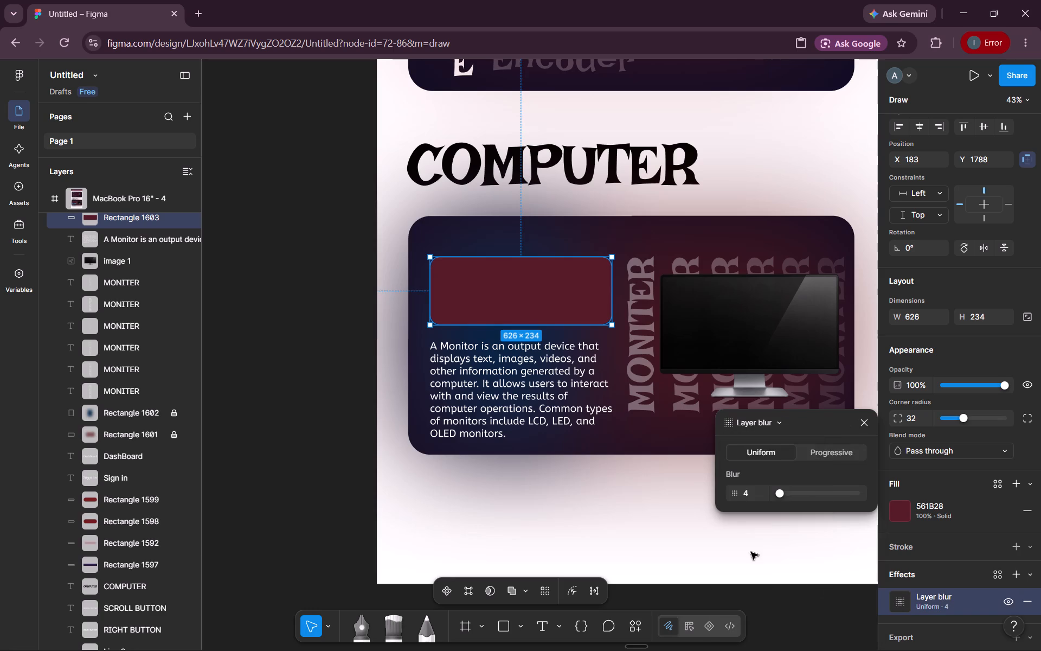
left_click_drag(779, 495, 796, 495)
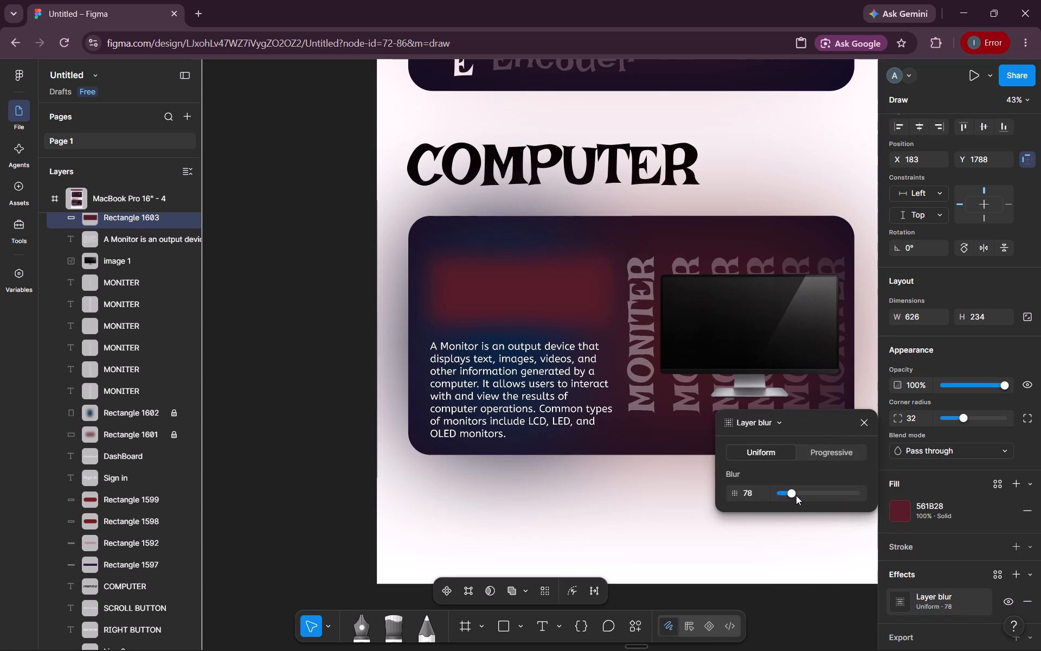
left_click_drag(796, 495, 795, 495)
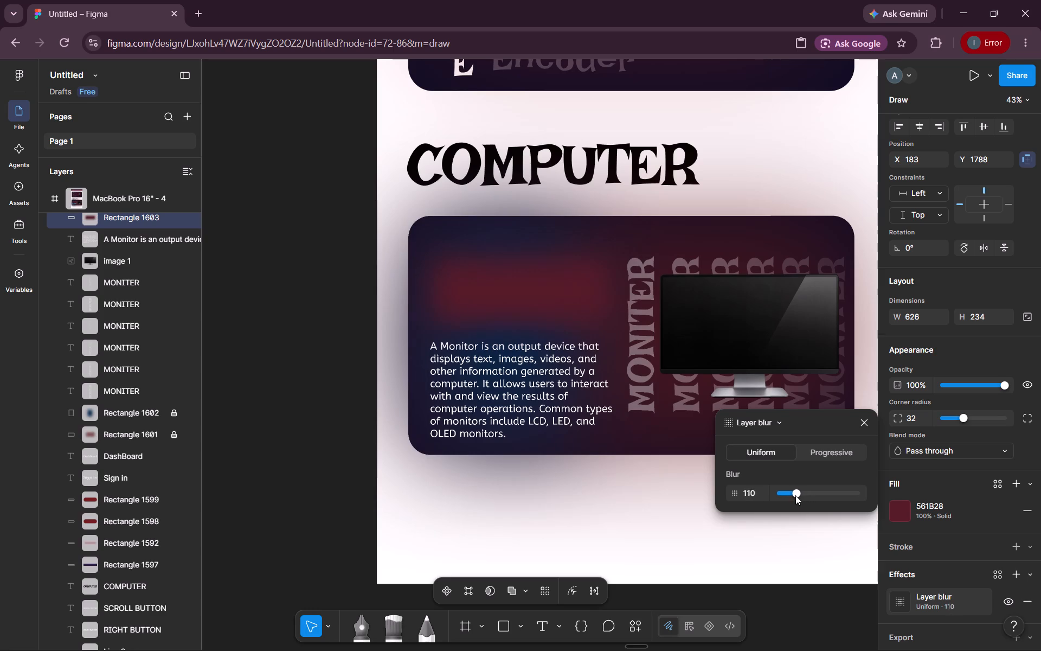
left_click_drag(795, 495, 800, 495)
left_click_drag(800, 495, 806, 495)
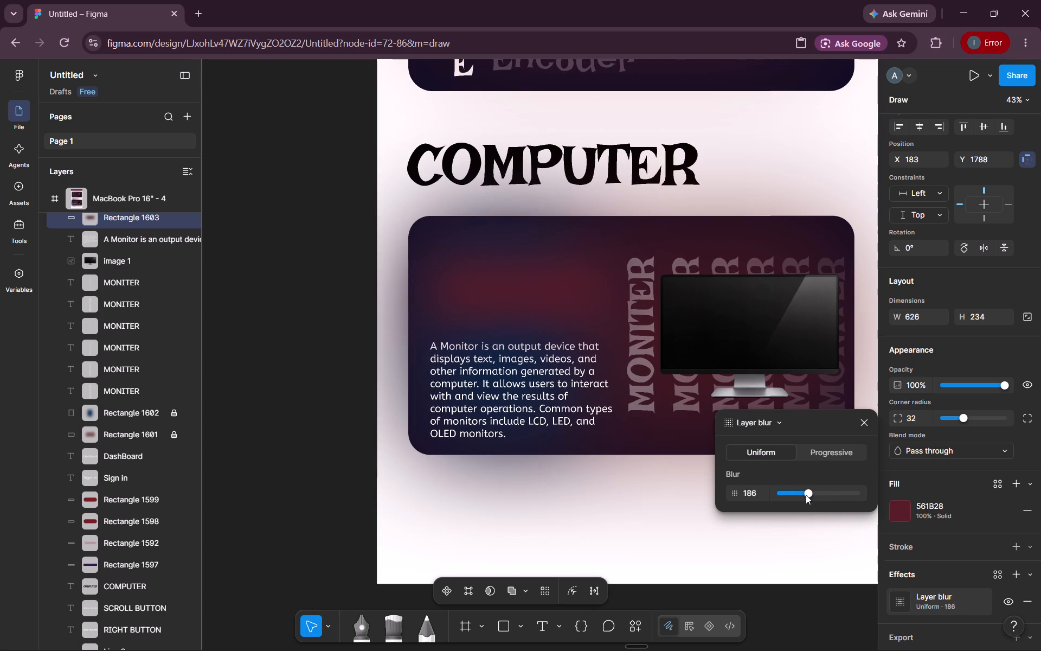
left_click_drag(806, 495, 760, 490)
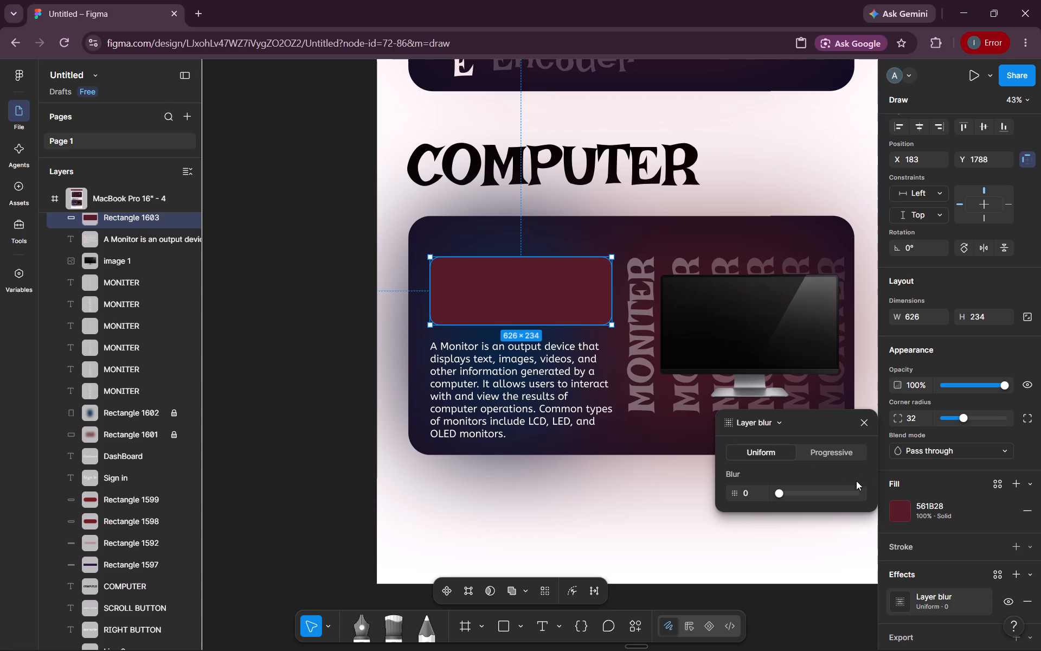
Darken the rectangle's fill to 491621.
left_click(905, 503)
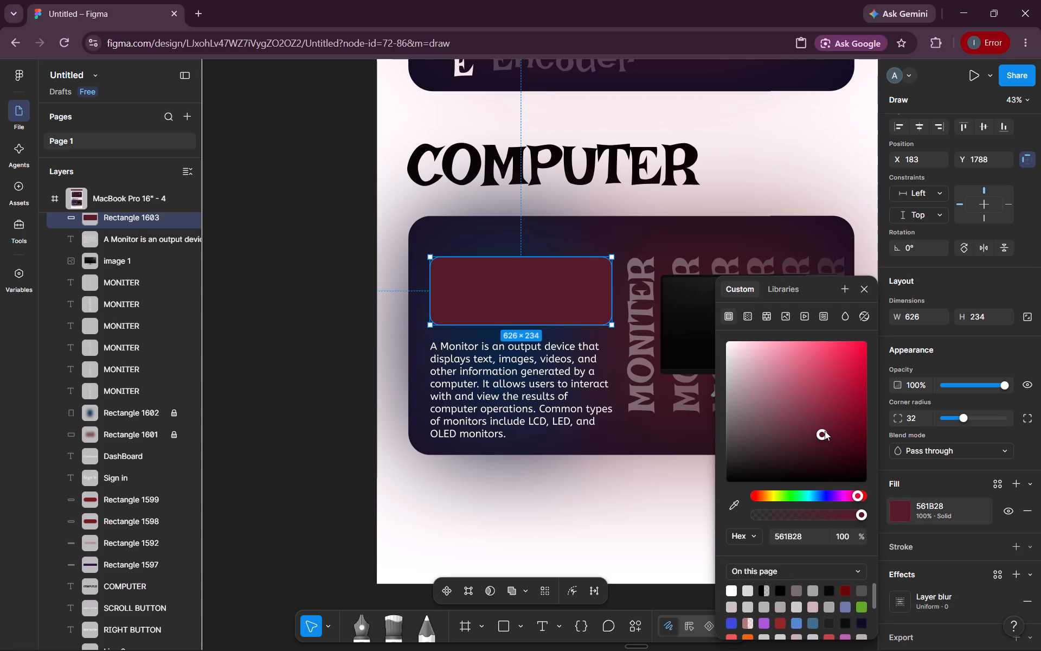
left_click_drag(824, 431, 825, 450)
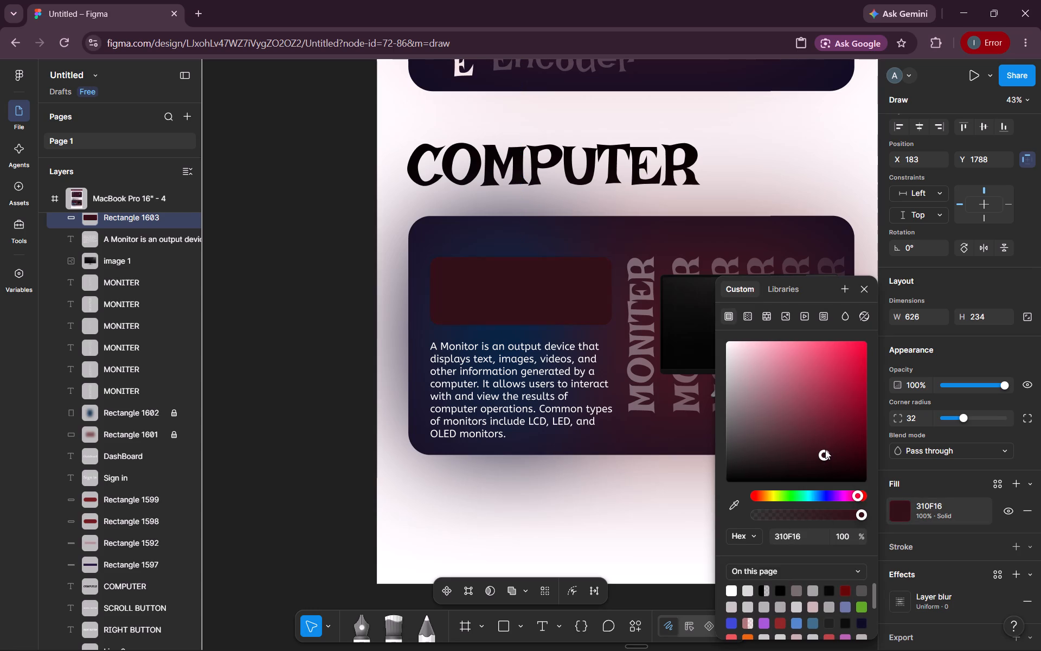
left_click_drag(825, 450, 825, 442)
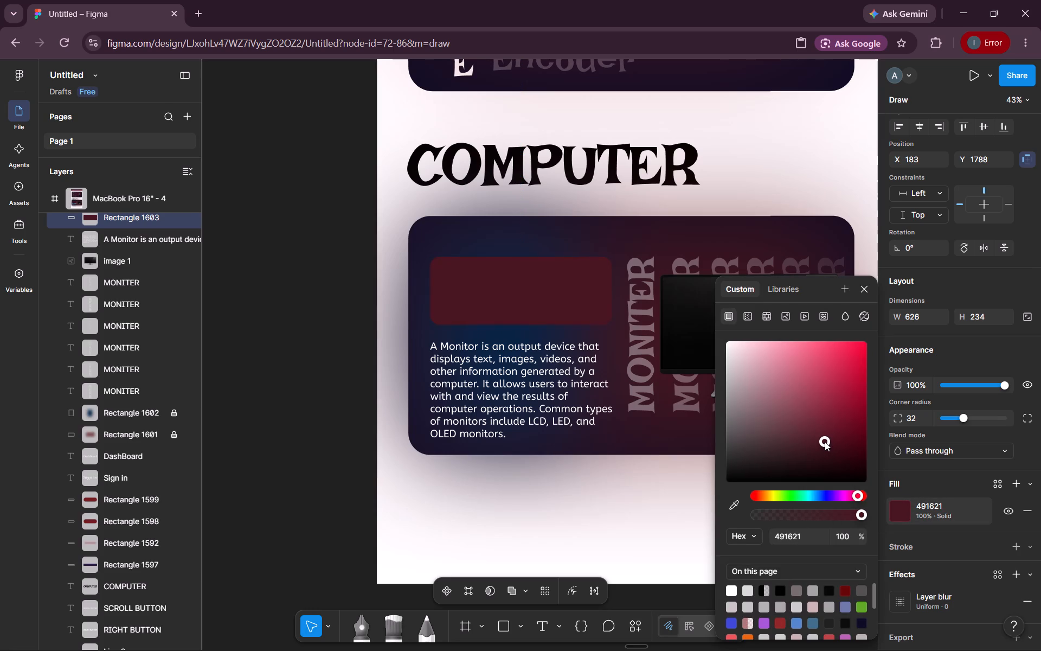
left_click(631, 490)
Move the maroon rectangle down closer to the monitor note, keeping their side edges aligned, at X 183, Y 1825.
left_click_drag(545, 290, 542, 291)
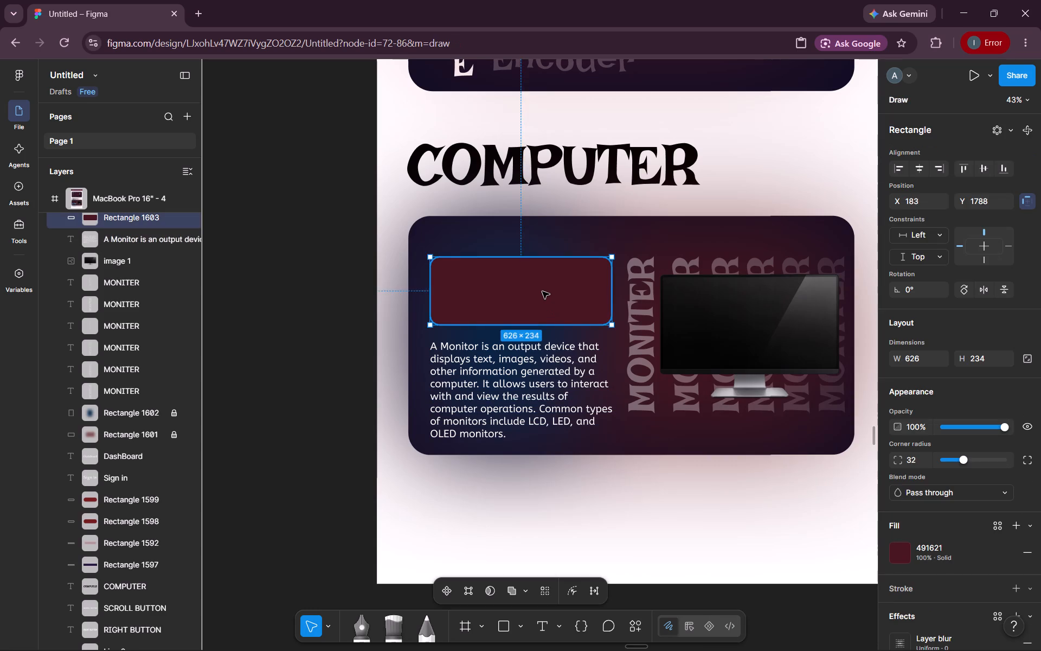
left_click_drag(542, 291, 534, 303)
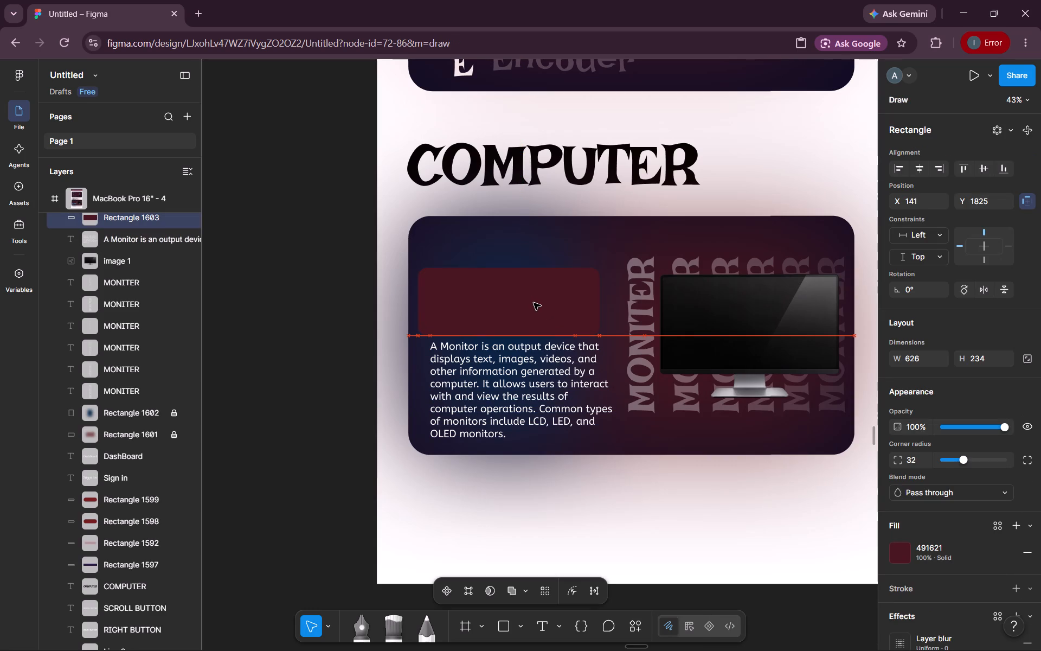
left_click_drag(534, 303, 542, 303)
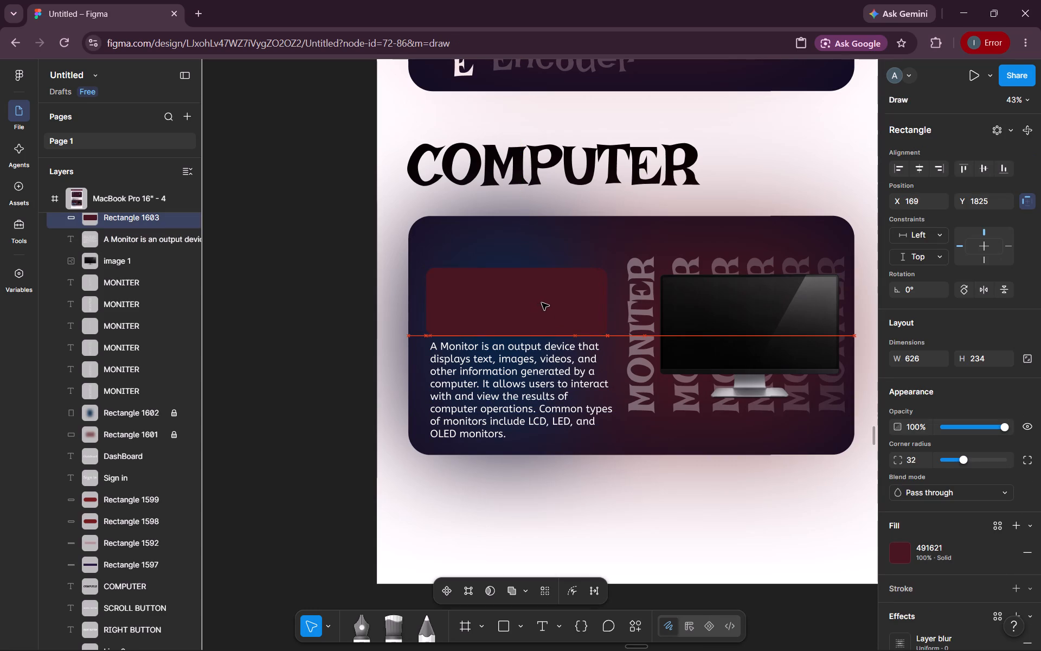
left_click_drag(542, 303, 545, 303)
left_click(602, 520)
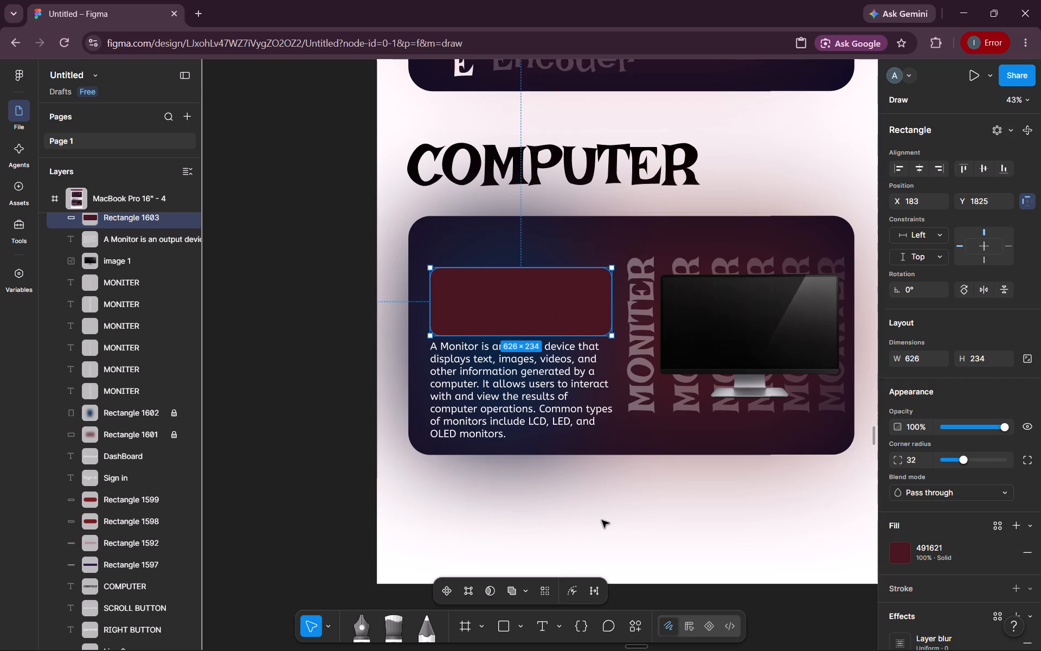
Add the text "A GRAPHICS" inside the maroon rectangle, at about X 318, Y 1961.
scroll(602, 520, "down", 2)
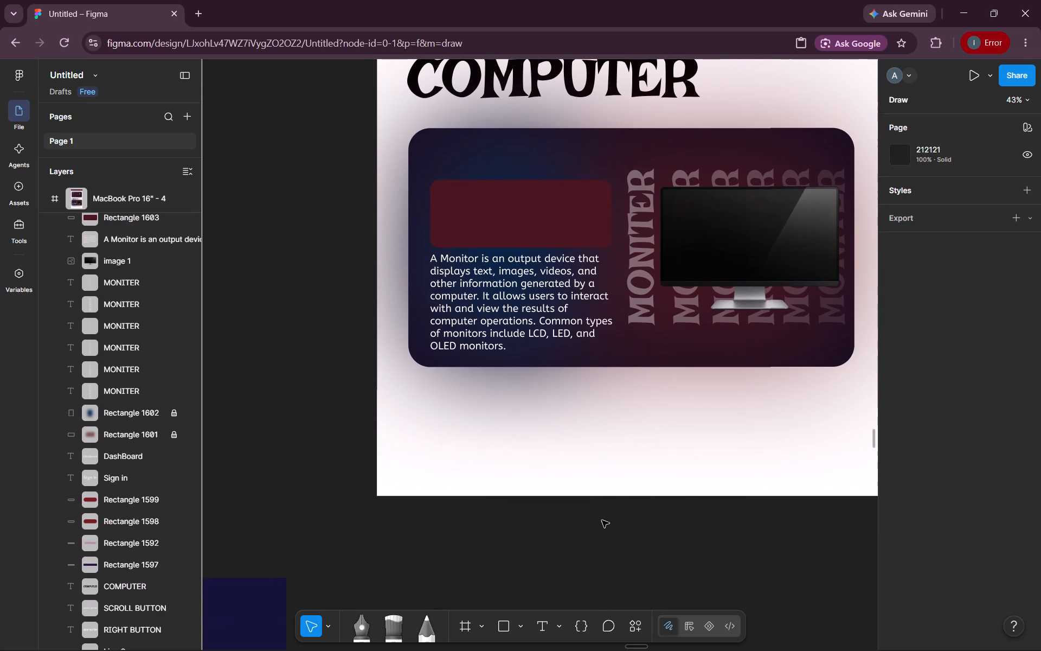
left_click(532, 222)
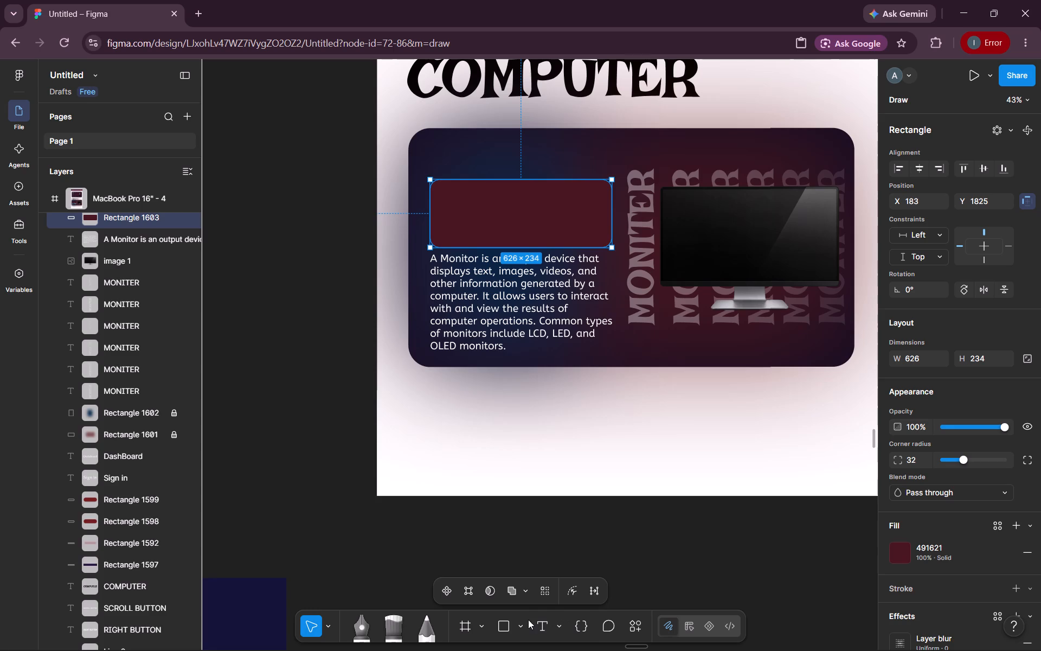
left_click(613, 541)
scroll(613, 541, "left", 1)
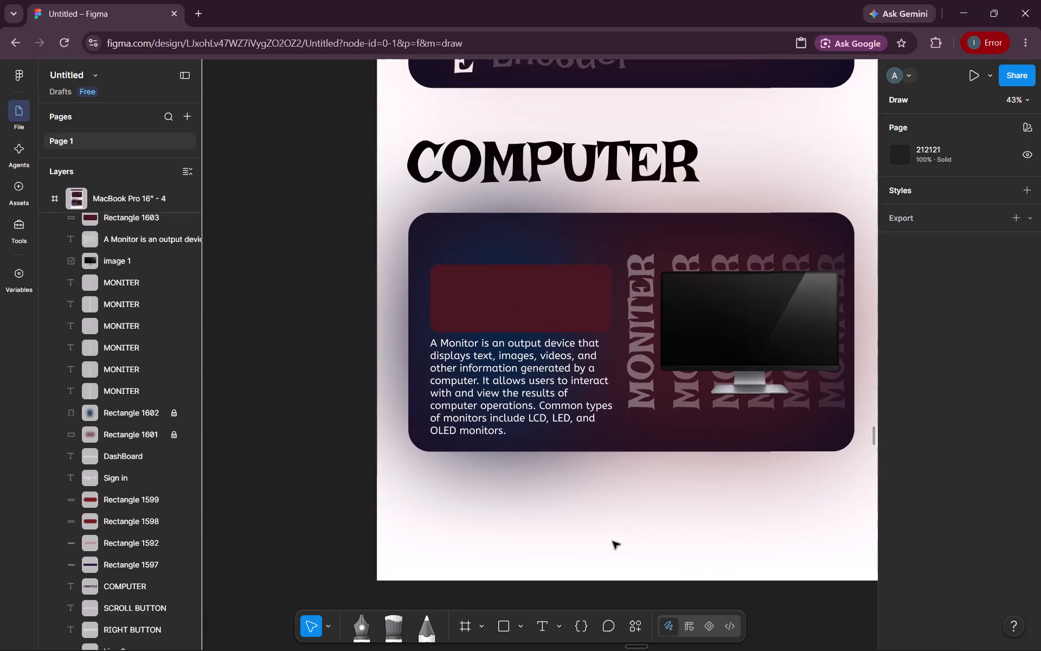
scroll(613, 541, "left", 1)
left_click(539, 624)
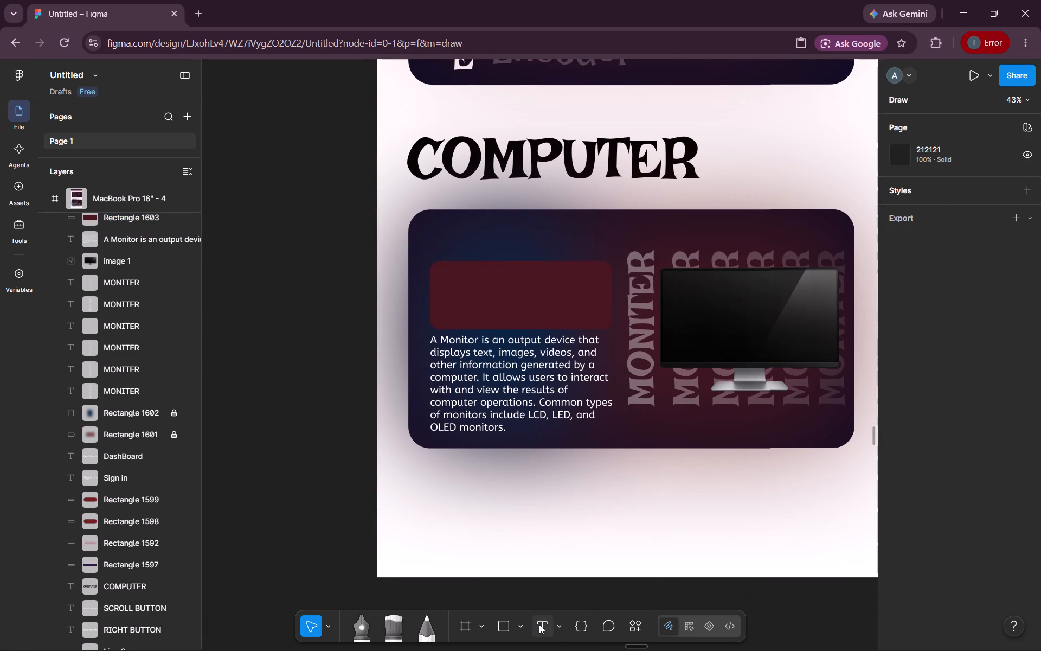
left_click(469, 301)
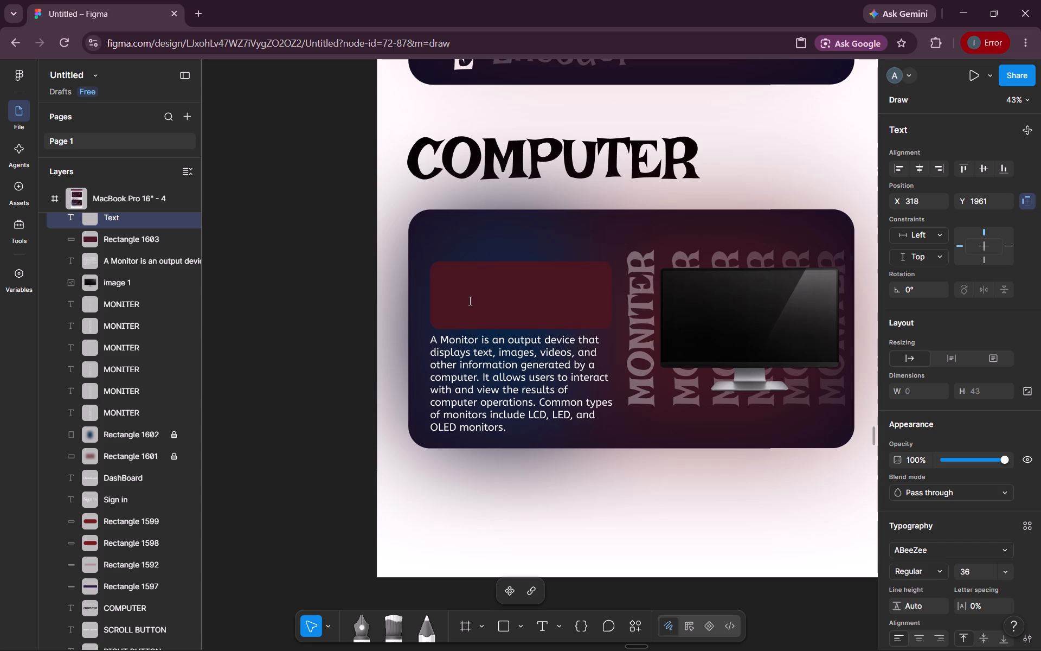
type("A")
key("space")
key("shift+g")
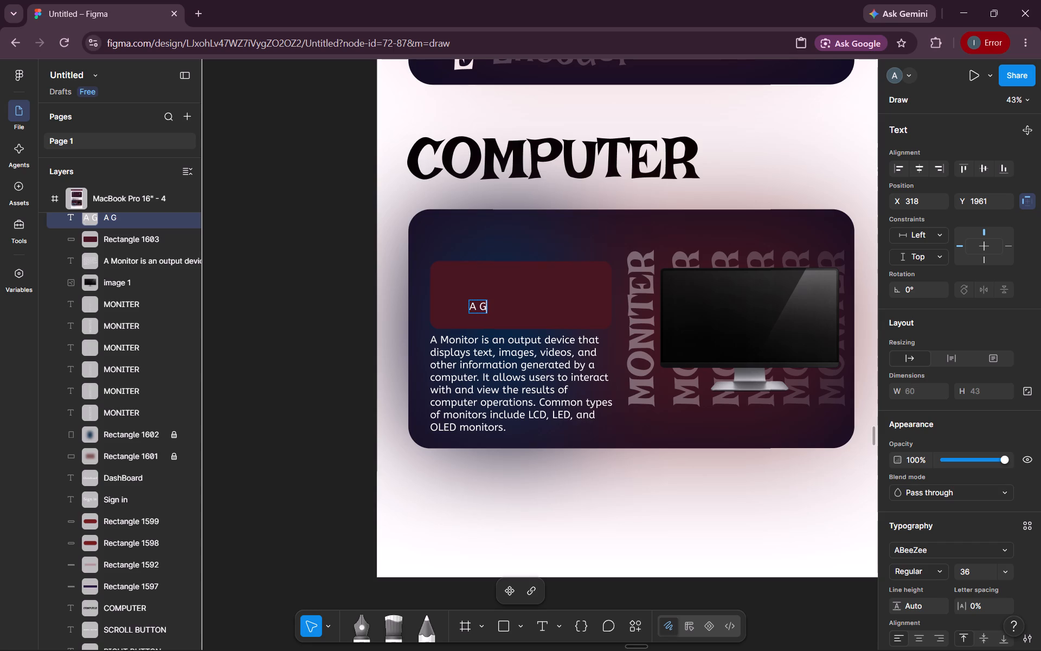
type("RG+S")
key("shift+BackSpace")
key("shift+BackSpace")
key("shift+BackSpace")
type("APHICS")
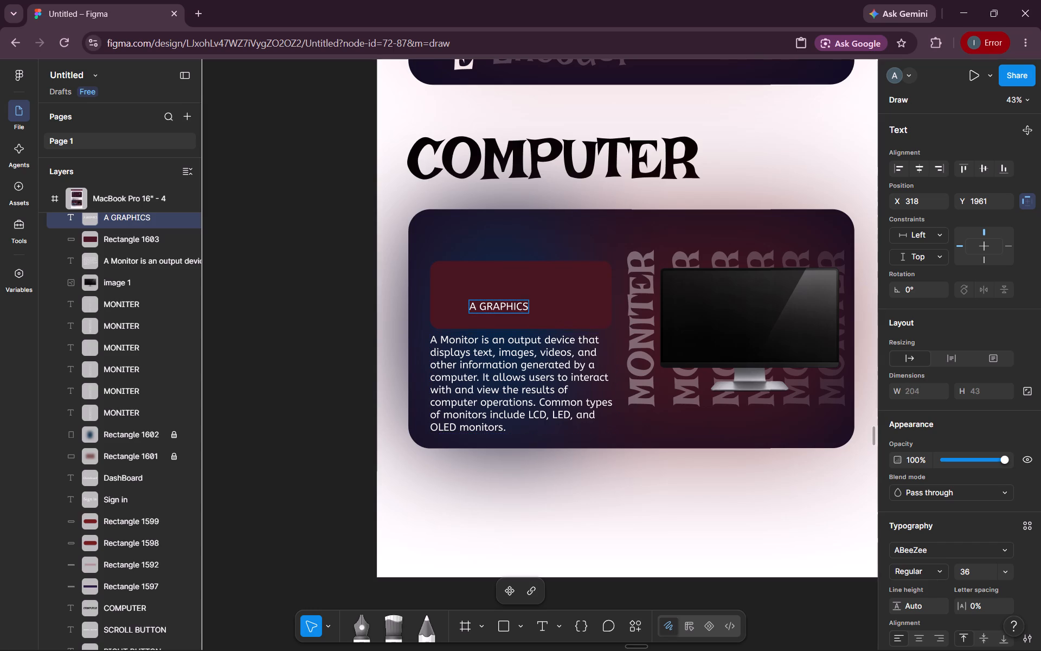
Enlarge the "A GRAPHICS" text, trying font size 48 and settling on 64.
left_click(518, 307)
double_click(518, 307)
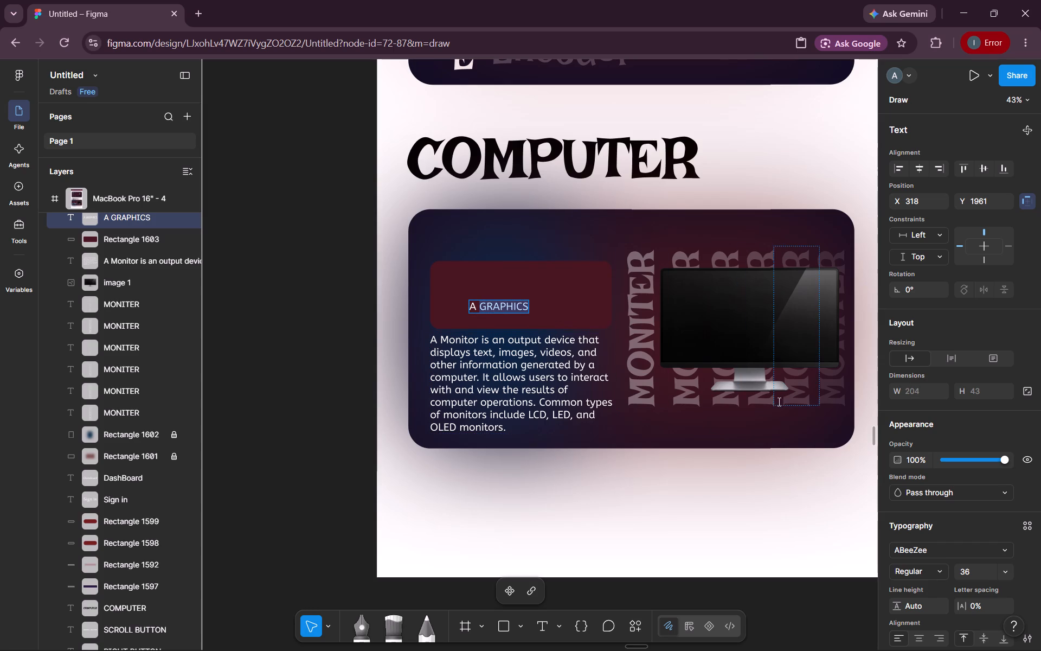
triple_click(505, 310)
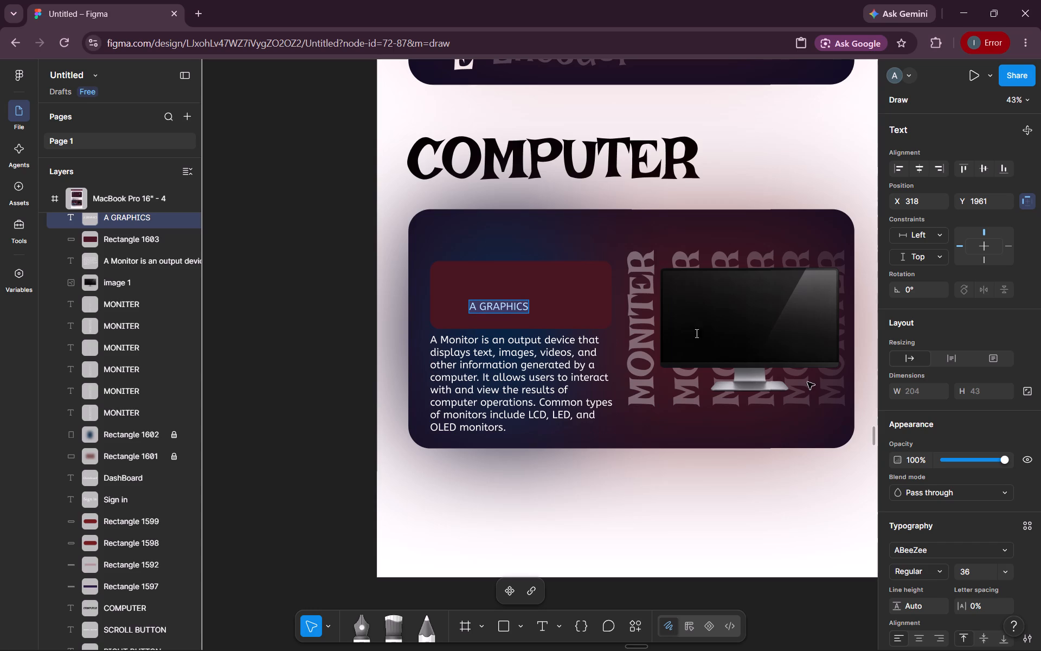
left_click(968, 568)
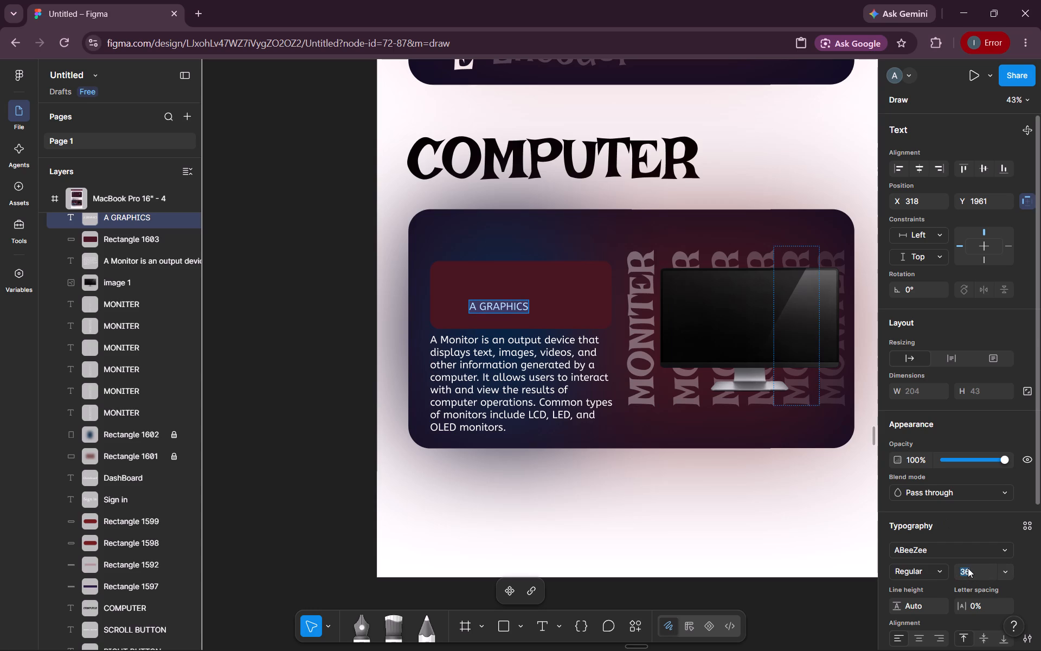
type("48")
key("Return")
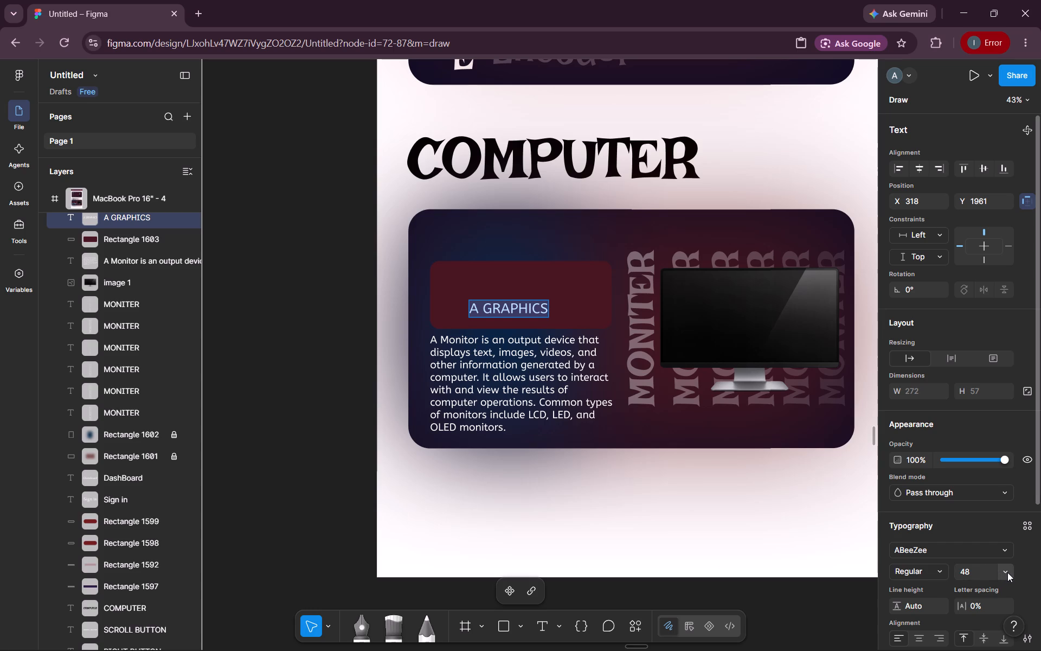
left_click(1007, 572)
left_click(988, 564)
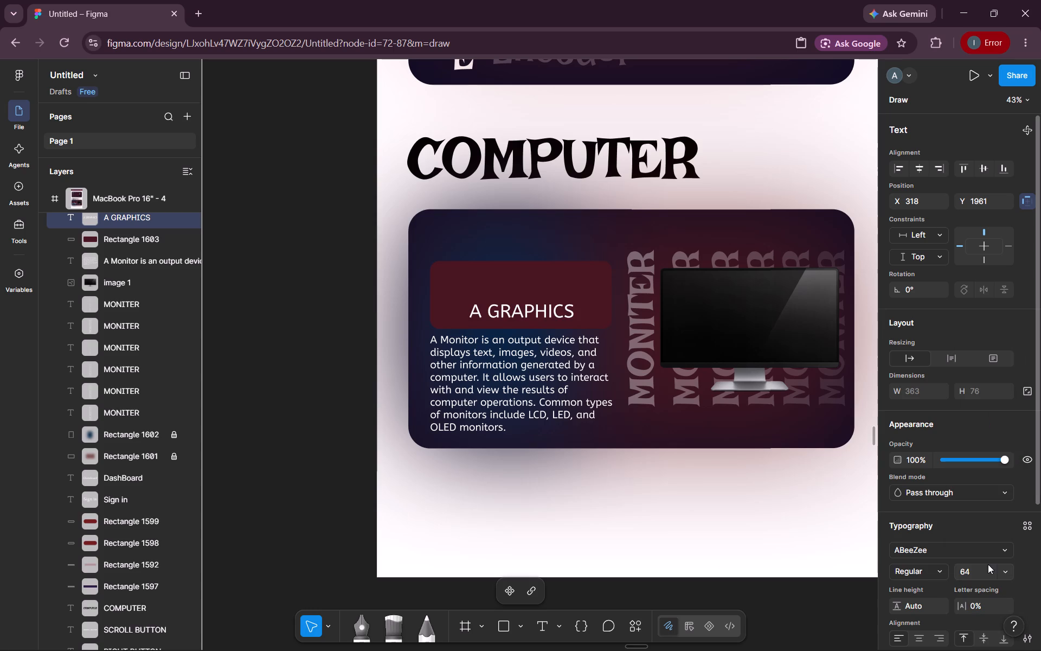
Change the font of the whole "A GRAPHICS" text to Abhaya Libre SemiBold.
left_click(524, 312)
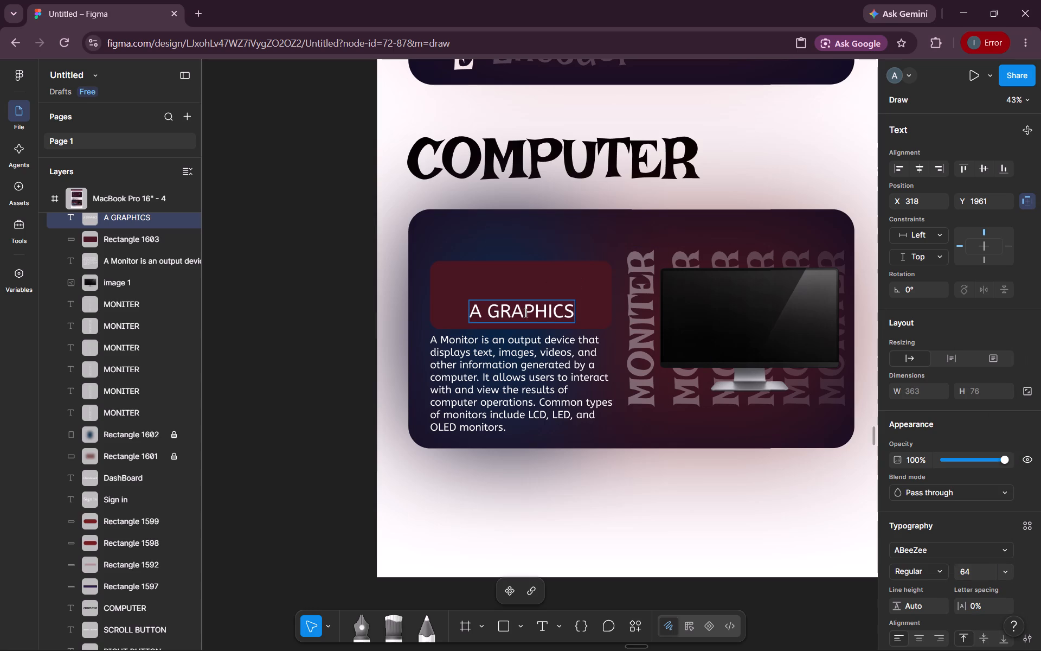
triple_click(536, 315)
left_click(536, 315)
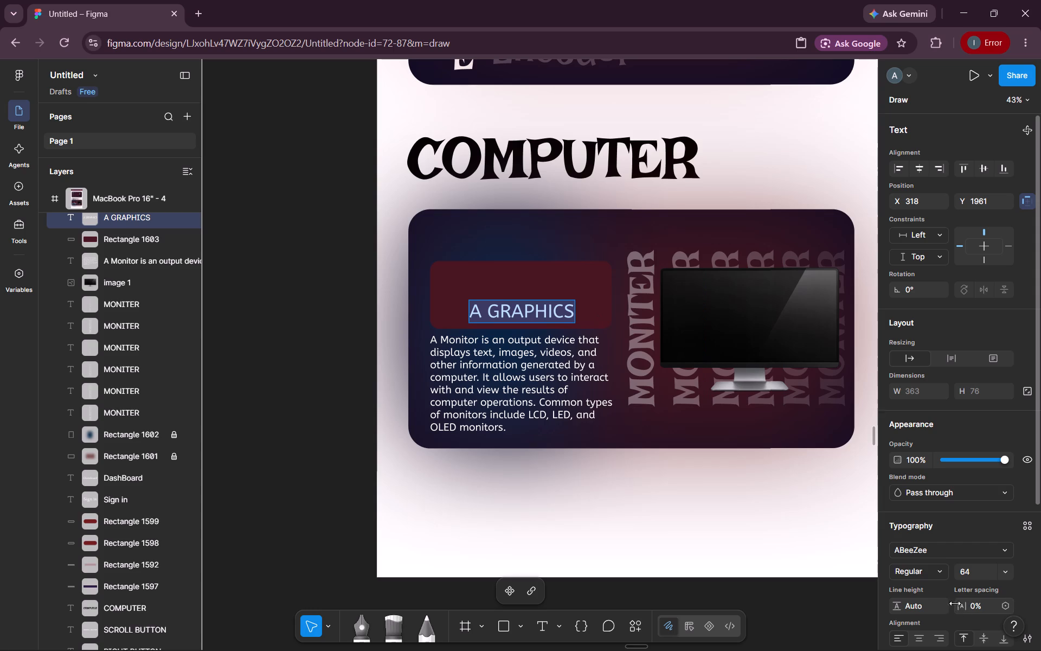
left_click(942, 551)
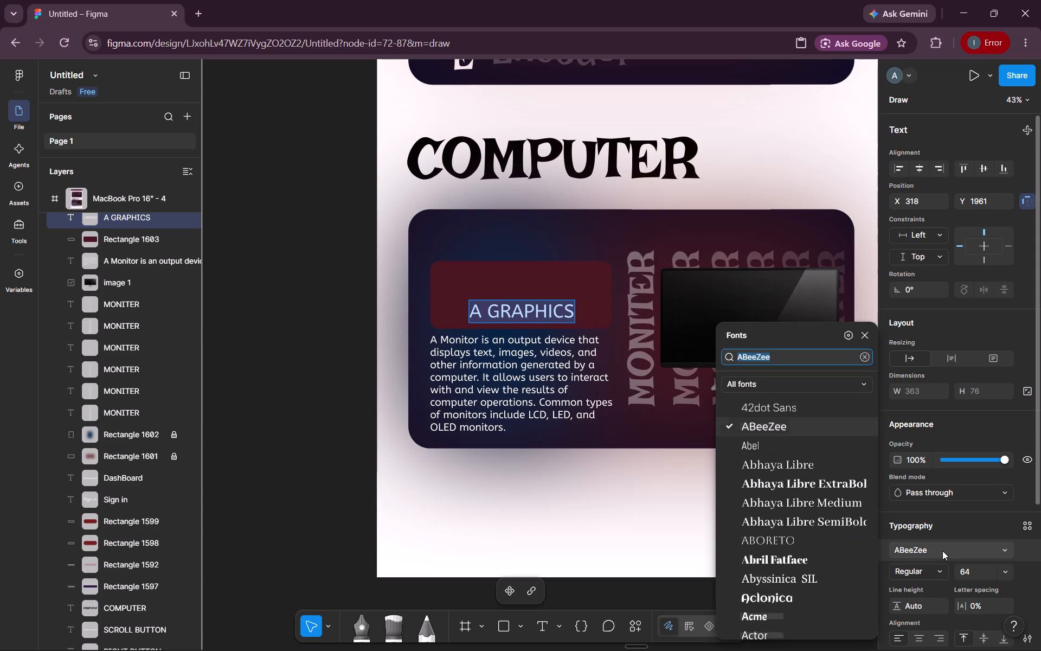
left_click(809, 519)
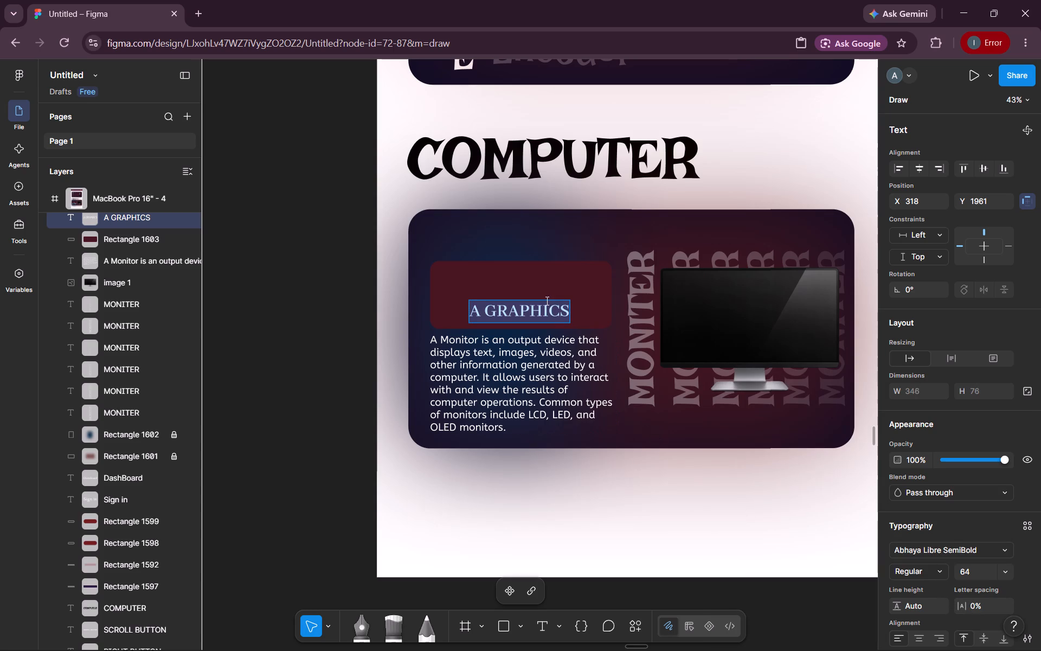
left_click(390, 330)
Center the "A GRAPHICS" text within the maroon rectangle, at X 323, Y 1919.
left_click_drag(518, 312, 522, 299)
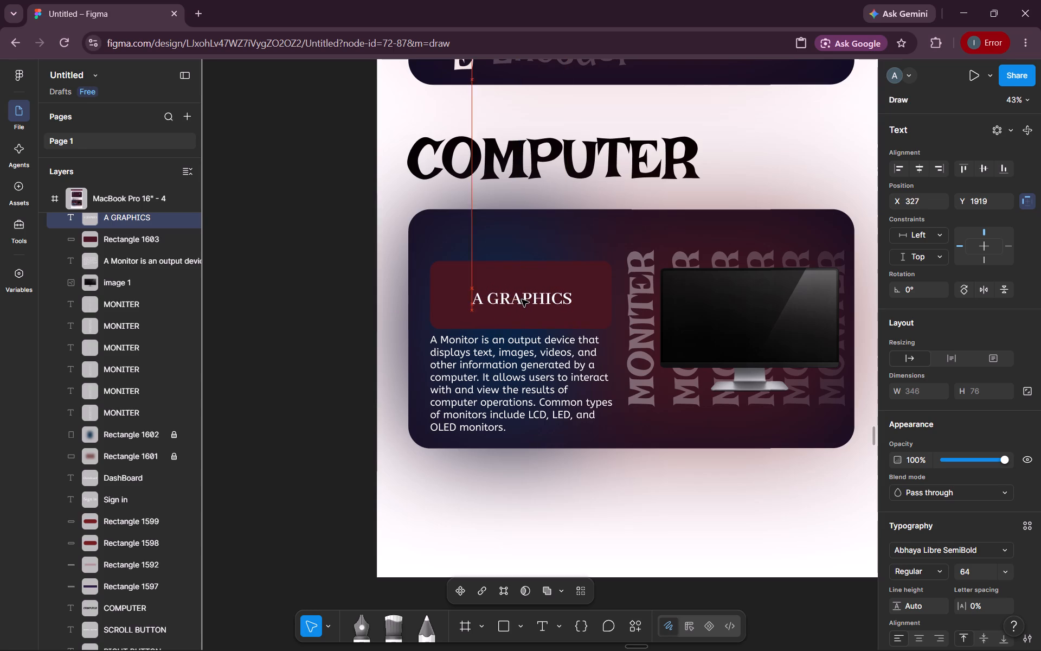
left_click_drag(522, 299, 518, 300)
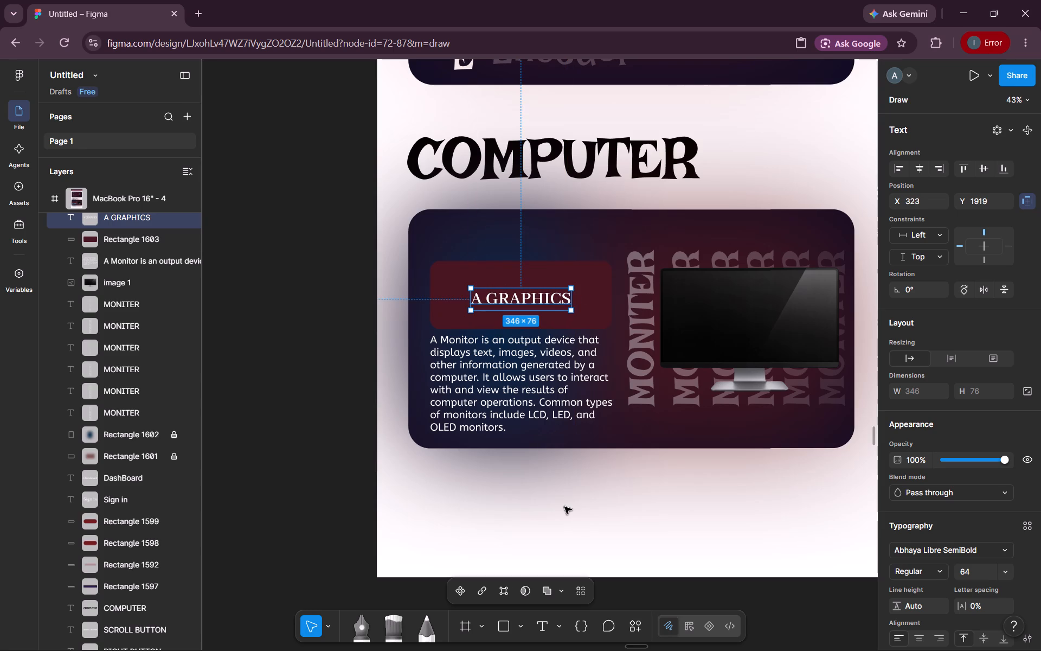
left_click(564, 507)
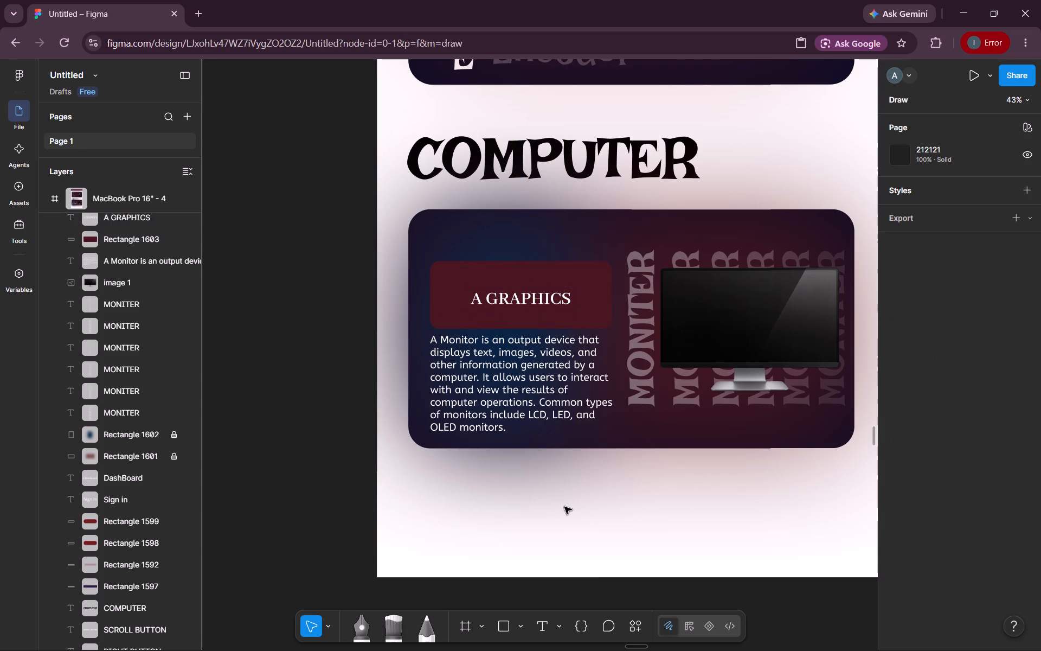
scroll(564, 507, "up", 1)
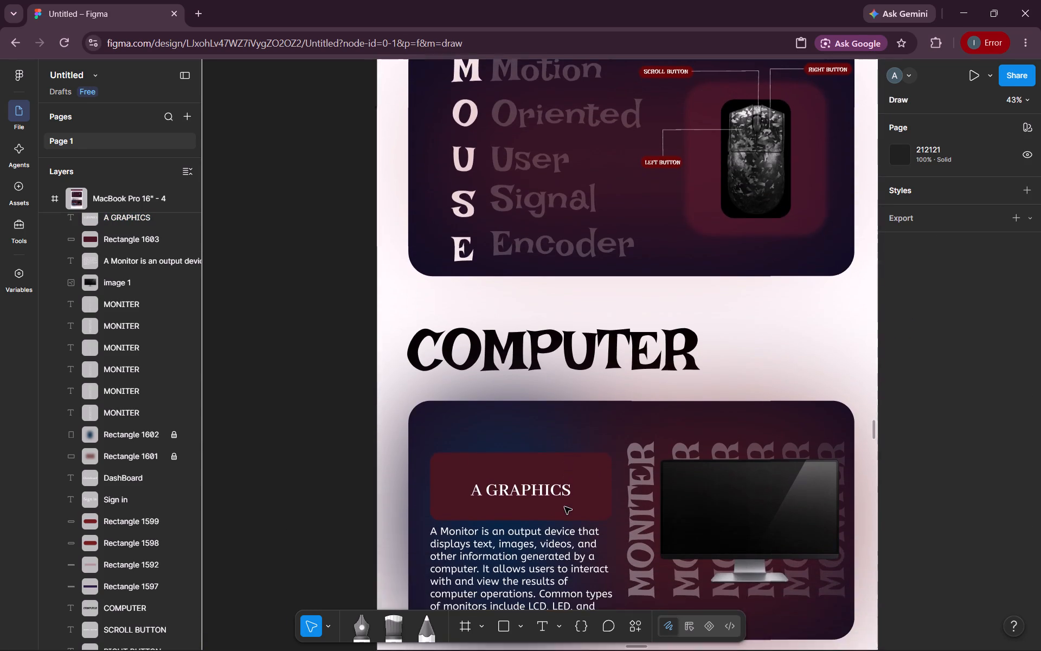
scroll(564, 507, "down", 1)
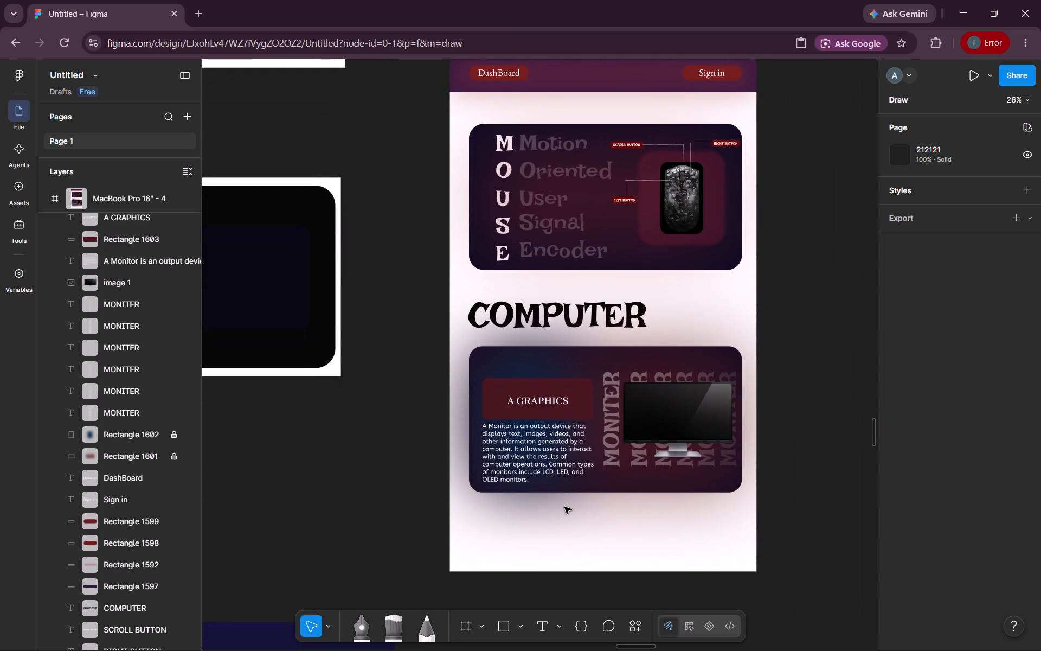
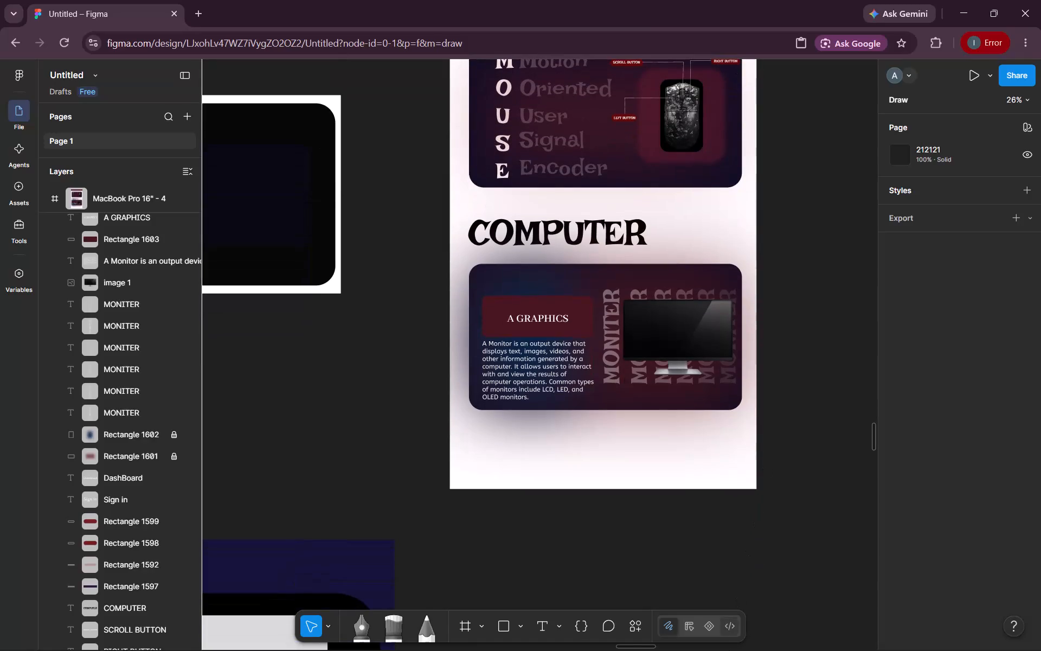
Review the MacBook Pro 16" - 4 frame from its header down to the space below the COMPUTER card.
scroll(801, 432, "up", 1)
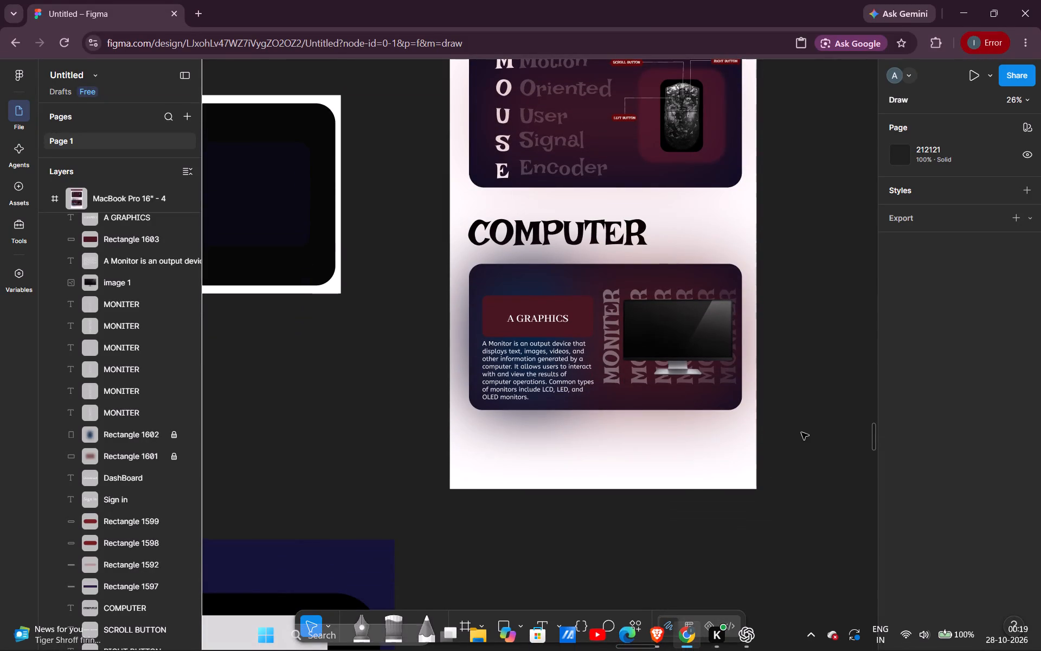
scroll(801, 432, "up", 1)
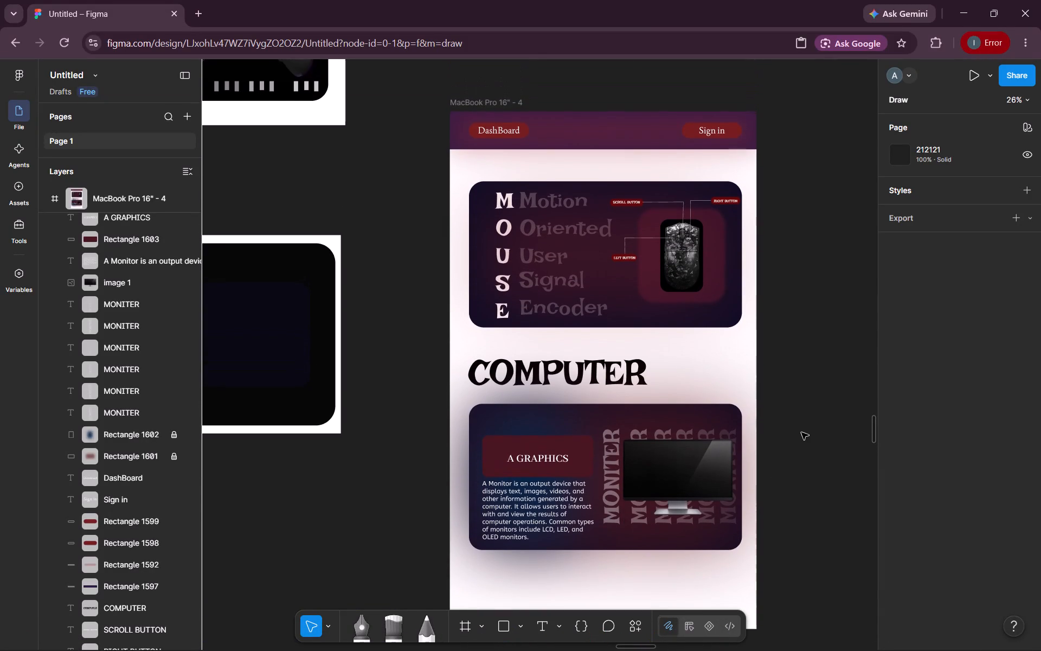
scroll(801, 432, "up", 2)
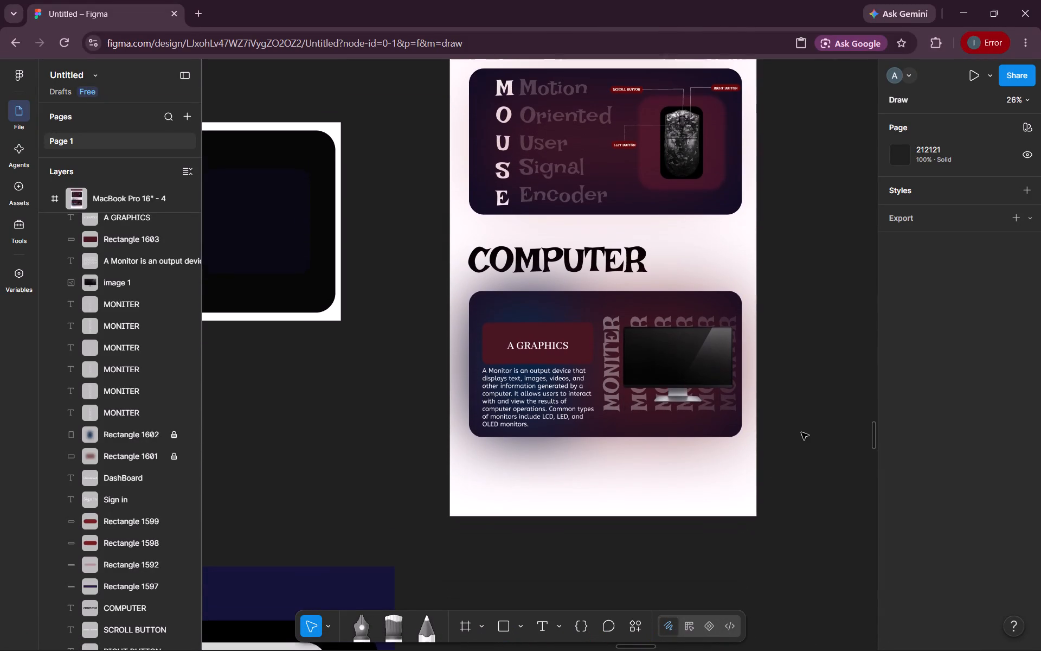
scroll(801, 432, "up", 1)
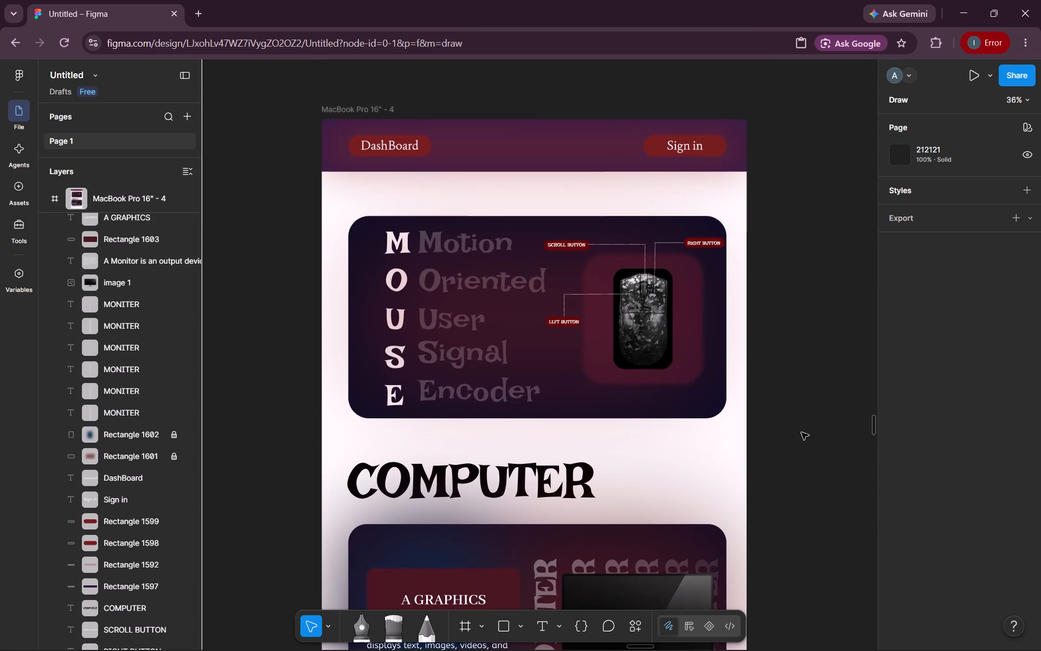
scroll(801, 432, "down", 1)
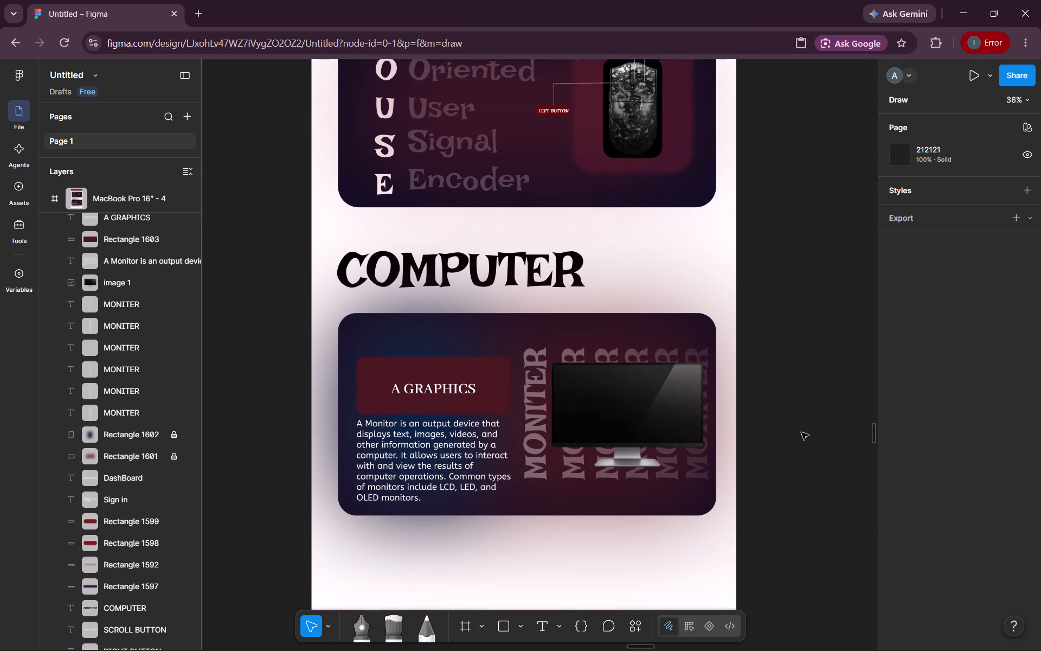
scroll(801, 432, "down", 1)
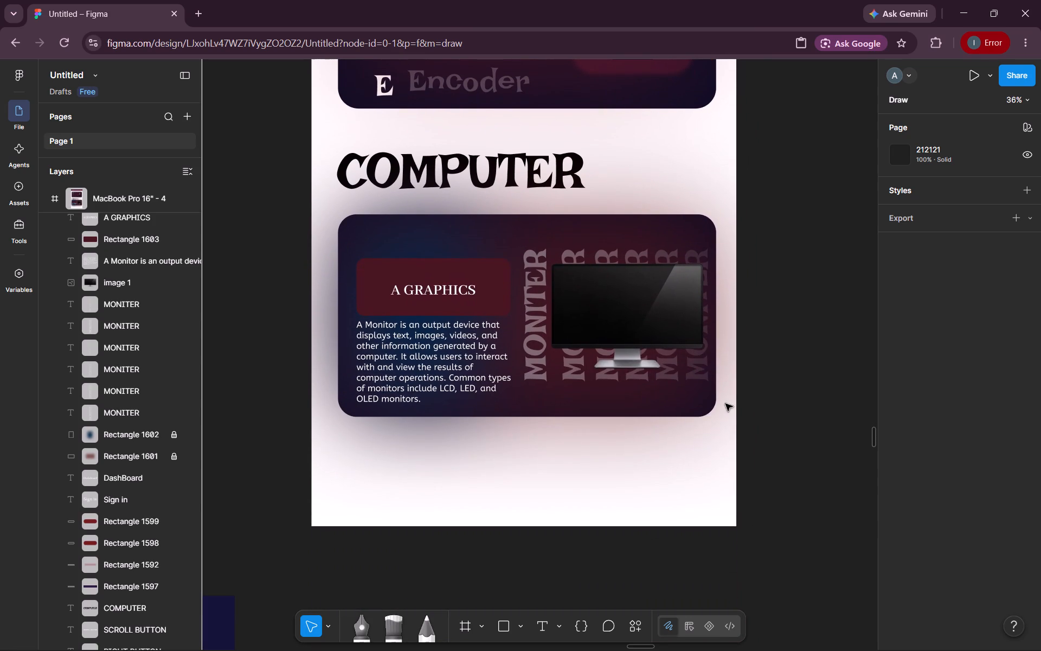
scroll(725, 404, "down", 1)
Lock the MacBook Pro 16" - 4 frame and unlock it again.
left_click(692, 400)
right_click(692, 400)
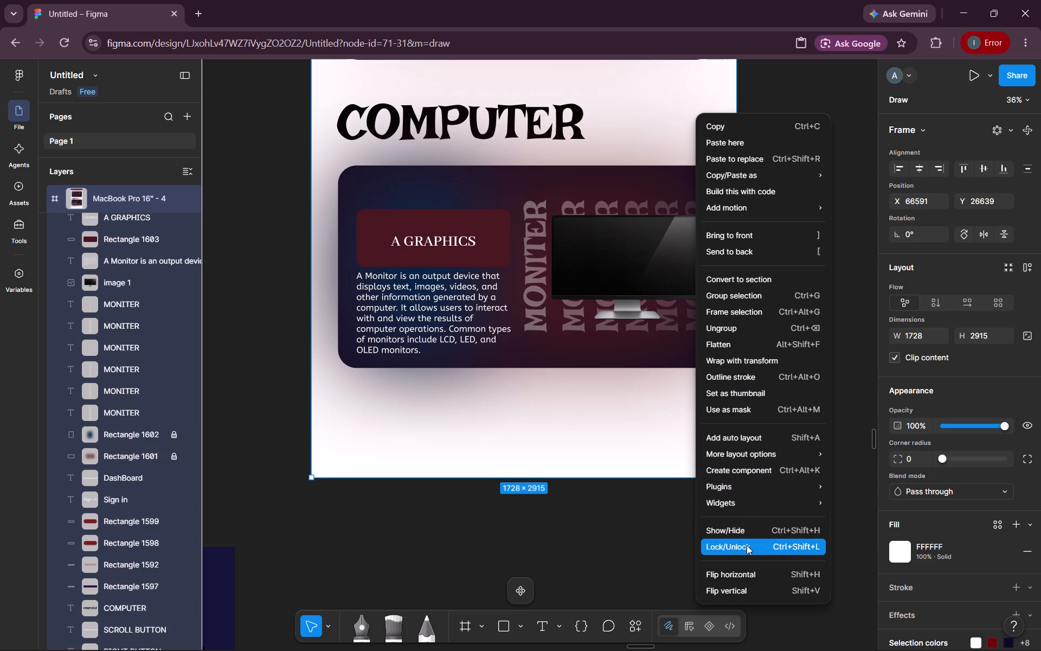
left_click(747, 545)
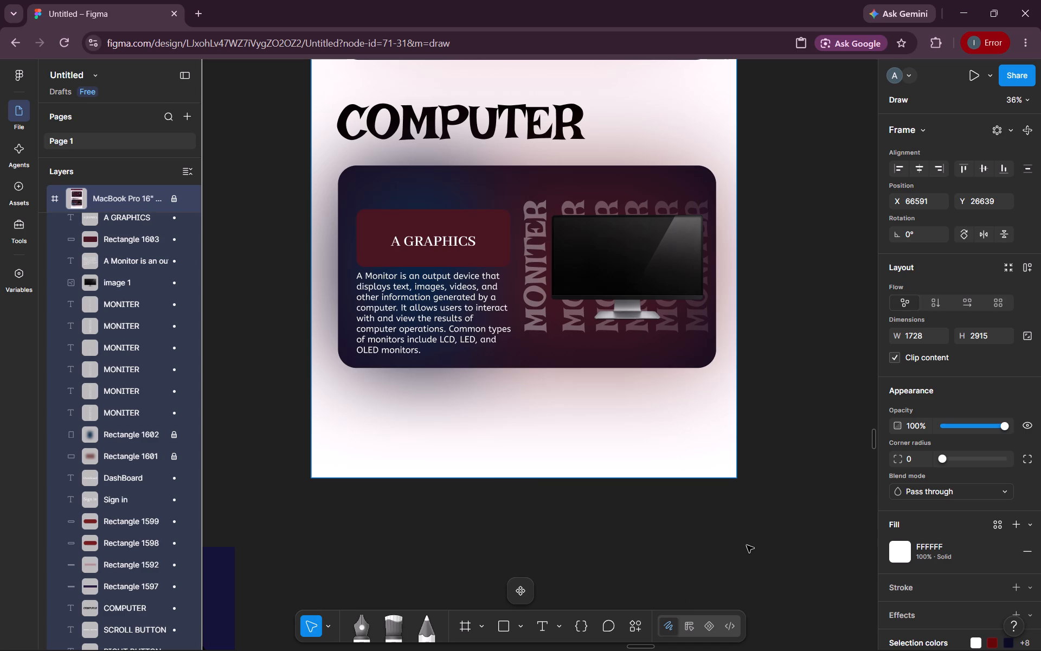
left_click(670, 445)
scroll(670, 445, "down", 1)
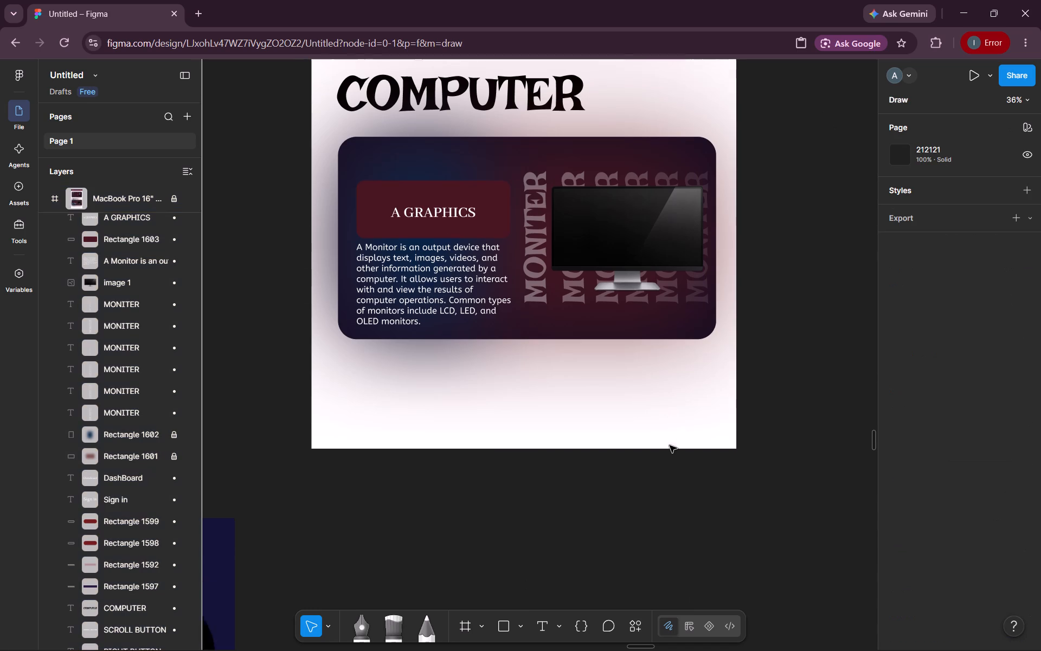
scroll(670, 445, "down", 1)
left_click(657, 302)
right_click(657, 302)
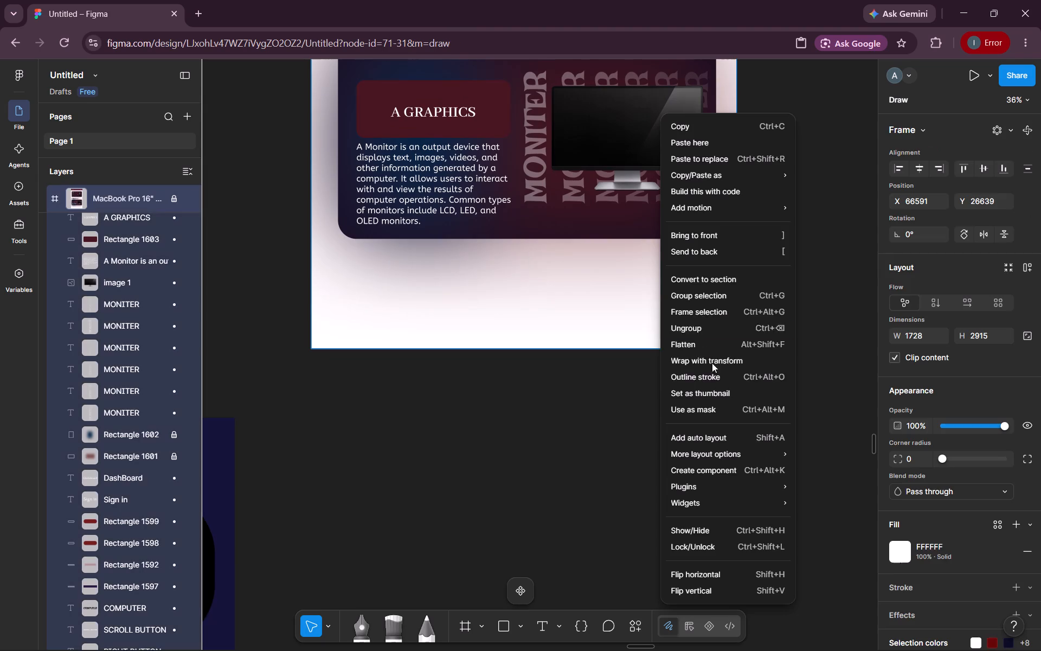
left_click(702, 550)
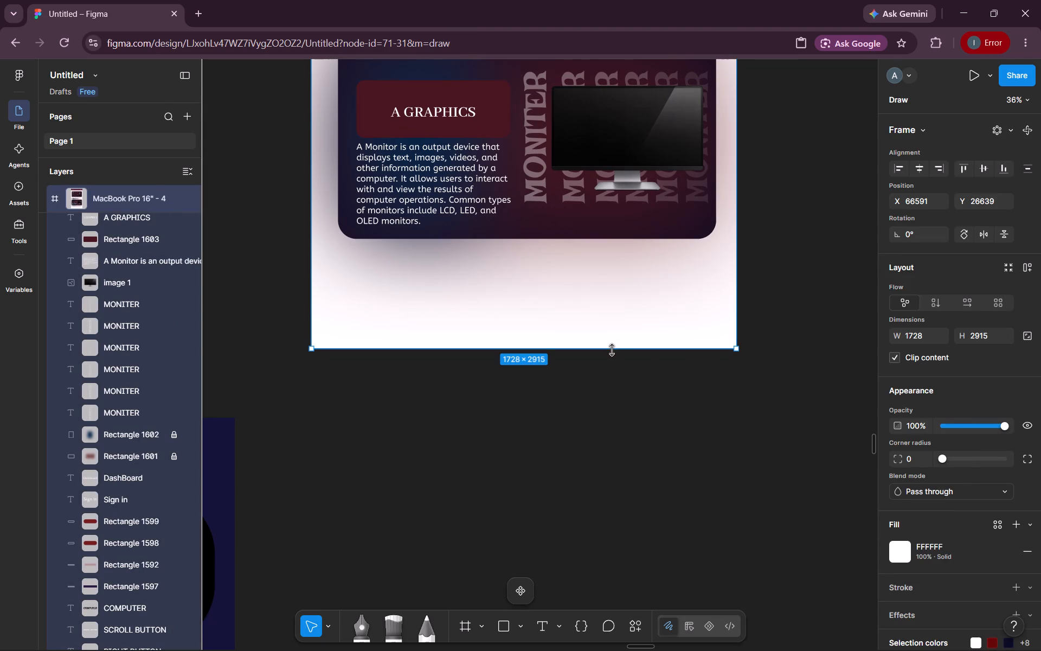
Extend the MacBook Pro 16" - 4 frame downward to a height of 4112, keeping its width at 1728.
left_click_drag(612, 350, 608, 603)
scroll(608, 603, "down", 1)
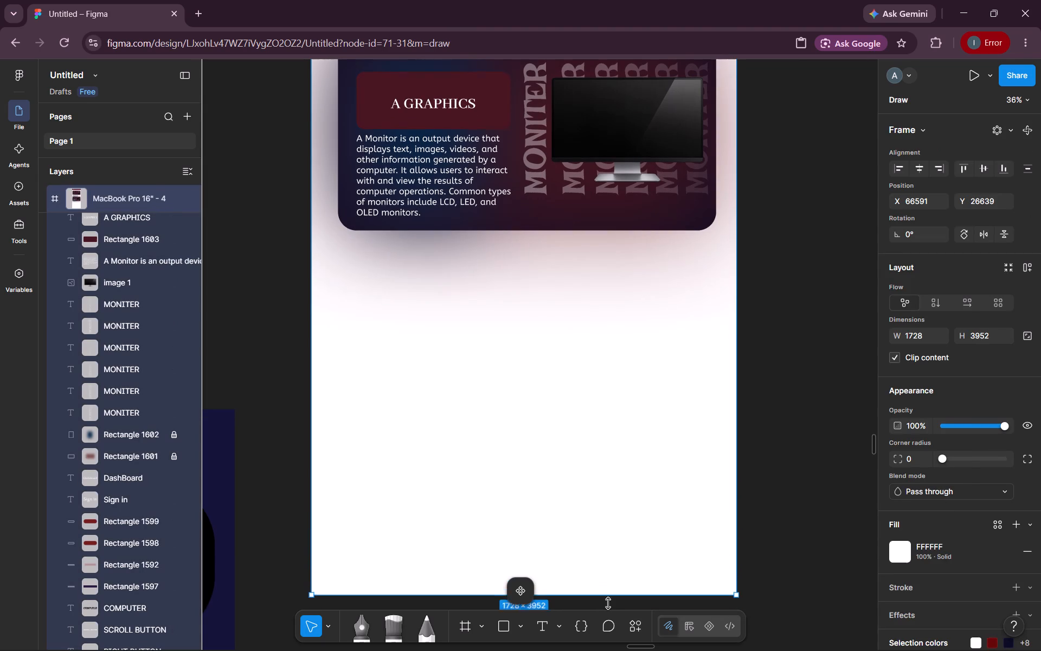
scroll(608, 603, "down", 1)
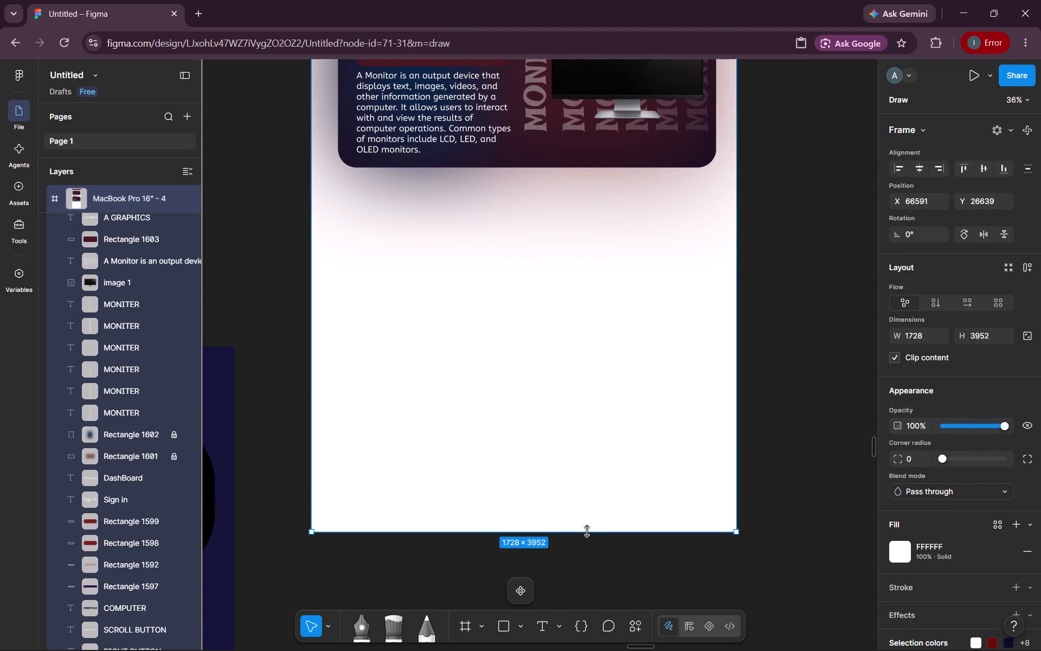
left_click_drag(587, 531, 593, 571)
left_click(796, 450)
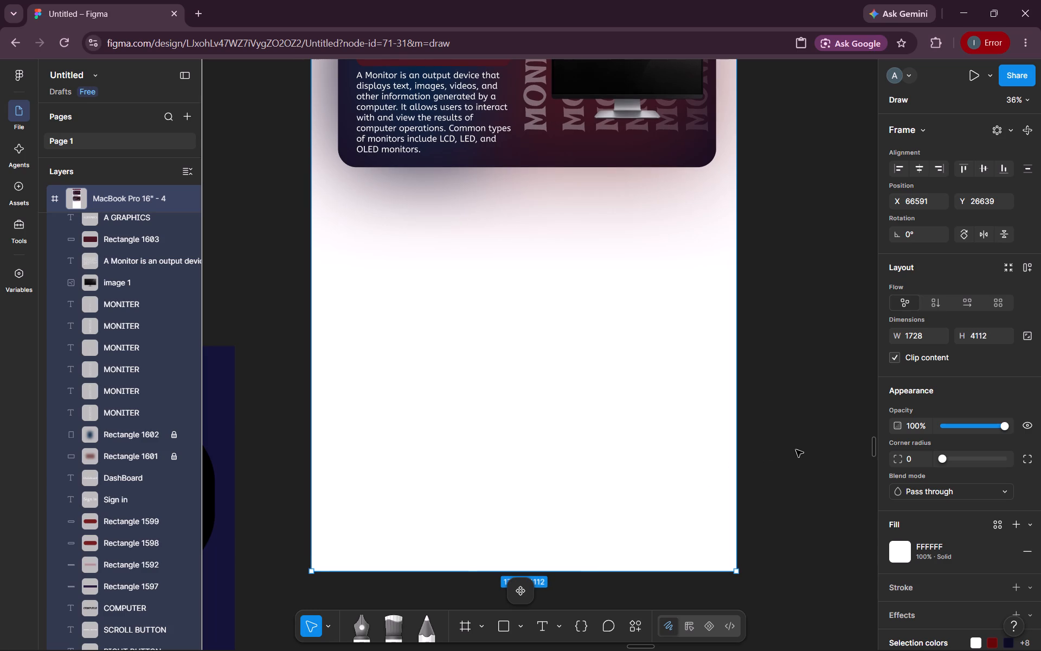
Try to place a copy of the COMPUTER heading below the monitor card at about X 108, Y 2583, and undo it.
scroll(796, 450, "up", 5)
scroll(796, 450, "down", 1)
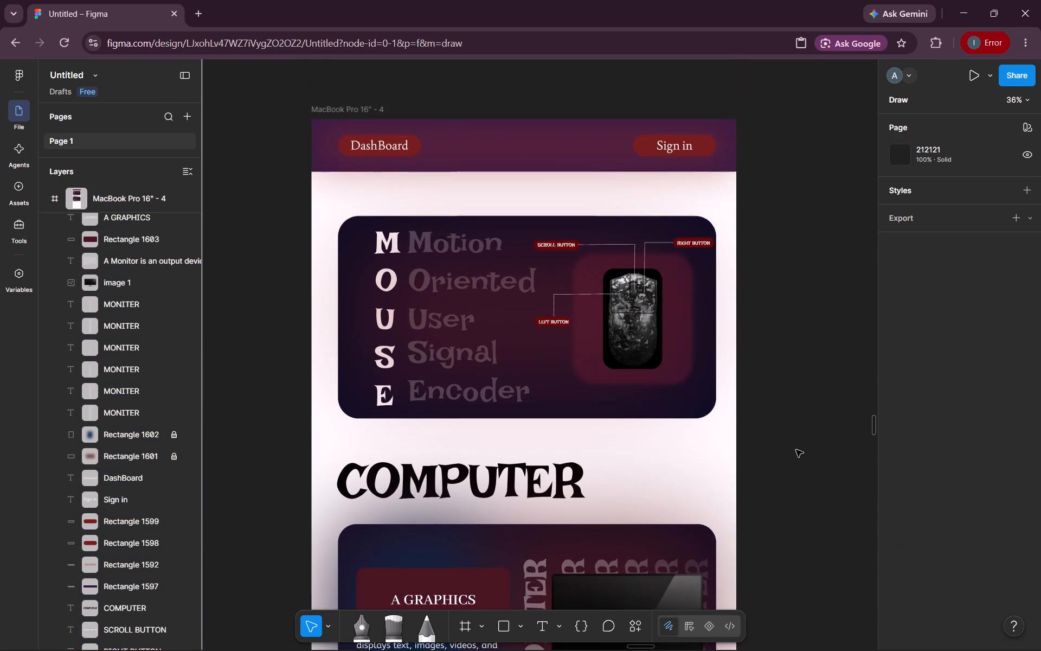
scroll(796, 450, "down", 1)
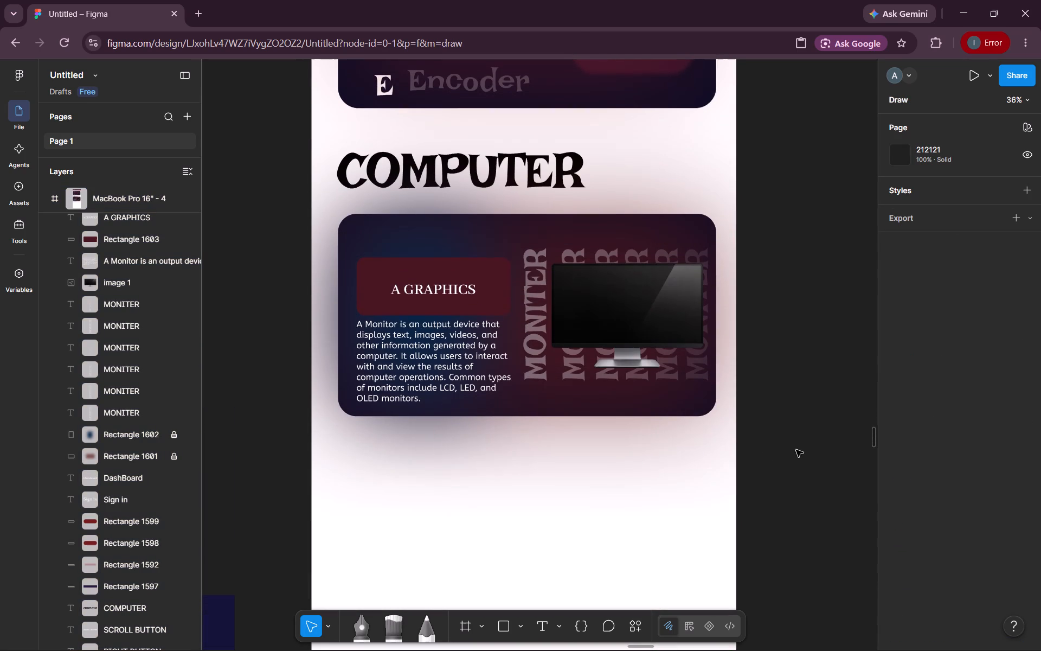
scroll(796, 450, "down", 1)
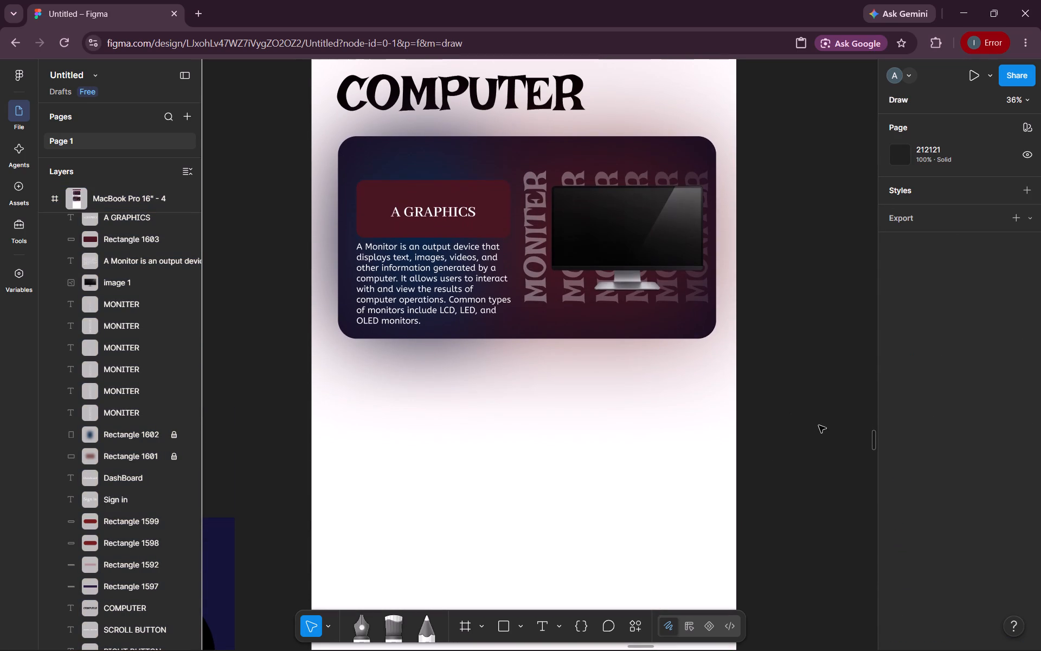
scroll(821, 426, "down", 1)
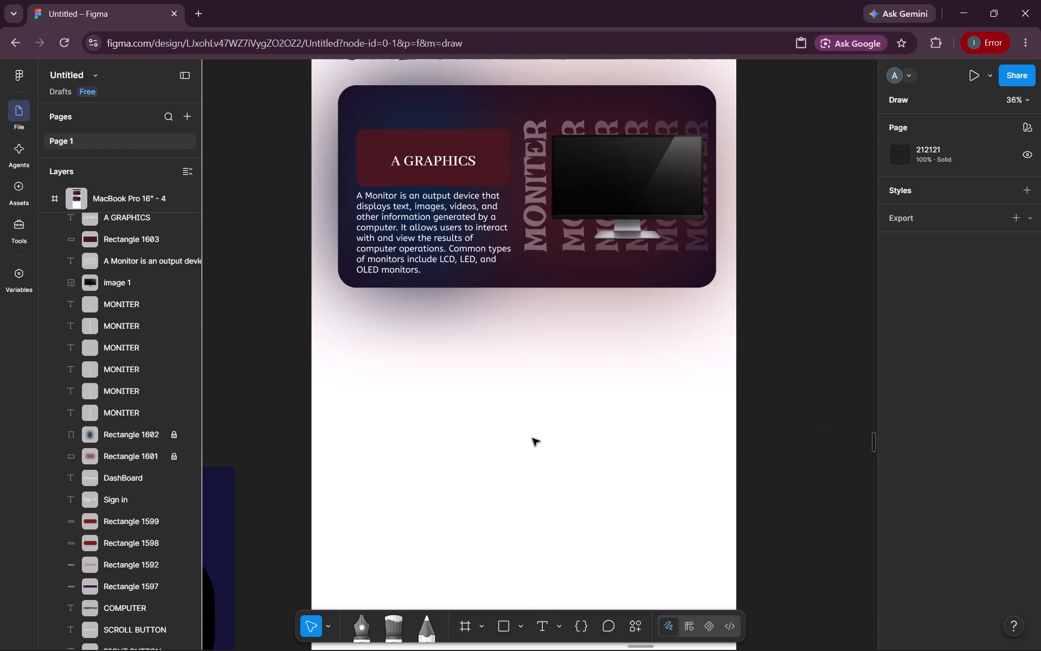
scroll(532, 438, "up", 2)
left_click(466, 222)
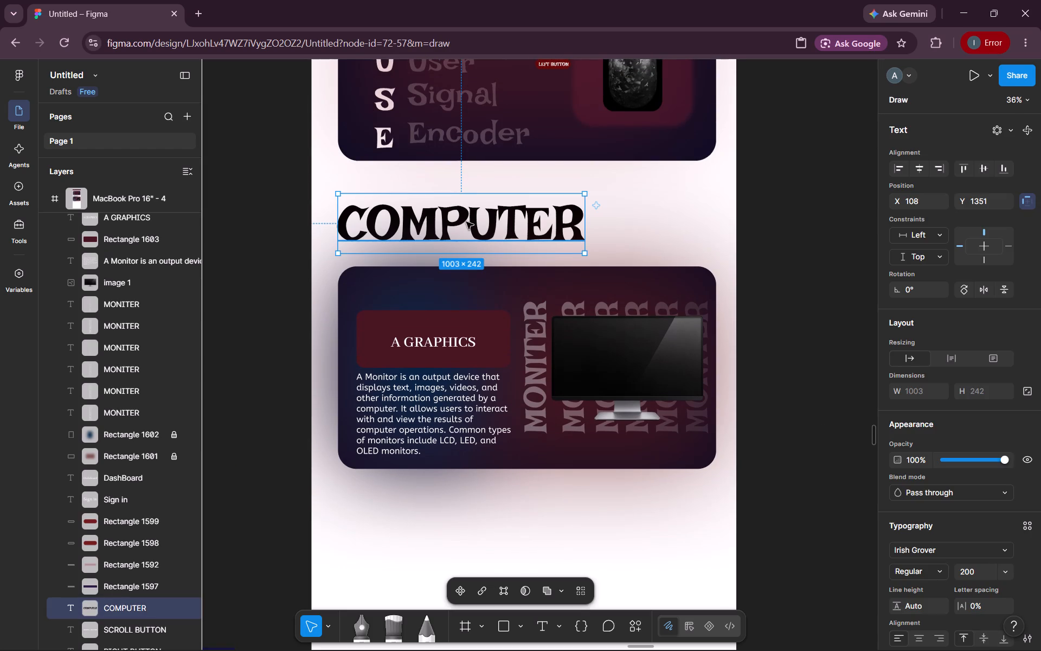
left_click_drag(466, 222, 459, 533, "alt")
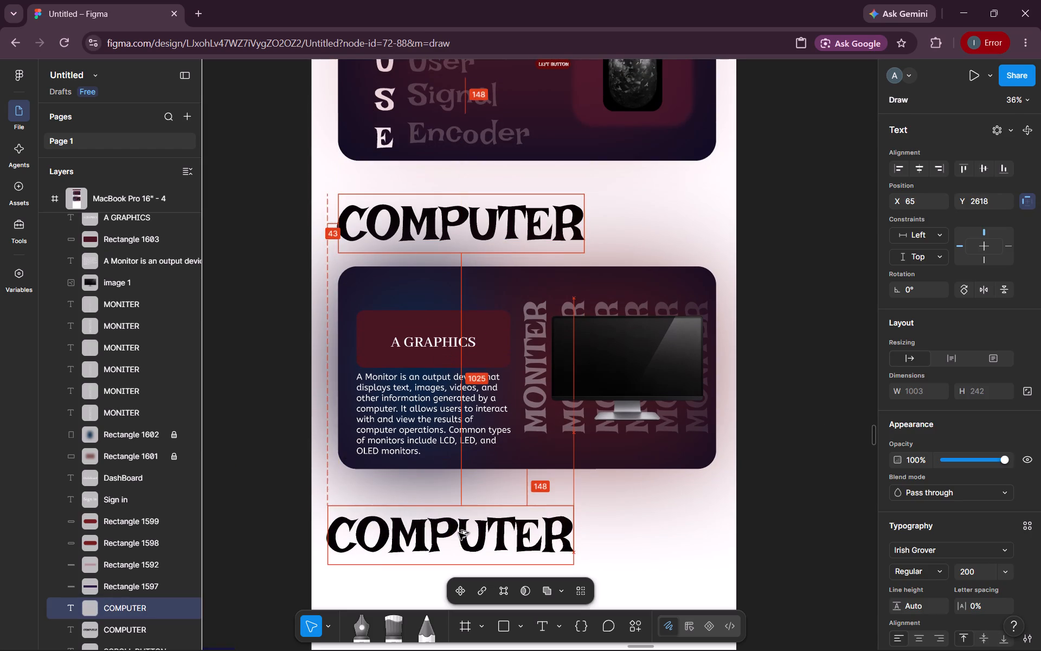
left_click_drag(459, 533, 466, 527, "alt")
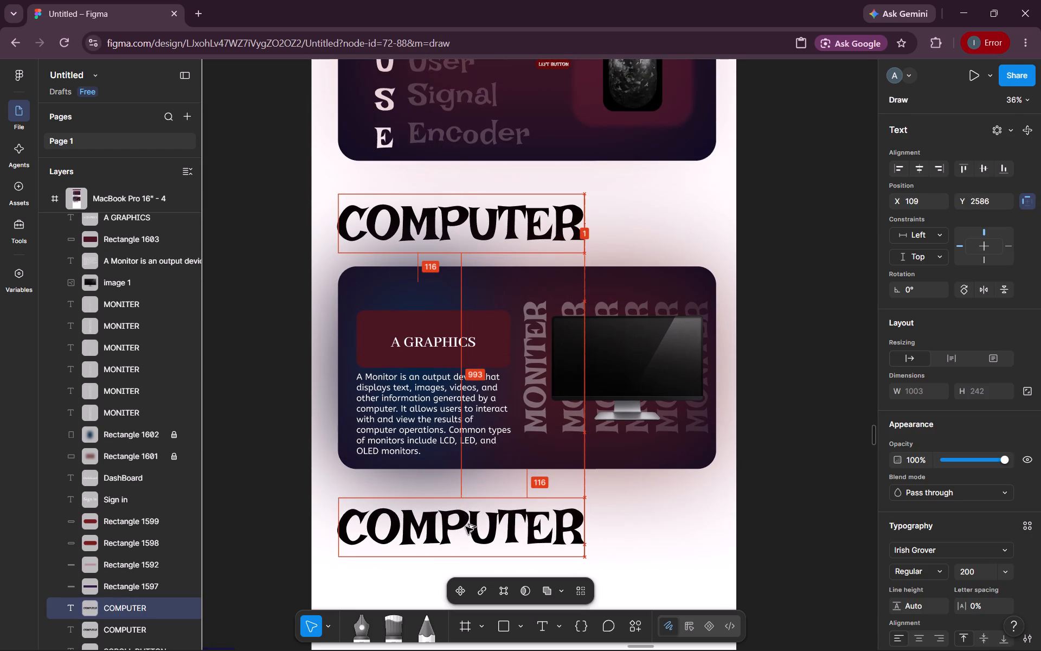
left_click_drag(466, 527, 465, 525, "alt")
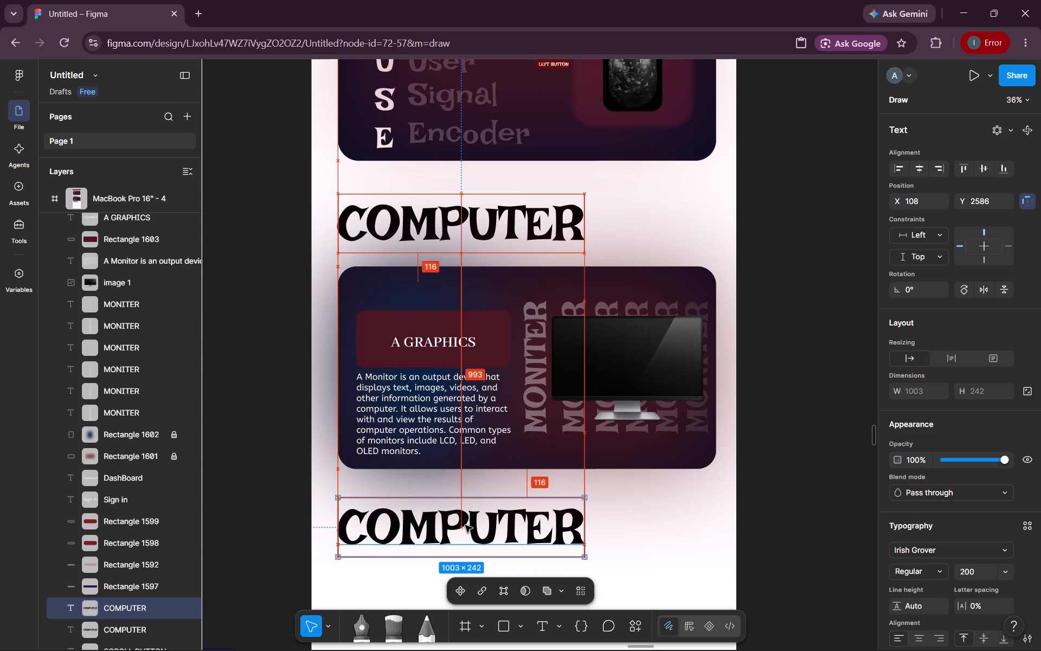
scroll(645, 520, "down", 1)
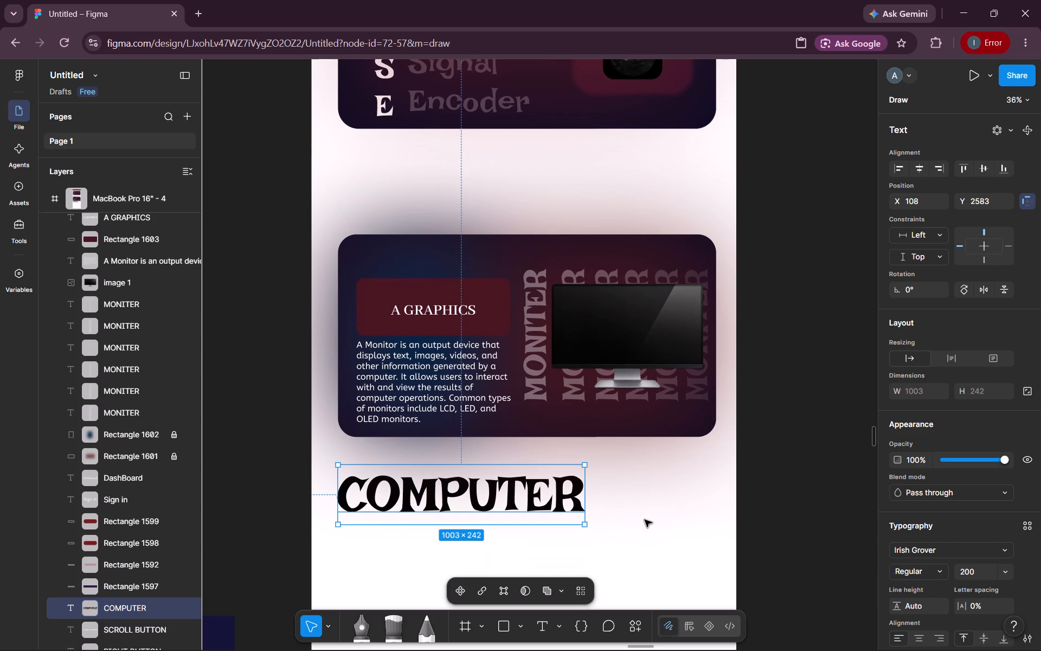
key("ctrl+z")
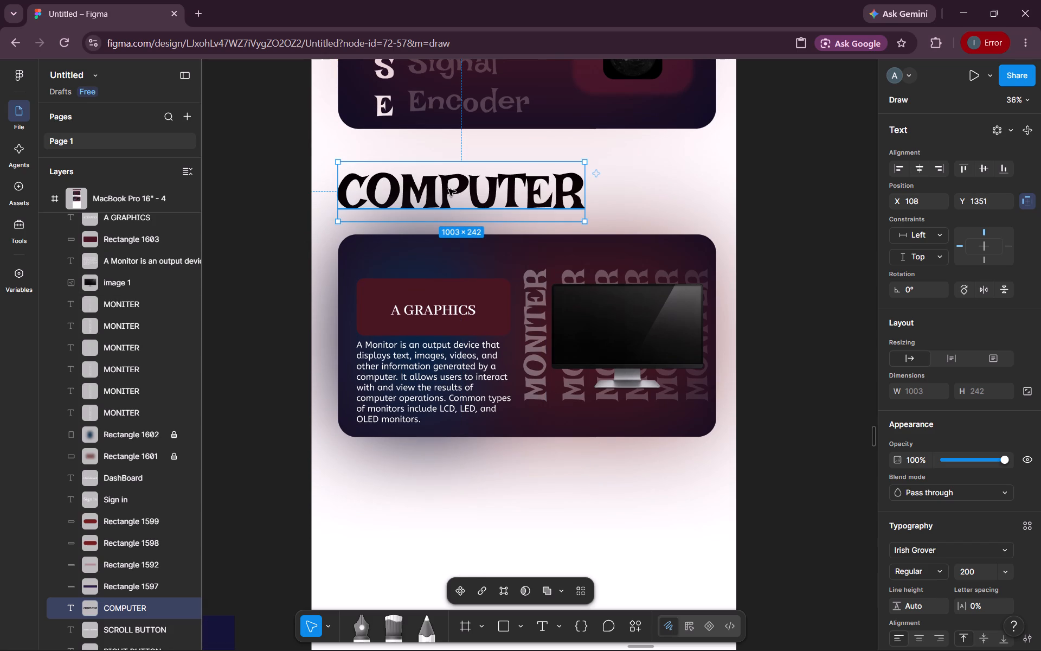
Duplicate the COMPUTER heading below the monitor card, left-aligned with the original at X 108, Y 2586.
left_click_drag(448, 189, 458, 474, "alt")
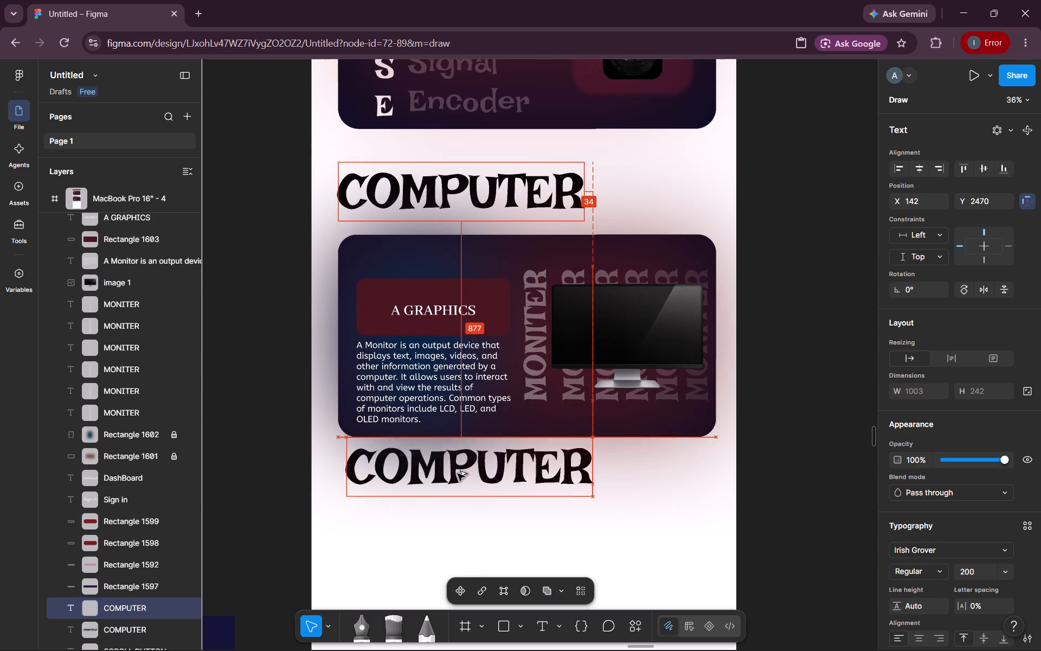
left_click_drag(458, 474, 447, 493, "alt")
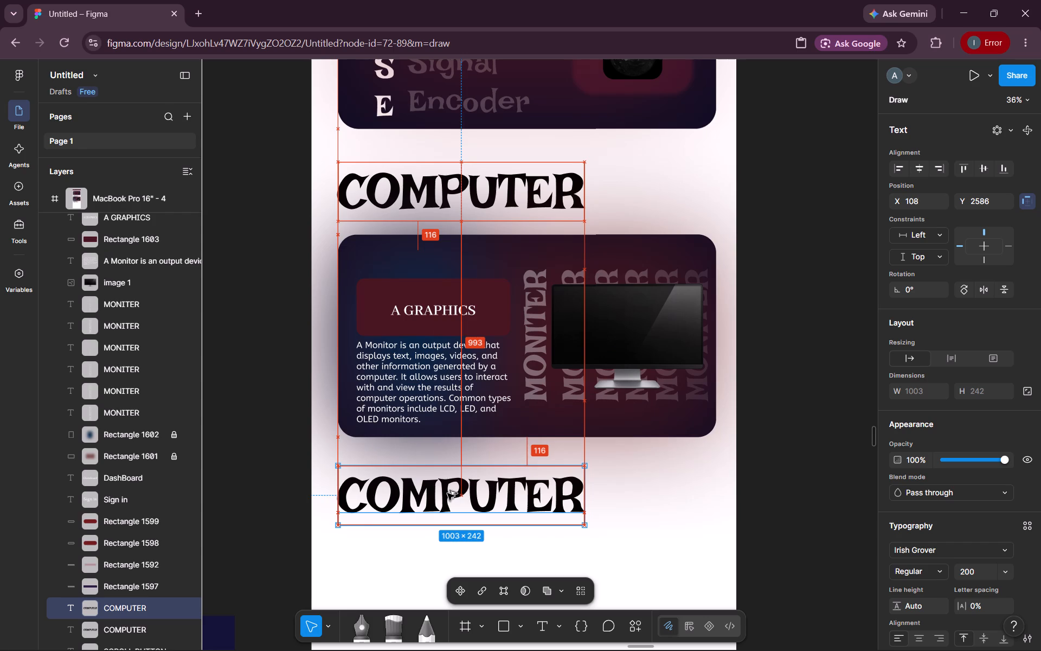
left_click_drag(447, 493, 446, 487, "alt")
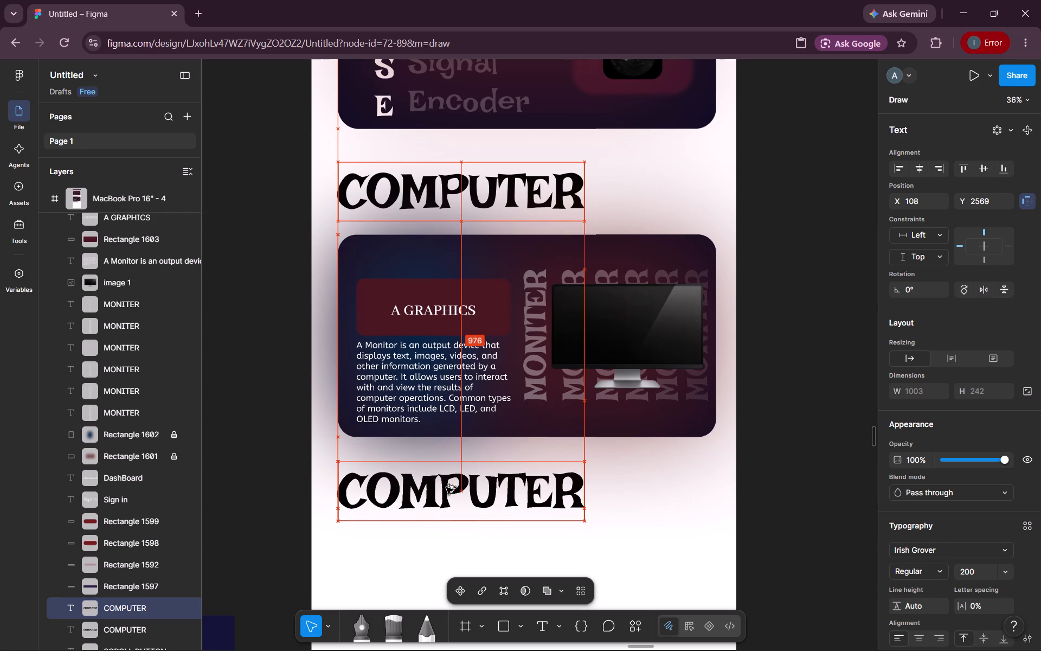
left_click_drag(446, 487, 445, 497, "alt")
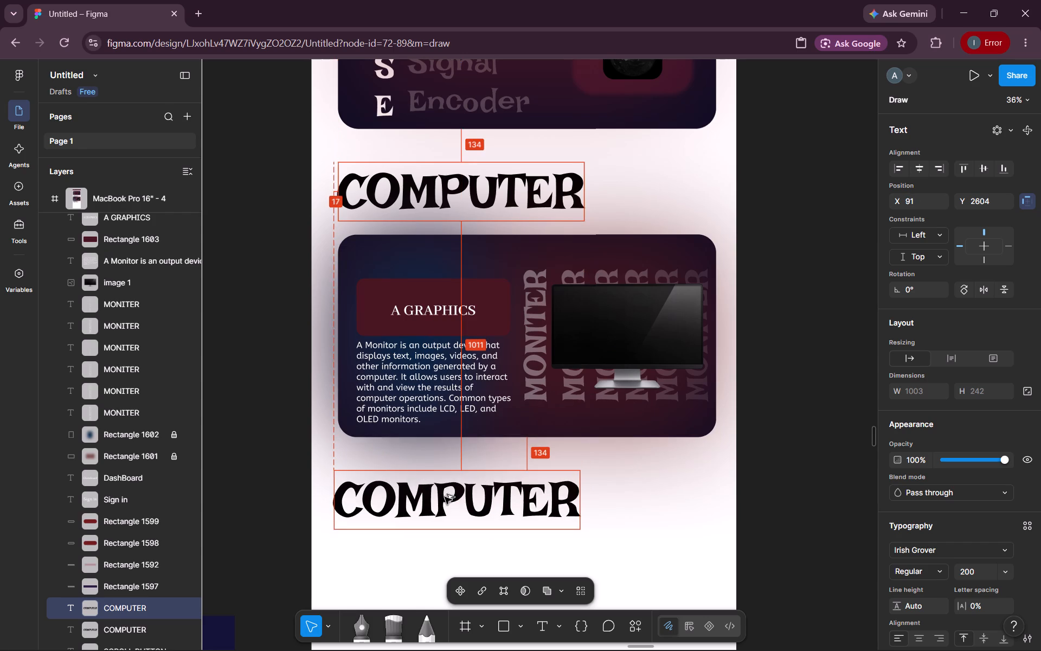
left_click_drag(445, 497, 448, 494, "alt")
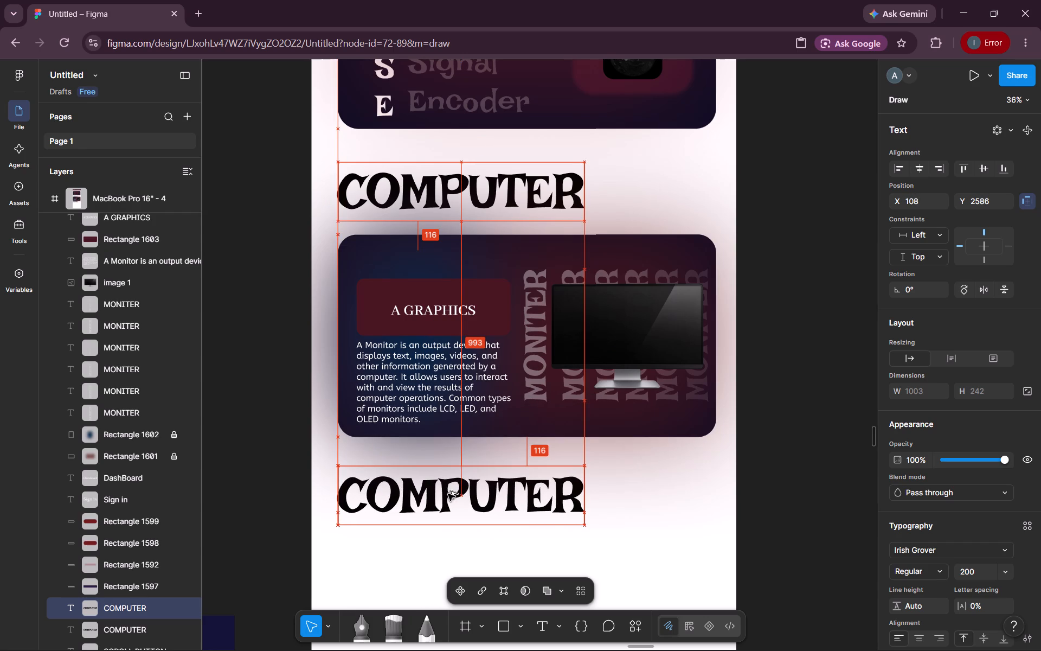
left_click_drag(448, 494, 447, 493, "alt")
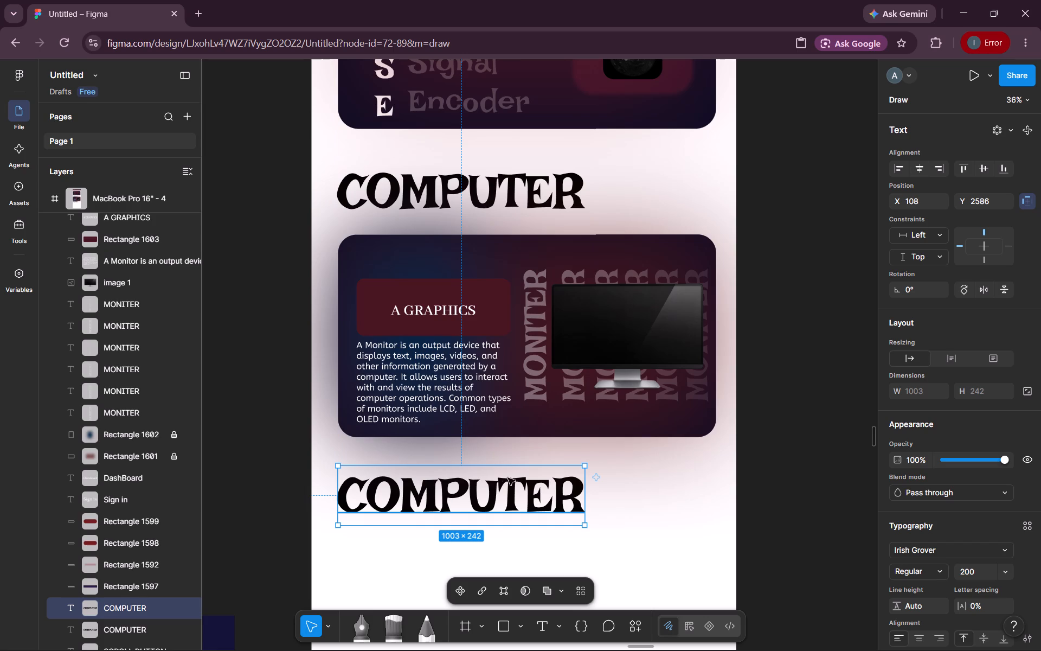
Replace the text of the duplicated heading below the monitor card with "CPU".
double_click(494, 492)
type("CPU")
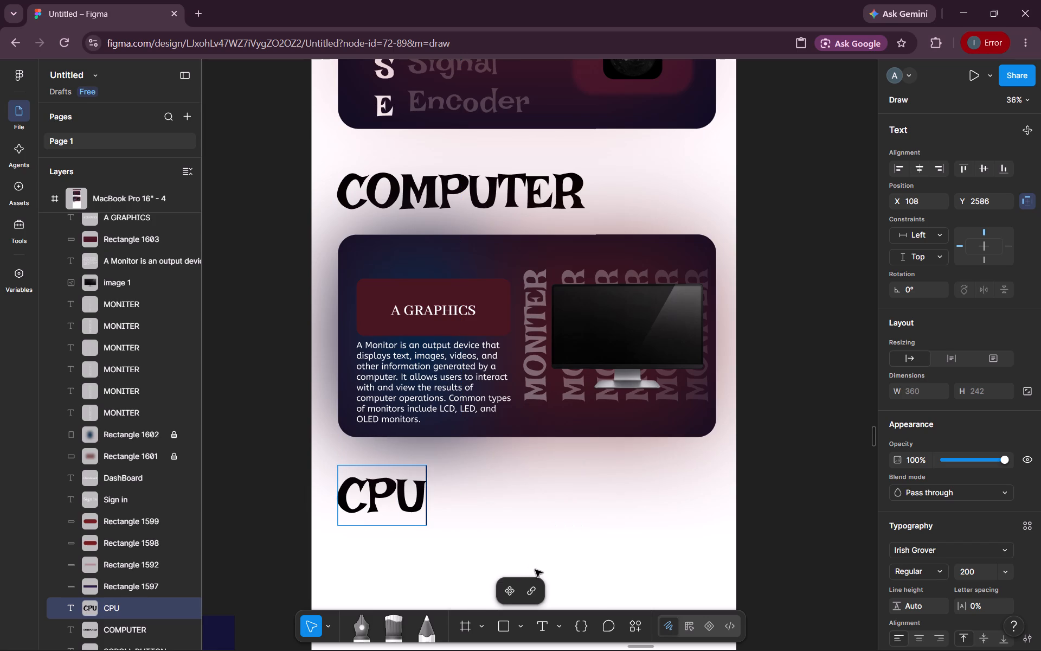
left_click(550, 540)
scroll(550, 540, "down", 3)
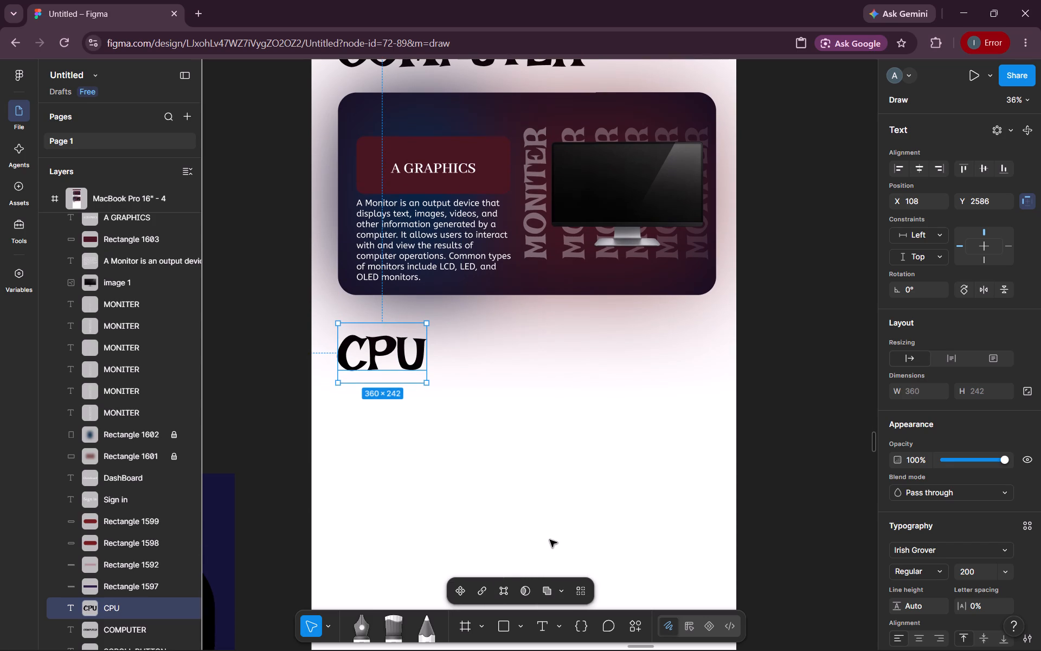
left_click(766, 470)
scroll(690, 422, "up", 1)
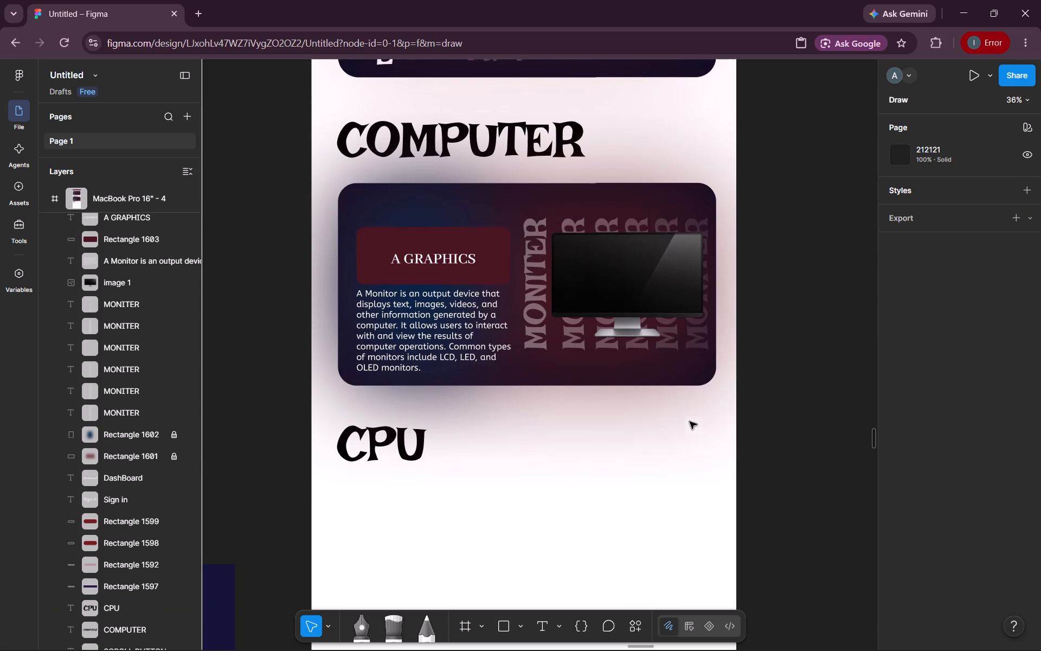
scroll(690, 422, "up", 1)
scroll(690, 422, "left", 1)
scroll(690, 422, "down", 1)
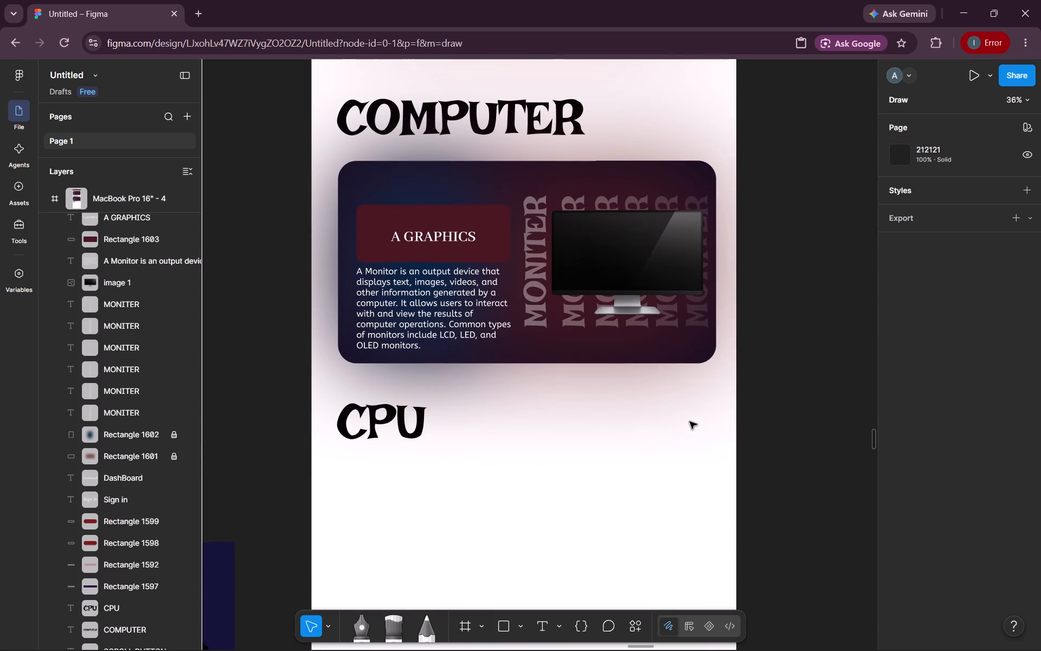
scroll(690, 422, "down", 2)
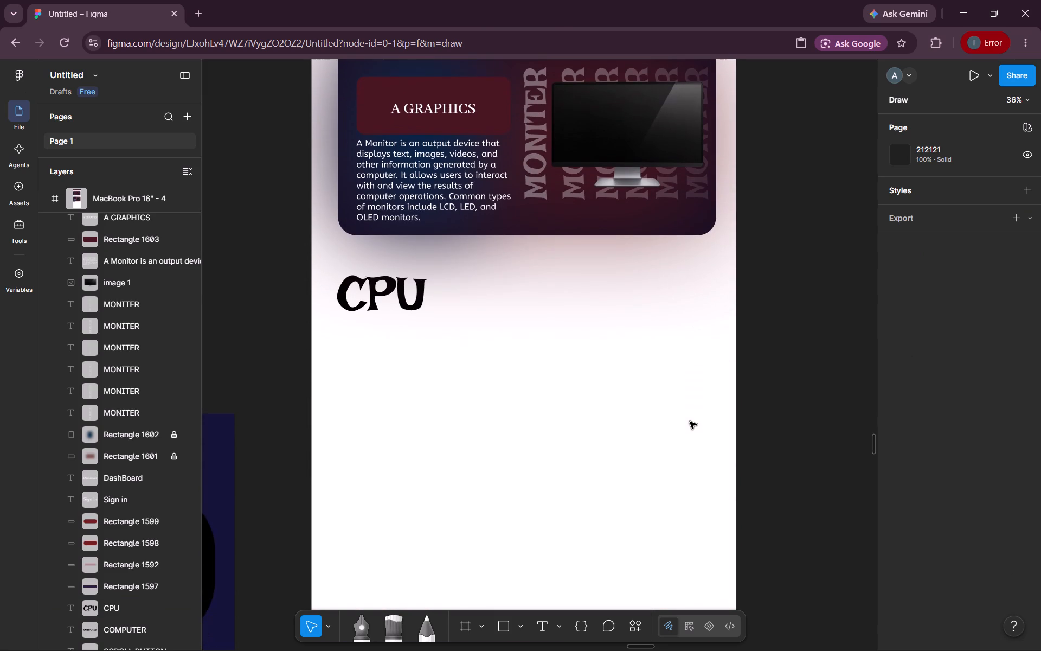
Draw a rectangle below the CPU heading, left-aligned with it at X 108, Y 2855, sized about 1538 × 827.
scroll(690, 422, "up", 1)
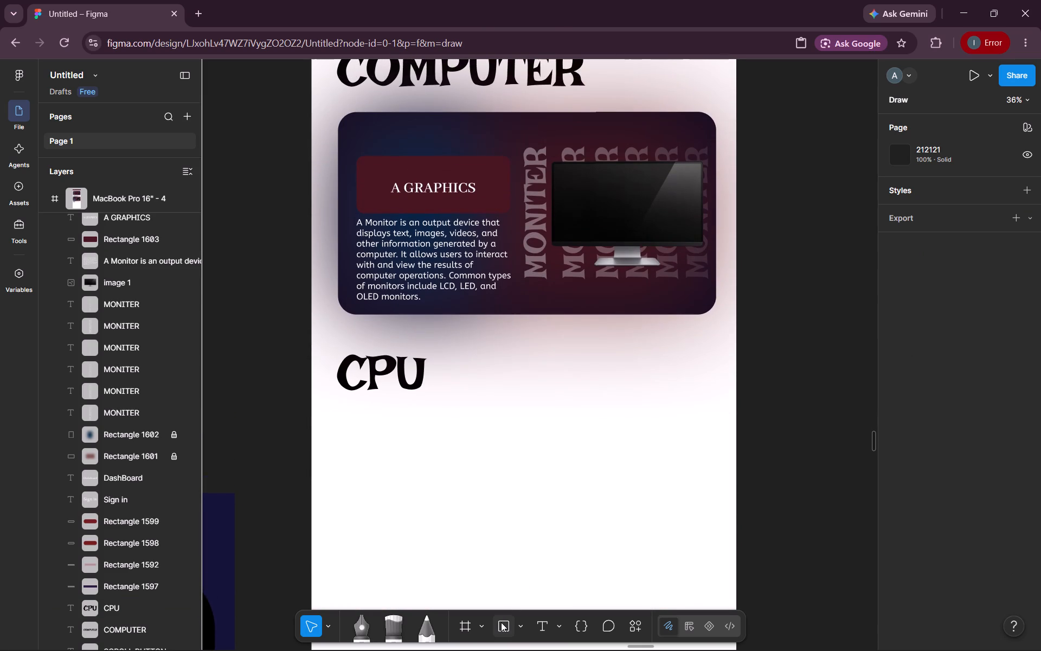
left_click(501, 622)
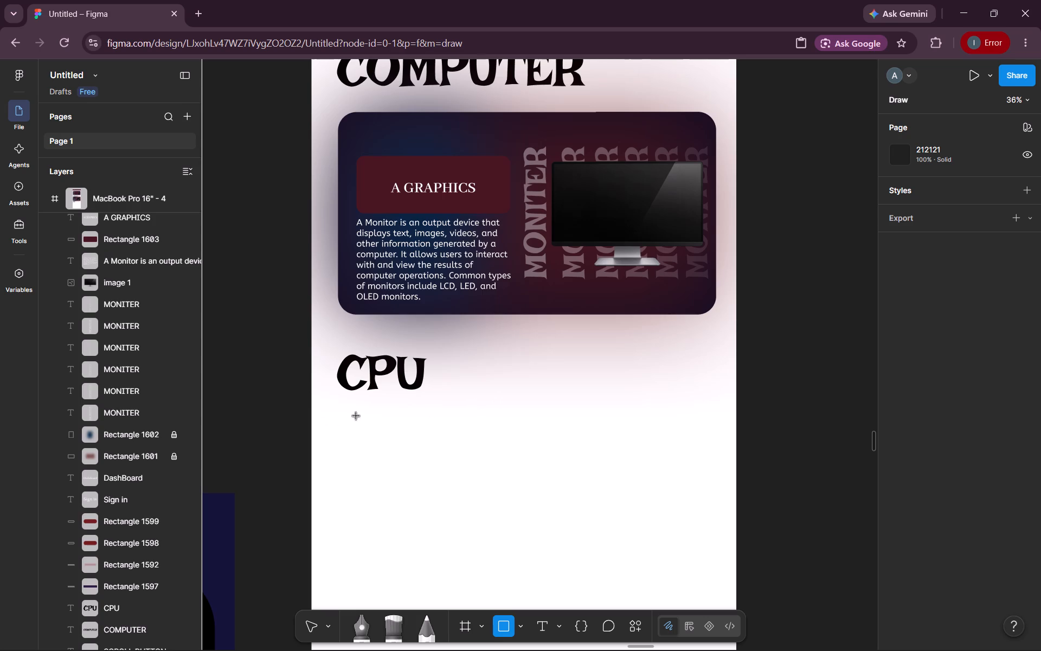
left_click_drag(352, 409, 706, 567)
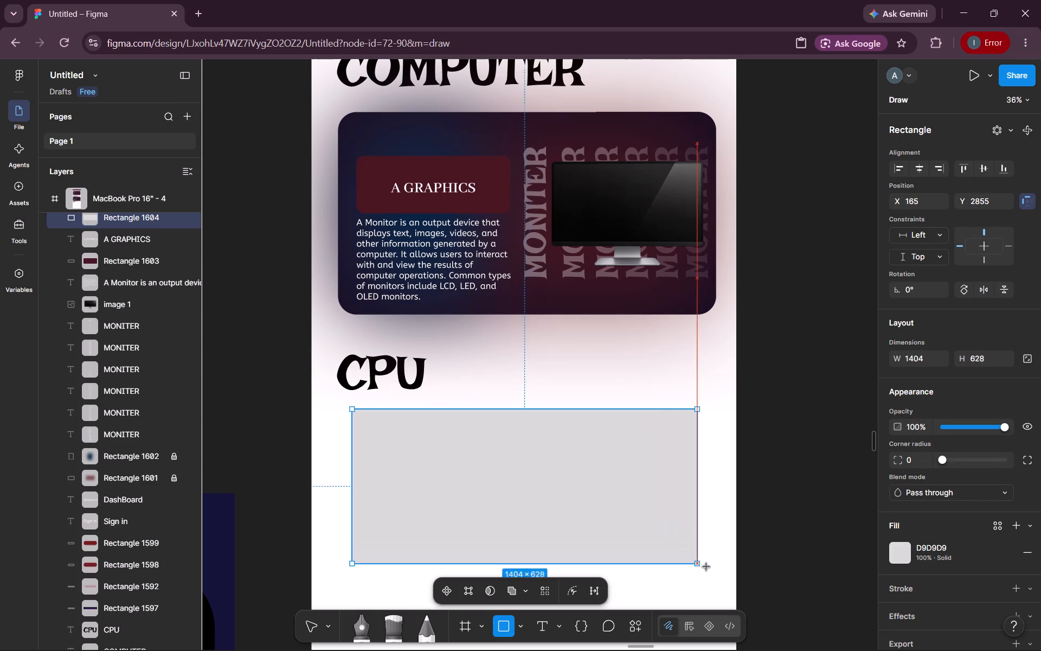
left_click_drag(706, 567, 715, 569)
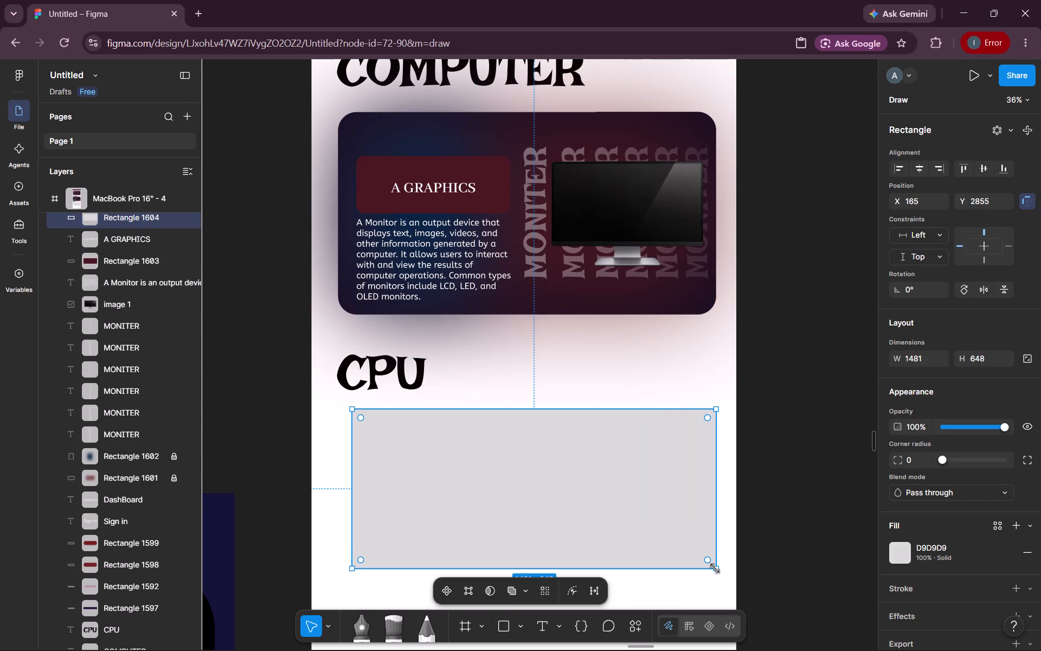
left_click_drag(350, 501, 337, 499)
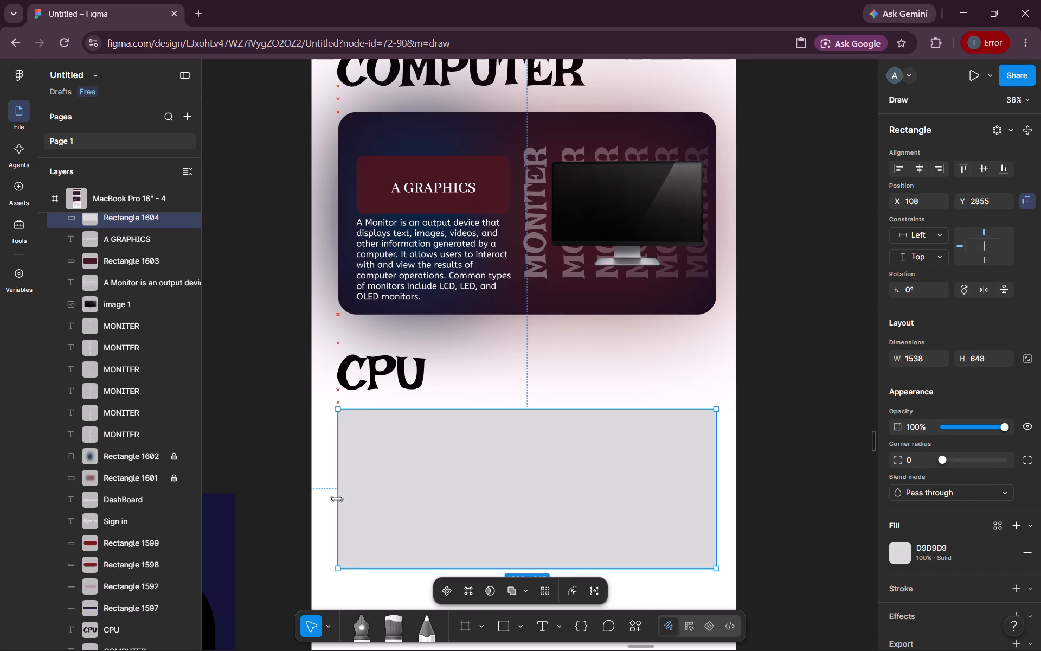
left_click_drag(337, 499, 339, 499)
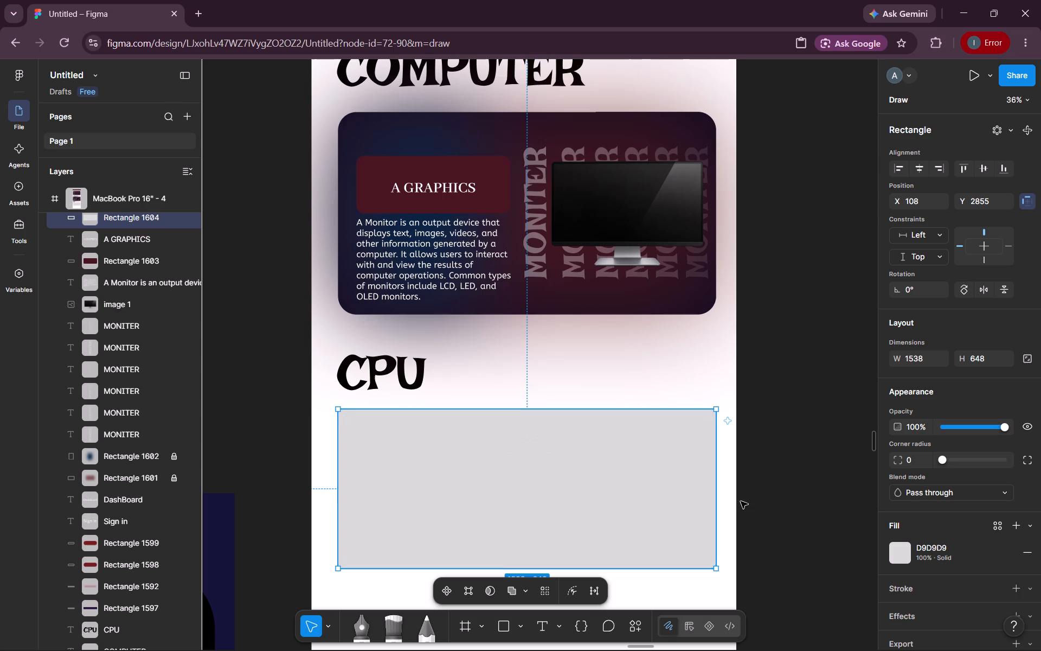
scroll(741, 501, "down", 1)
left_click_drag(549, 397, 550, 426)
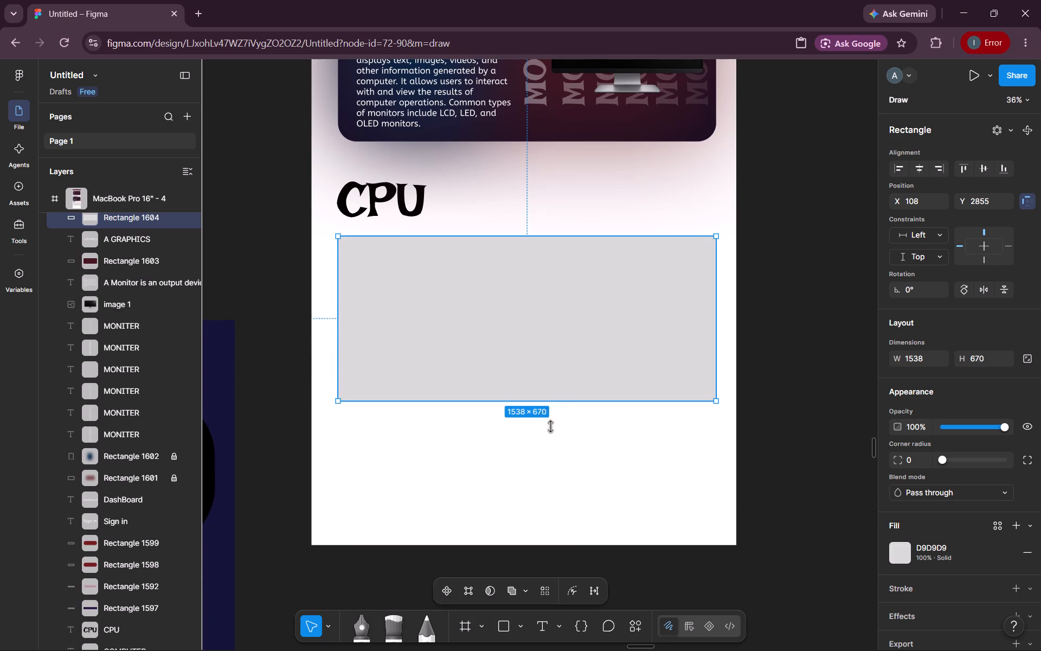
left_click_drag(550, 426, 552, 439)
Round the new rectangle's corners with a radius of 75.
scroll(635, 367, "up", 1)
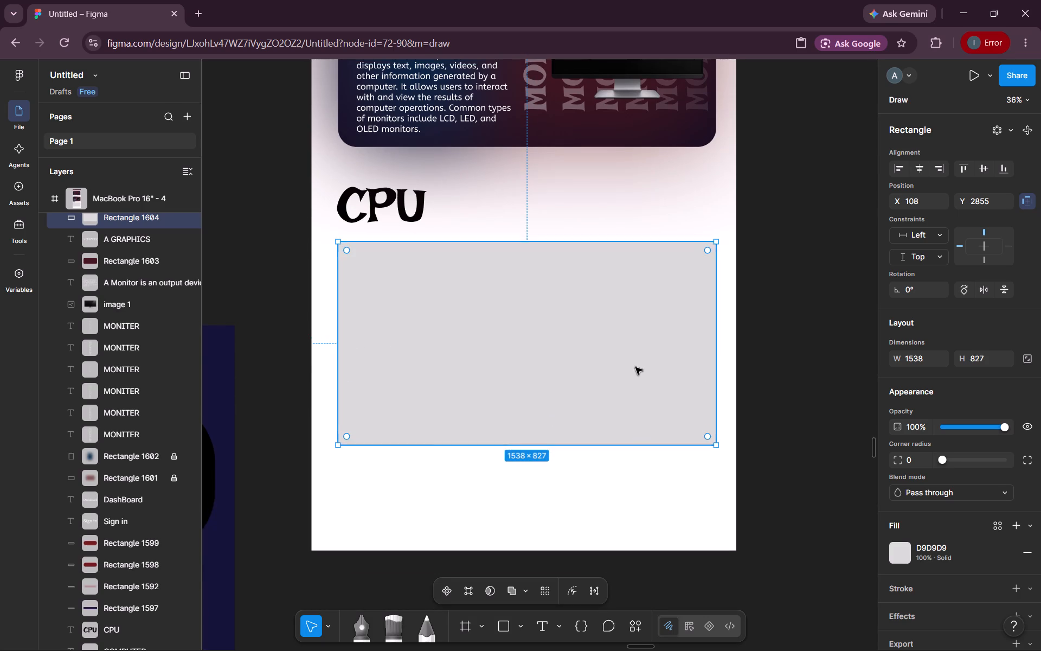
scroll(635, 367, "up", 1)
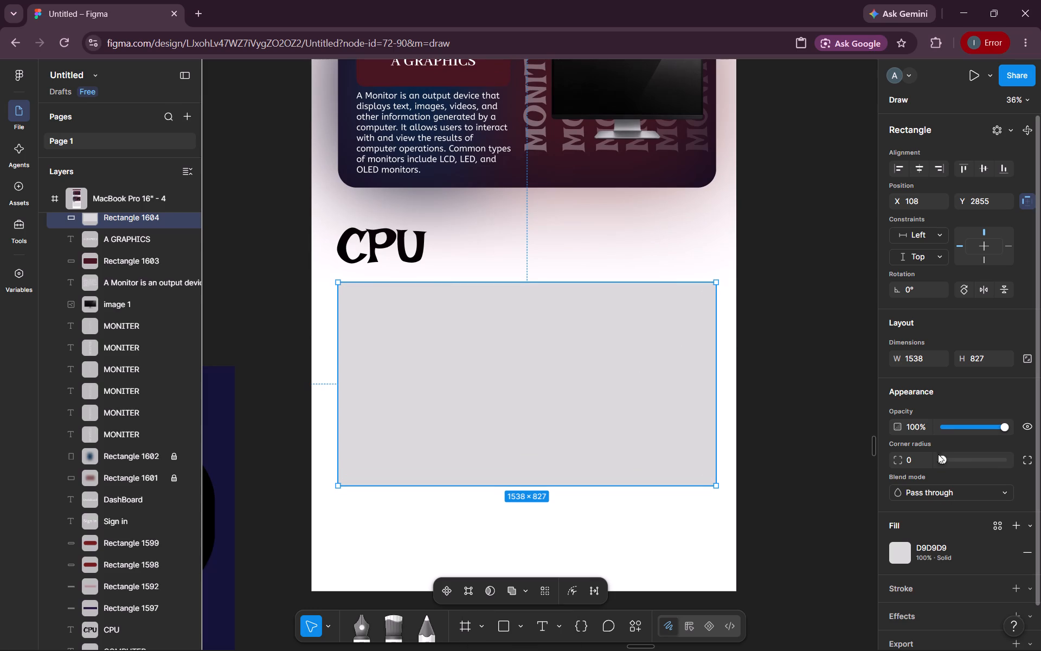
left_click_drag(941, 458, 1017, 457)
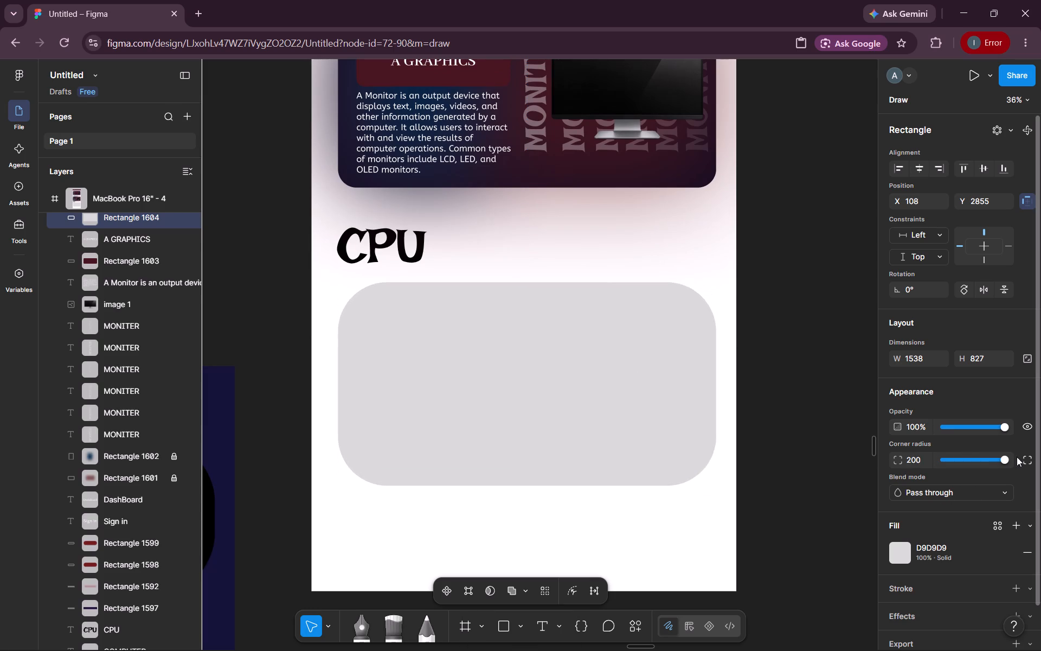
left_click_drag(1017, 457, 986, 466)
double_click(914, 461)
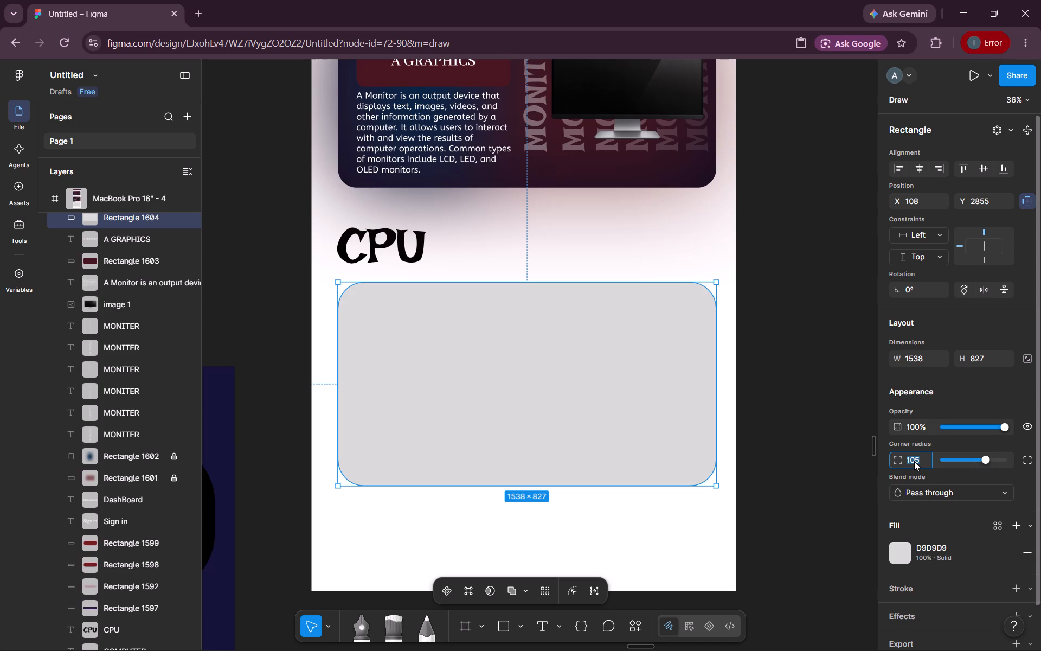
type("75")
key("Return")
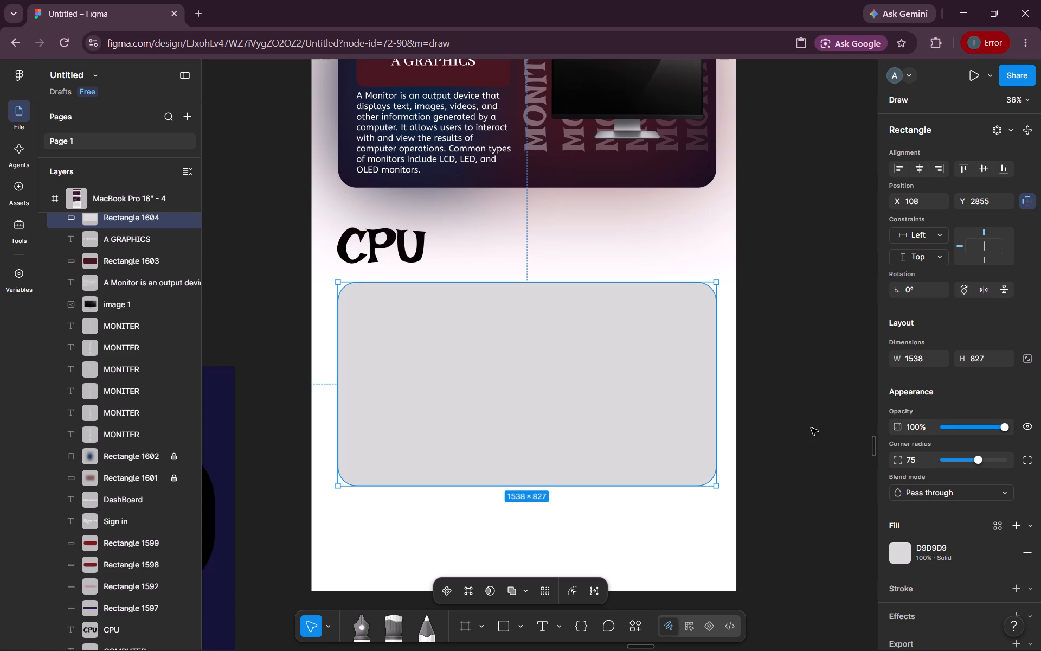
Fill the rounded rectangle below the CPU heading with the page's dark blue, 01264A.
left_click(891, 547)
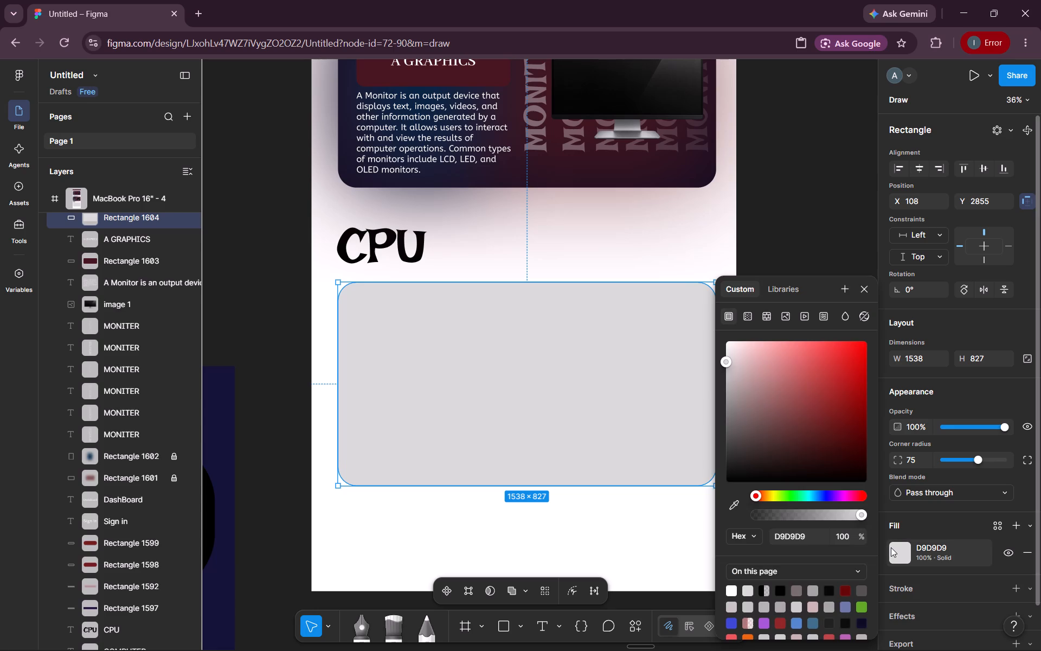
scroll(766, 588, "down", 1)
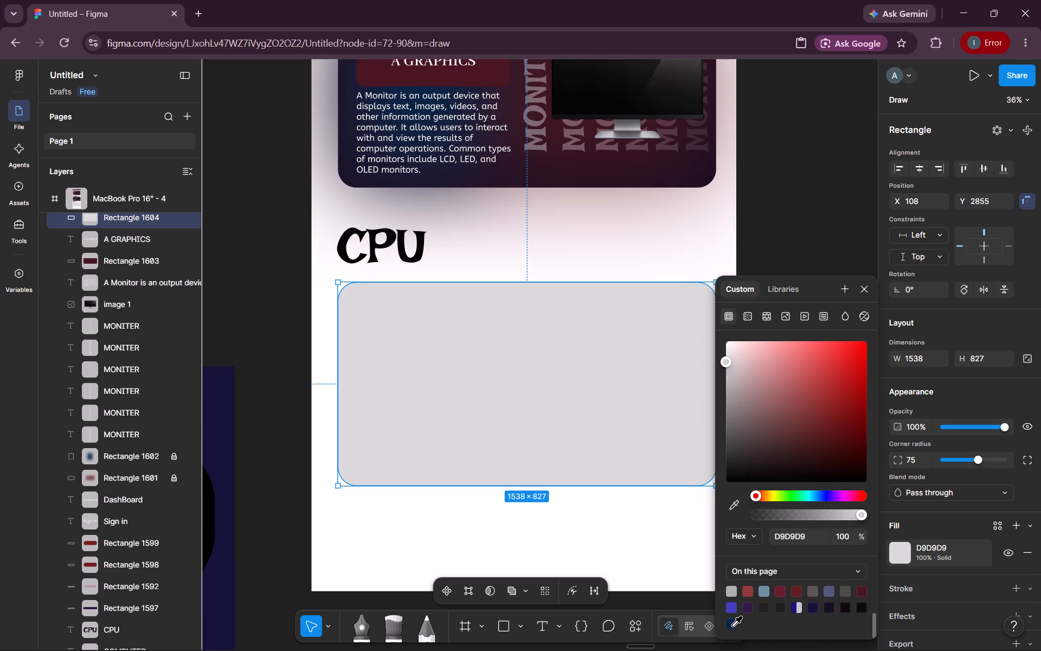
left_click(732, 626)
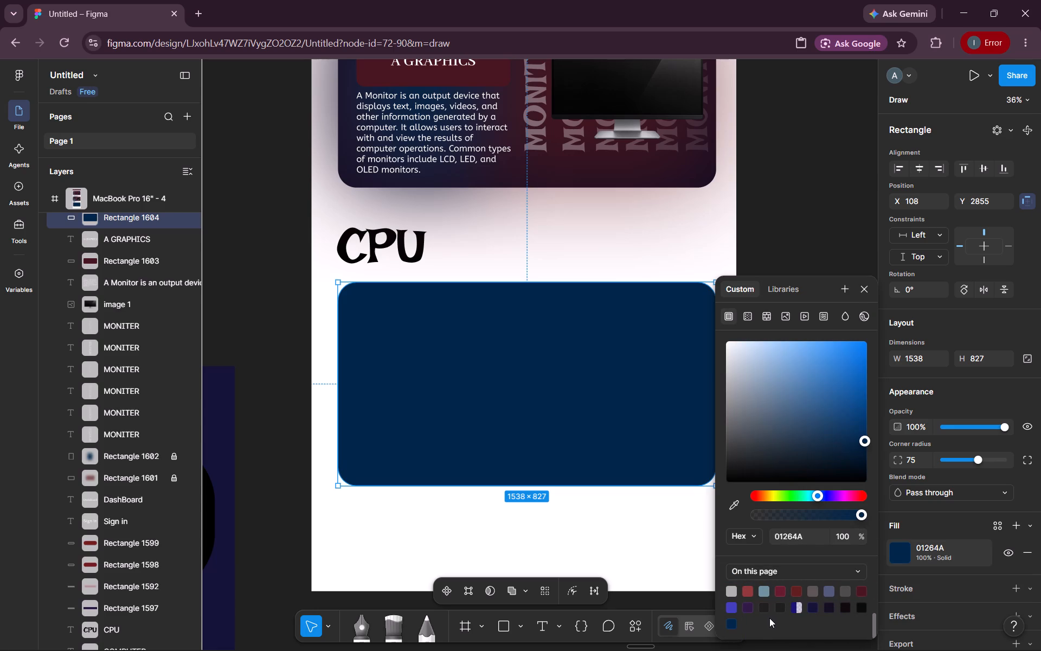
scroll(769, 618, "up", 3)
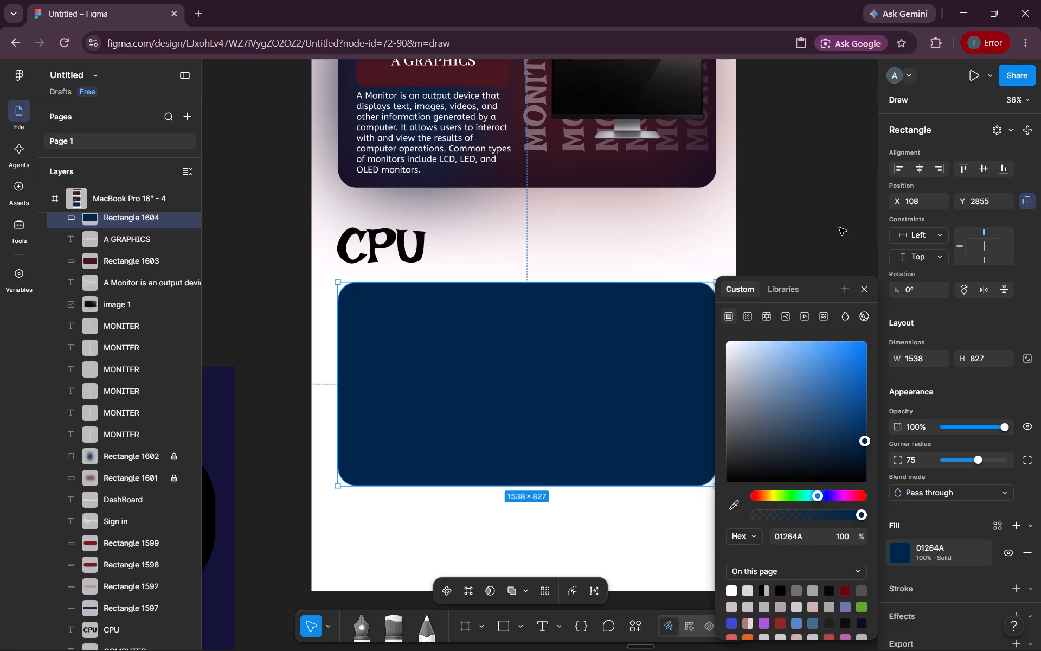
left_click(838, 225)
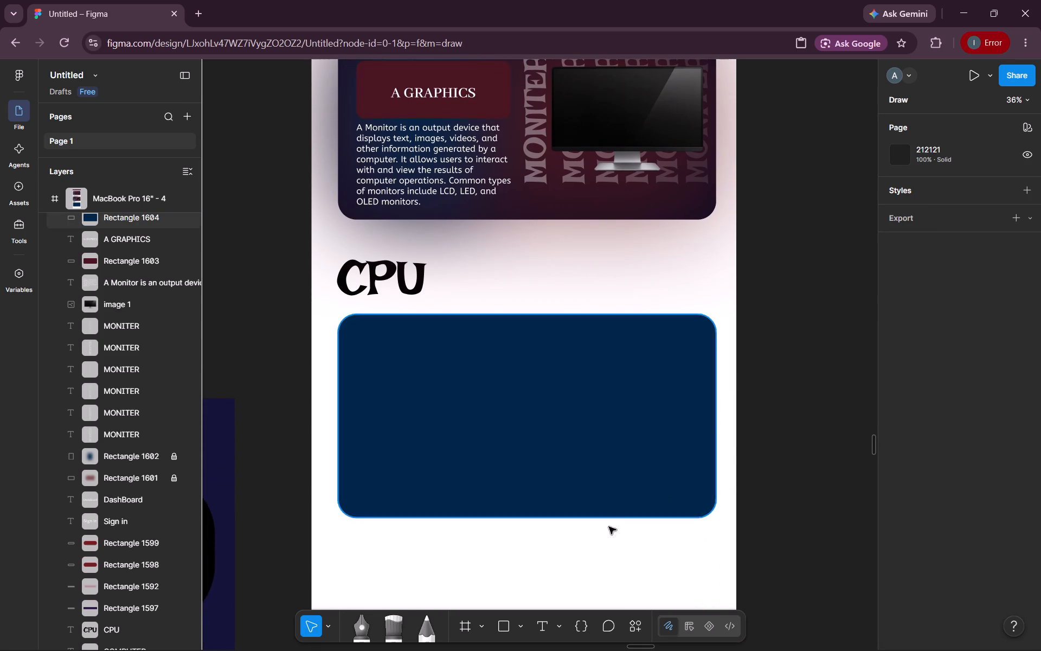
Draw an ellipse about 452 × 435 on the dark blue CPU card, at about X 460, Y 3015.
left_click(506, 620)
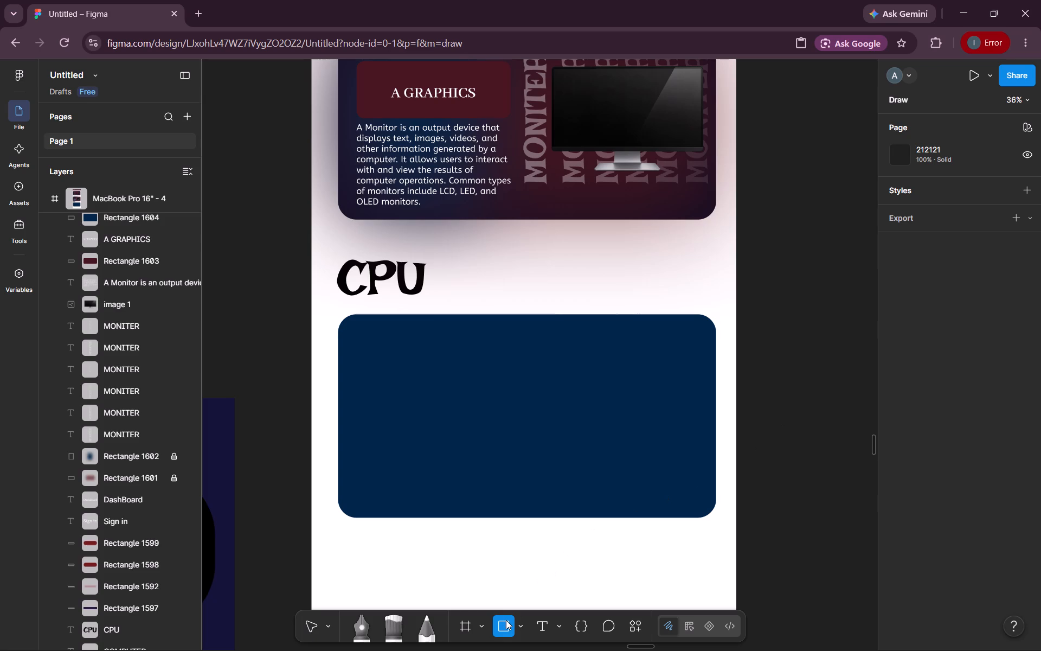
left_click(522, 629)
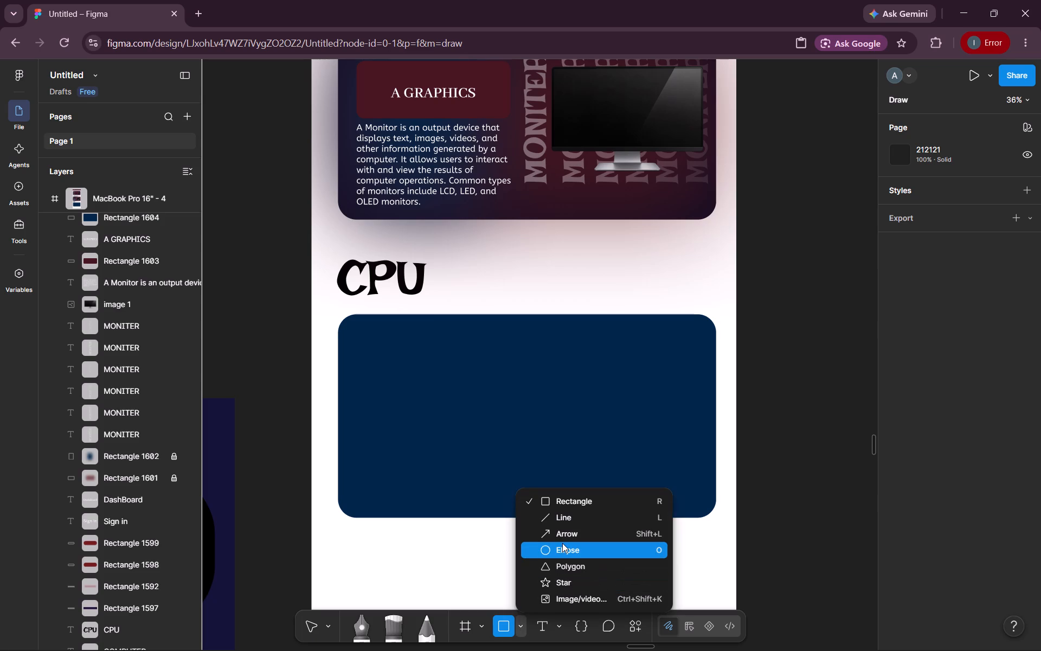
left_click(563, 547)
scroll(513, 541, "down", 1)
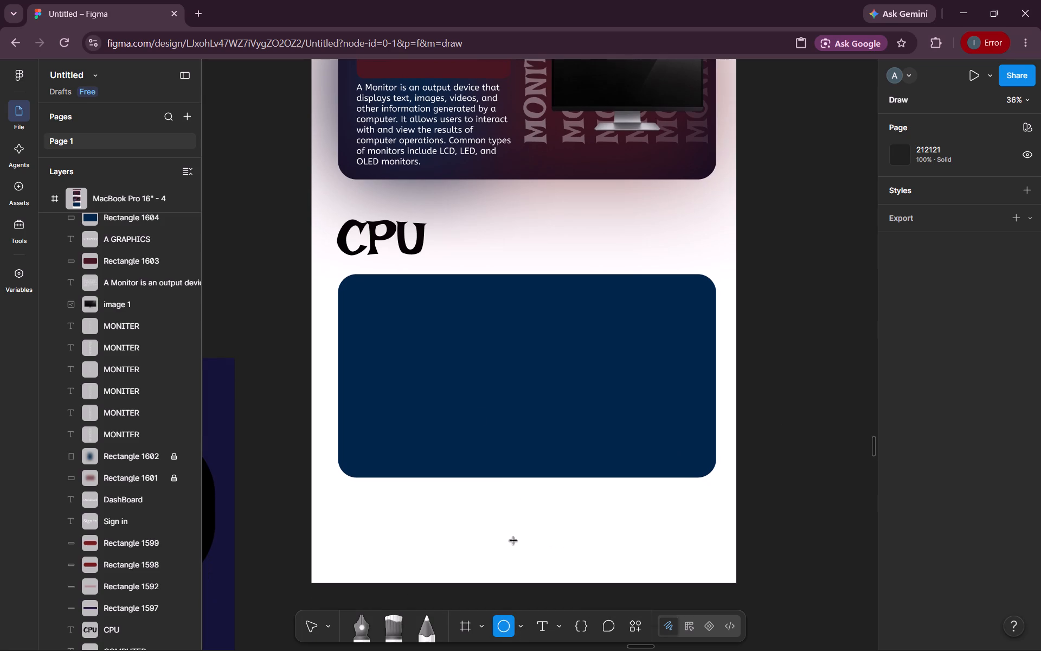
left_click_drag(425, 314, 531, 415)
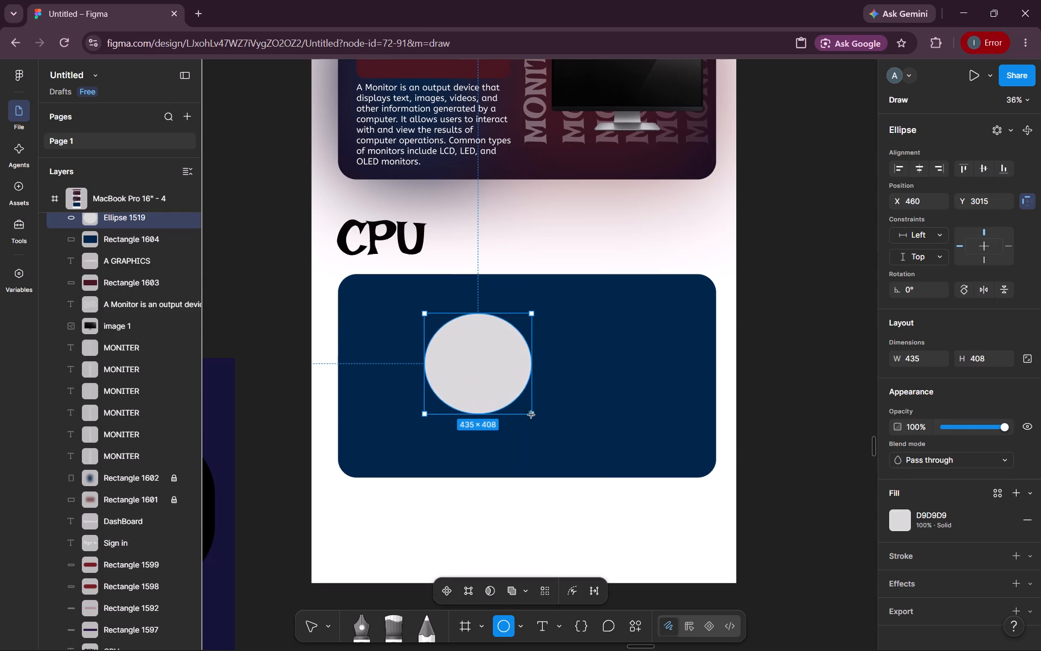
left_click_drag(531, 415, 532, 420)
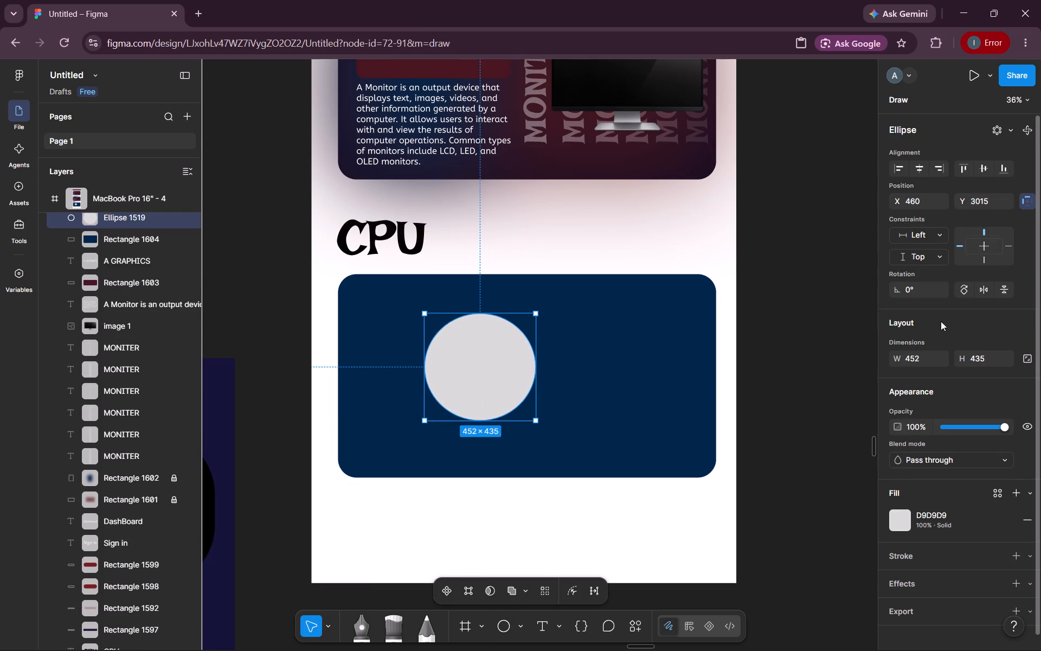
Set the ellipse's width and height to 500 each to make it a circle.
double_click(925, 362)
type("500")
key("Return")
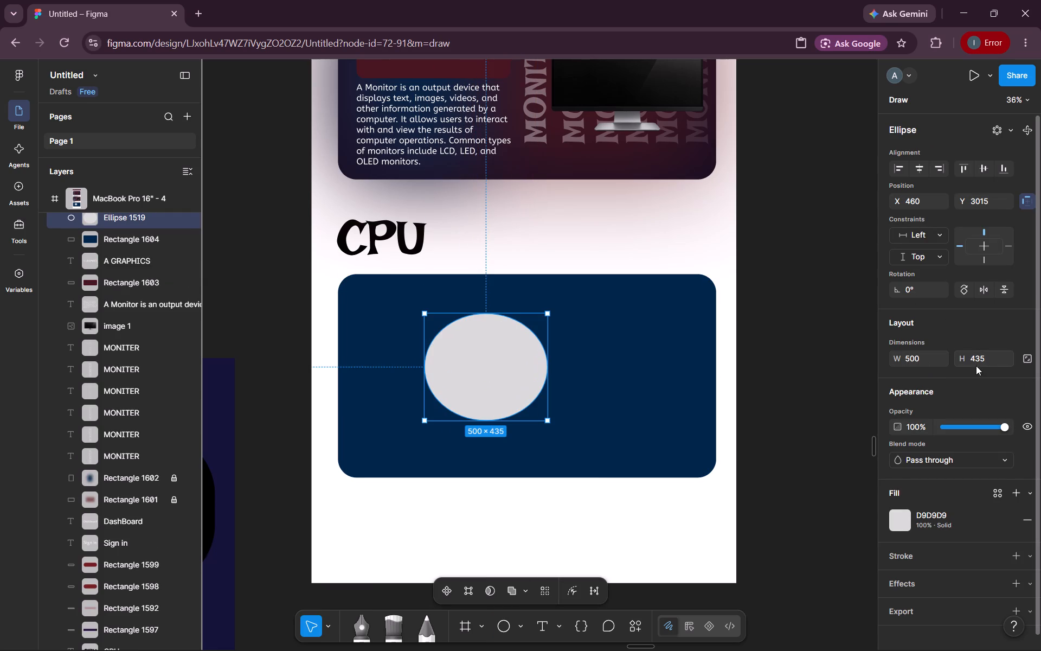
double_click(976, 361)
type("500")
key("Return")
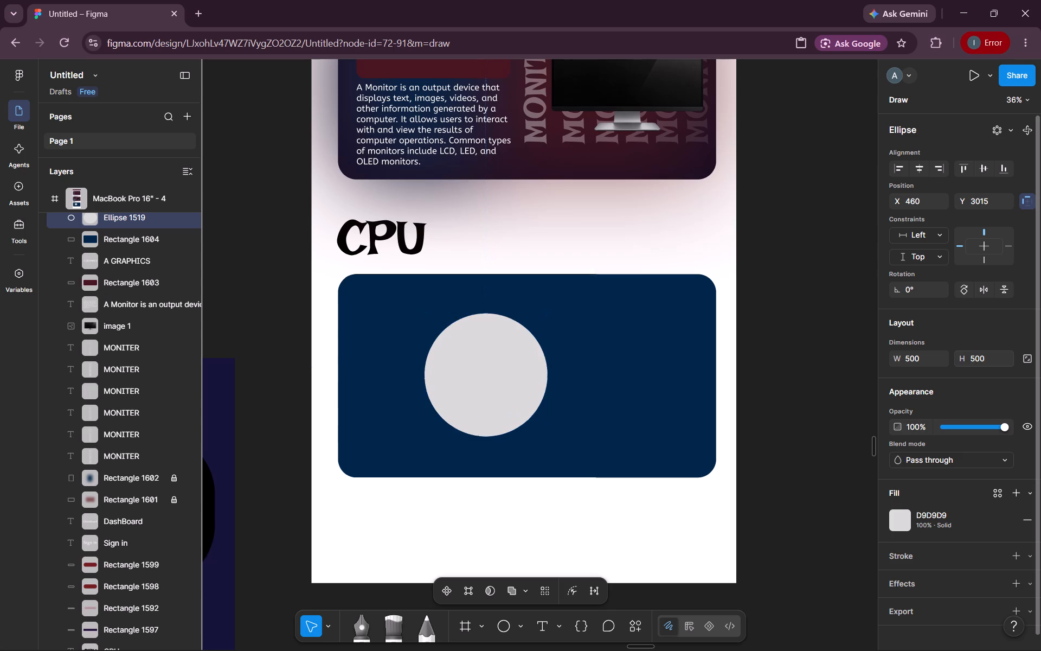
Fill the circle on the CPU card with white, FFFFFF.
scroll(871, 484, "down", 1)
scroll(854, 544, "up", 1)
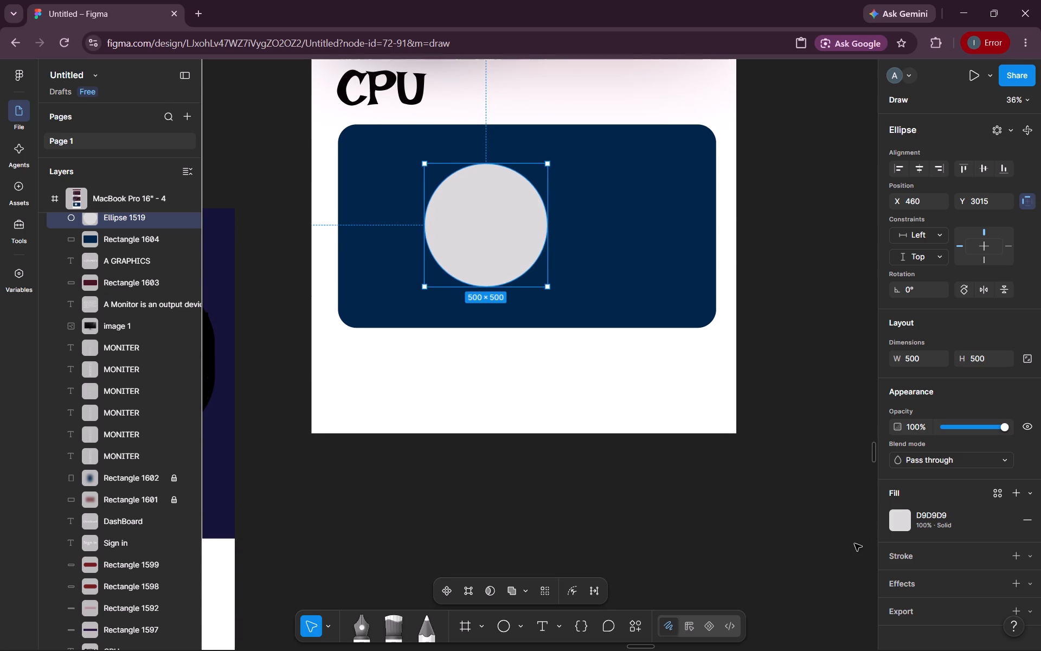
scroll(854, 544, "up", 1)
left_click(907, 511)
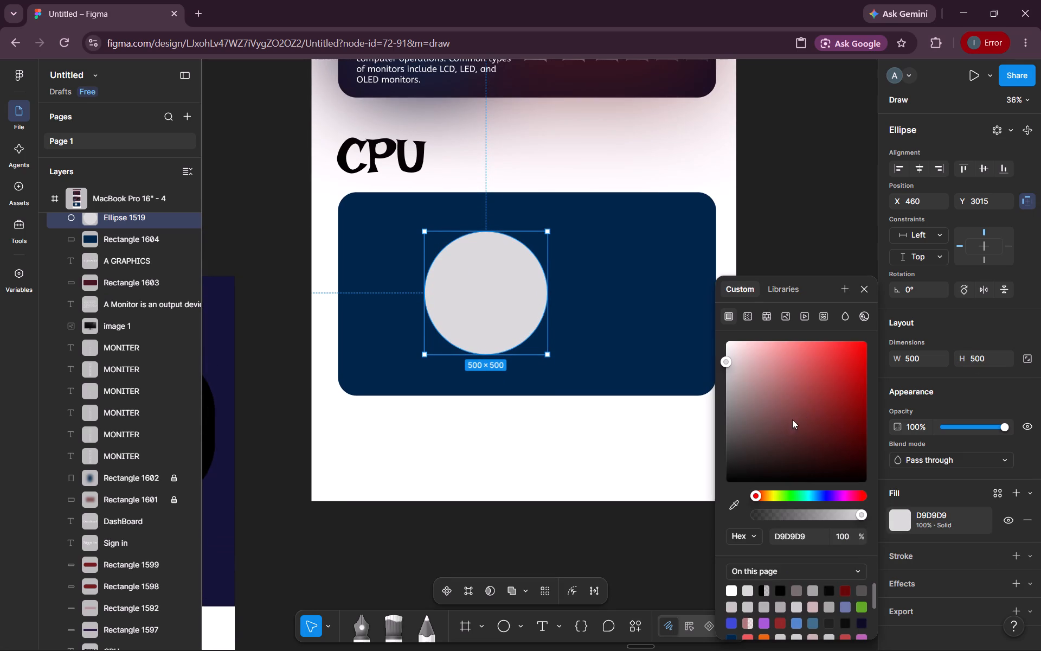
left_click(733, 588)
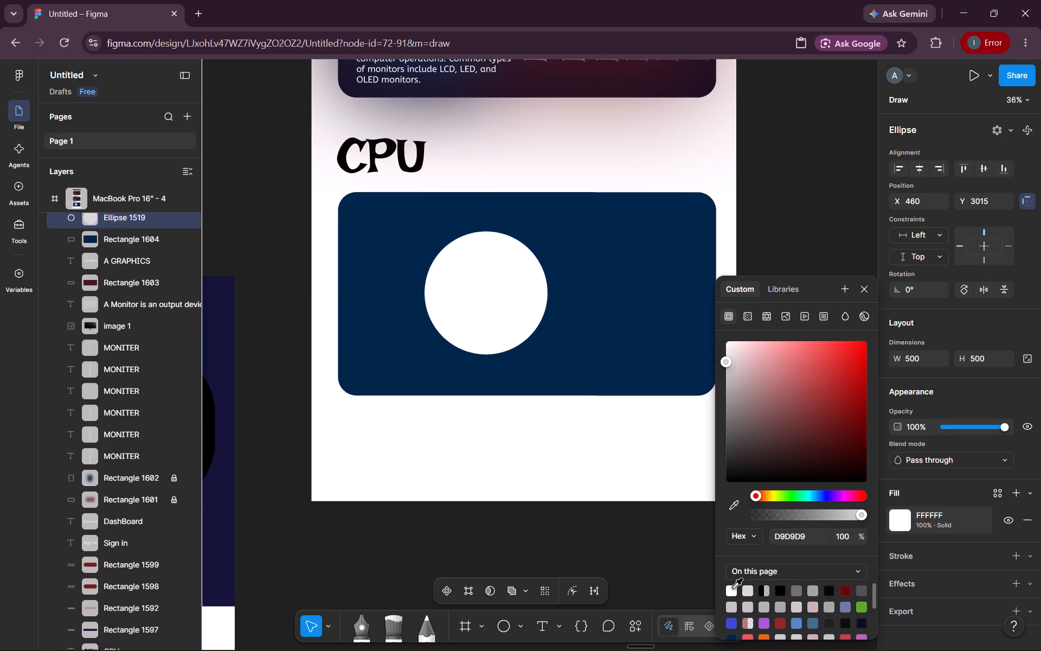
left_click(667, 588)
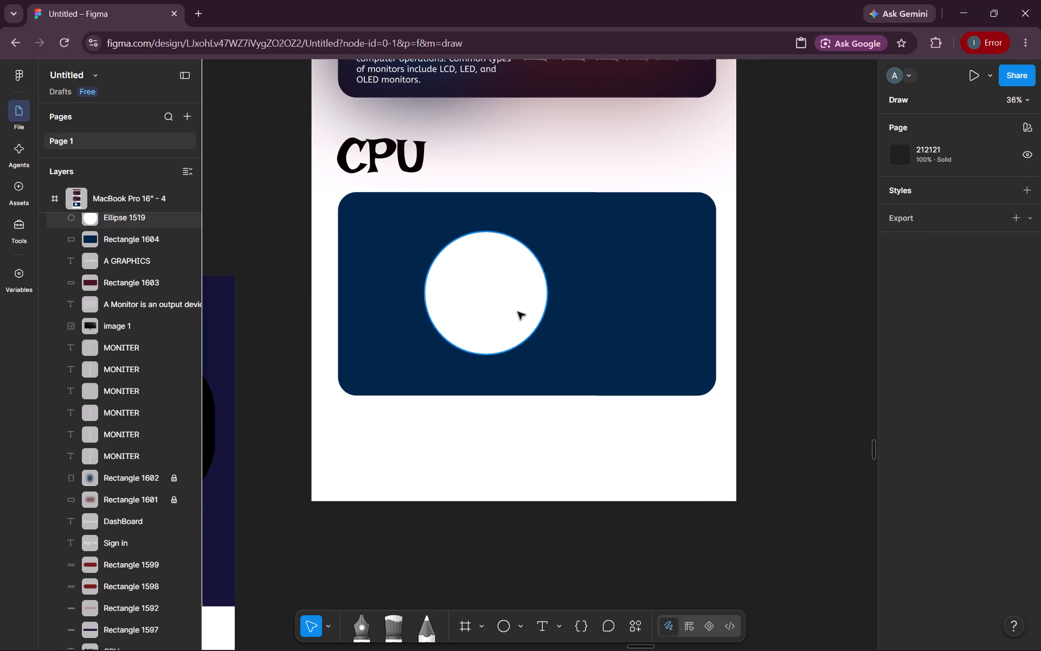
Apply a uniform layer blur of 500 to the white circle to turn it into a soft glow.
left_click(518, 312)
scroll(925, 535, "down", 2)
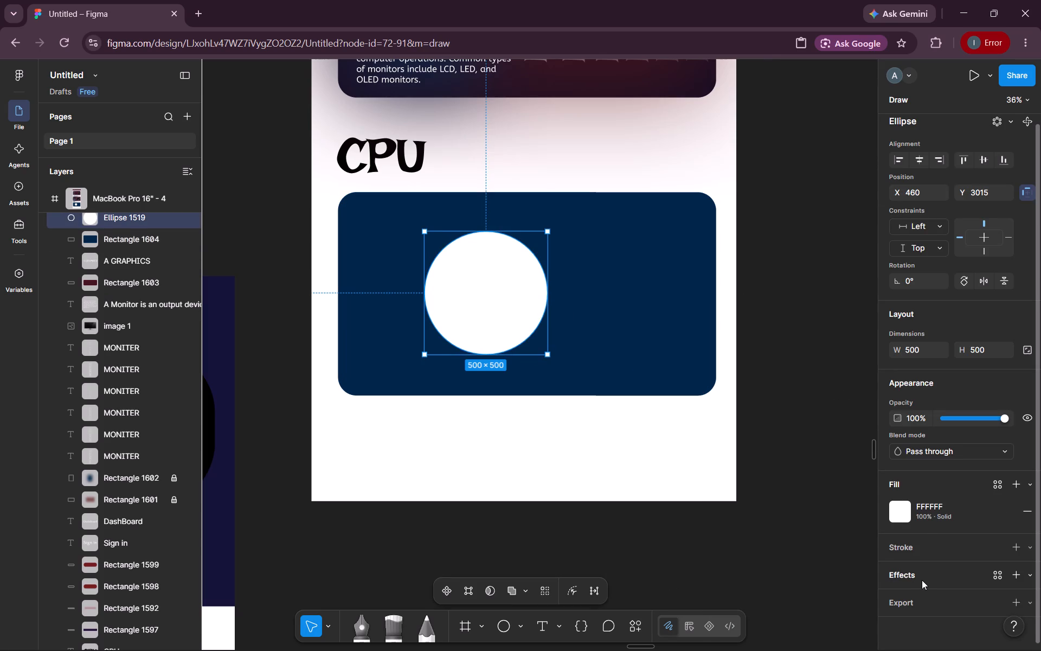
left_click(922, 580)
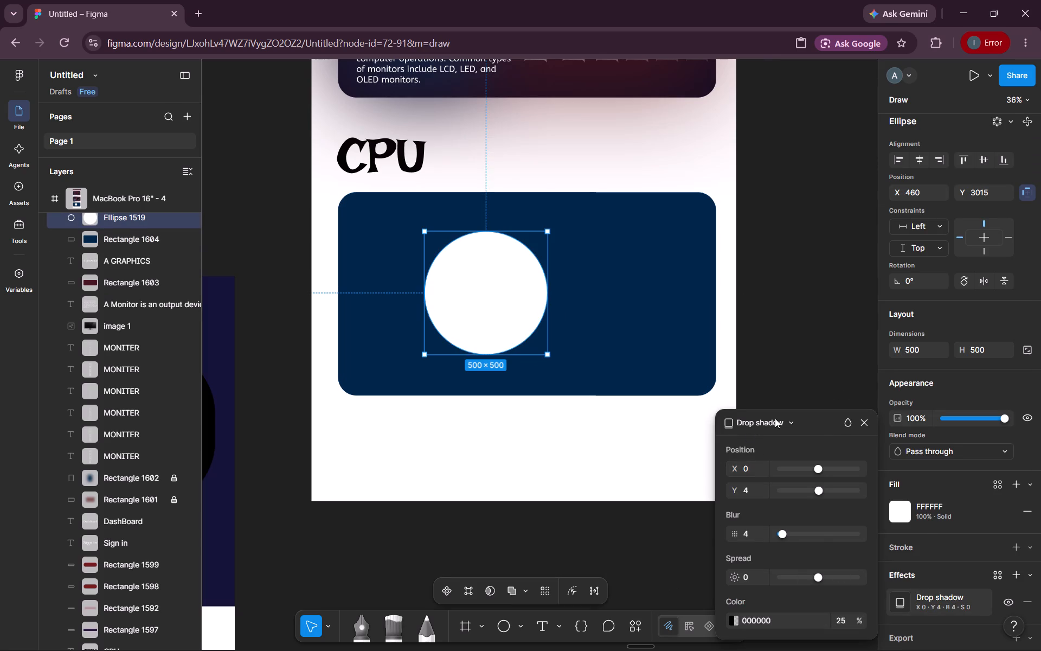
left_click(775, 418)
left_click(777, 481)
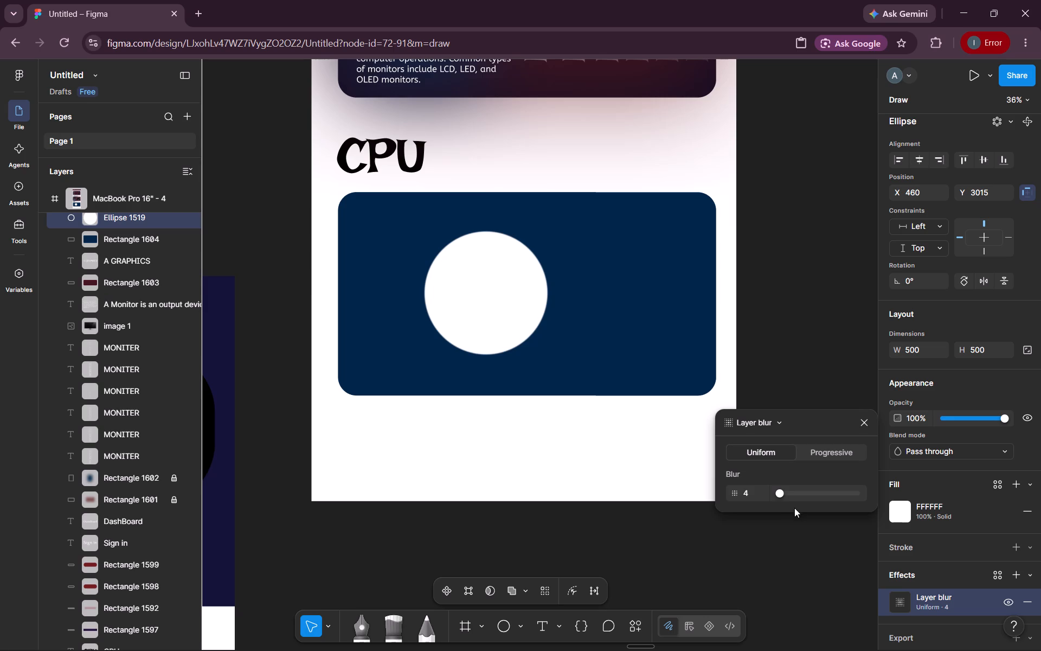
left_click_drag(778, 492, 852, 490)
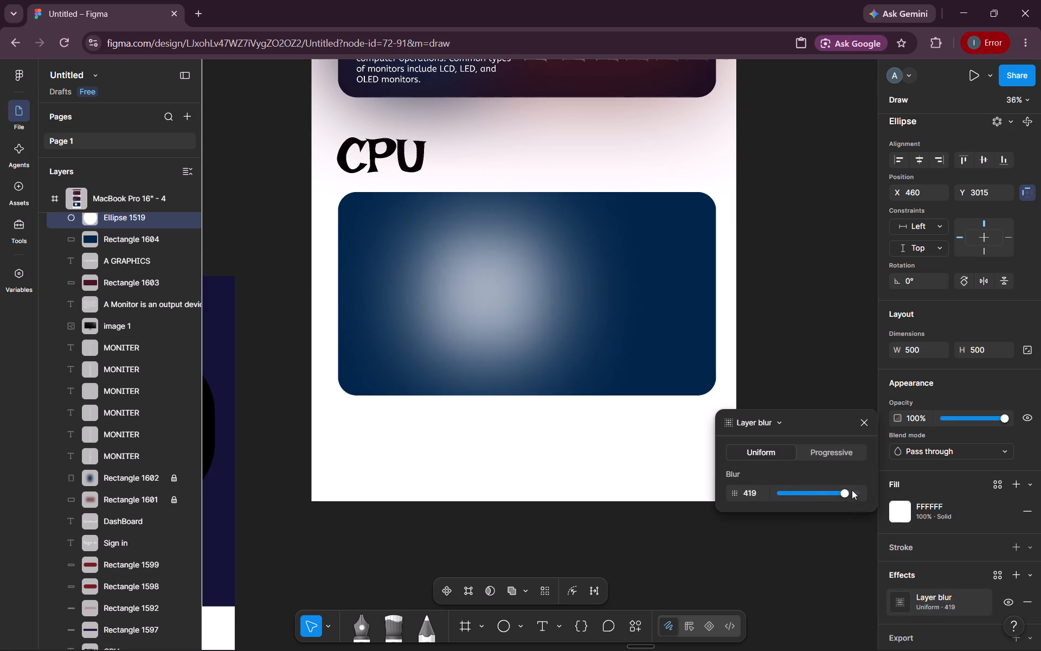
left_click_drag(852, 490, 865, 488)
Move the blurred white circle to about X 584, Y 3019, vertically centred on the dark blue CPU card.
left_click_drag(487, 302, 520, 298)
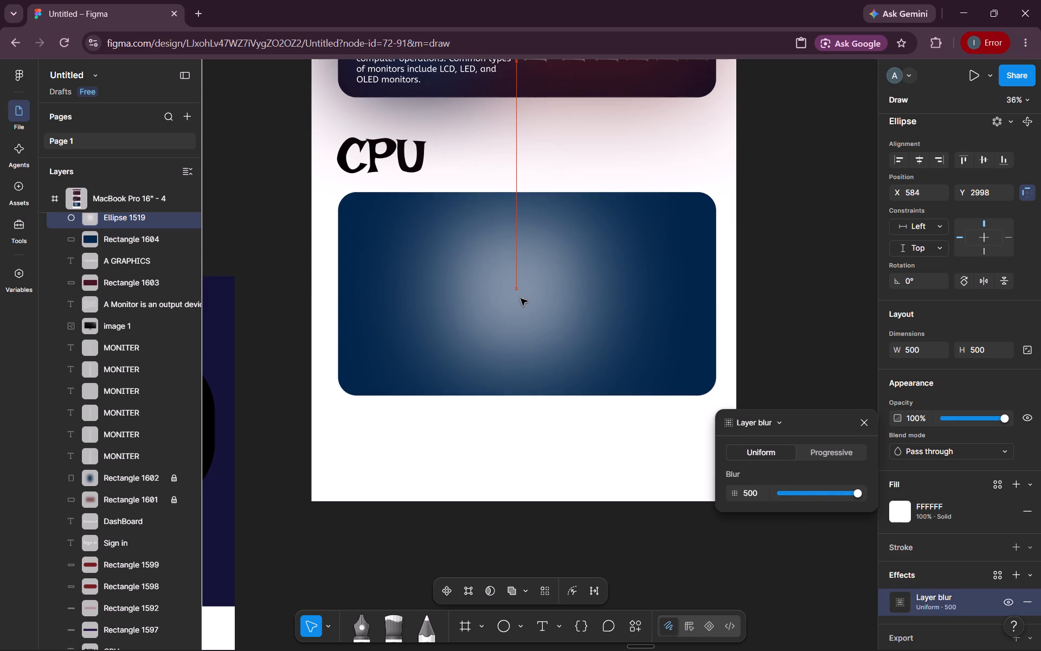
left_click_drag(520, 298, 518, 305)
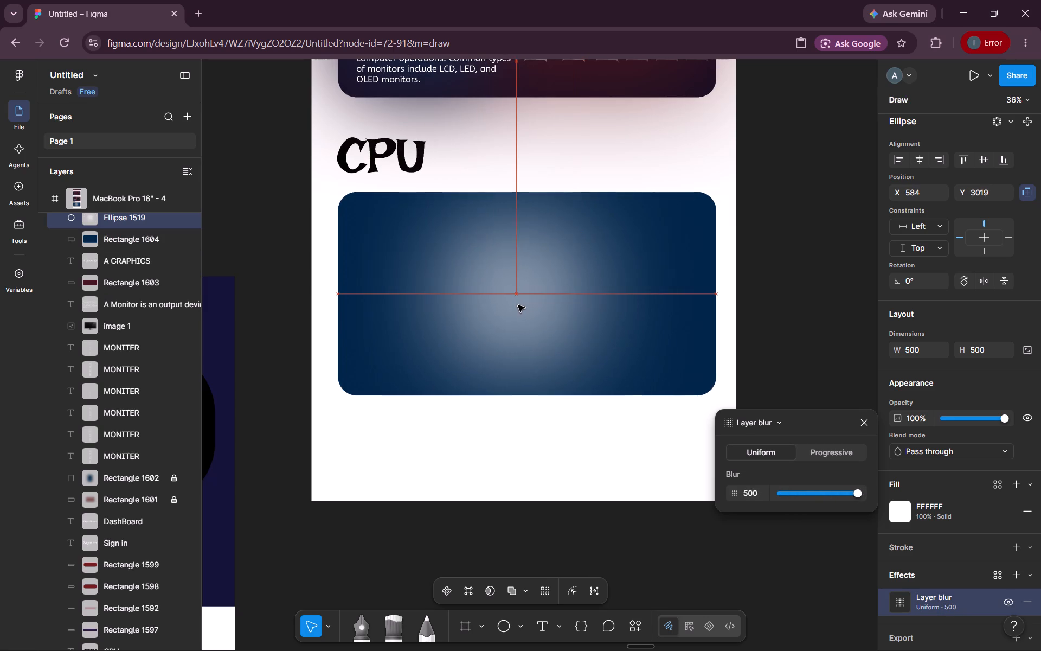
Shift the blurred white circle to about X 575, Y 3019, keeping it vertically centred on the CPU card.
left_click_drag(518, 305, 520, 301)
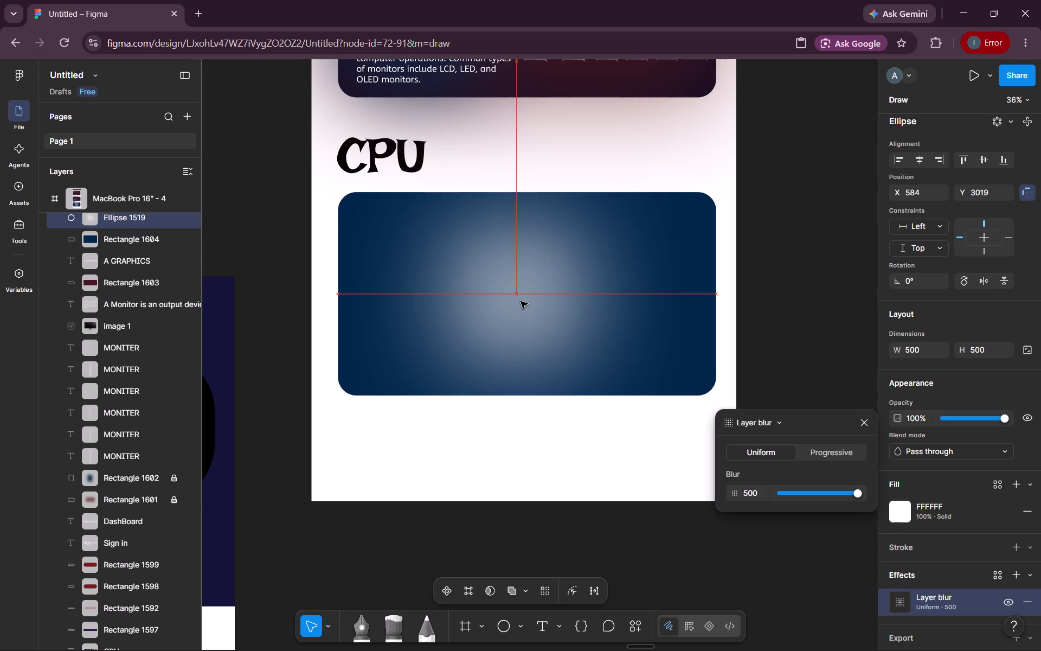
left_click_drag(520, 301, 527, 301)
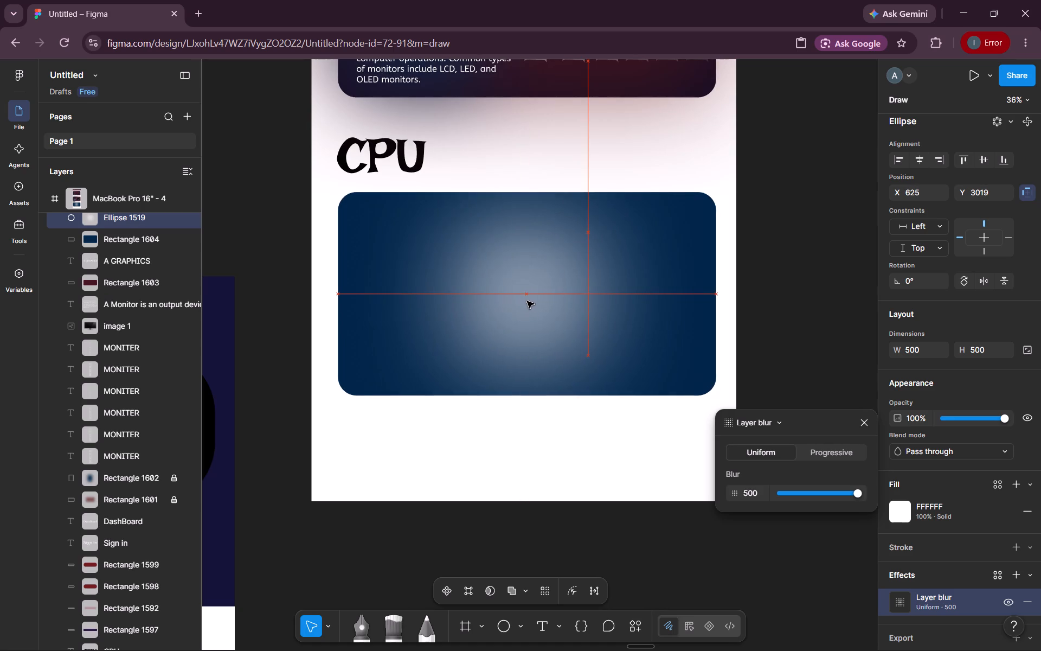
left_click_drag(527, 301, 516, 303)
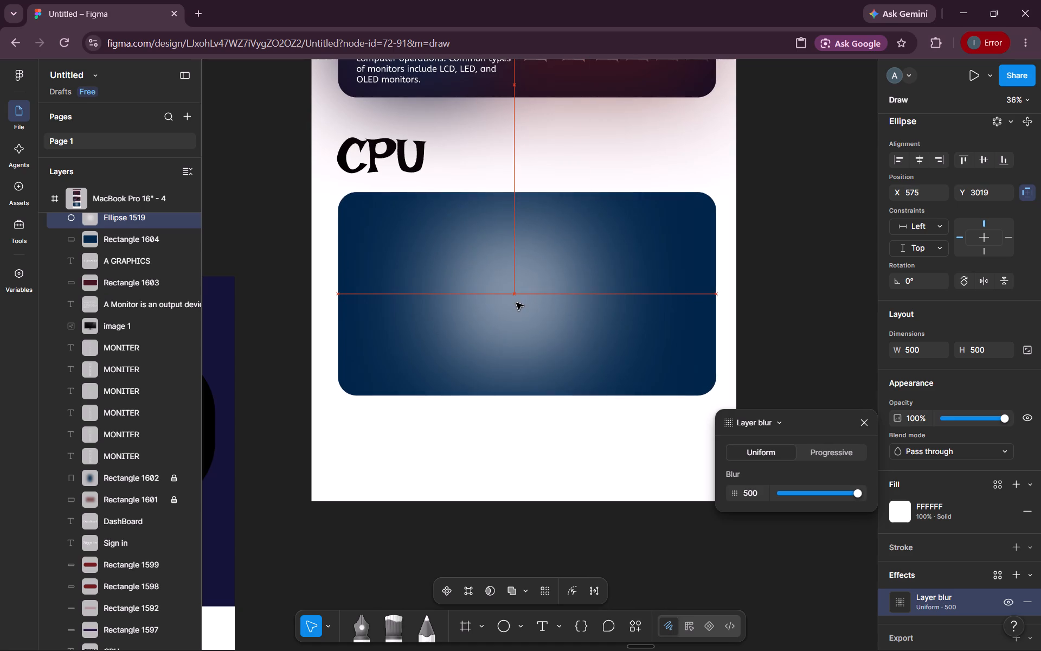
left_click_drag(516, 303, 517, 303)
left_click(517, 303)
left_click(768, 290)
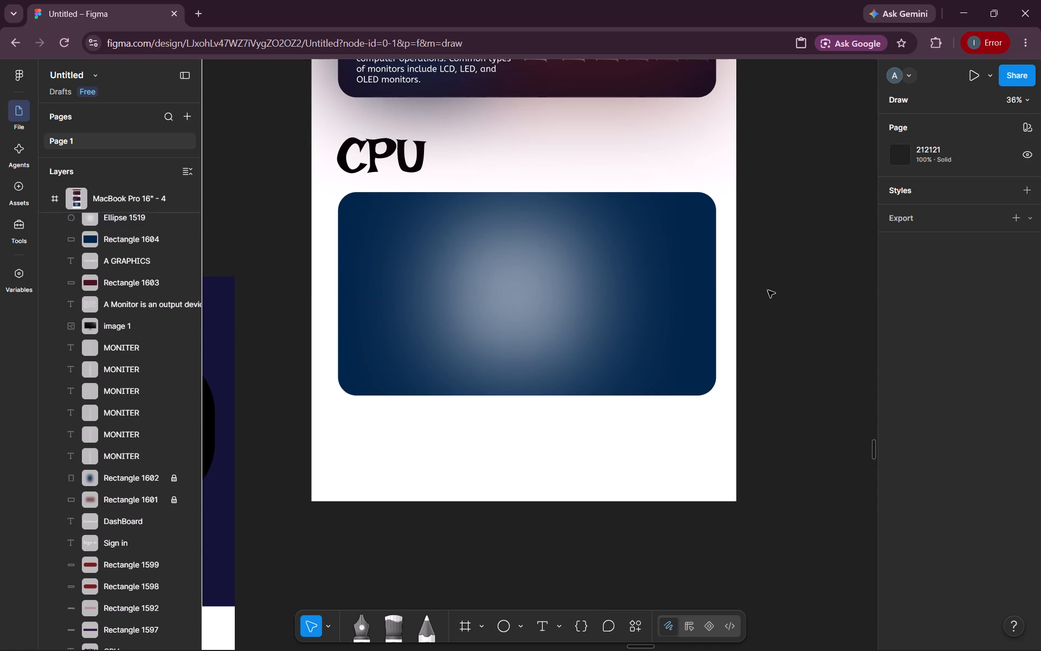
Stretch the blurred white circle sideways in both directions into an ellipse about 1130 wide by 500 high, starting at X 328.
scroll(768, 290, "up", 1)
left_click(557, 344)
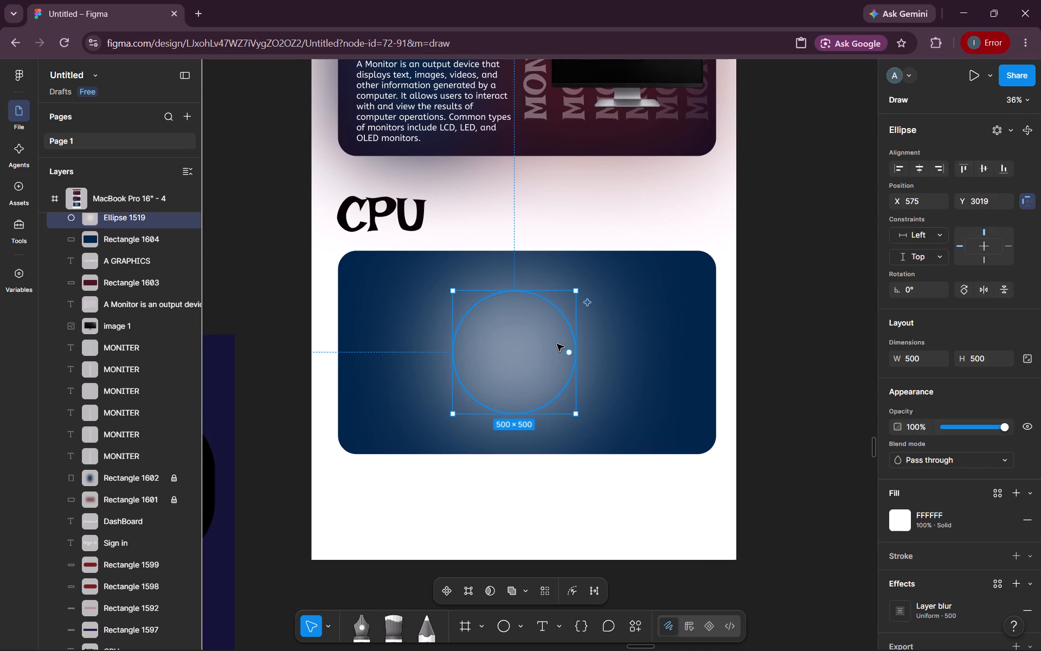
left_click_drag(575, 354, 631, 354)
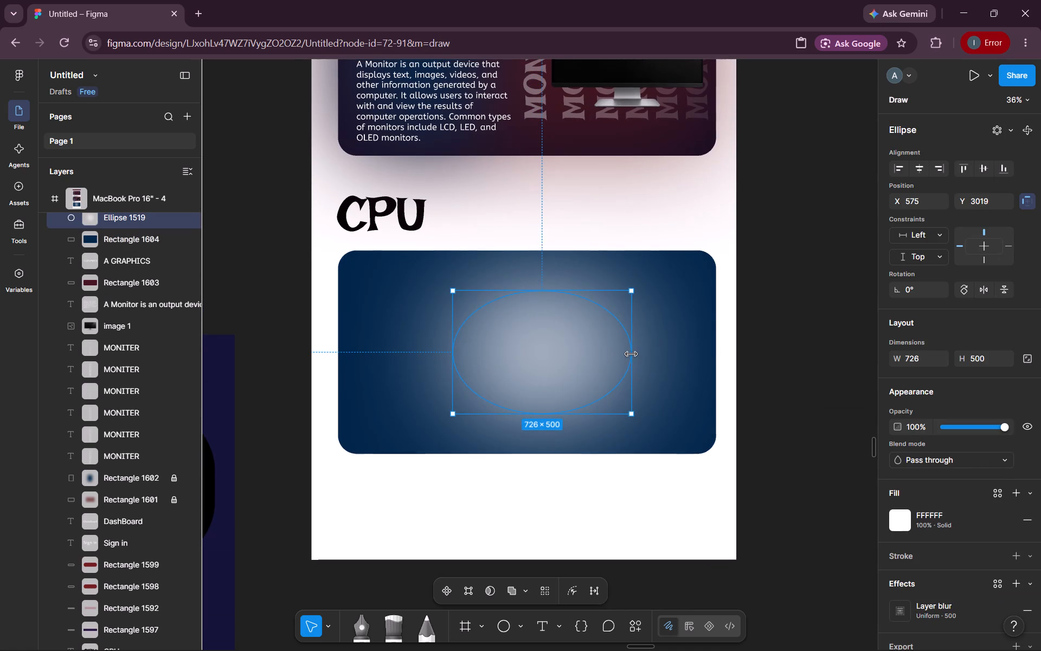
left_click_drag(631, 354, 670, 353)
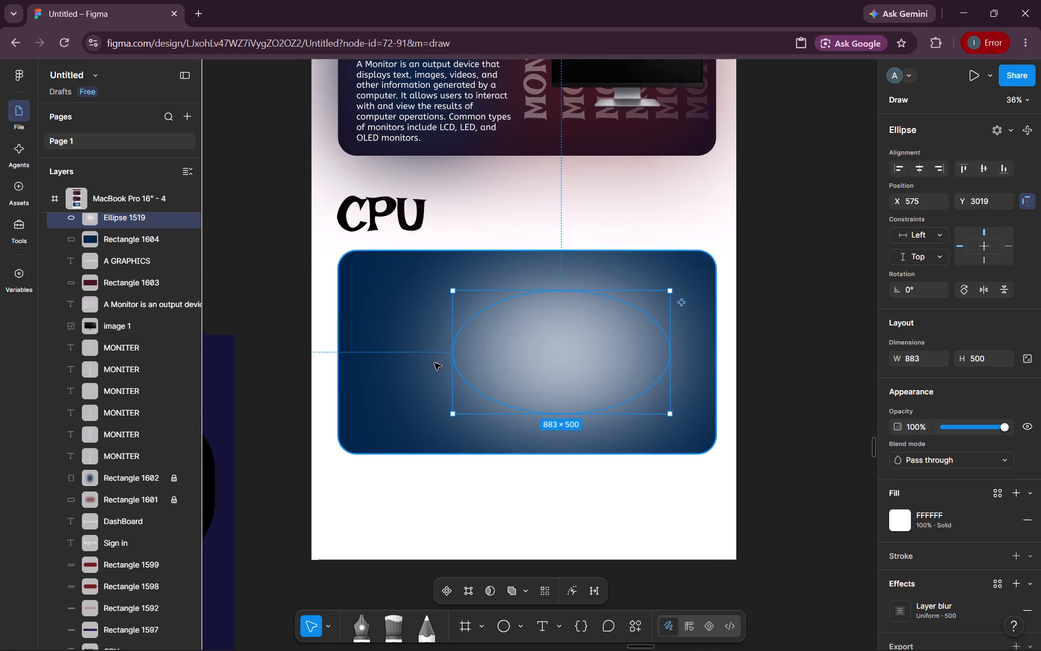
left_click_drag(455, 352, 392, 349)
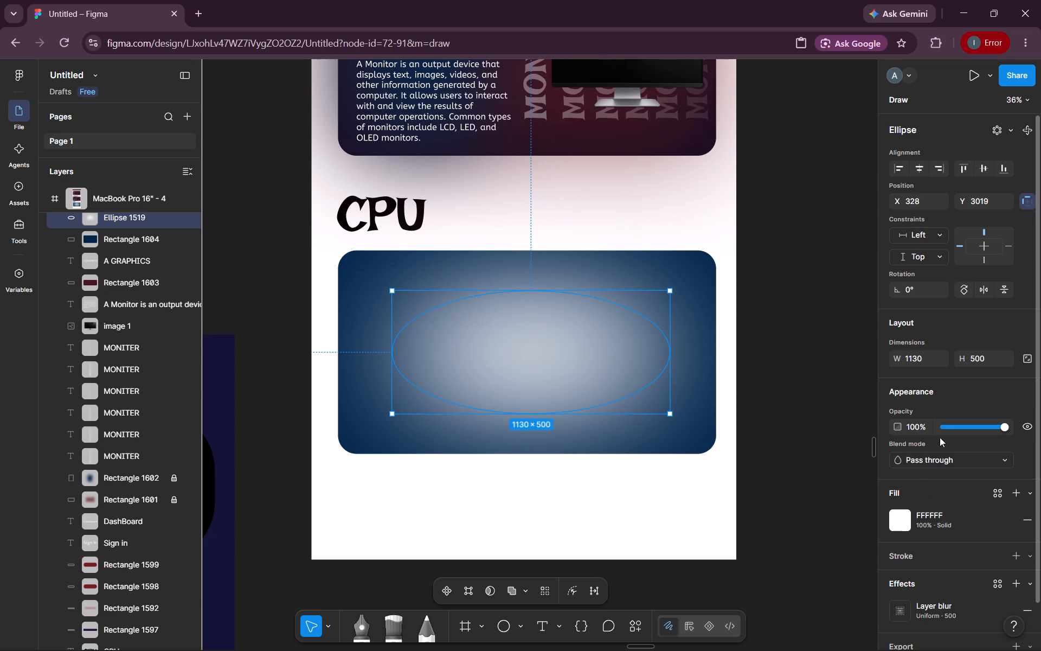
Lower the white glow ellipse's opacity to about 41%.
left_click_drag(996, 424, 972, 424)
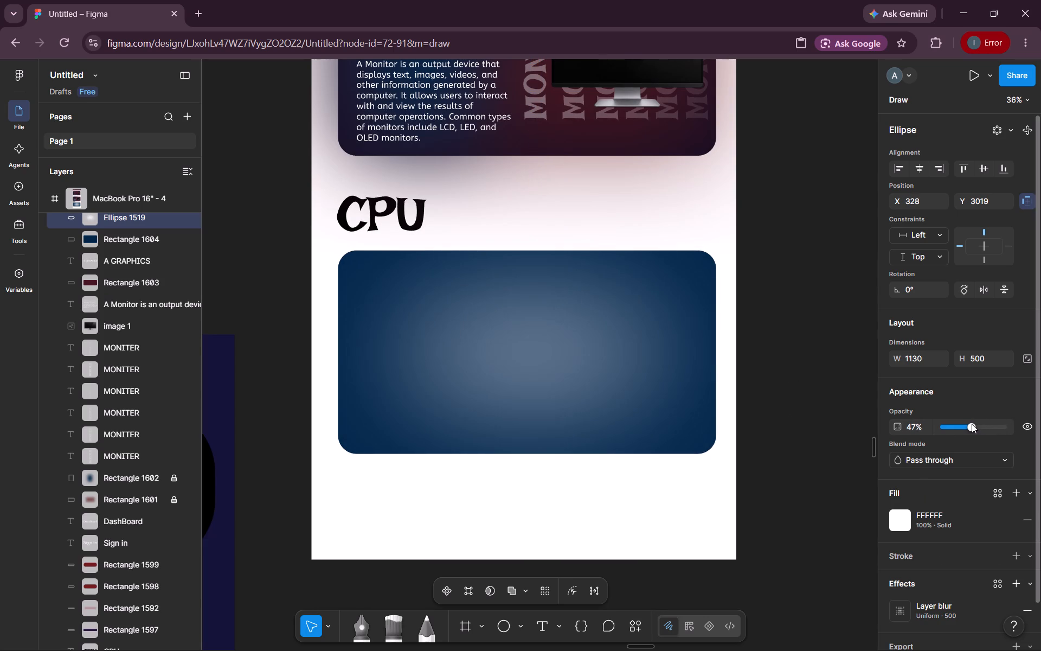
left_click_drag(972, 424, 968, 424)
scroll(801, 532, "down", 1)
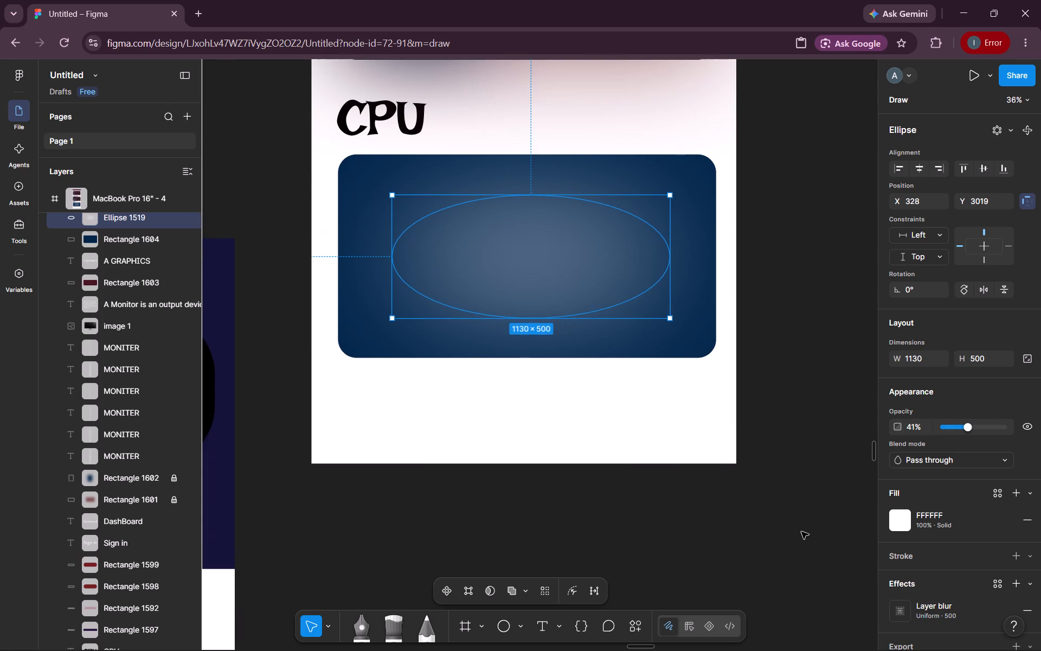
left_click(801, 532)
Draw a small star about 86 by 77 near the CPU card's upper-left corner, at about X 242, Y 2957.
scroll(801, 532, "up", 3)
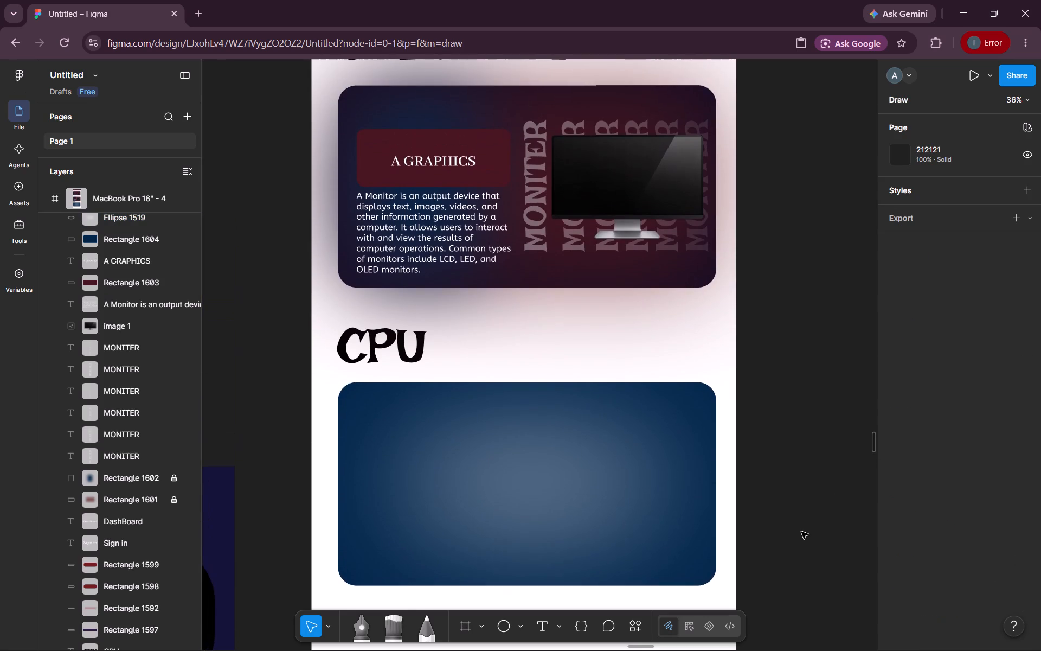
scroll(801, 532, "down", 2)
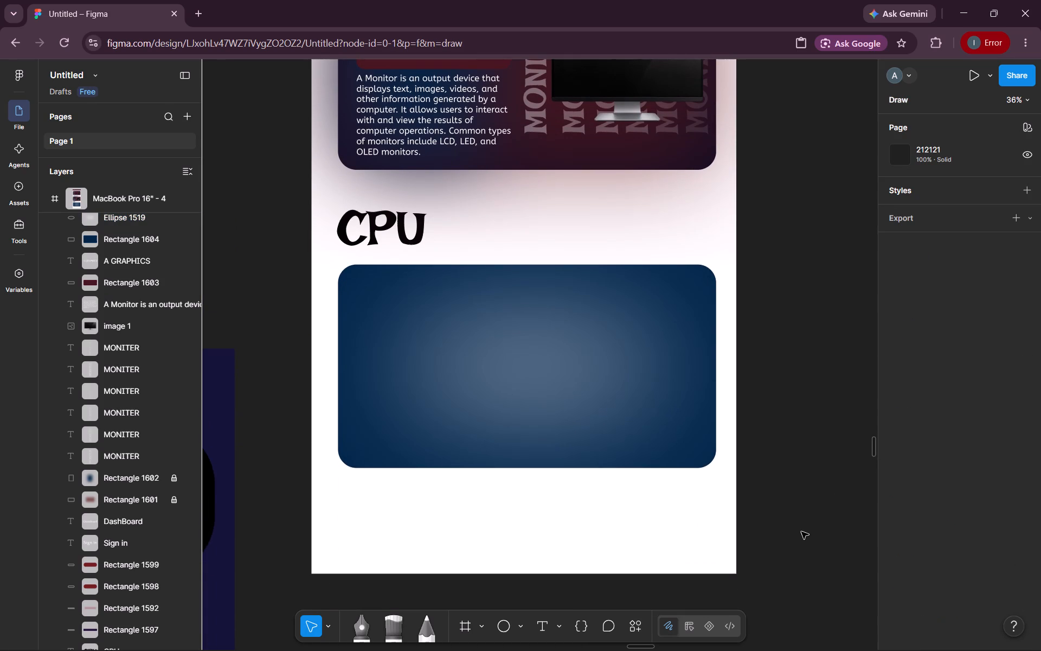
scroll(801, 532, "down", 1)
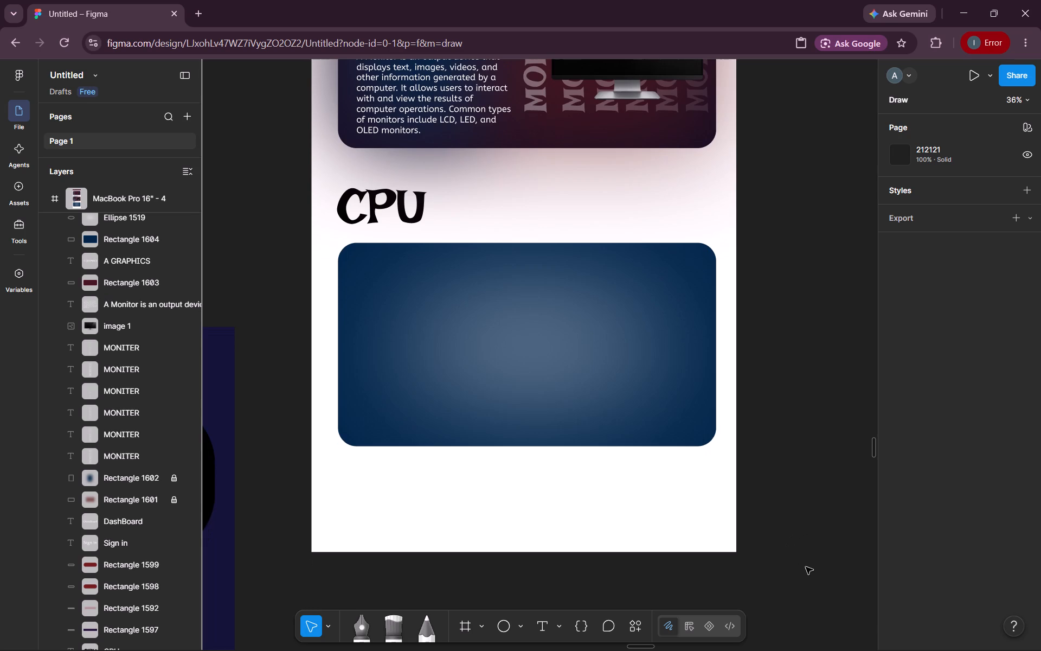
left_click(516, 618)
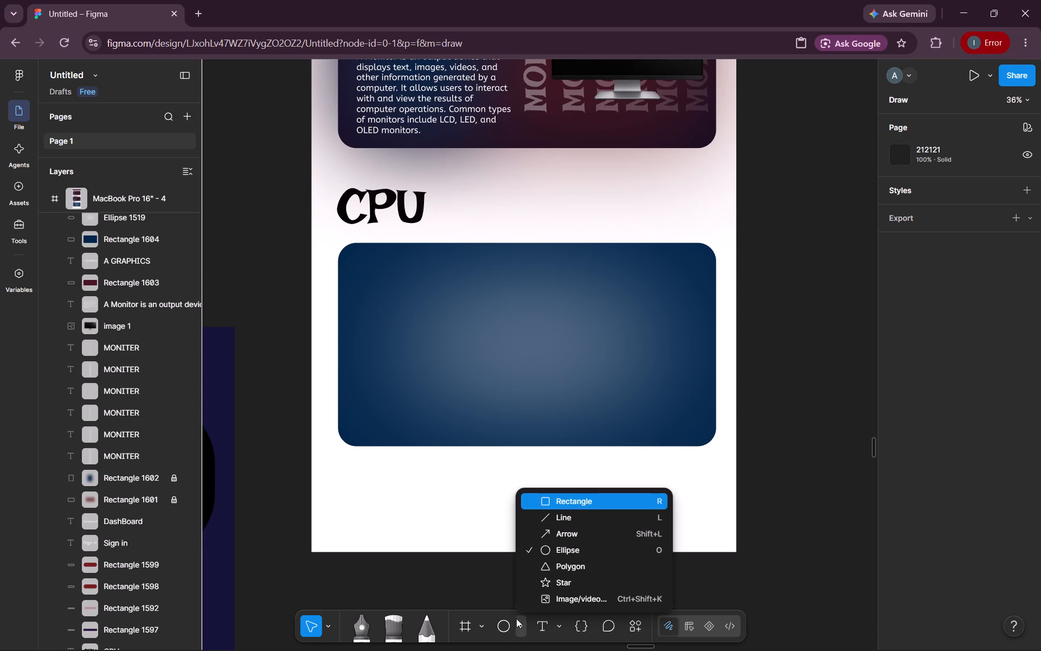
left_click(579, 579)
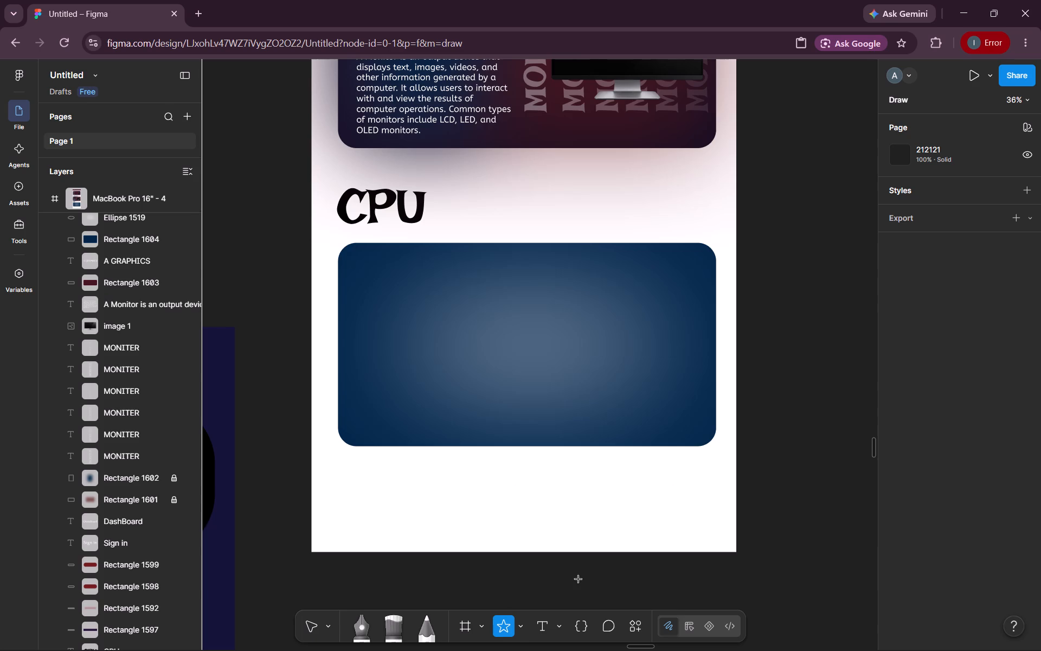
left_click_drag(371, 268, 410, 303)
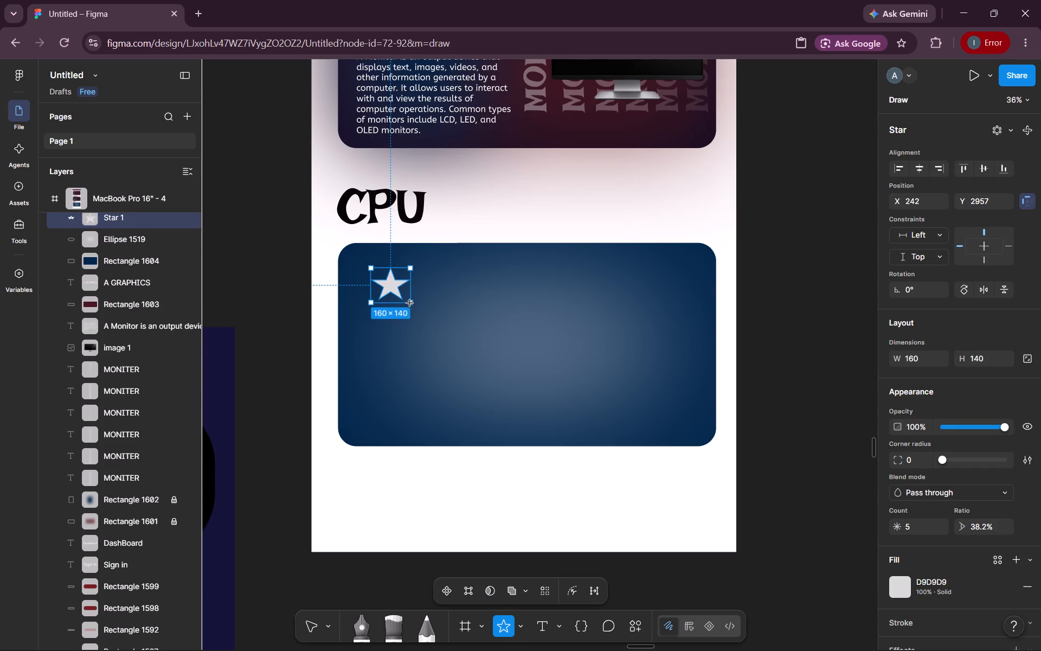
left_click_drag(410, 303, 396, 285)
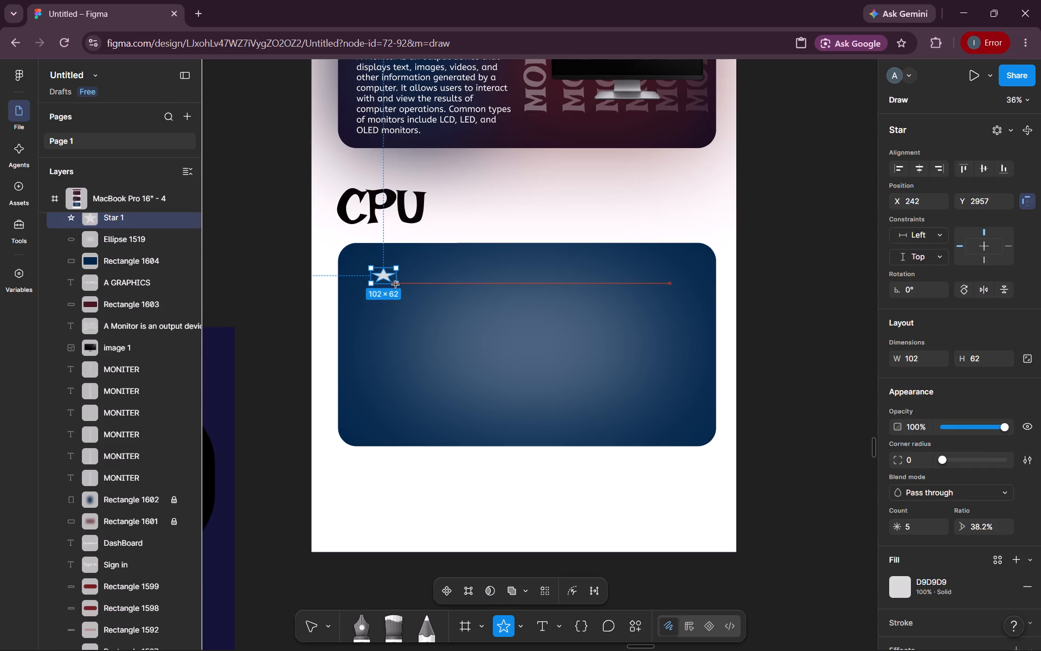
left_click_drag(396, 285, 392, 287)
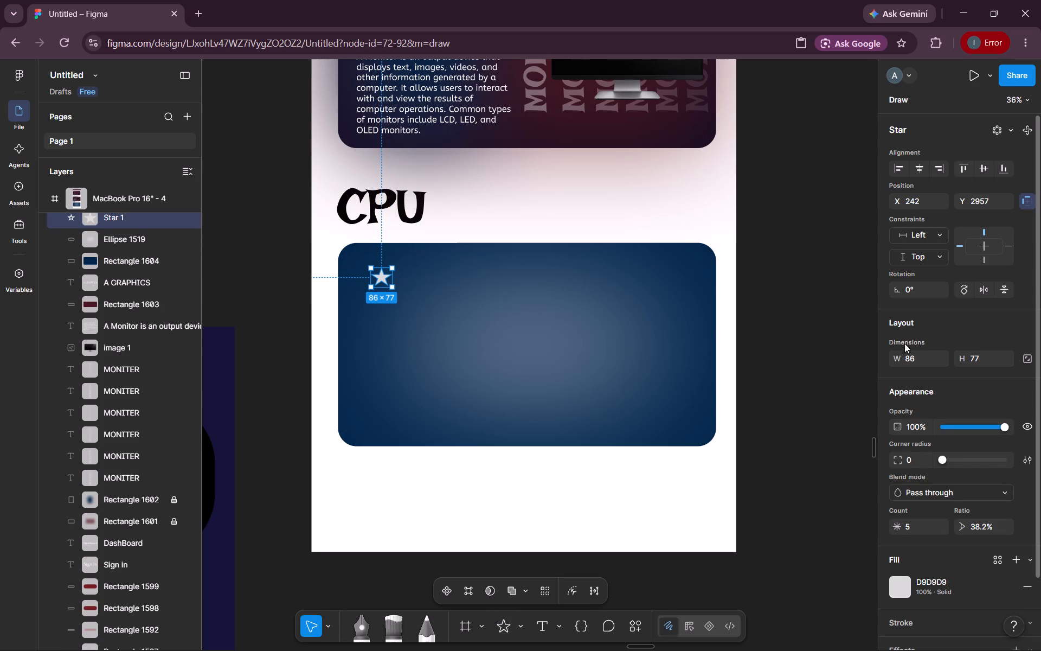
Set the star's width and height to 100 each.
double_click(918, 353)
type("100")
key("Return")
double_click(981, 350)
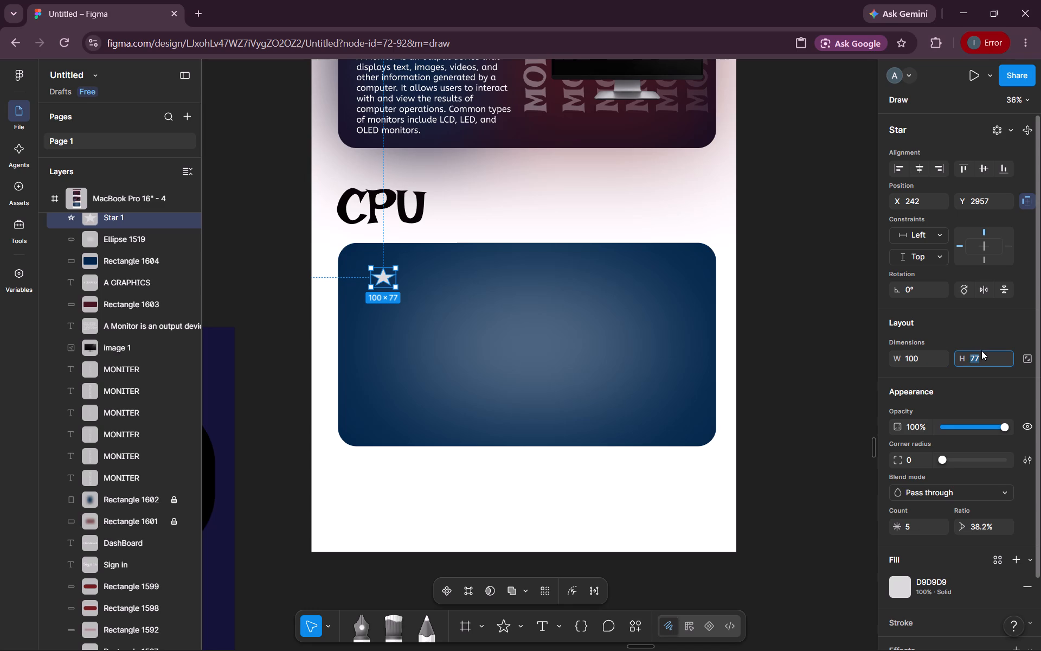
type("100")
key("Return")
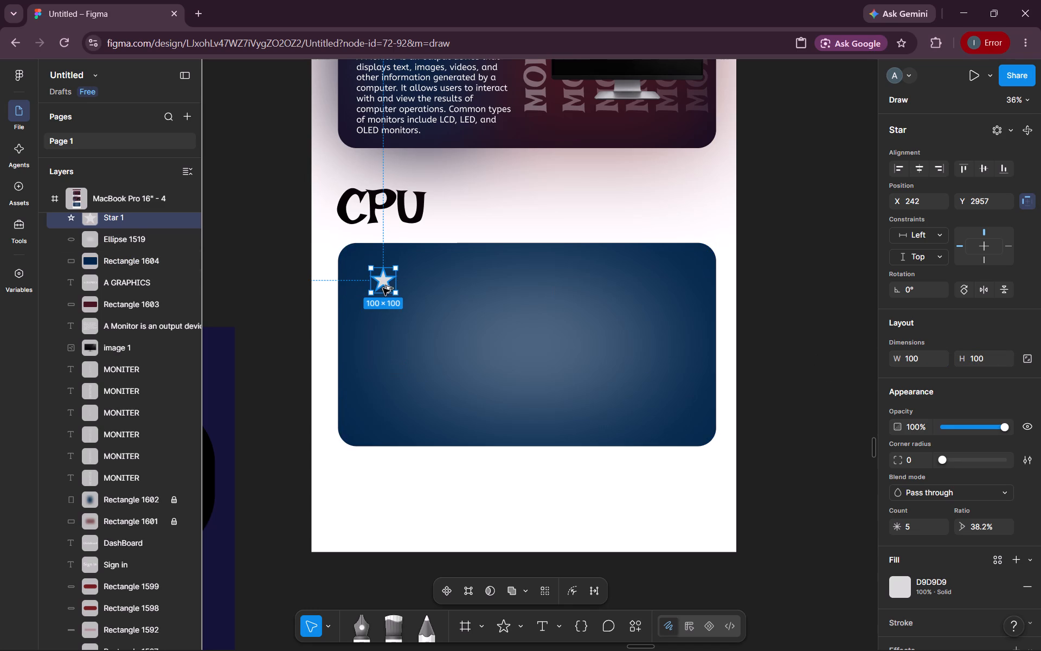
Duplicate the star twice down the card's left side, placing the copies at about X 142, Y 3169 and X 242, Y 3419.
left_click_drag(383, 288, 364, 342, "alt")
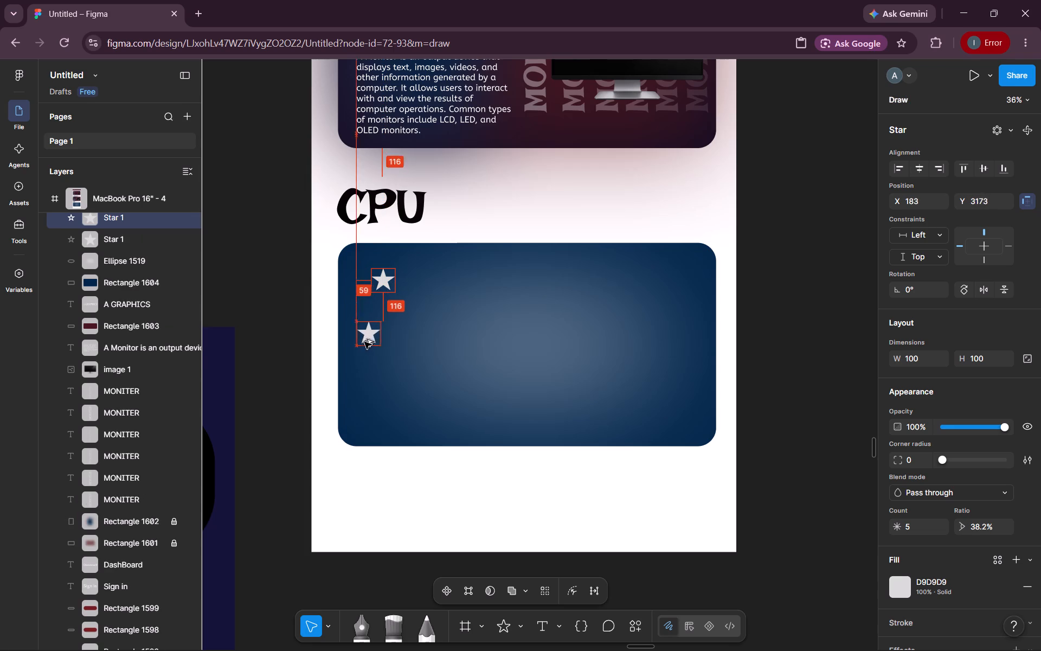
left_click_drag(364, 342, 358, 342, "alt")
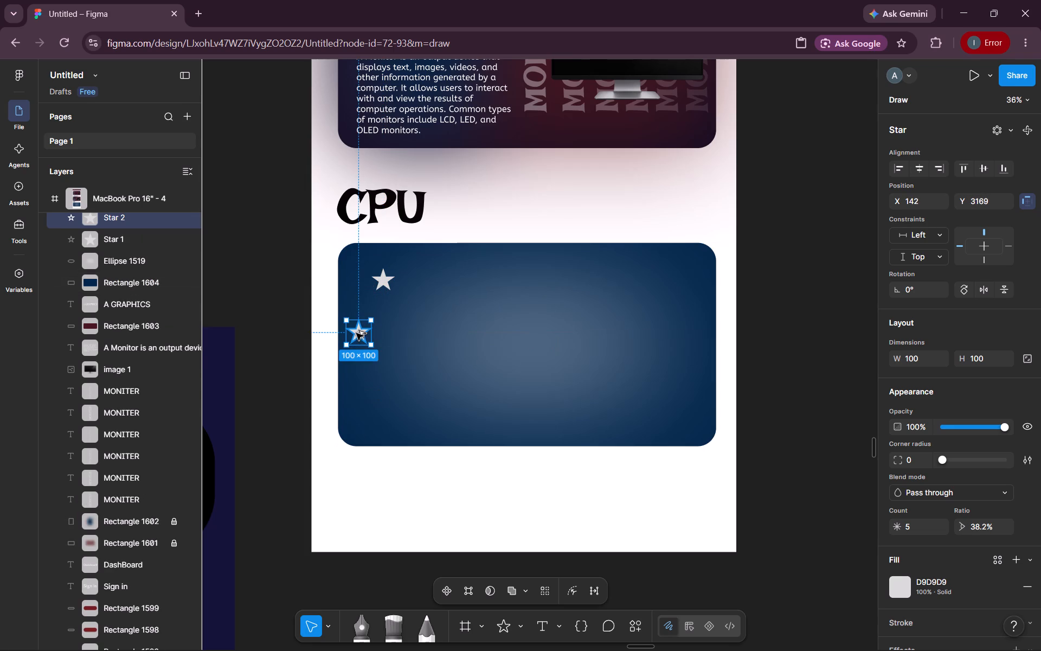
left_click_drag(356, 333, 381, 397, "alt")
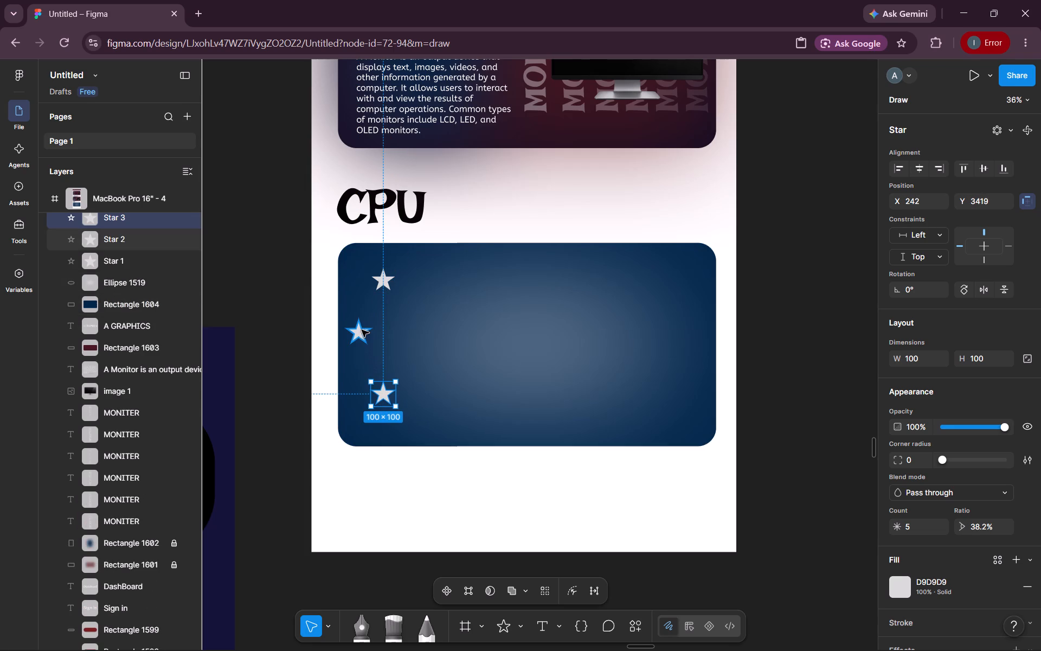
Raise the point count of all three stars together to 60.
left_click(359, 331, "shift")
left_click(386, 282, "shift")
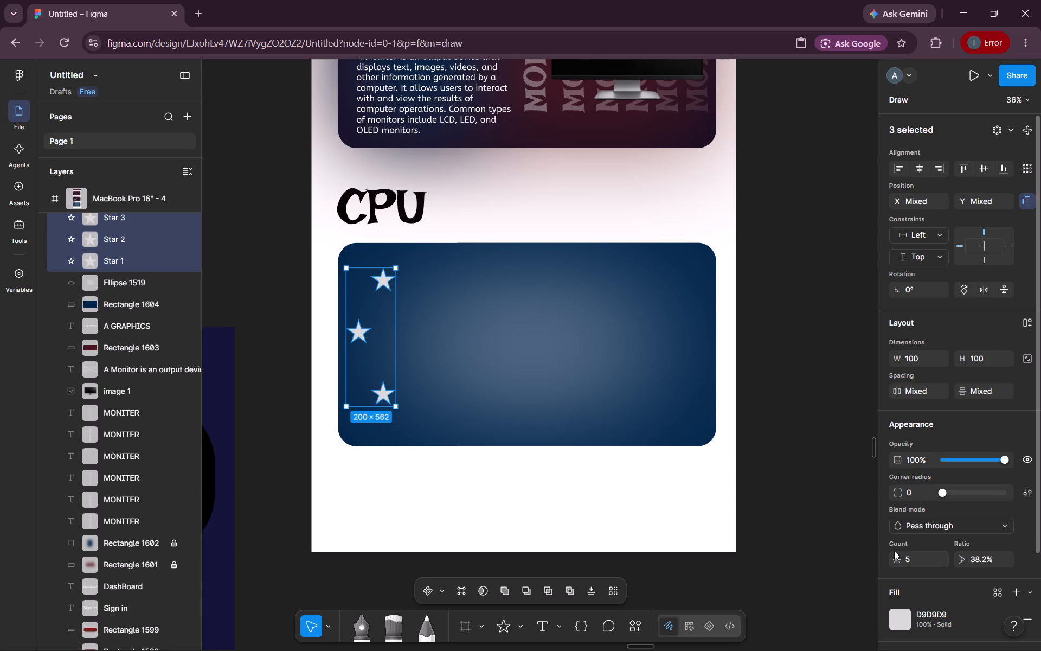
left_click_drag(894, 553, 596, 344)
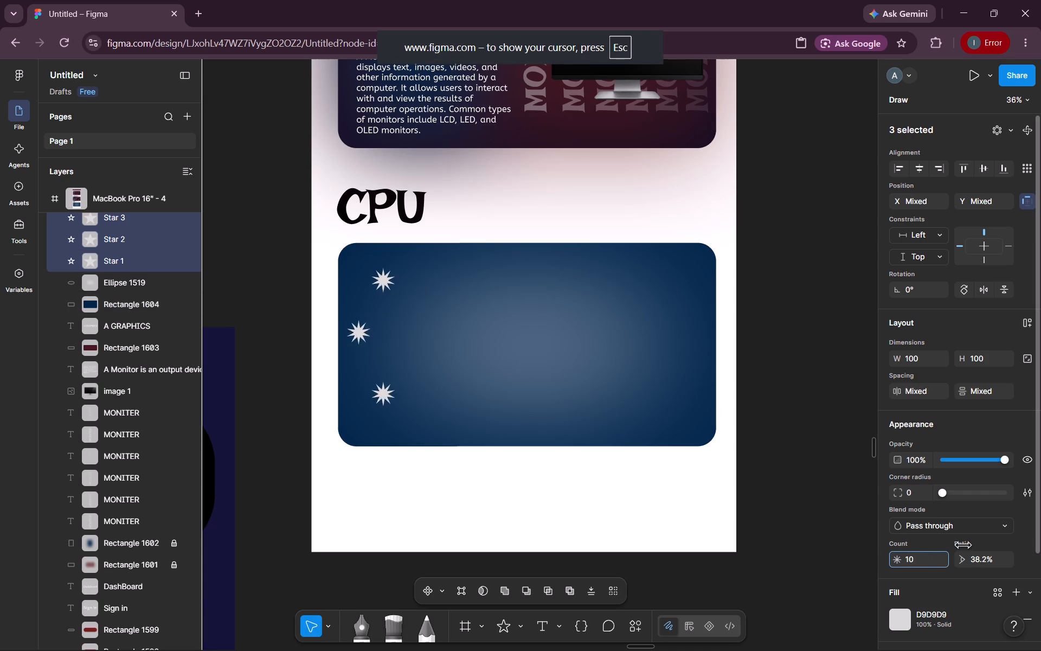
left_click_drag(596, 344, 866, 320)
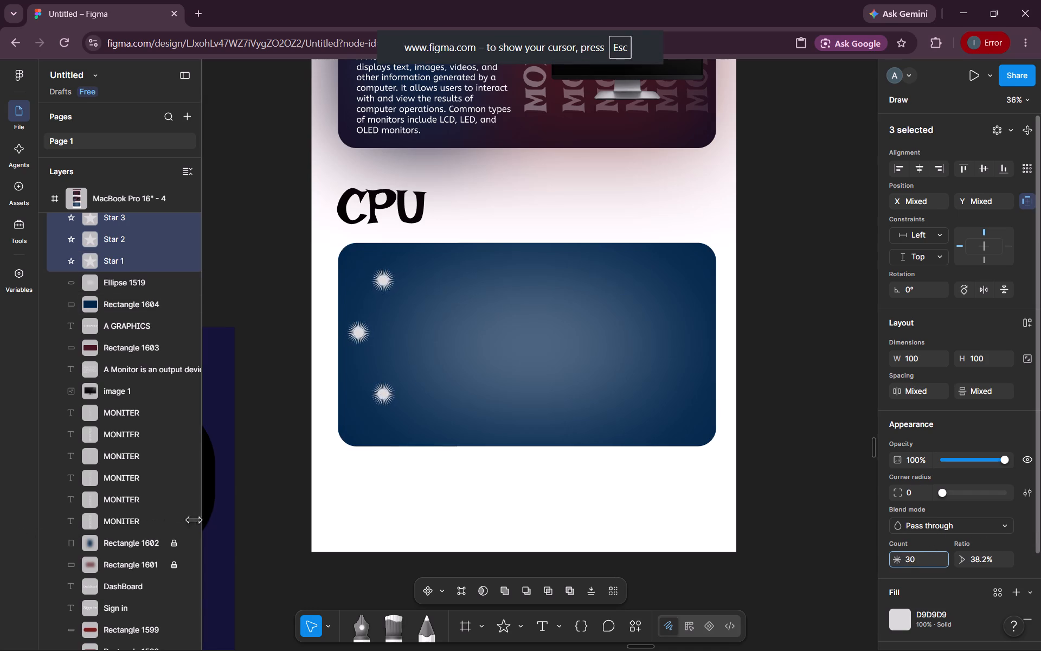
left_click_drag(866, 320, 726, 354)
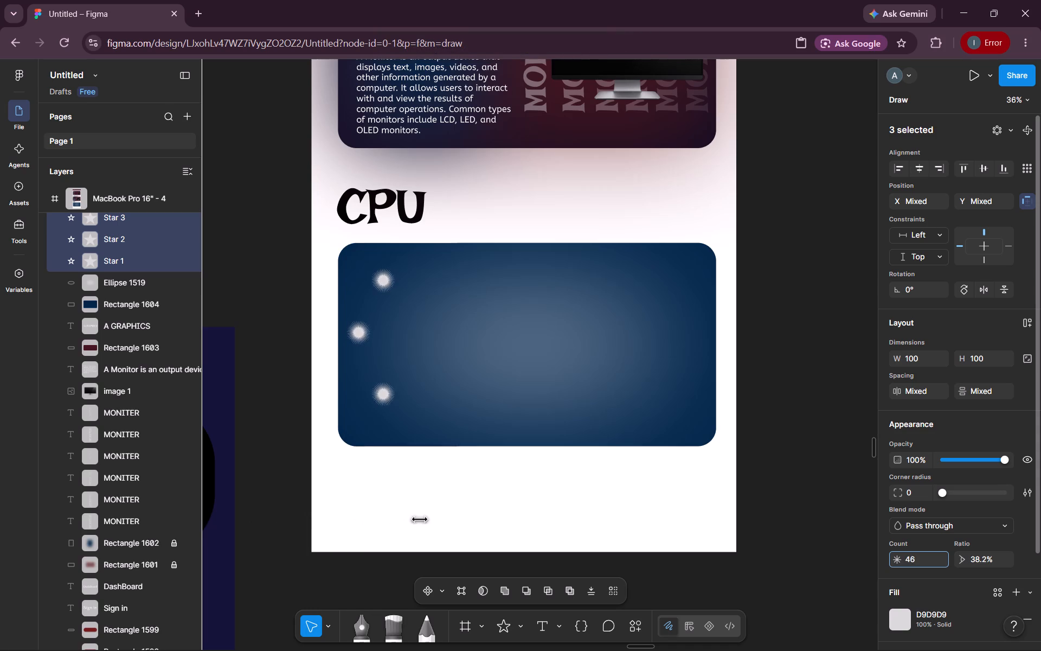
left_click_drag(726, 354, 592, 354)
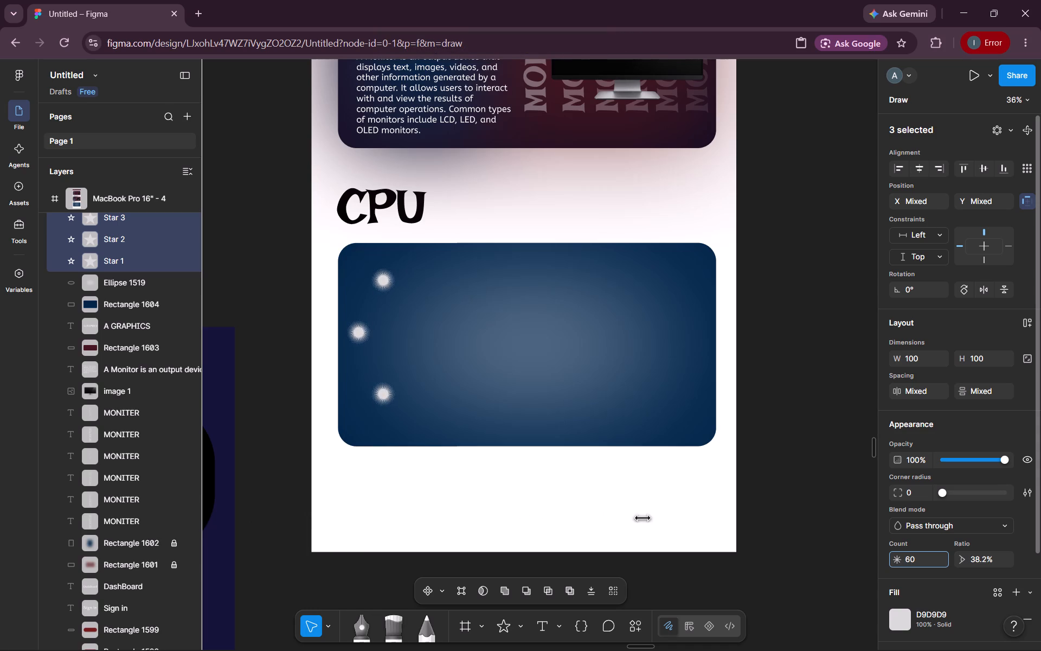
left_click_drag(592, 354, 821, 354)
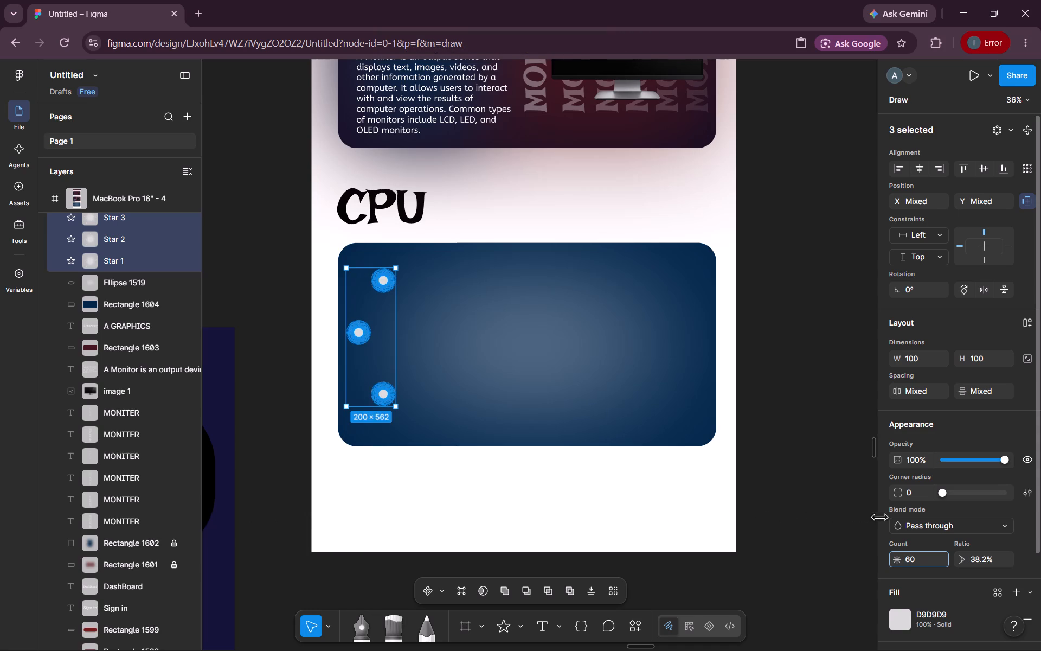
left_click_drag(821, 354, 589, 353)
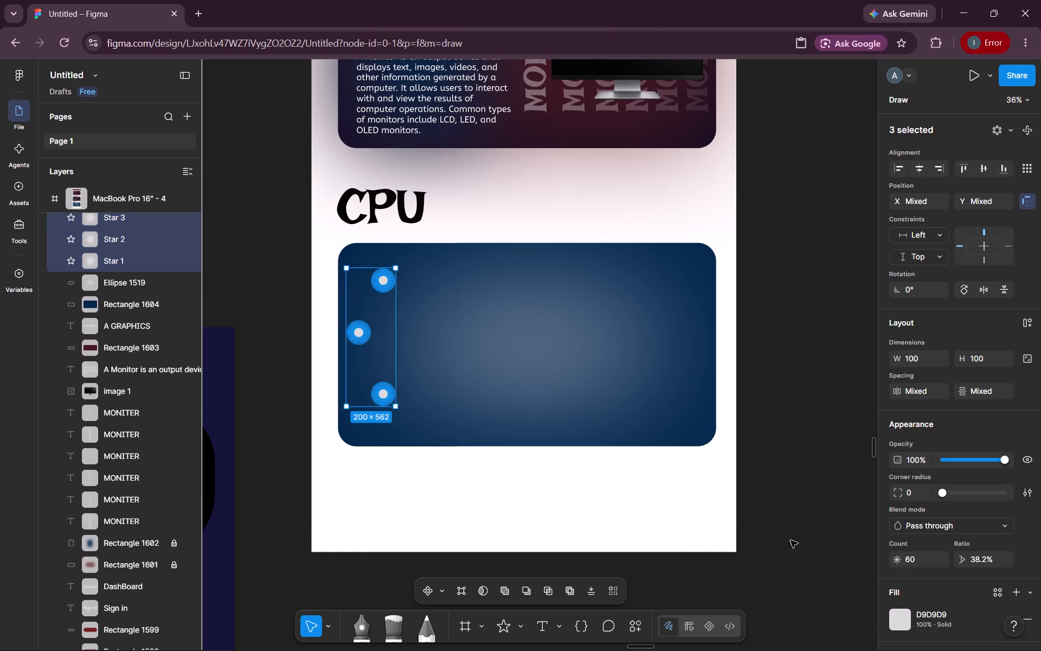
left_click(807, 537)
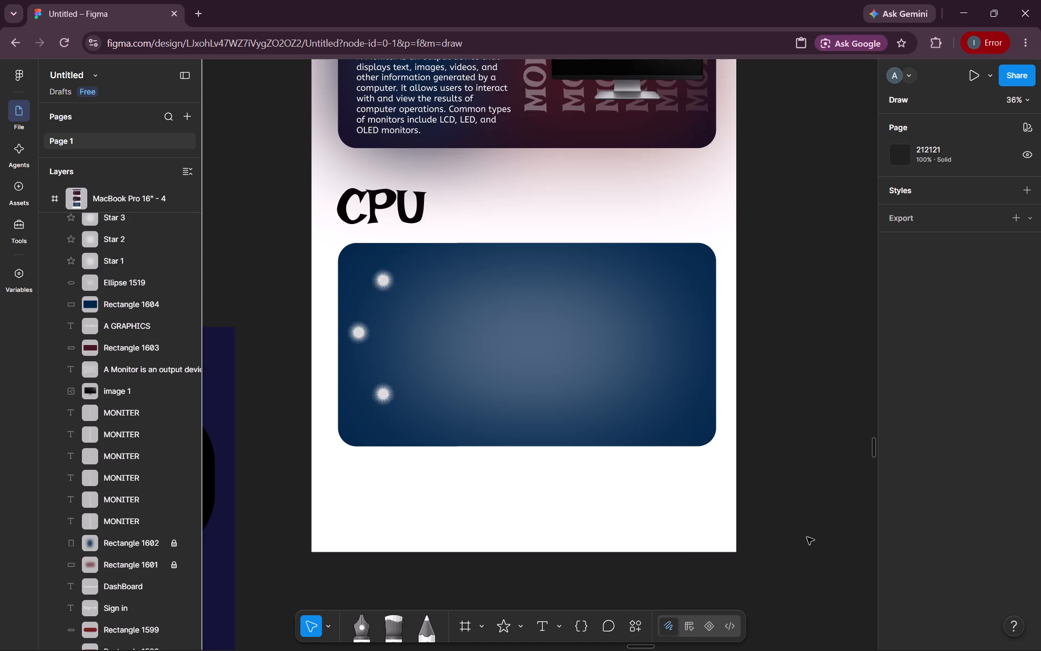
Set the point count of all three stars on the CPU card to 12.
scroll(807, 537, "up", 1)
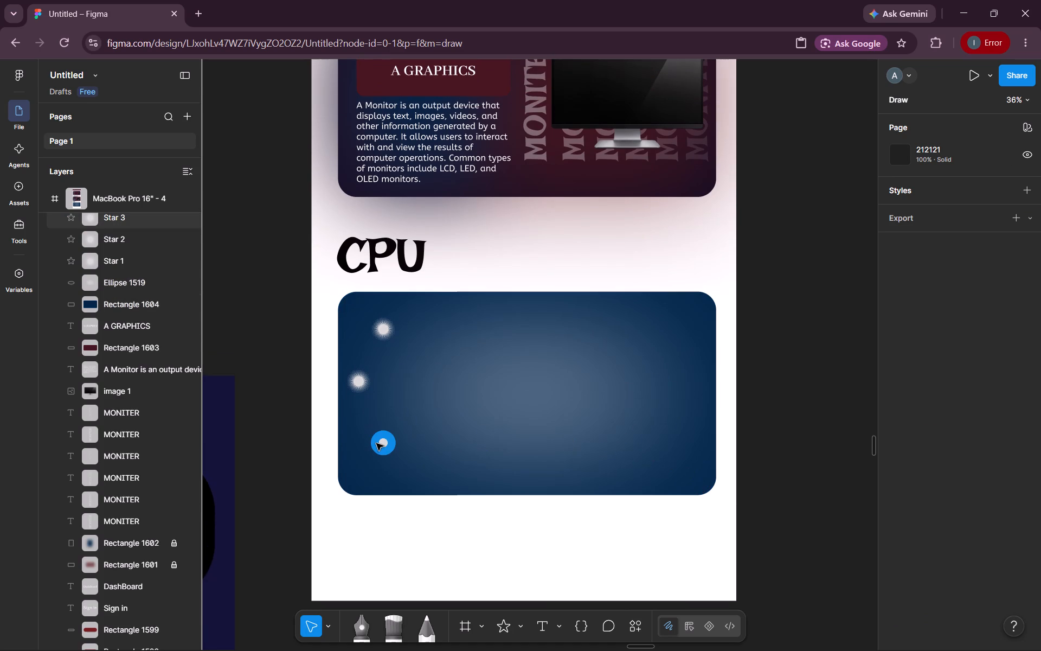
left_click(376, 443)
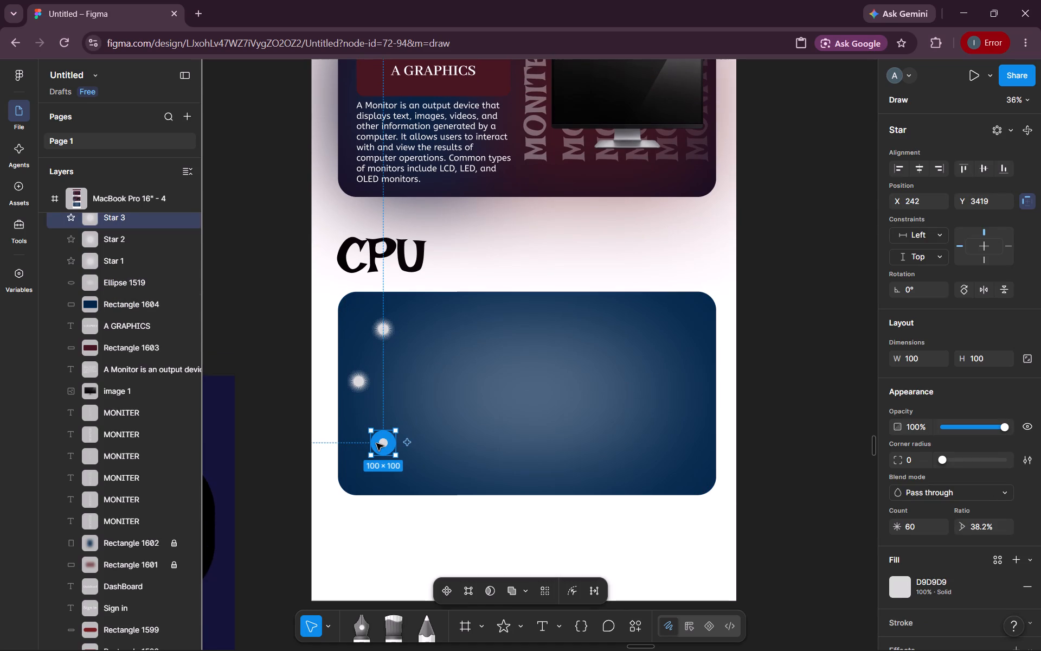
left_click(365, 392, "shift")
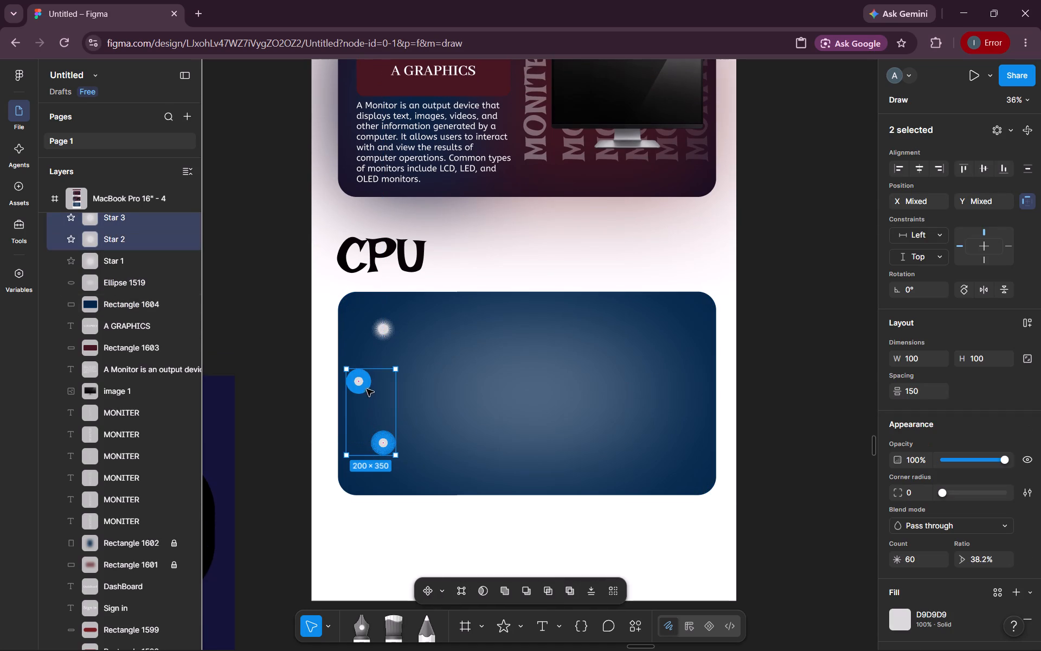
left_click(395, 328, "shift")
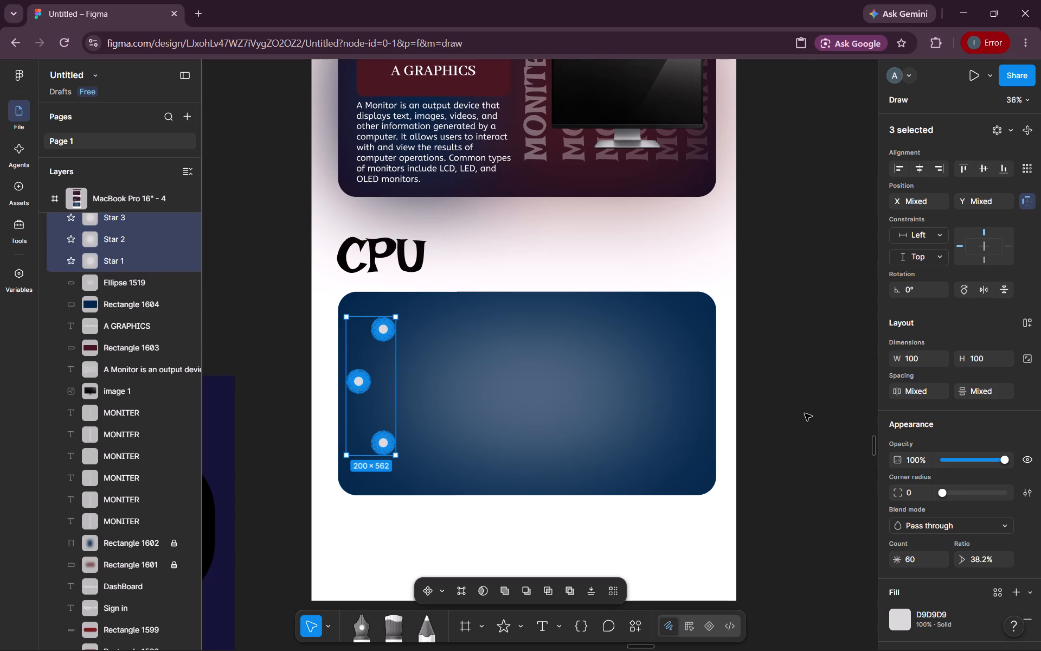
double_click(923, 559)
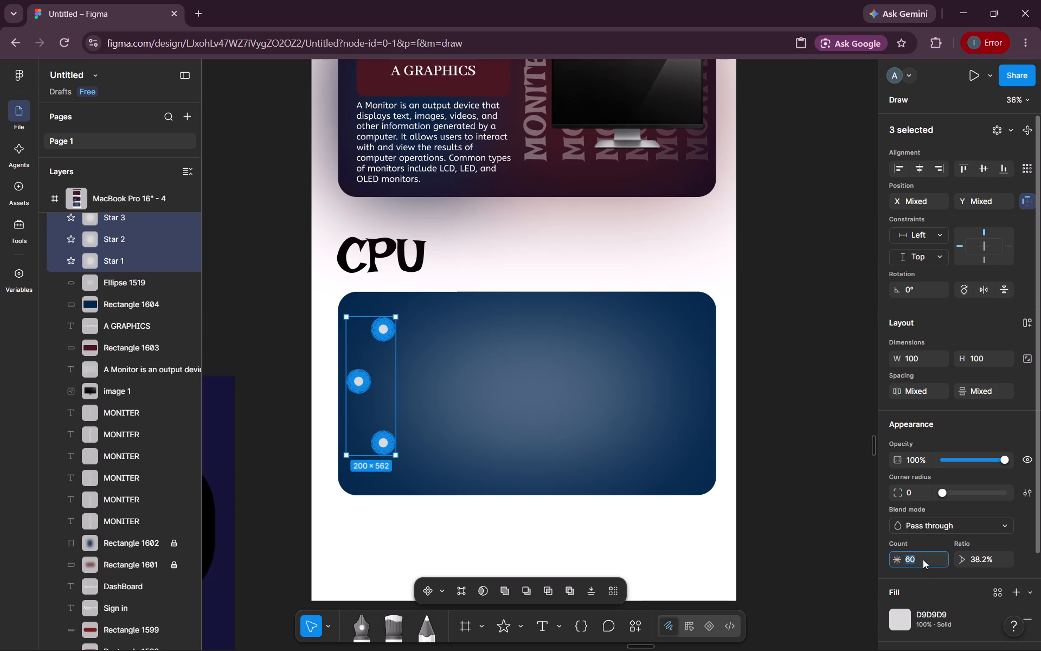
type("12")
key("Return")
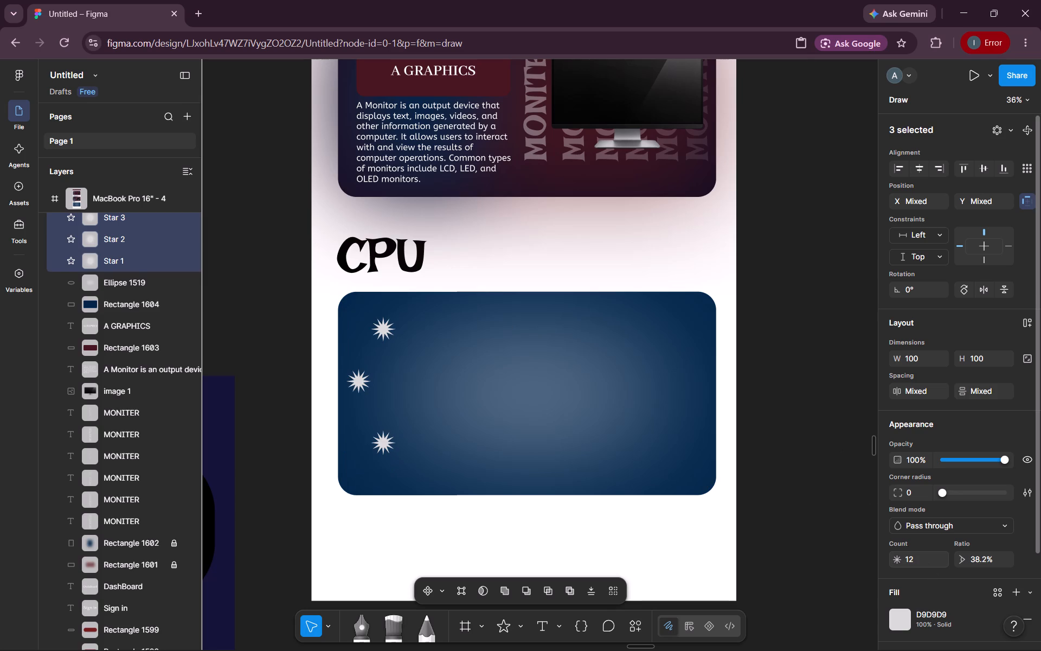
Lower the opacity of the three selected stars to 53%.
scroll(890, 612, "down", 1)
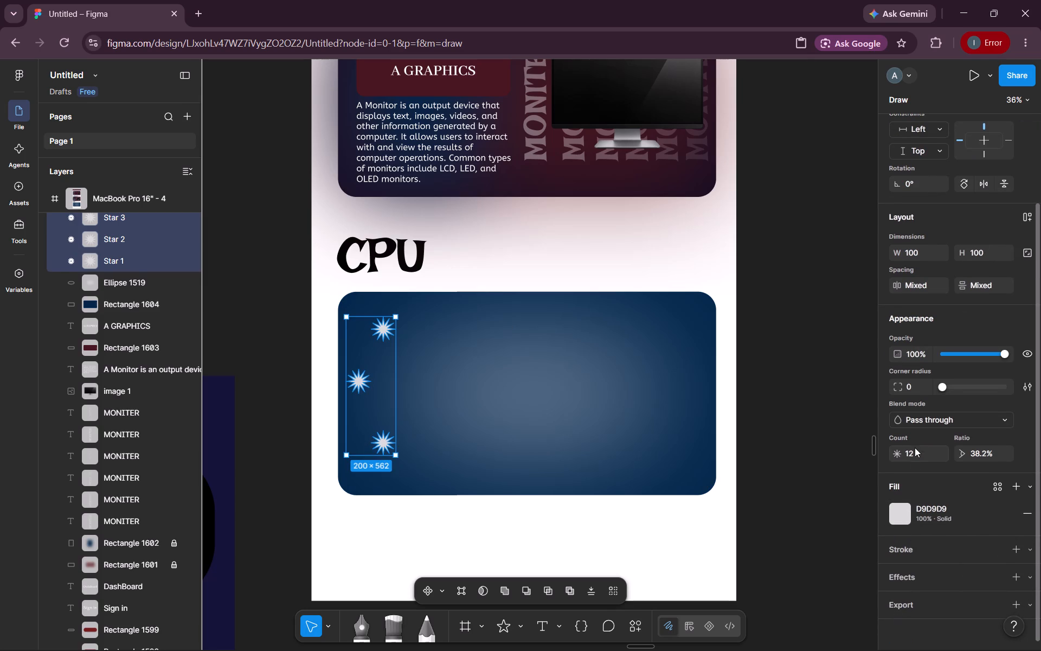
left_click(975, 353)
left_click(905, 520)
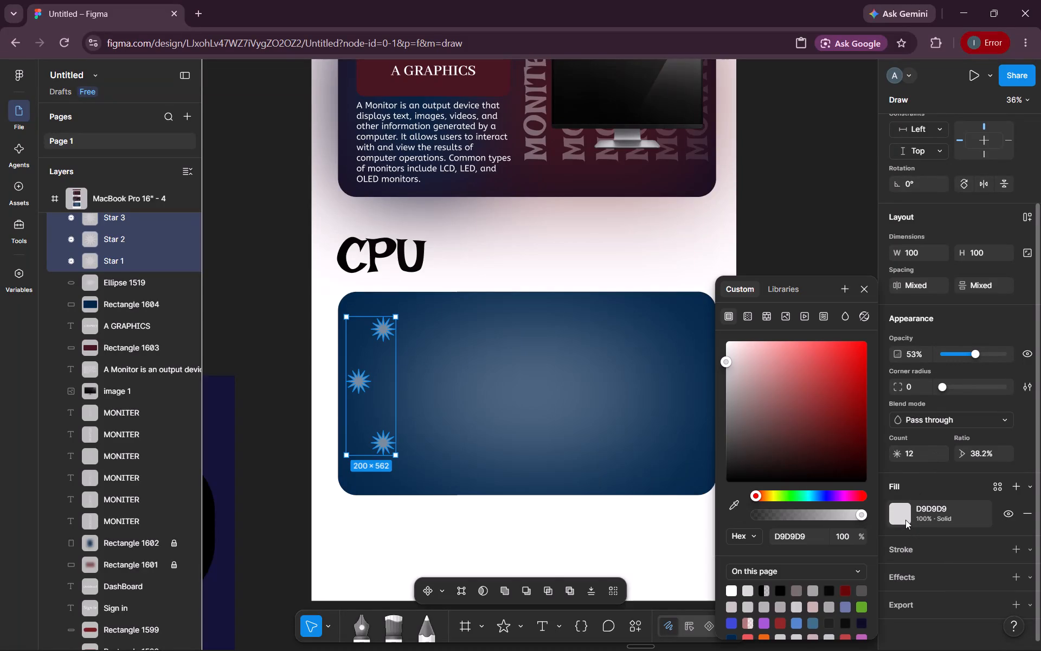
Add a uniform layer blur of 9 to the three stars.
left_click(930, 580)
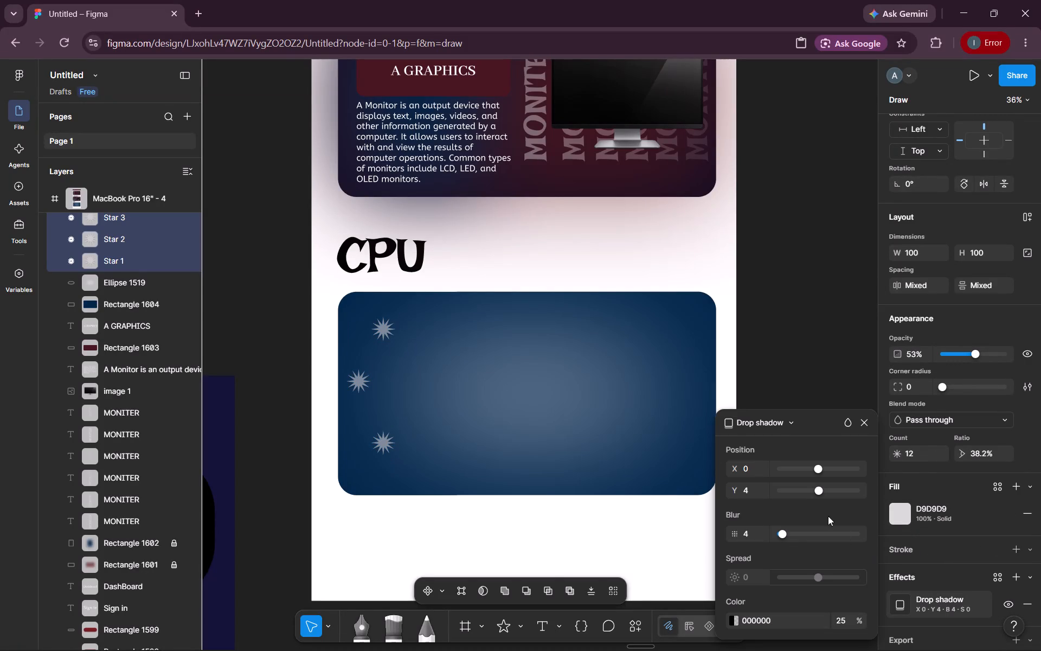
left_click(753, 424)
left_click(778, 477)
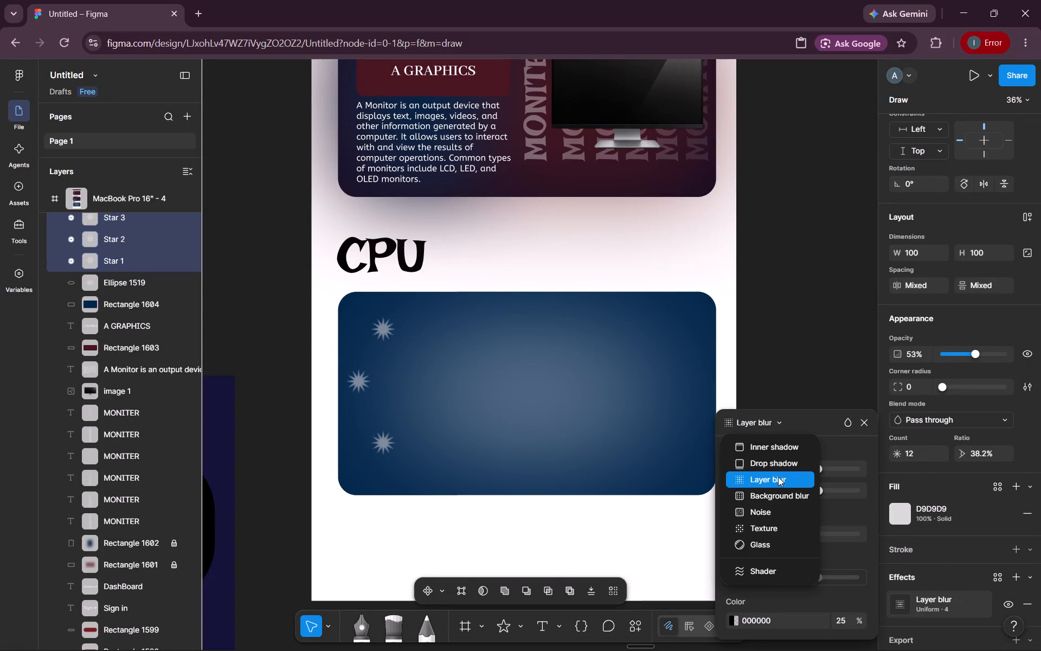
left_click(781, 493)
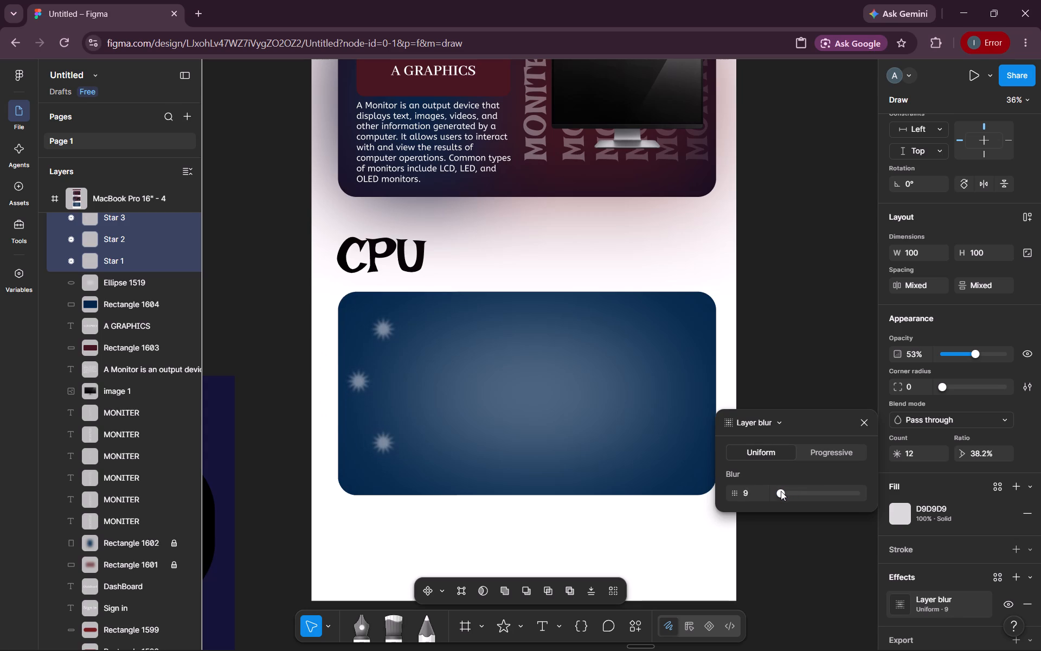
Change the fill of the three stars to the page's red color BC4446.
left_click(915, 518)
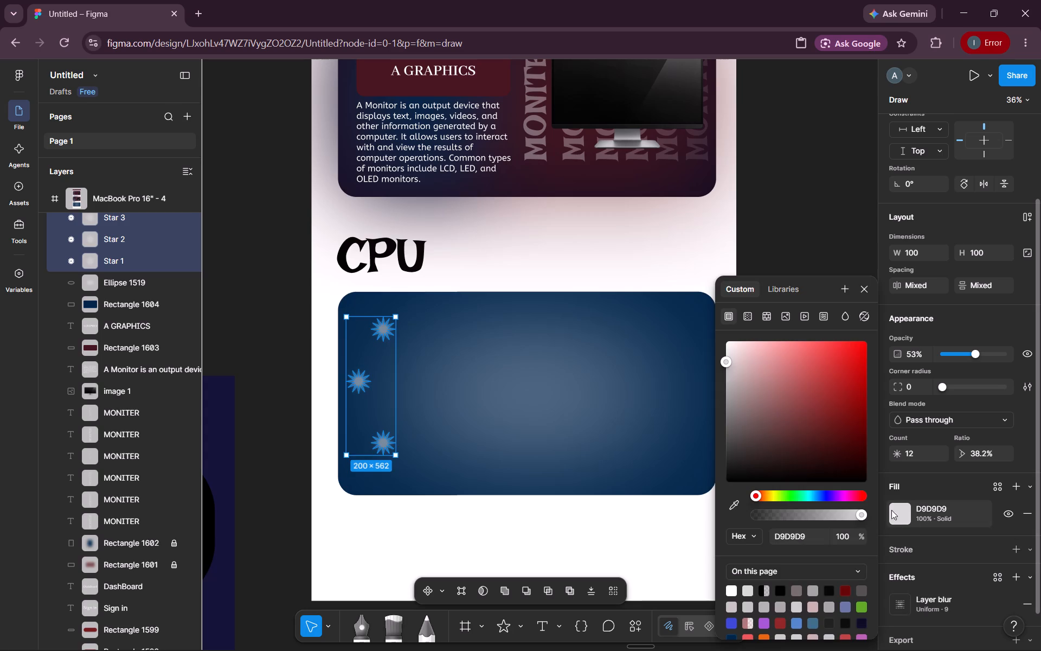
scroll(843, 598, "down", 1)
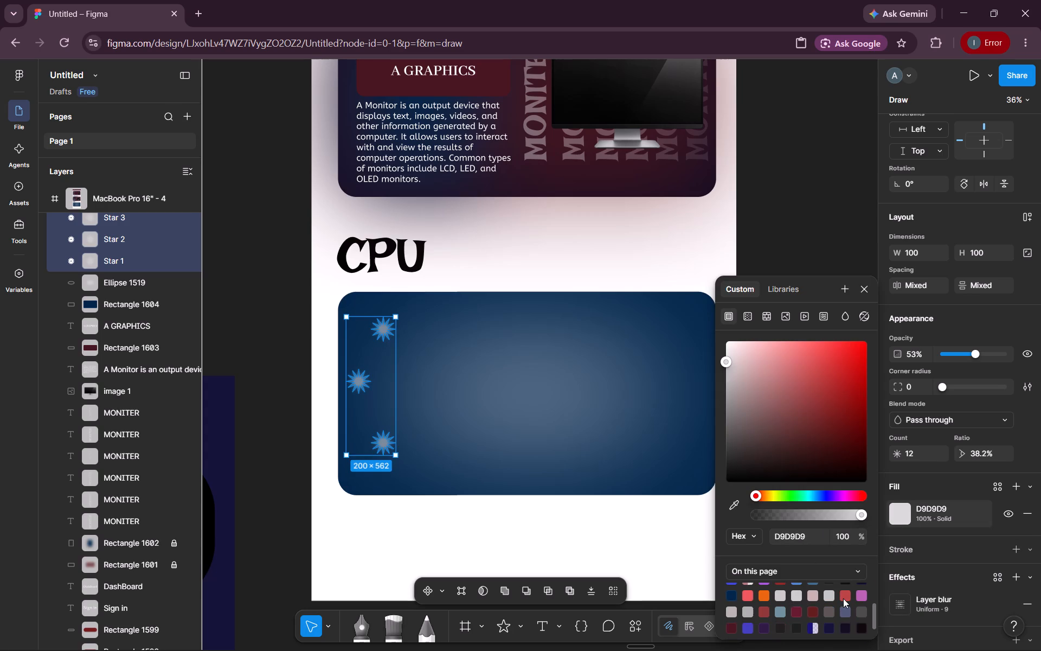
scroll(841, 604, "up", 1)
left_click(849, 597)
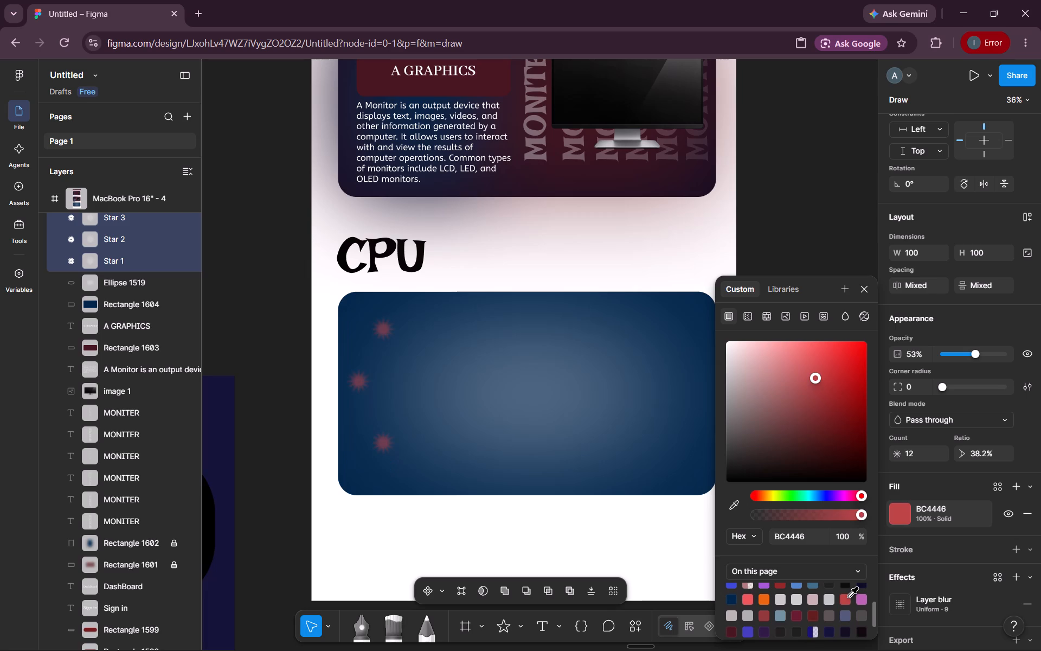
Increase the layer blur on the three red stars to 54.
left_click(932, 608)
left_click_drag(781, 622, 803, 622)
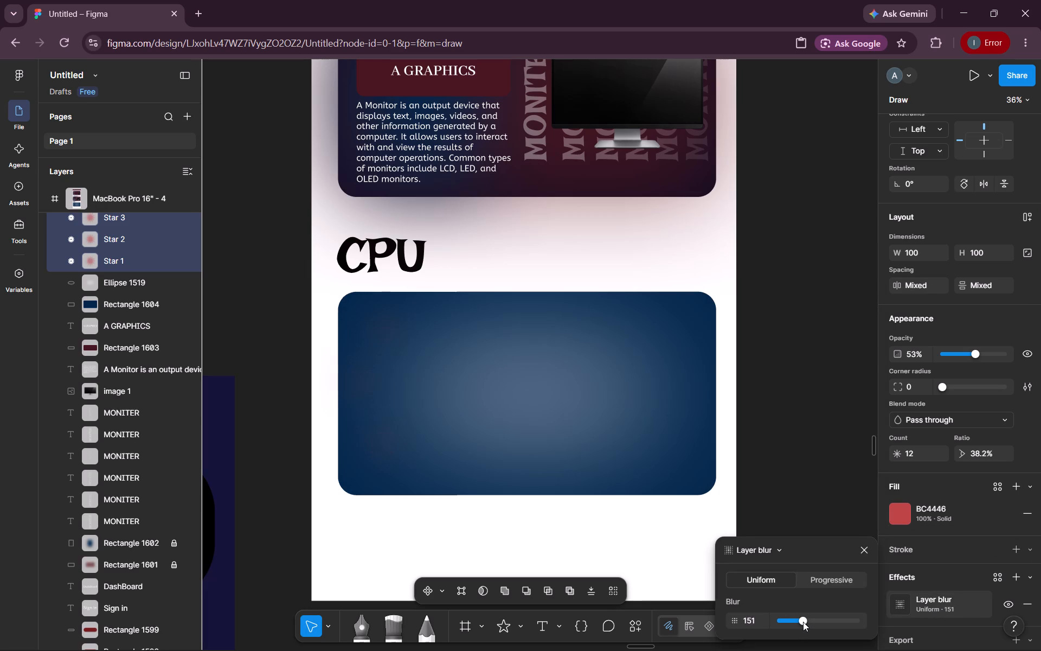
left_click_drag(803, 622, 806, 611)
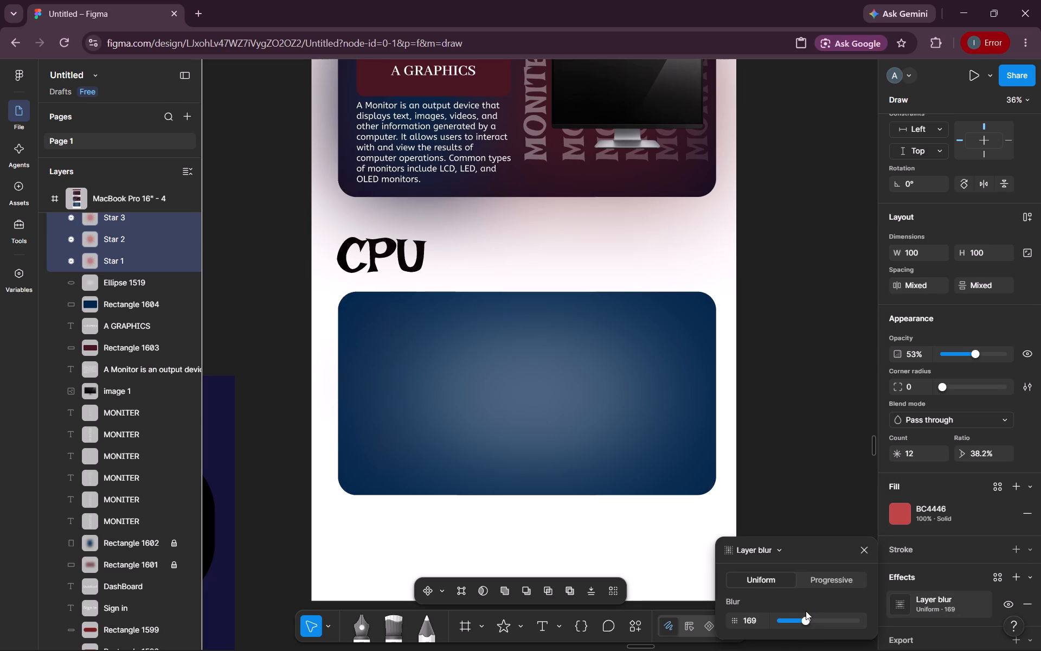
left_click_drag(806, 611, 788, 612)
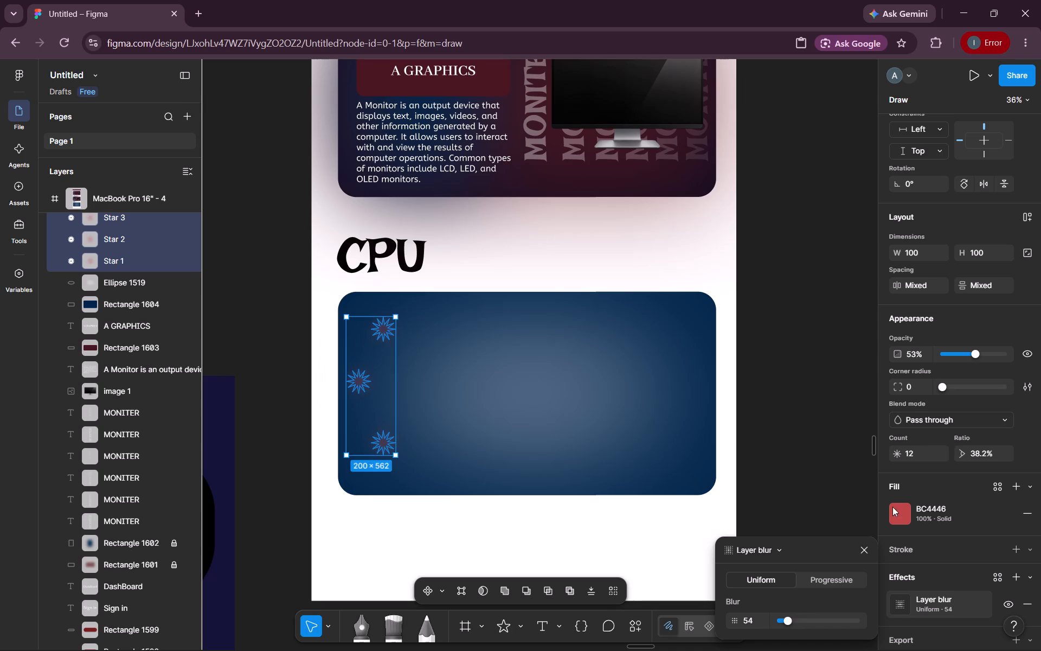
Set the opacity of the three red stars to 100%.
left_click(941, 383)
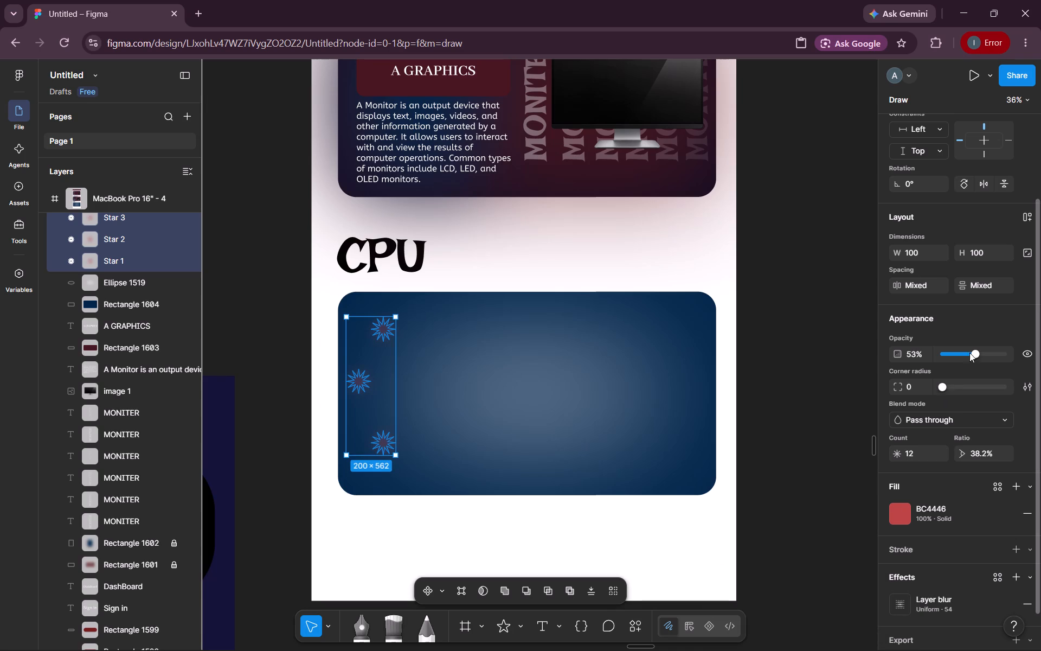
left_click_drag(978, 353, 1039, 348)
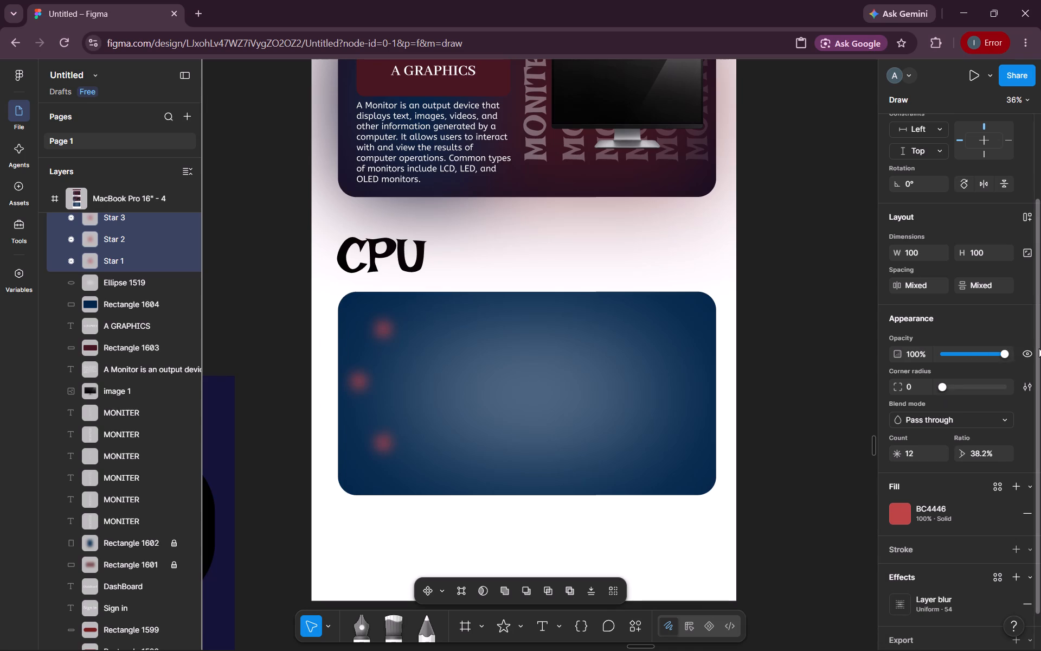
Set the layer blur on the three red stars to 82.
left_click(918, 601)
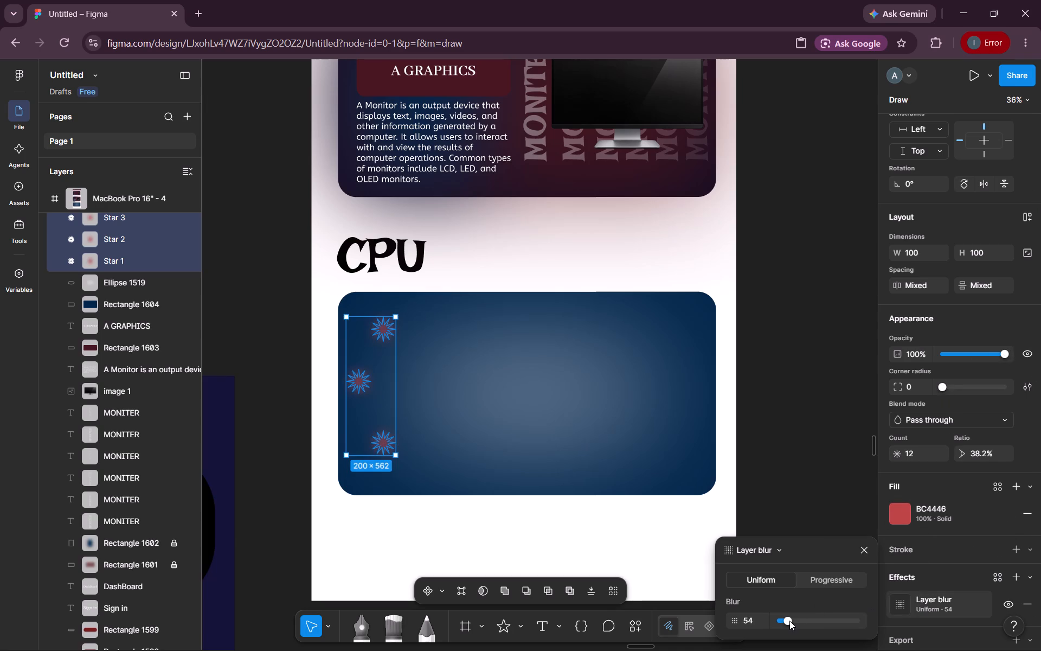
left_click(789, 621)
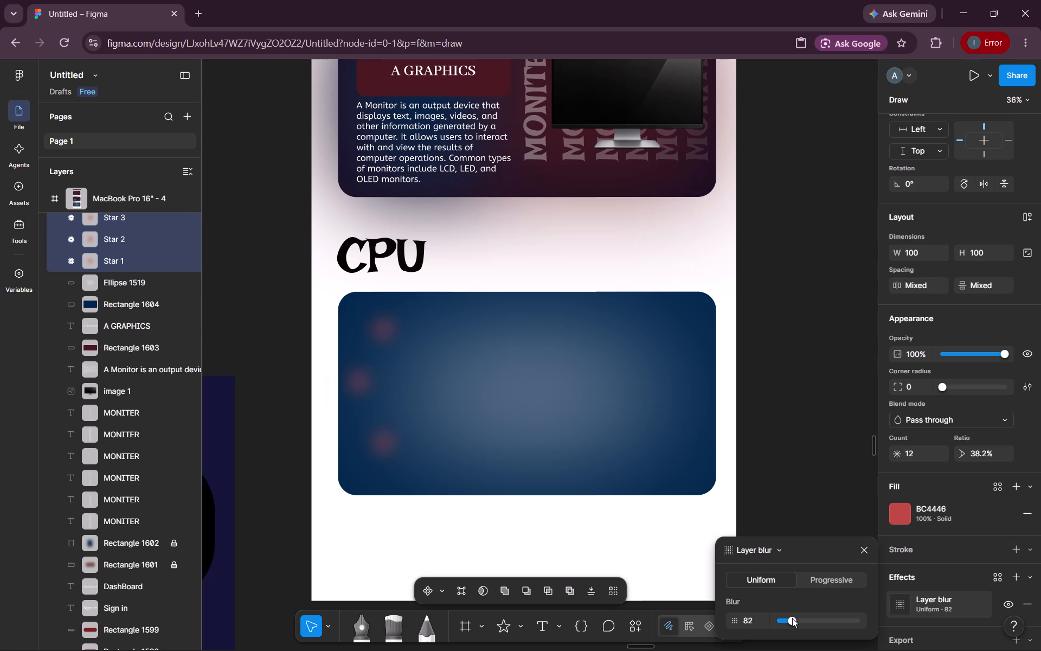
left_click(830, 488)
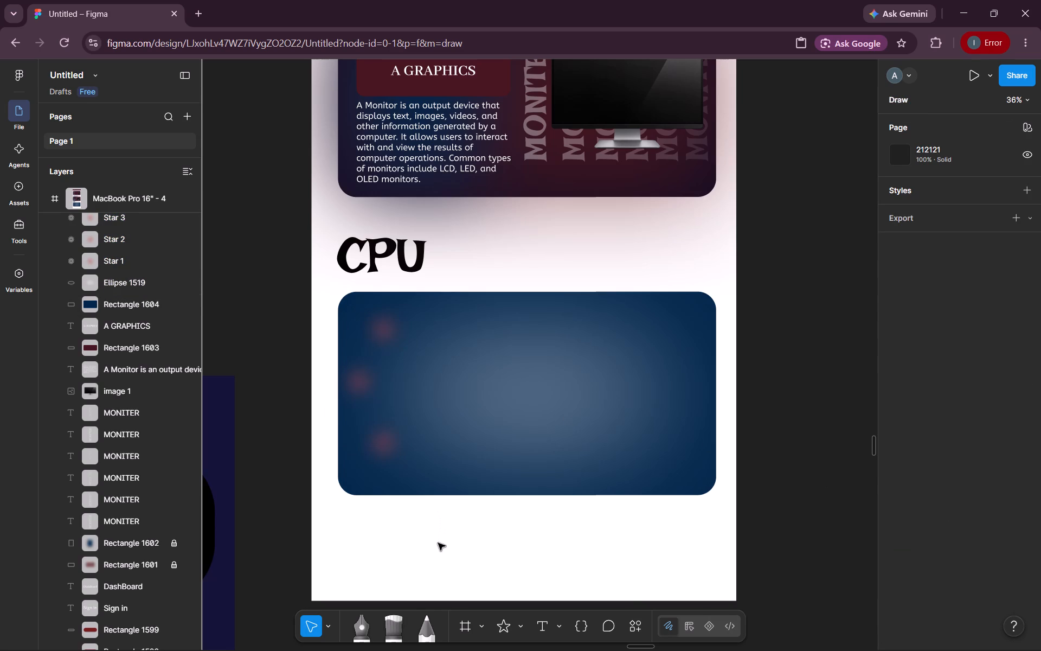
Stretch the three stars together to about 1504 by 576 overall, reaching the CPU card's right edge.
left_click(383, 443, "shift")
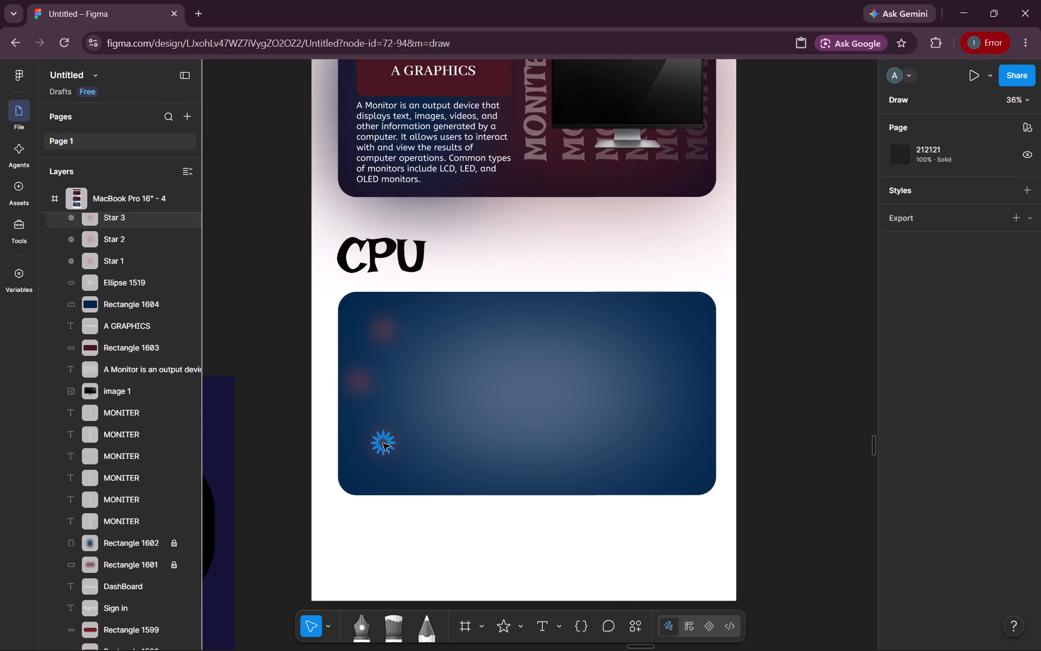
left_click(363, 385, "shift")
left_click(381, 339, "shift")
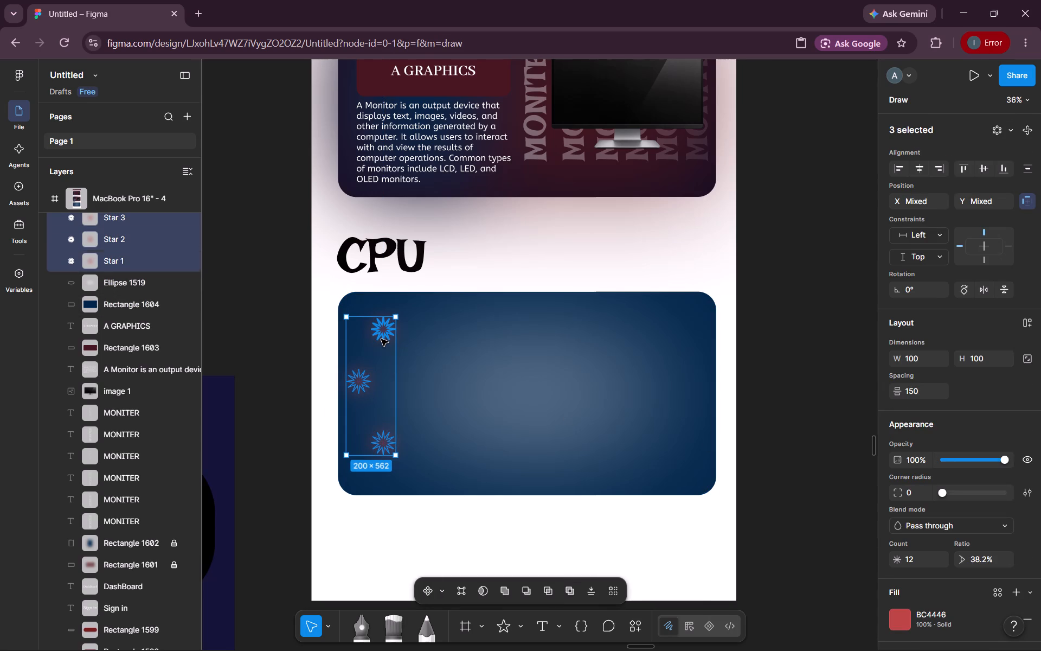
left_click_drag(399, 457, 447, 482)
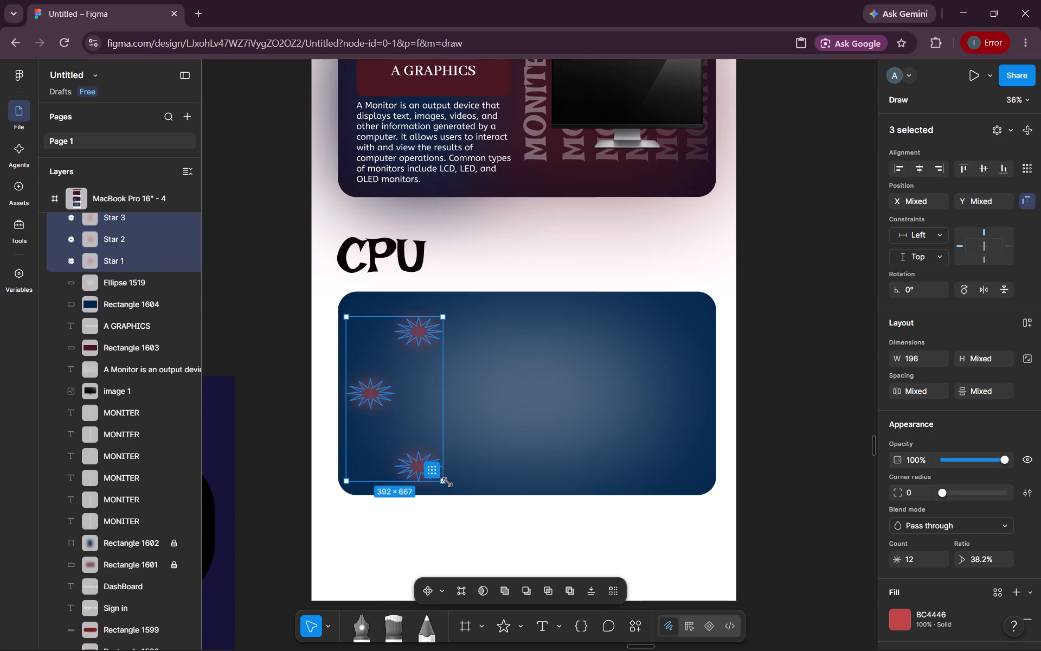
left_click_drag(447, 482, 668, 459)
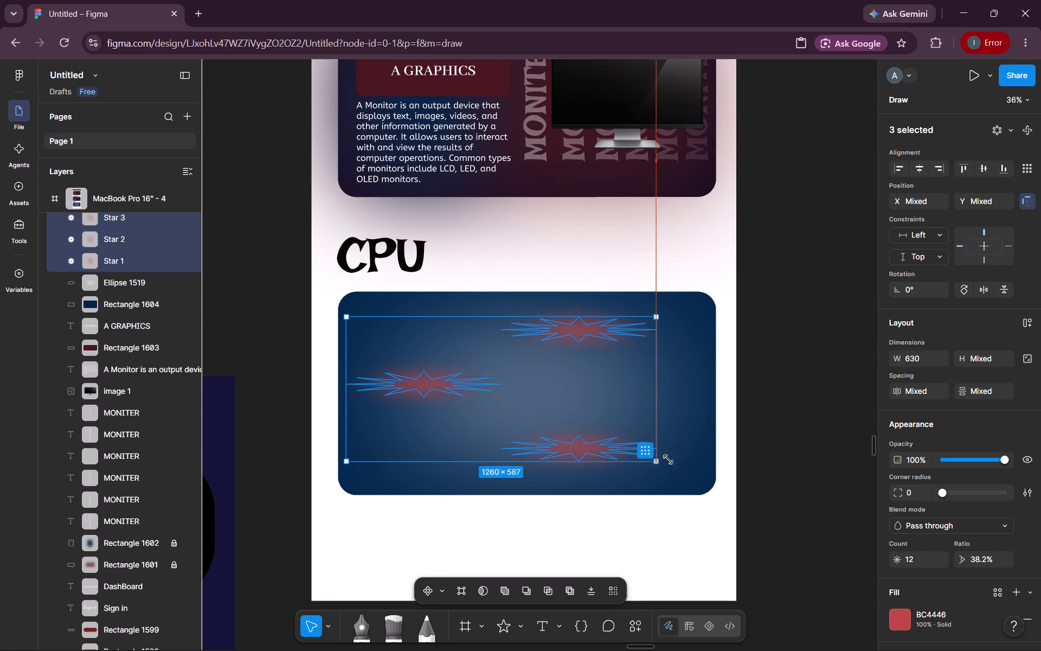
left_click_drag(668, 459, 722, 459)
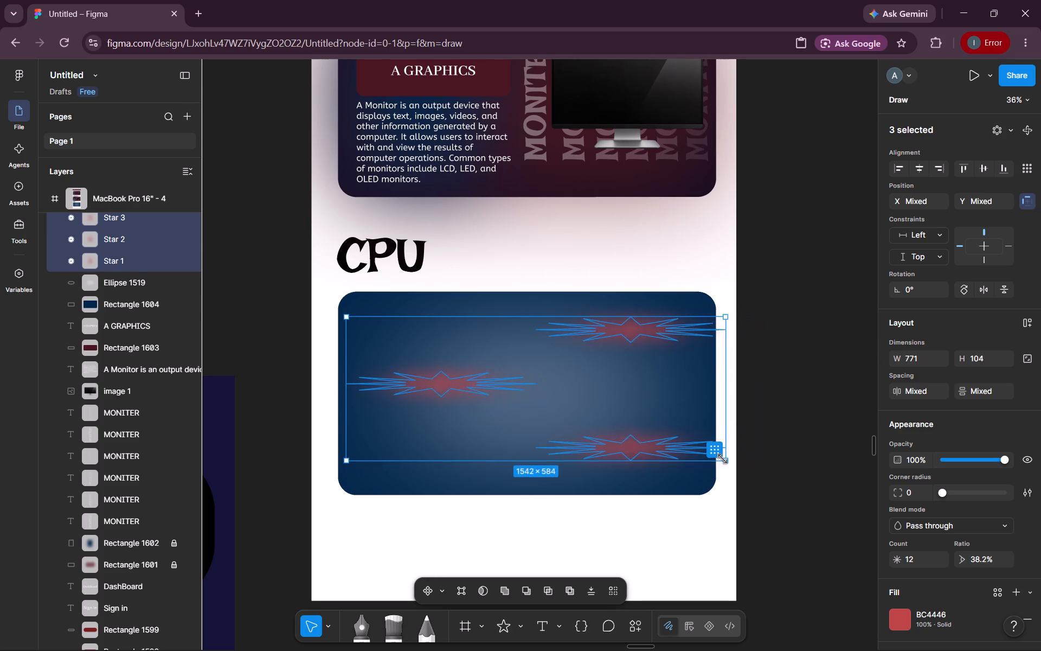
left_click_drag(722, 459, 714, 458)
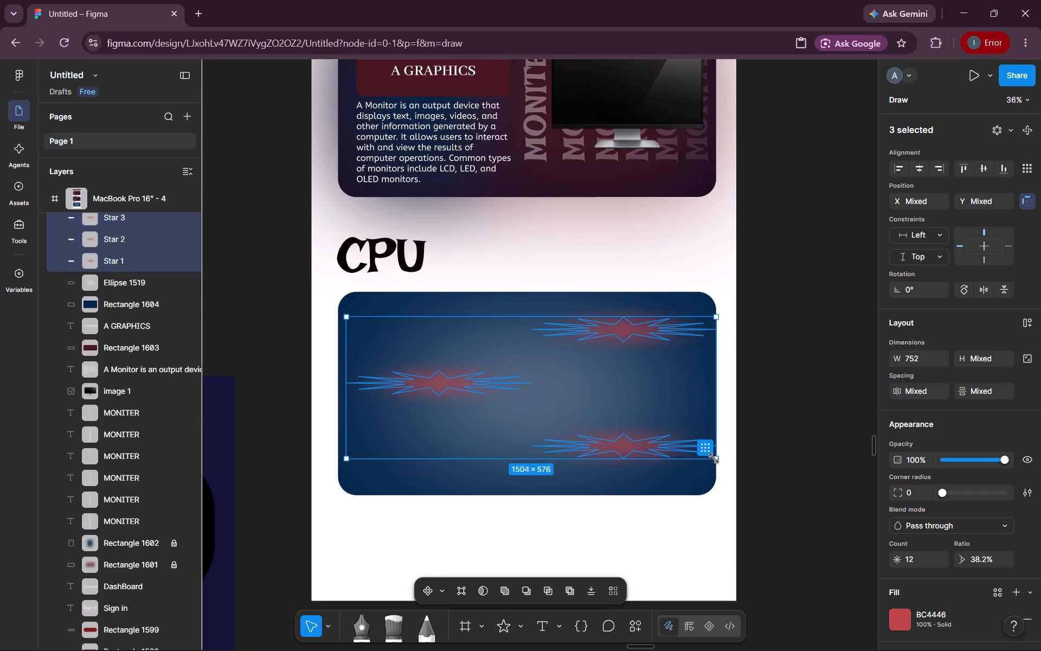
left_click(707, 561)
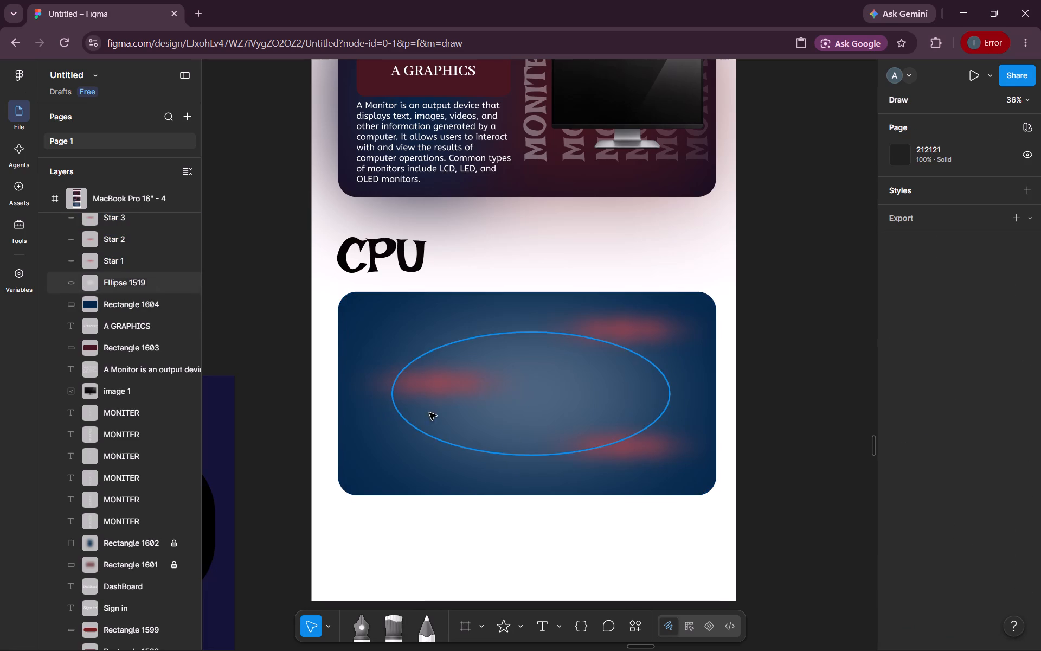
Widen the three stars together to the CPU card's left edge, making them about 1538 by 576 overall.
left_click(436, 379)
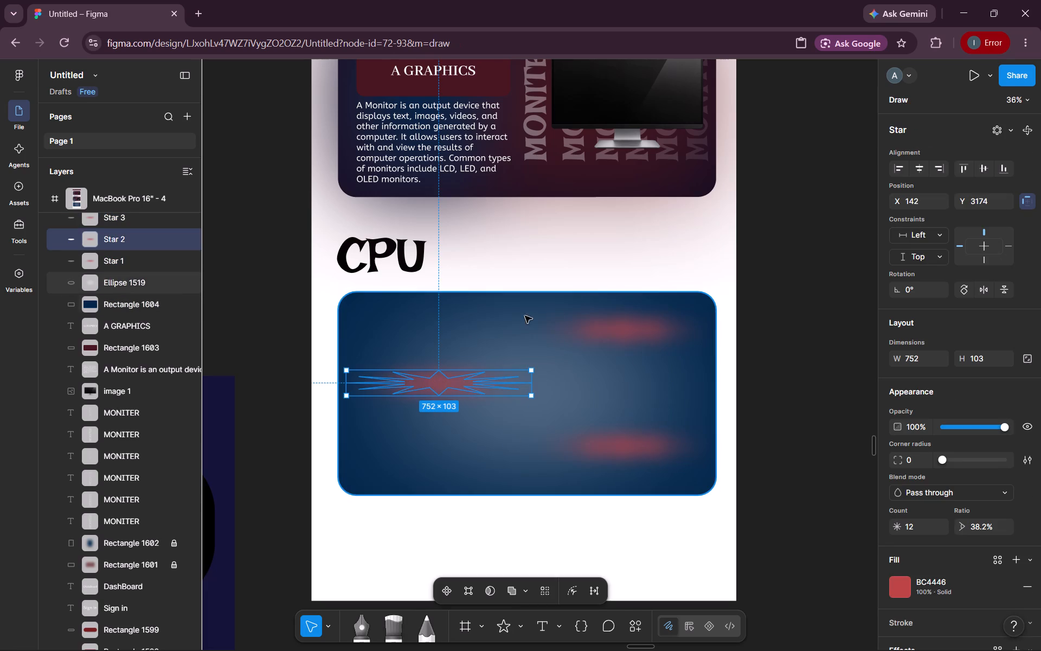
left_click(612, 328, "shift")
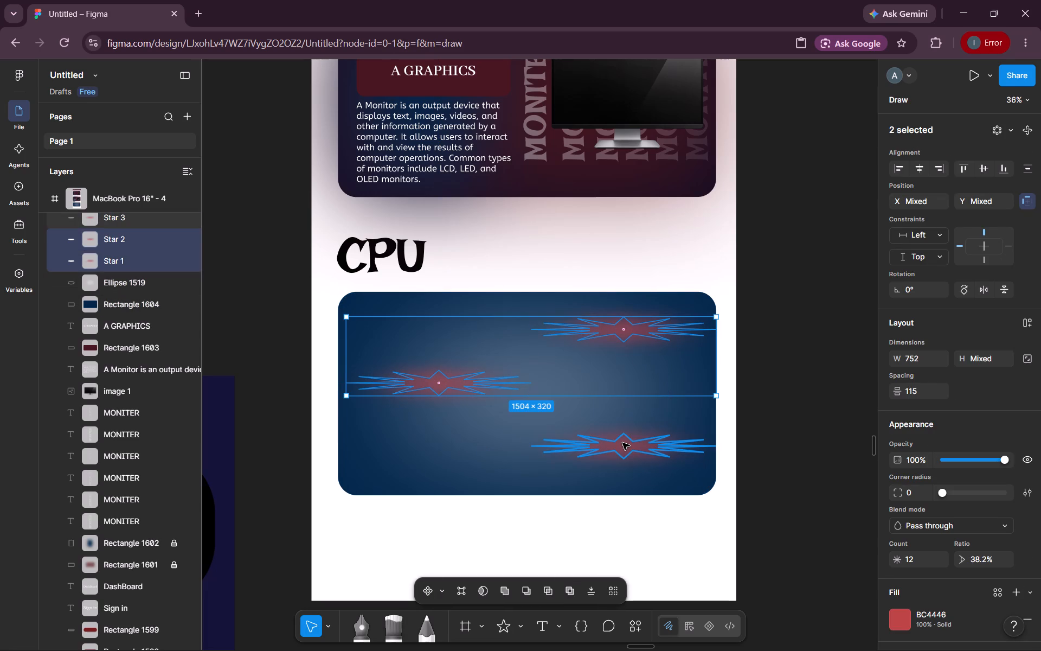
left_click(622, 443, "shift")
left_click_drag(346, 398, 338, 397)
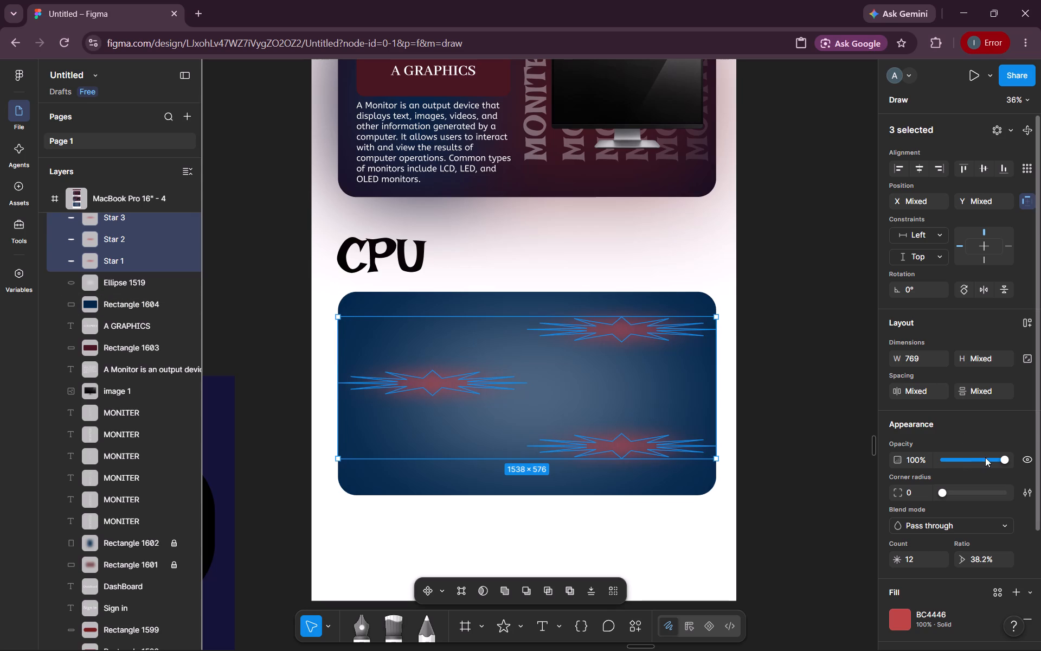
Reduce the opacity of the three stretched stars to 36%.
left_click_drag(985, 456, 965, 458)
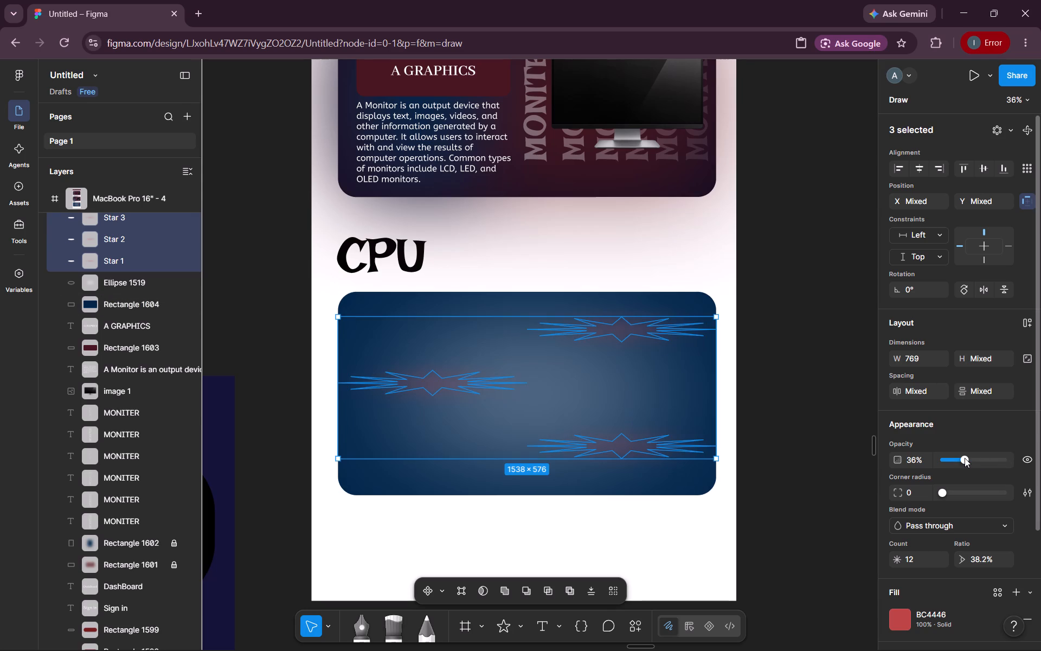
left_click(999, 425)
Increase the layer blur on the three red stars to 92.
left_click(927, 623)
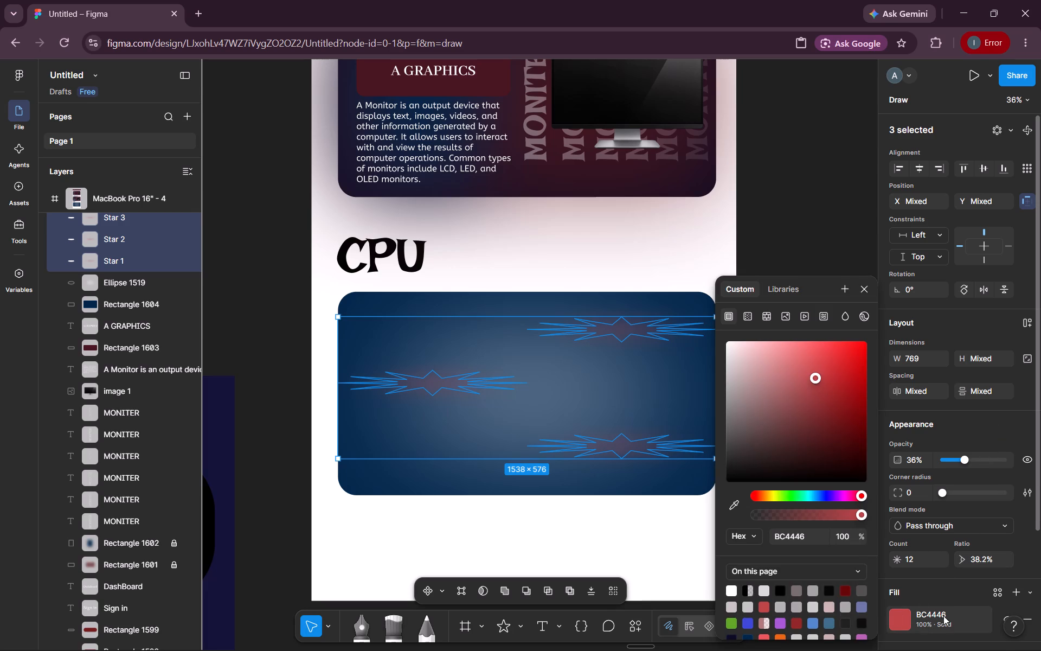
left_click(956, 577)
scroll(956, 577, "down", 2)
left_click(955, 563)
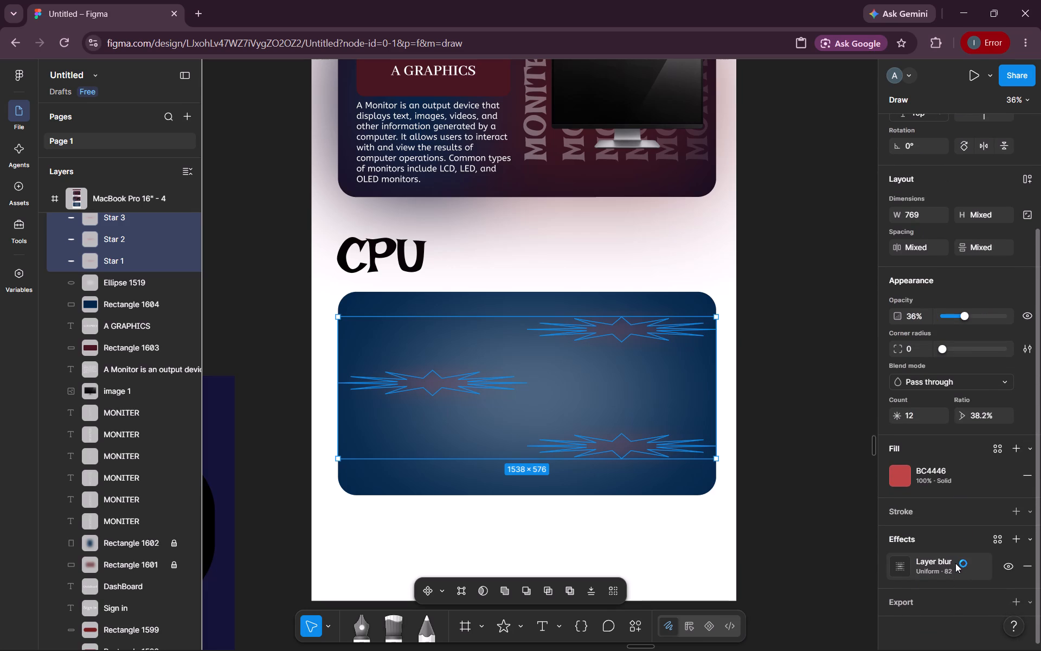
left_click(792, 620)
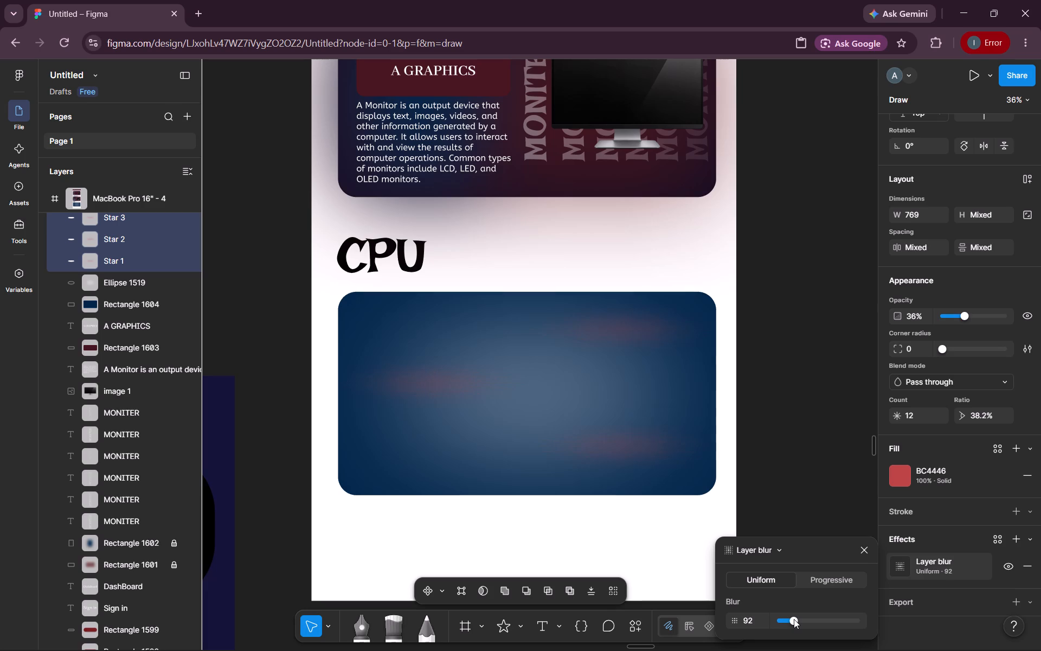
left_click(838, 474)
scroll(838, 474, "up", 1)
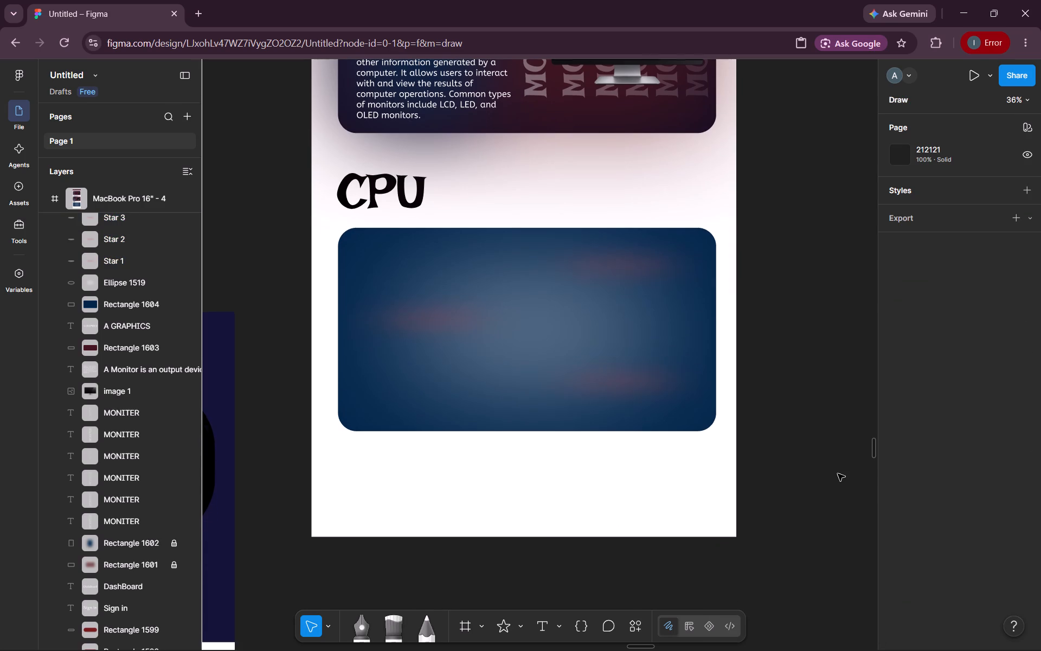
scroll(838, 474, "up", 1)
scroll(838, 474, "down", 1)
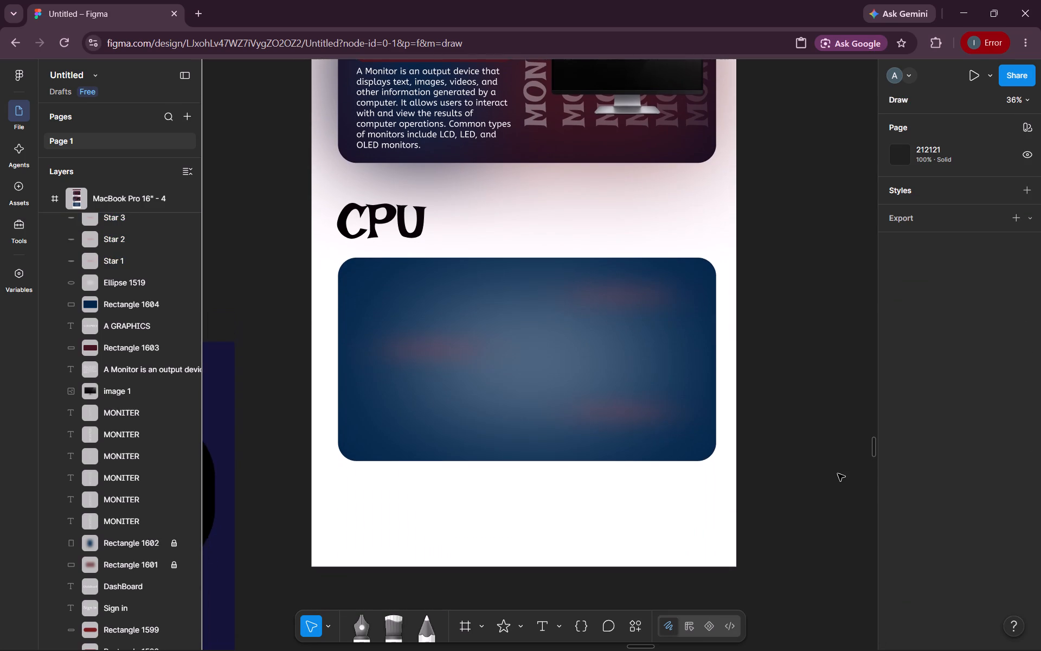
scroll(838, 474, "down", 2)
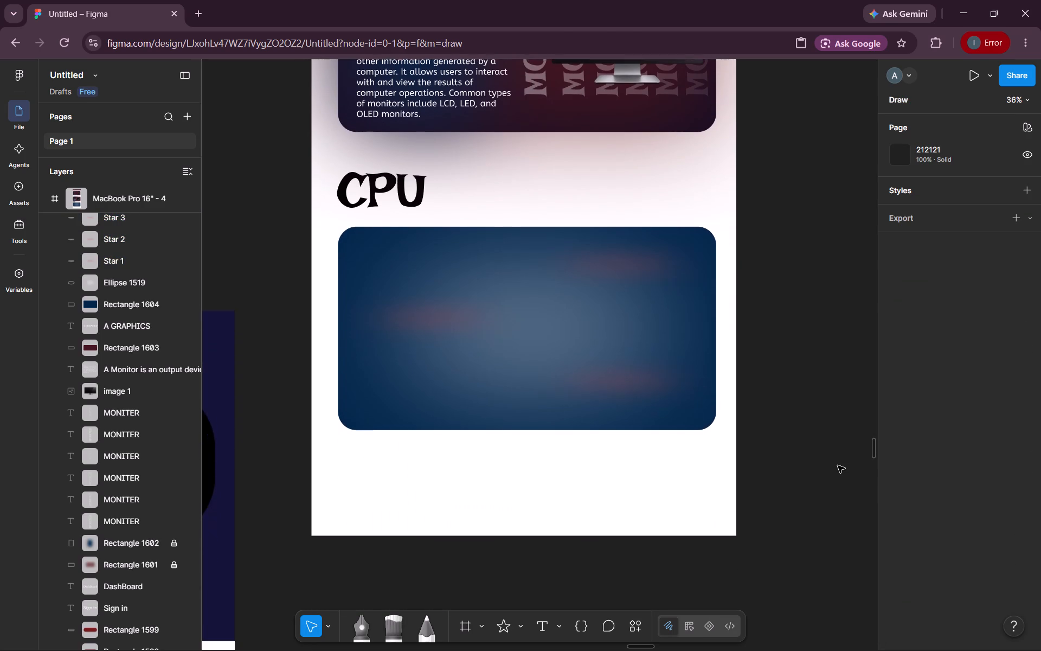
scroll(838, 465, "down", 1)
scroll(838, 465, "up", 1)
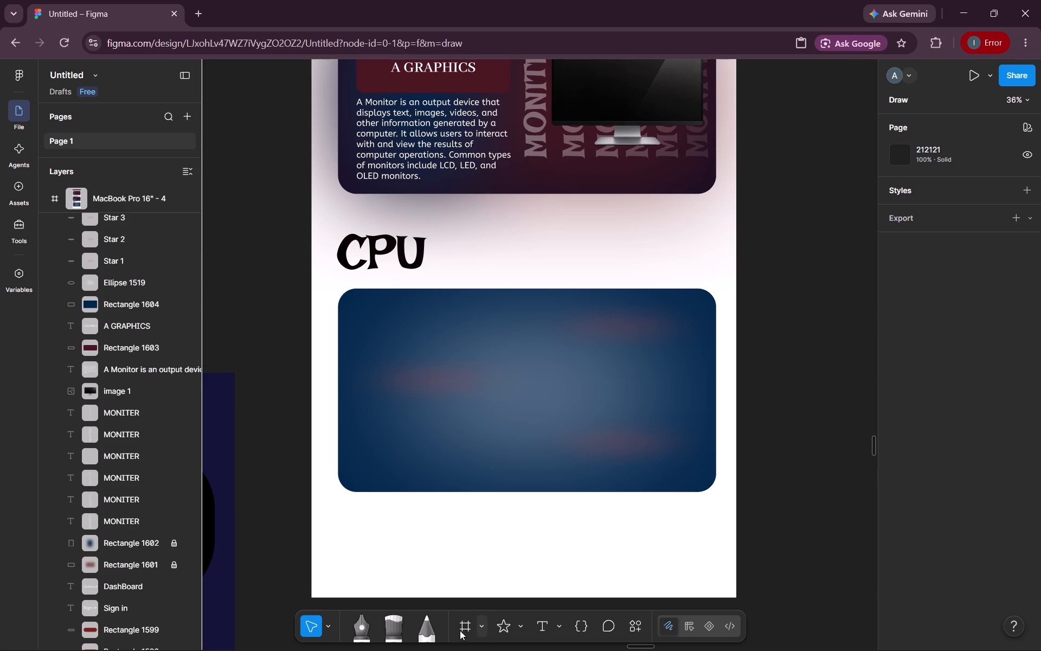
Draw a rectangle about 399 by 485 on the right part of the CPU card, at about X 1080, Y 2983.
left_click(516, 624)
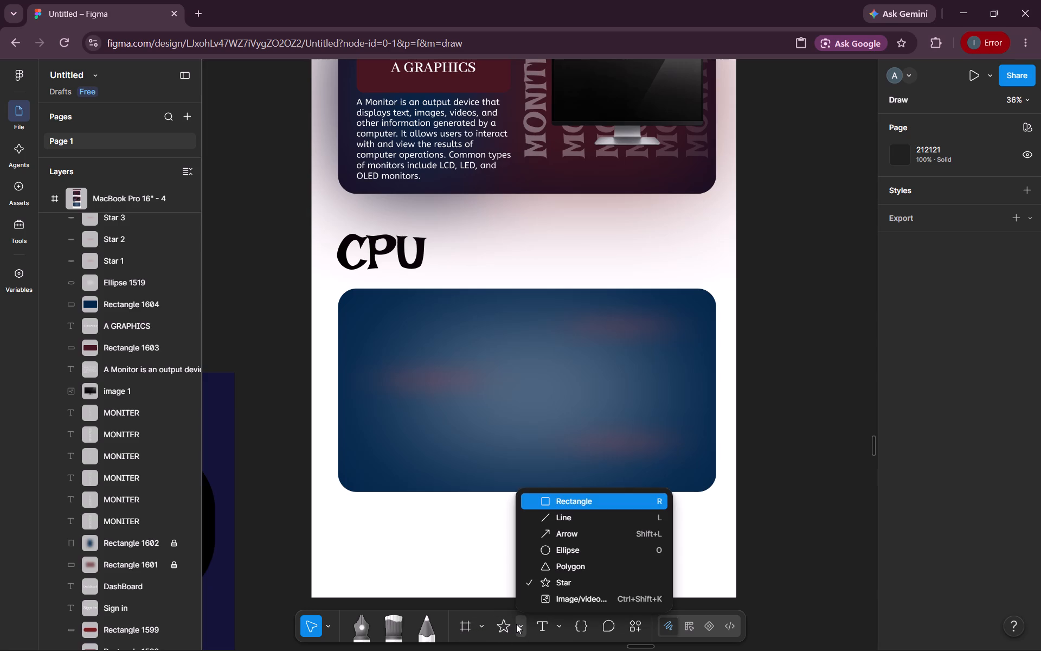
left_click(562, 501)
left_click_drag(557, 332, 605, 400)
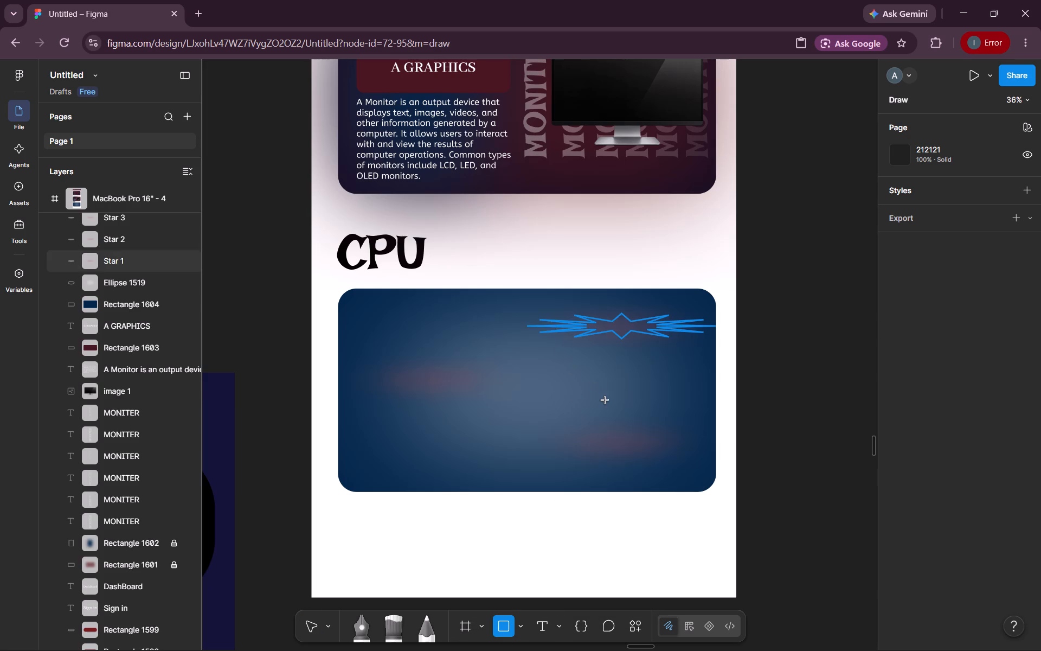
left_click_drag(605, 400, 699, 455)
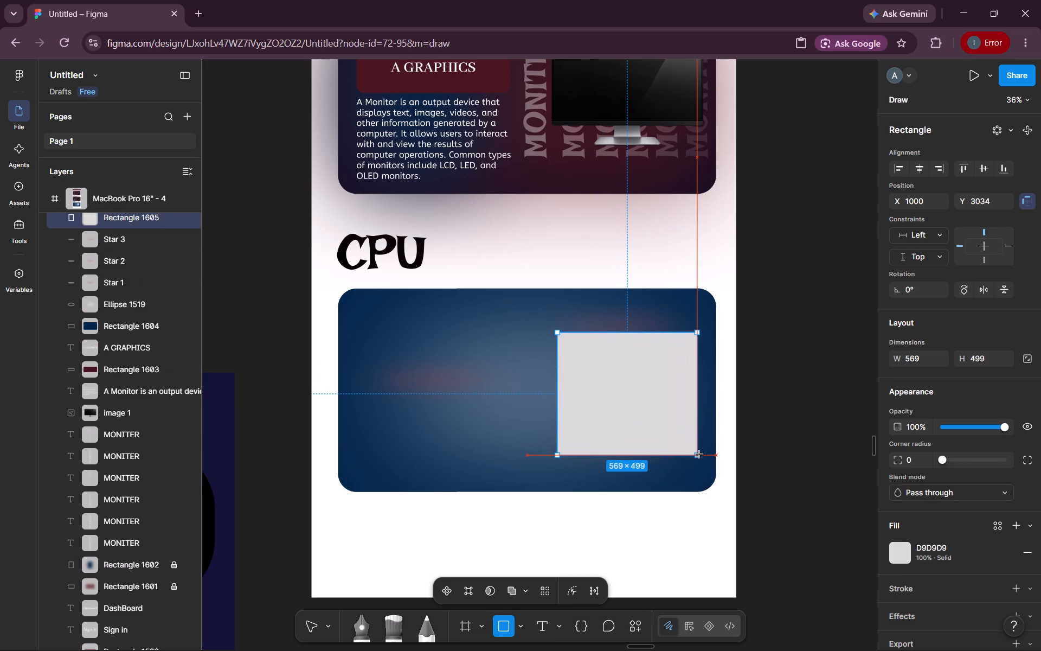
left_click_drag(699, 455, 699, 452)
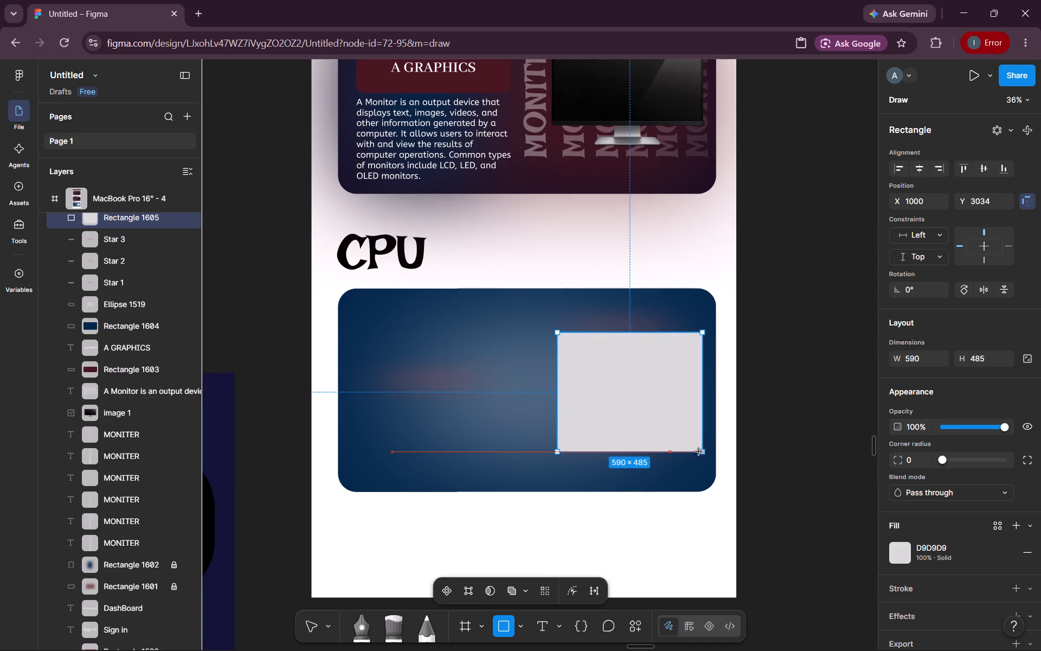
left_click_drag(699, 452, 685, 451)
left_click_drag(555, 396, 587, 395)
left_click_drag(640, 385, 635, 372)
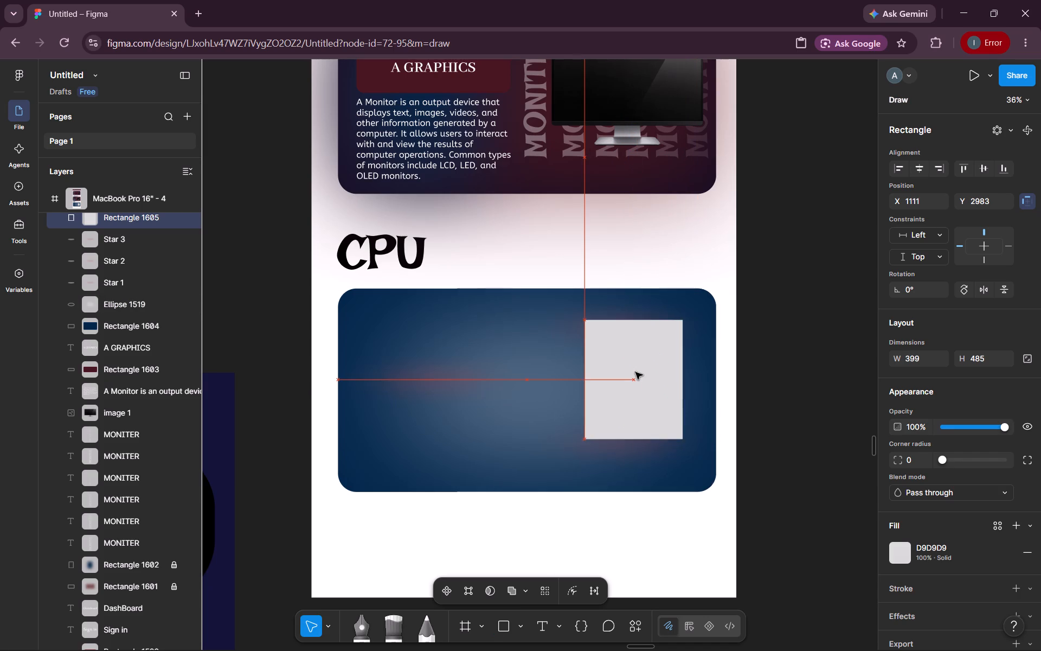
left_click_drag(635, 372, 629, 373)
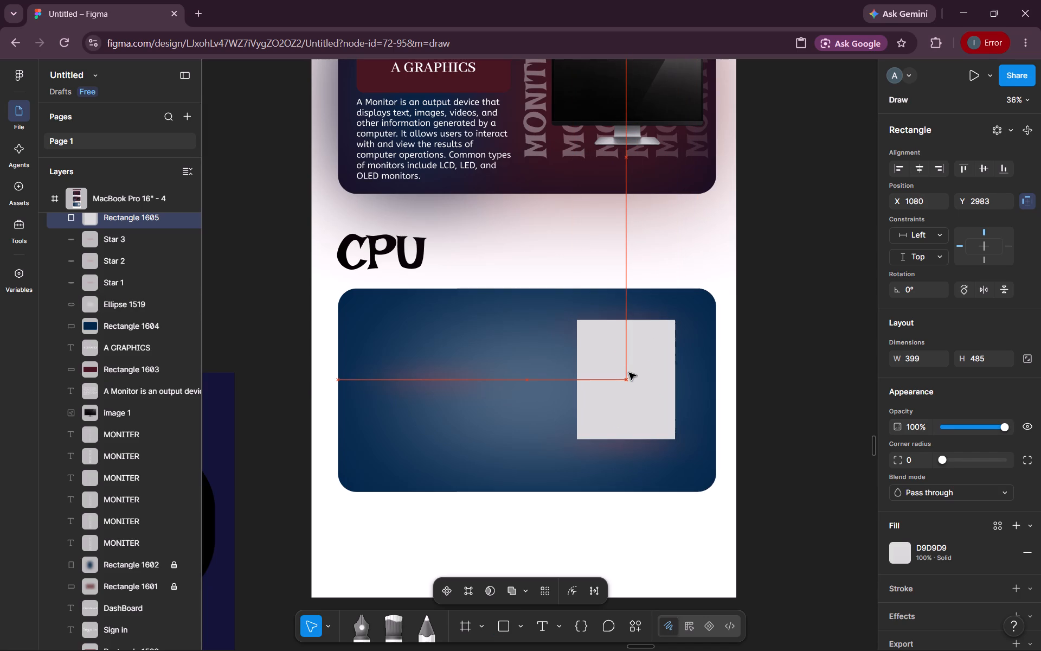
left_click_drag(629, 373, 629, 374)
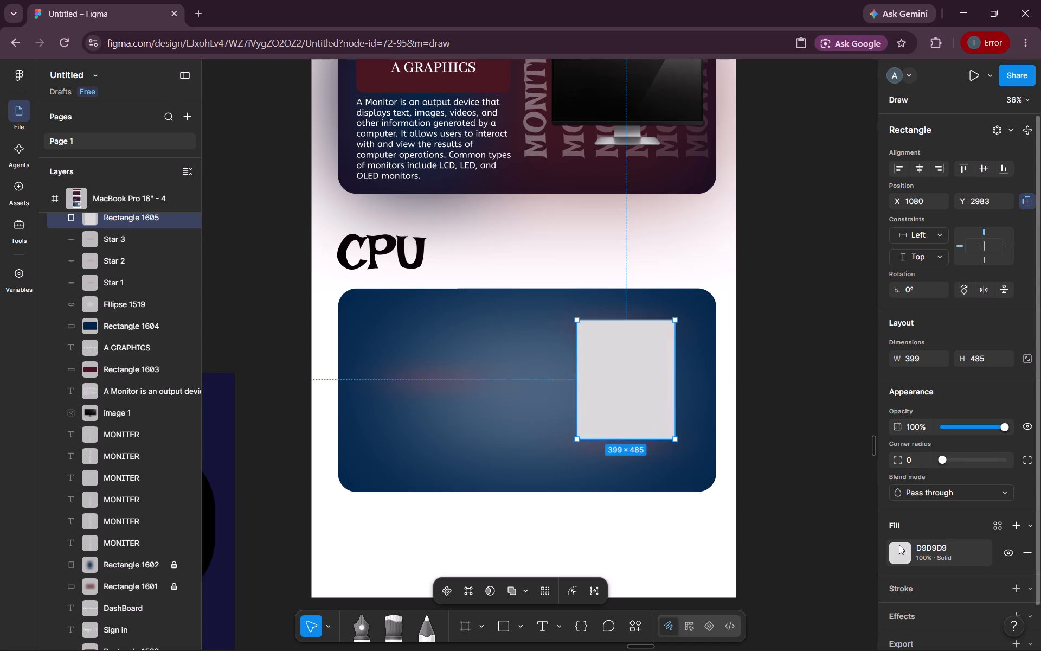
Fill the new rectangle with the dark maroon 491621 already used on the page.
left_click(899, 545)
left_click_drag(725, 361, 727, 361)
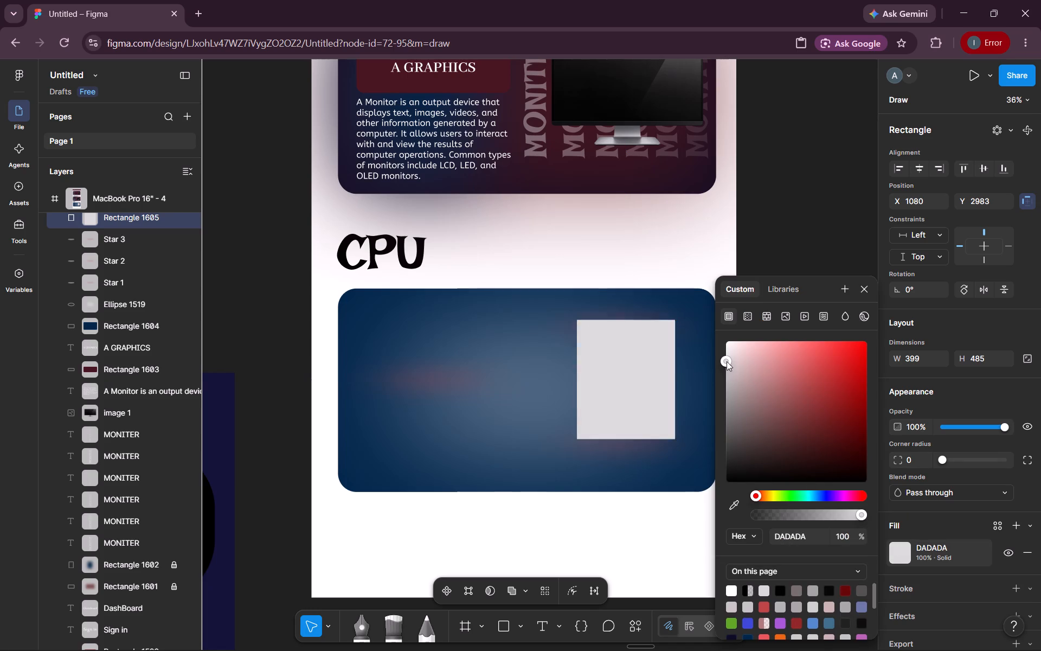
left_click_drag(727, 361, 869, 458)
scroll(836, 607, "down", 1)
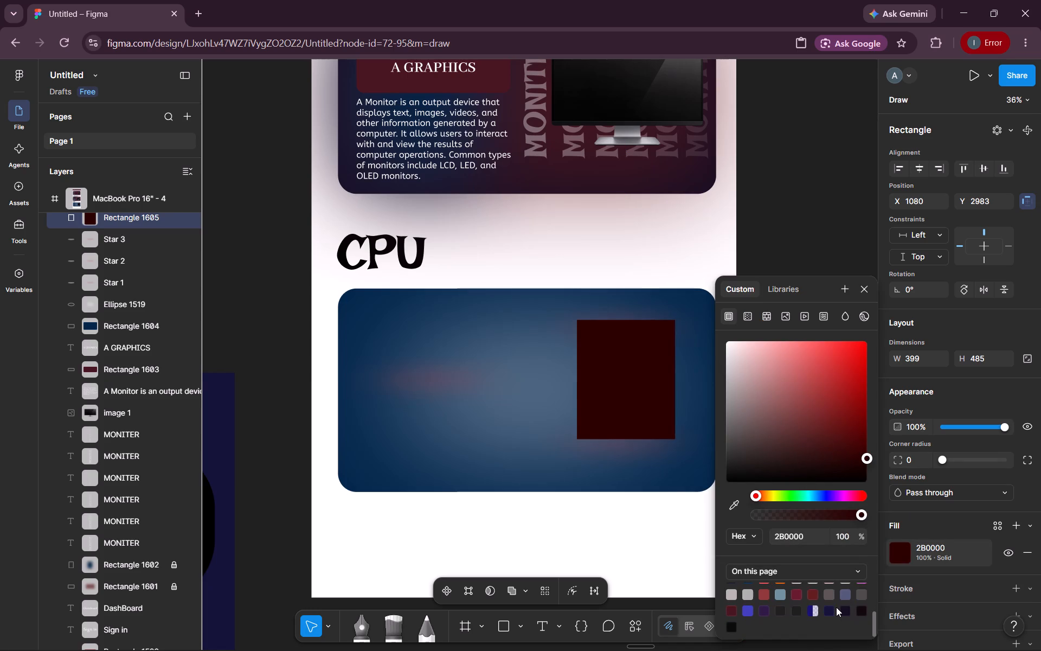
scroll(836, 607, "down", 1)
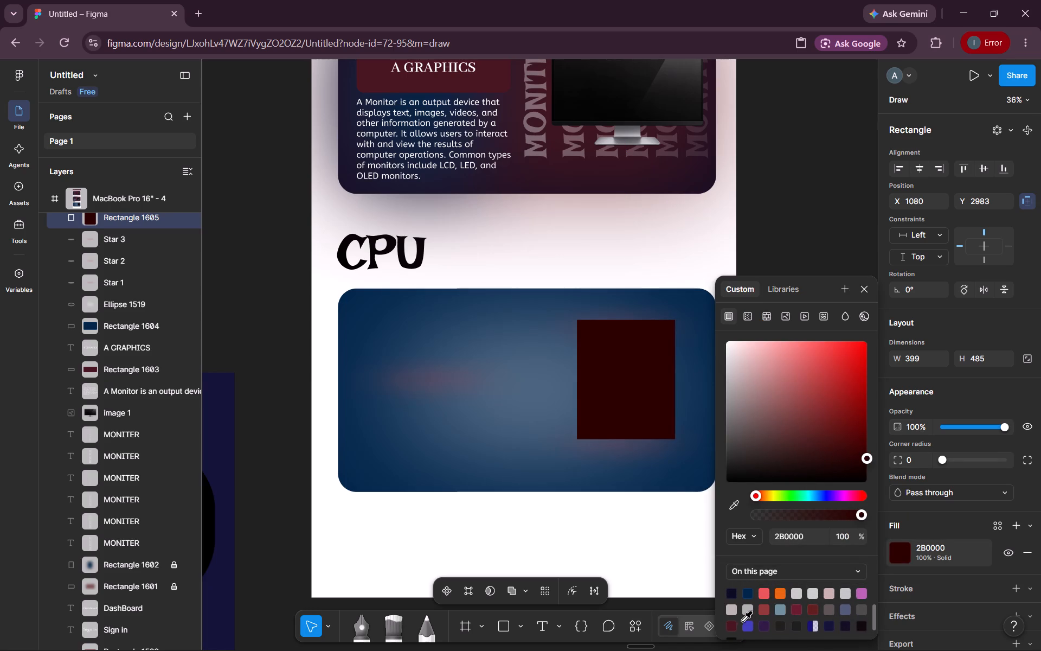
left_click(734, 623)
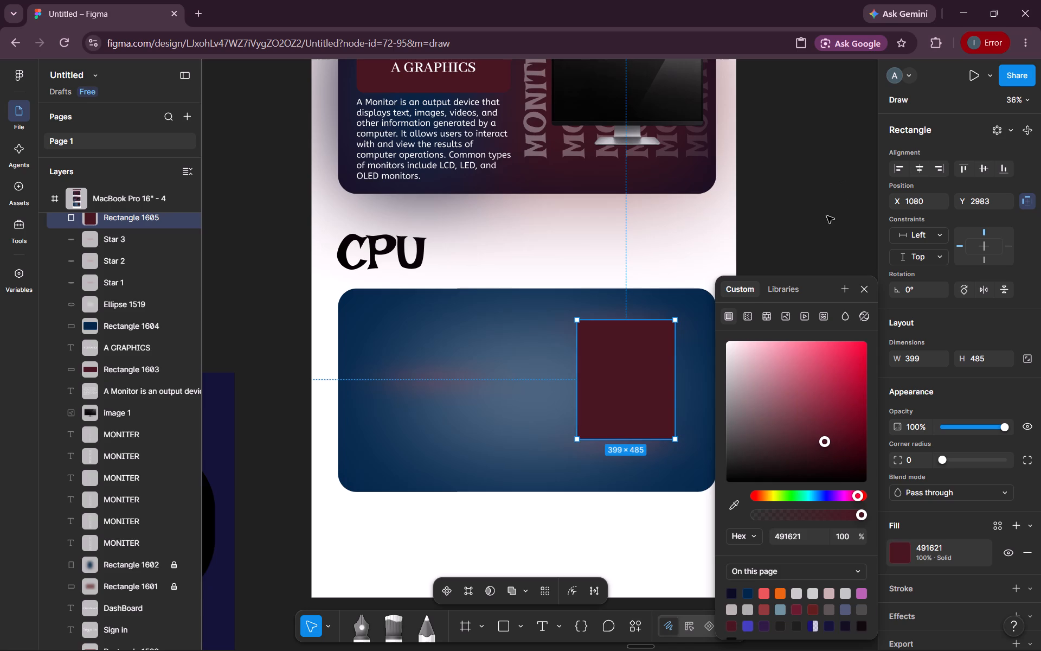
left_click(826, 219)
Move the maroon rectangle slightly right and down within the CPU card, to X 1111, Y 3034.
left_click_drag(638, 382, 645, 397)
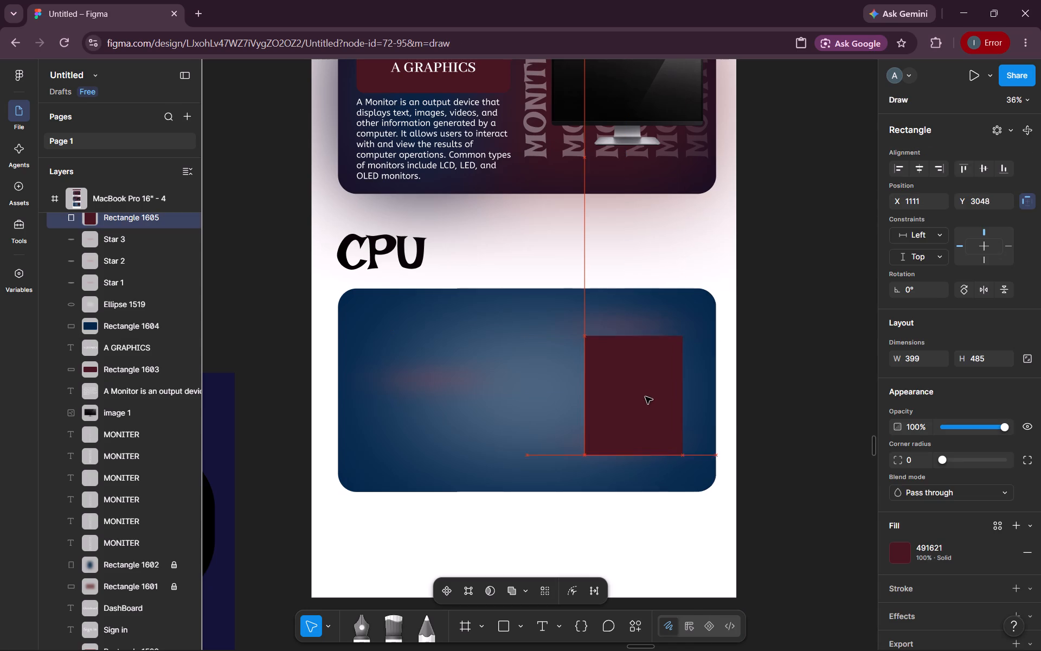
left_click_drag(645, 397, 647, 397)
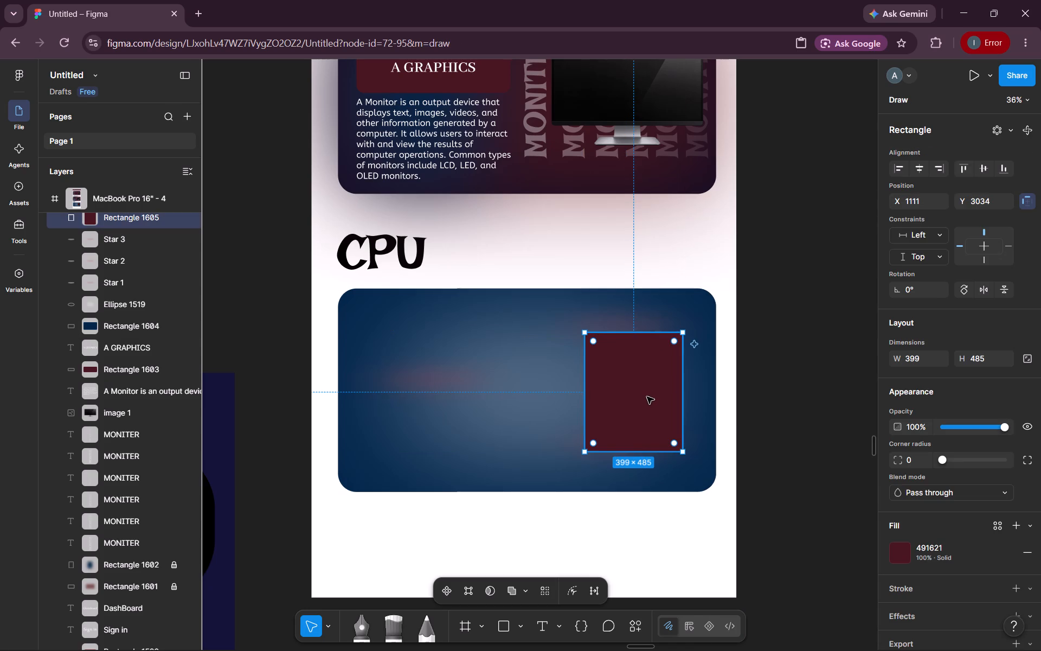
left_click(647, 397)
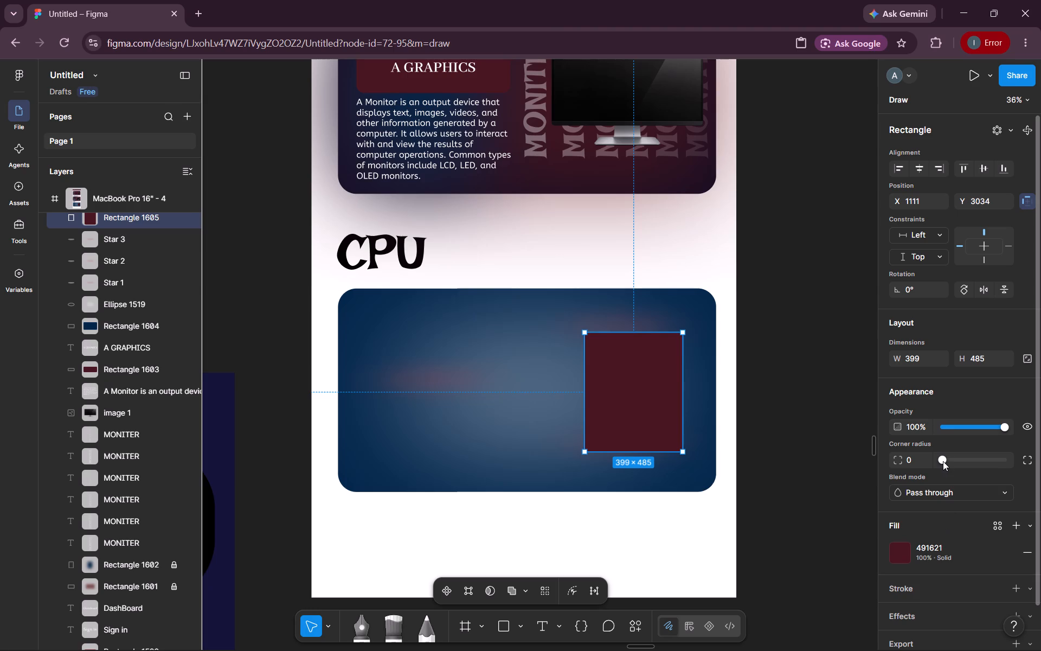
Round the maroon rectangle's corners to 27 and lower its opacity to 65%.
left_click_drag(943, 461, 966, 464)
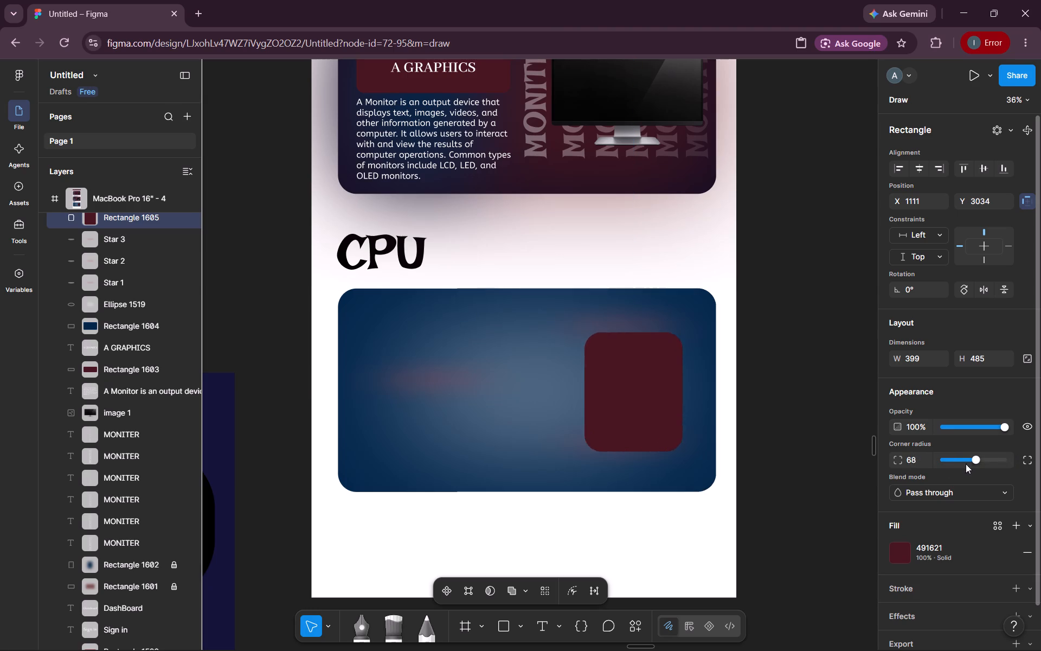
left_click_drag(966, 464, 961, 464)
left_click_drag(1004, 426, 983, 425)
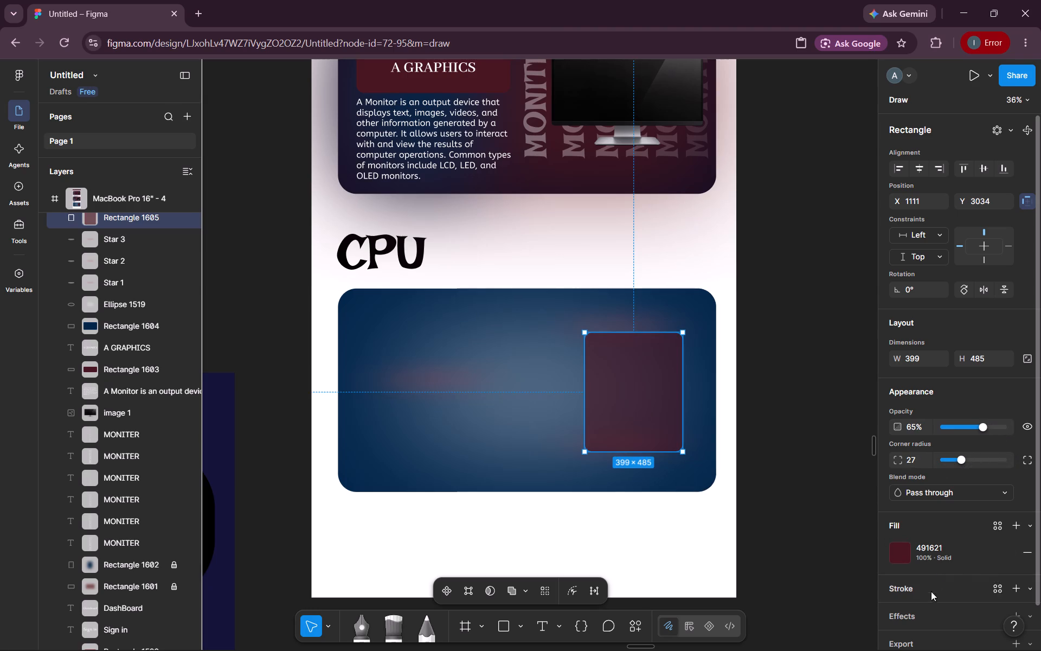
Add a uniform layer blur of 190 to the maroon rectangle.
left_click(920, 617)
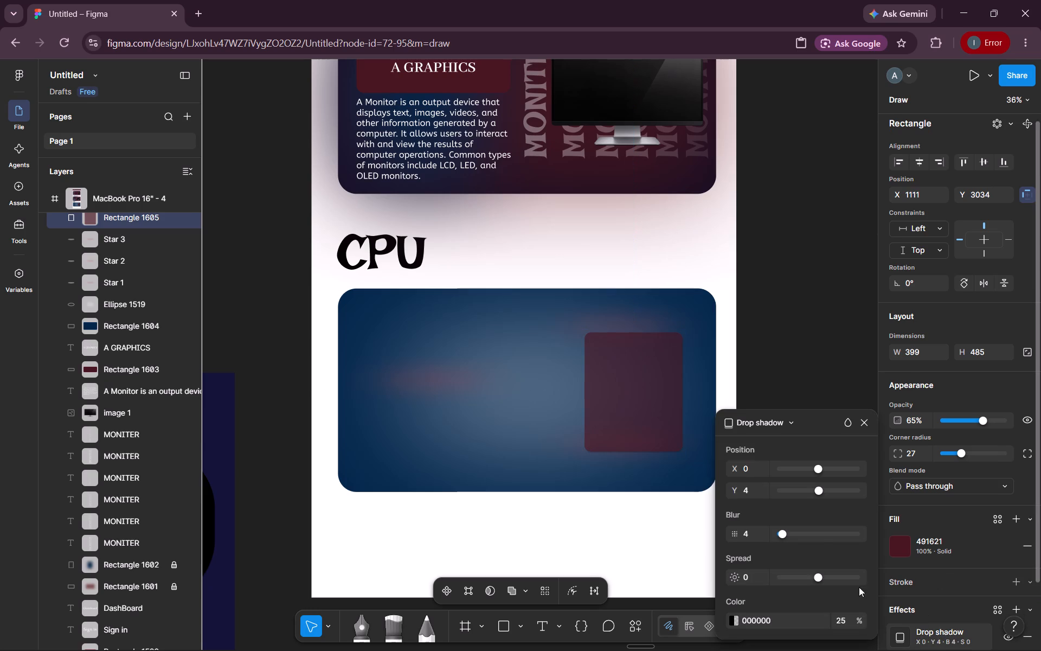
left_click(786, 420)
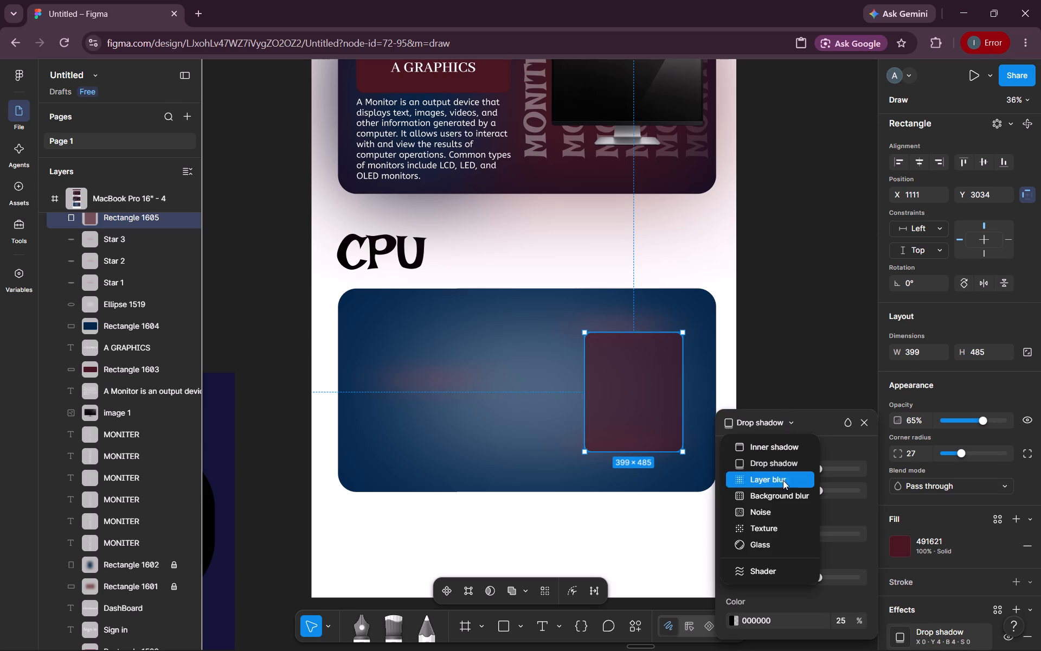
left_click(785, 476)
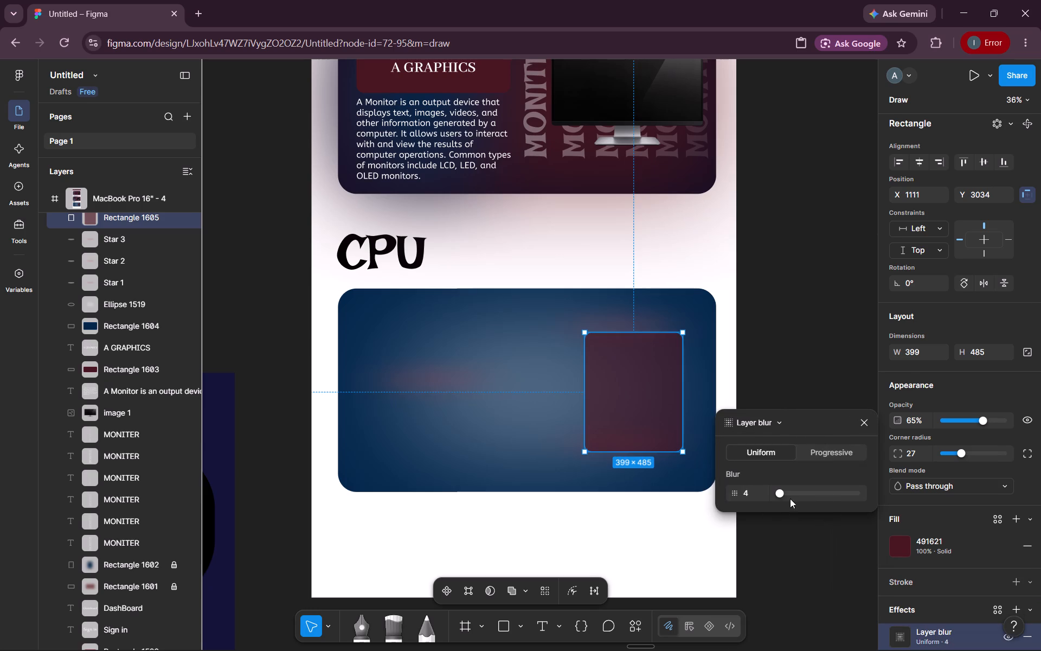
left_click_drag(780, 493, 790, 494)
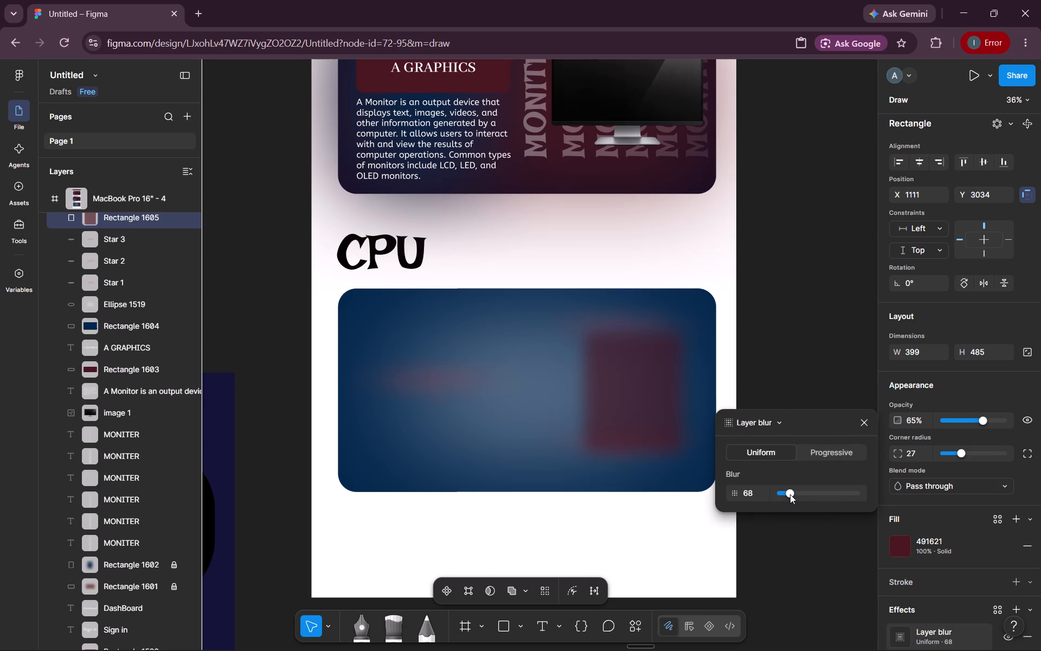
left_click_drag(790, 494, 784, 492)
left_click_drag(784, 492, 804, 489)
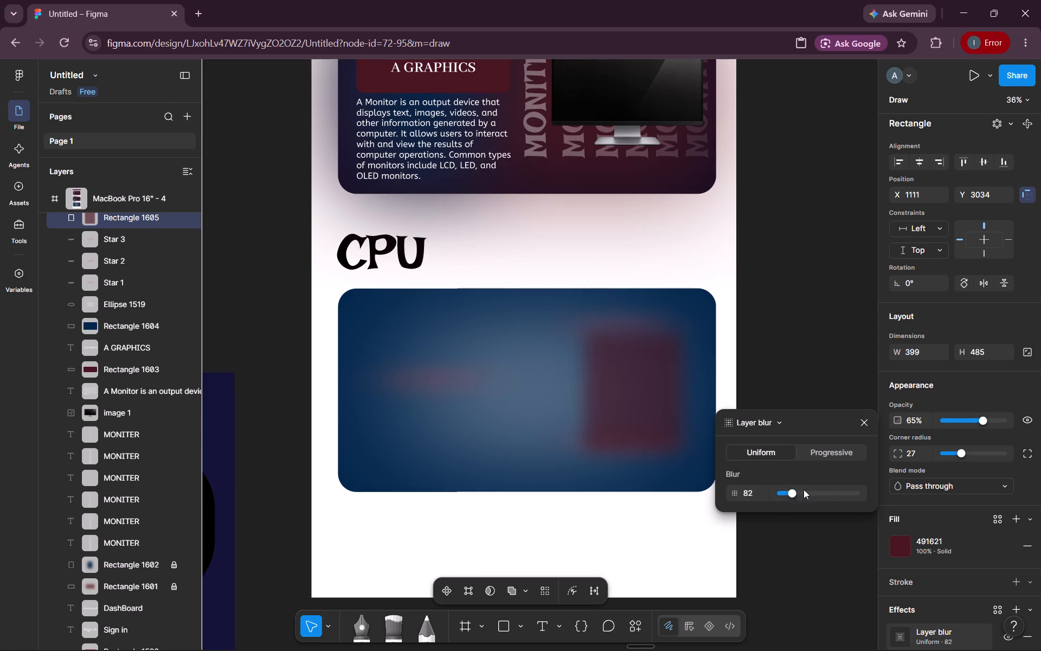
left_click_drag(804, 489, 821, 493)
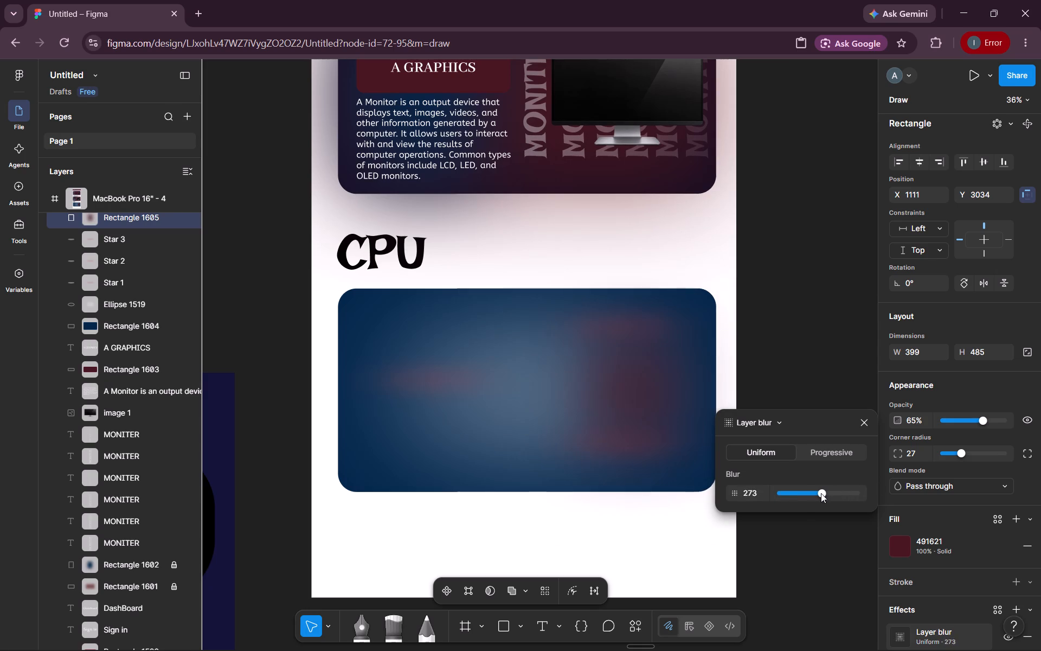
left_click_drag(821, 493, 820, 493)
left_click_drag(820, 493, 809, 493)
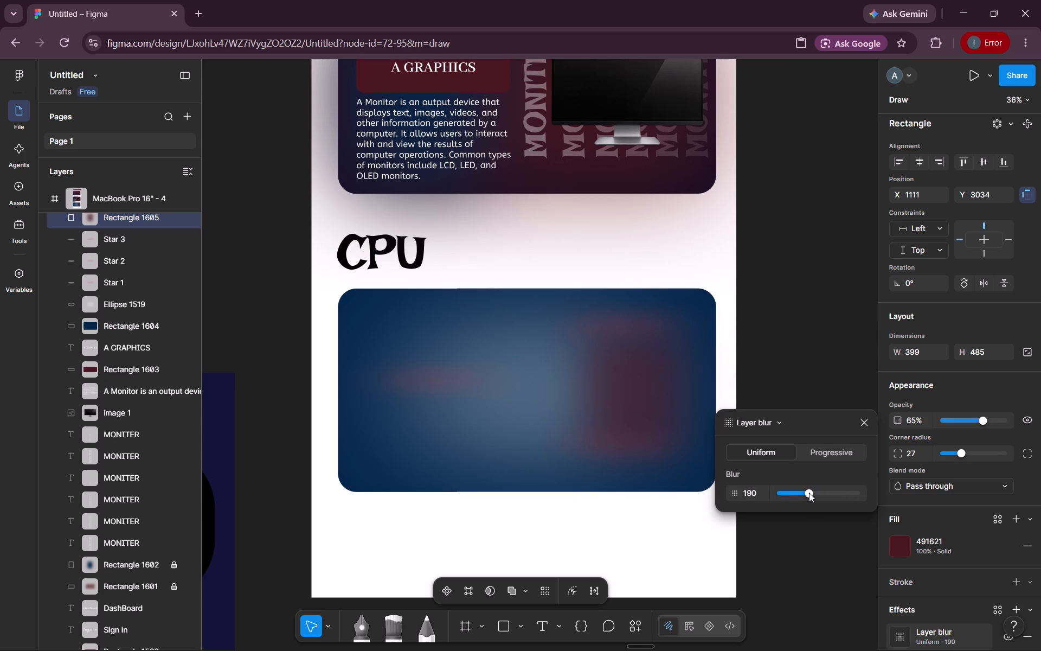
Raise the maroon rectangle's opacity to 78%.
left_click_drag(979, 424, 991, 425)
Stretch the blurred maroon rectangle from the CPU card's bottom edge to its top edge, making it about 399 by 827.
left_click_drag(647, 452, 656, 489)
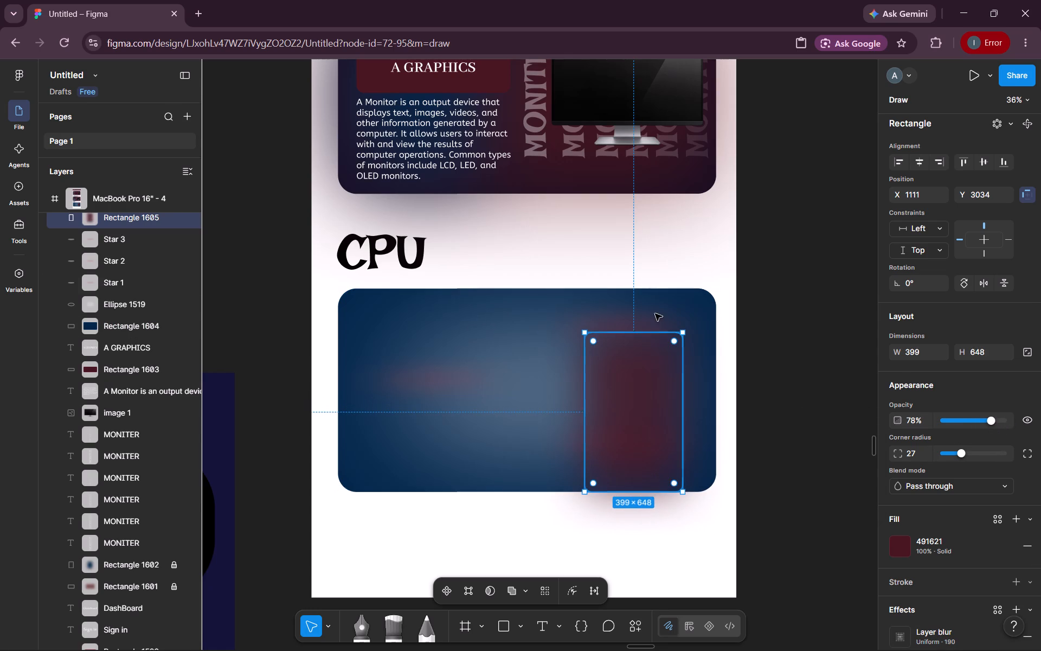
left_click_drag(629, 336, 631, 297)
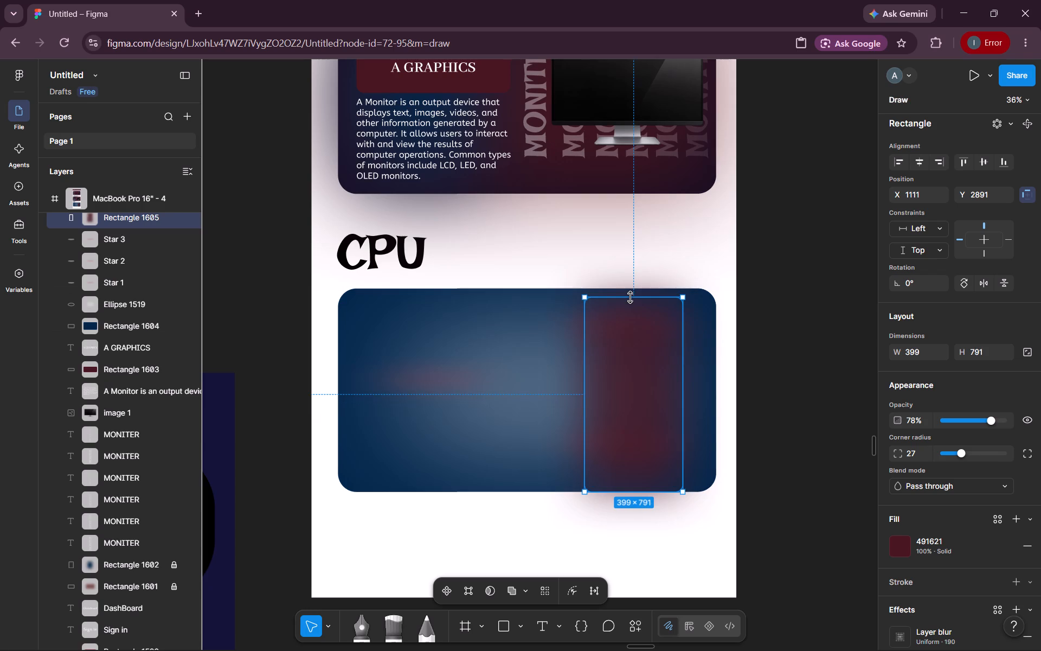
left_click_drag(631, 297, 631, 290)
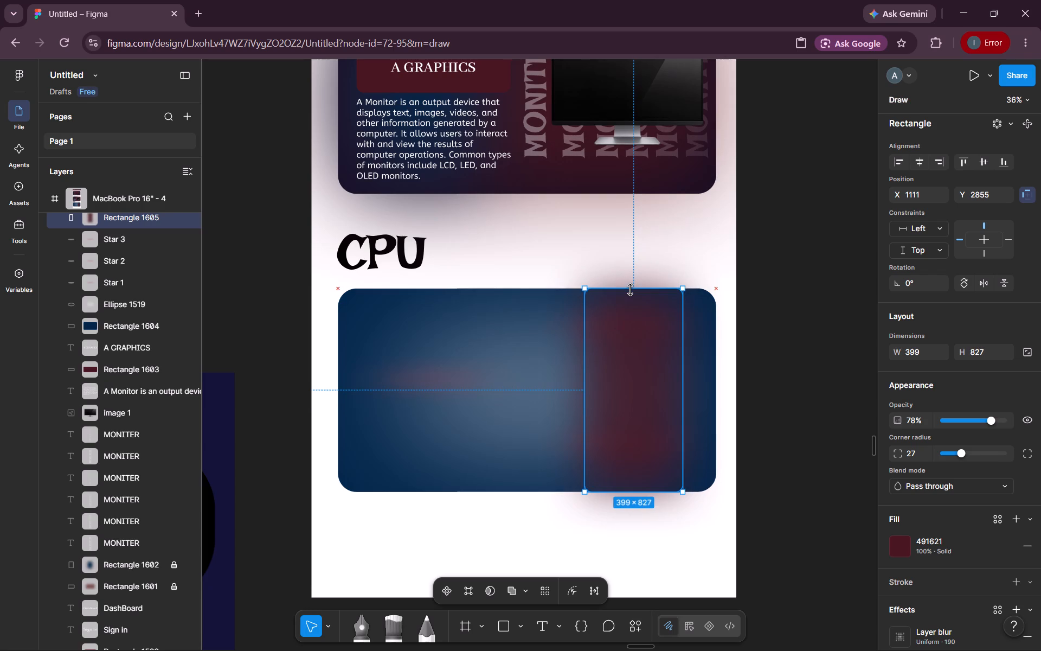
Widen the blurred maroon rectangle on both sides within the CPU card, making it about 659 by 827.
left_click_drag(631, 290, 631, 290)
left_click_drag(680, 391, 683, 391)
left_click_drag(683, 391, 699, 391)
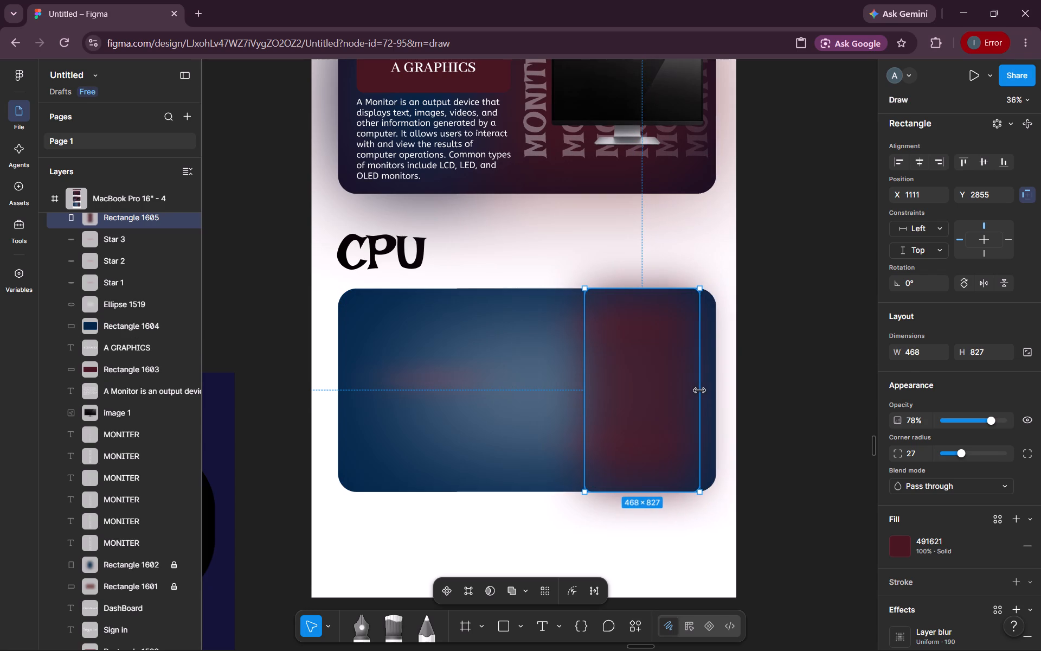
left_click_drag(699, 391, 700, 390)
left_click(768, 391)
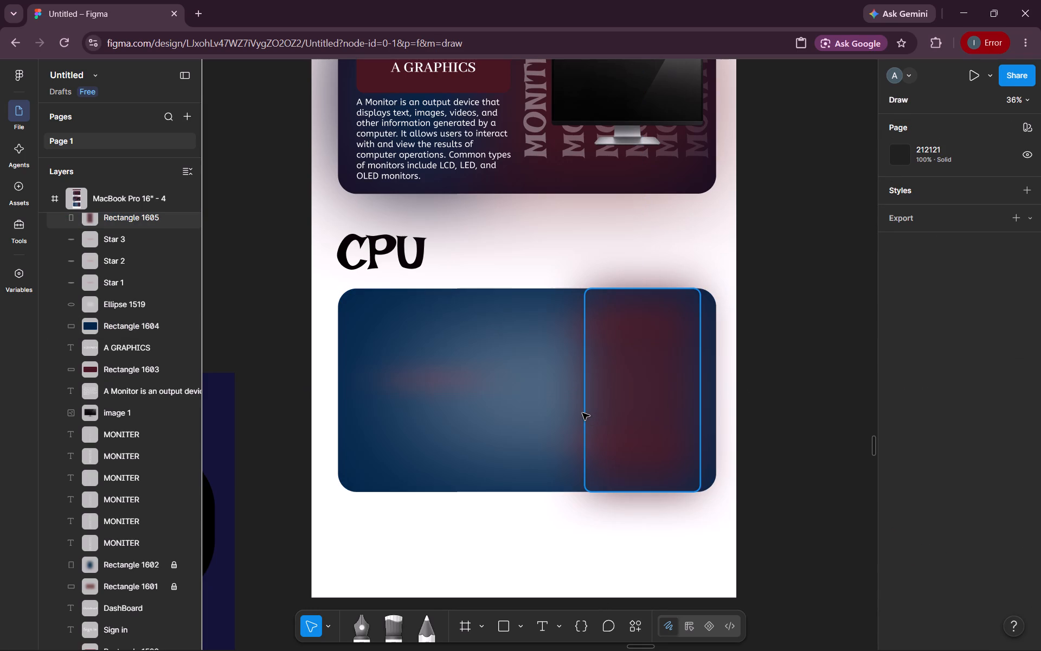
left_click(597, 410)
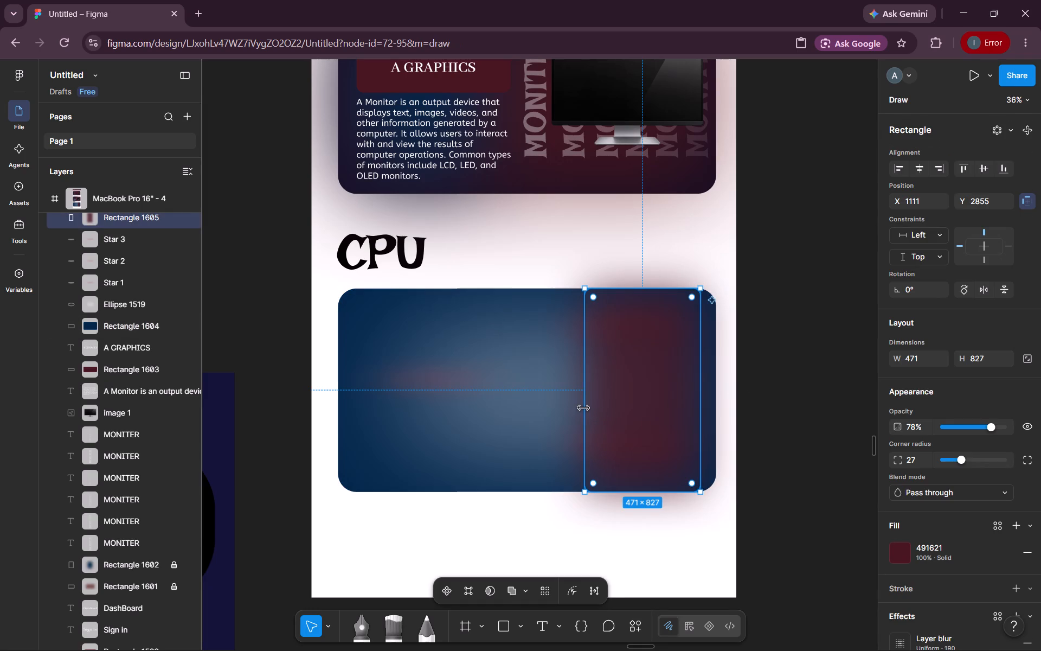
left_click_drag(583, 407, 534, 405)
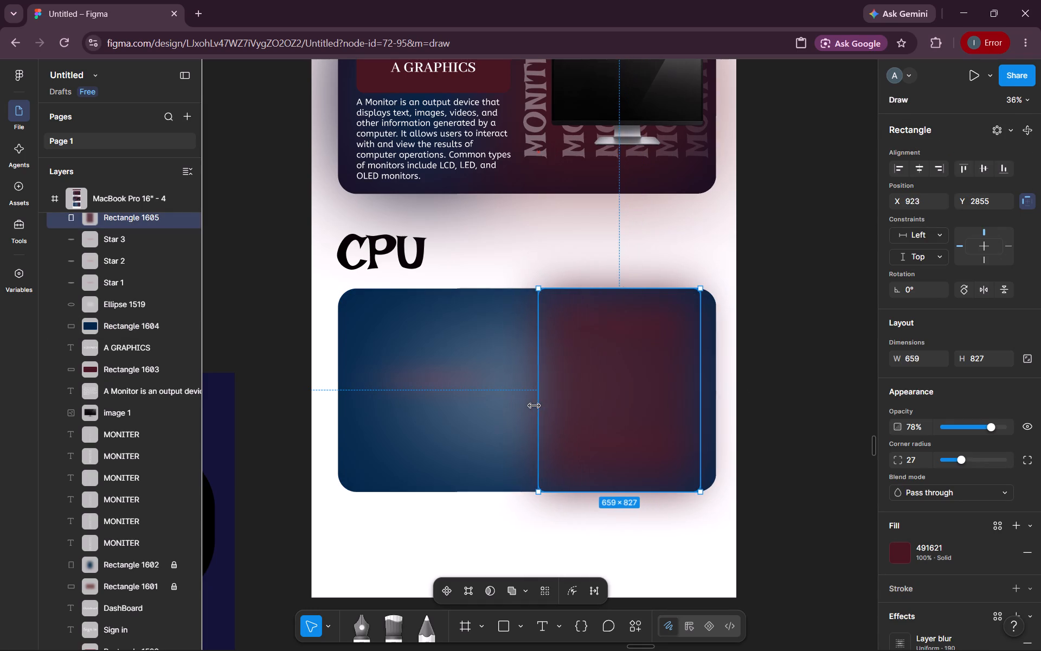
left_click_drag(534, 405, 538, 407)
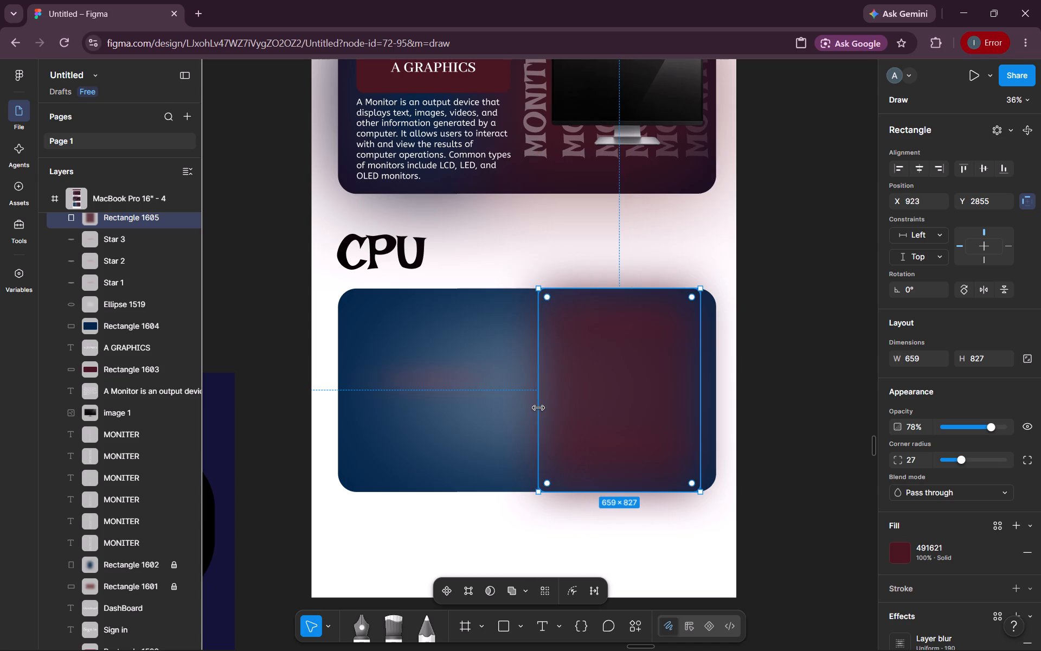
Lower the widened maroon rectangle's opacity to slightly above 50%.
left_click_drag(991, 426, 974, 424)
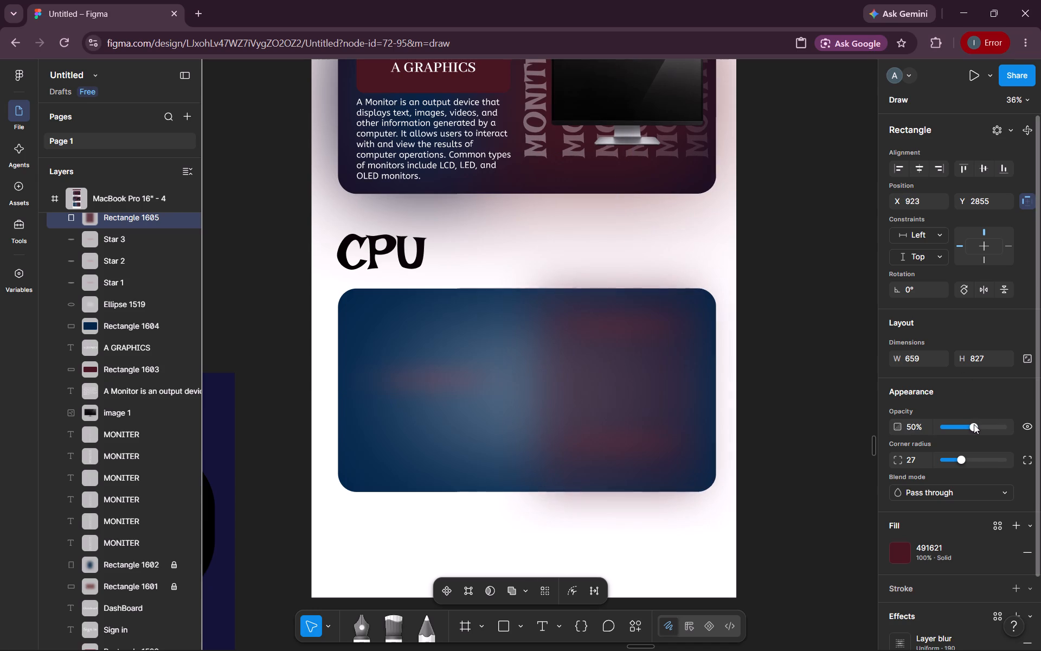
left_click_drag(974, 424, 978, 423)
left_click(801, 487)
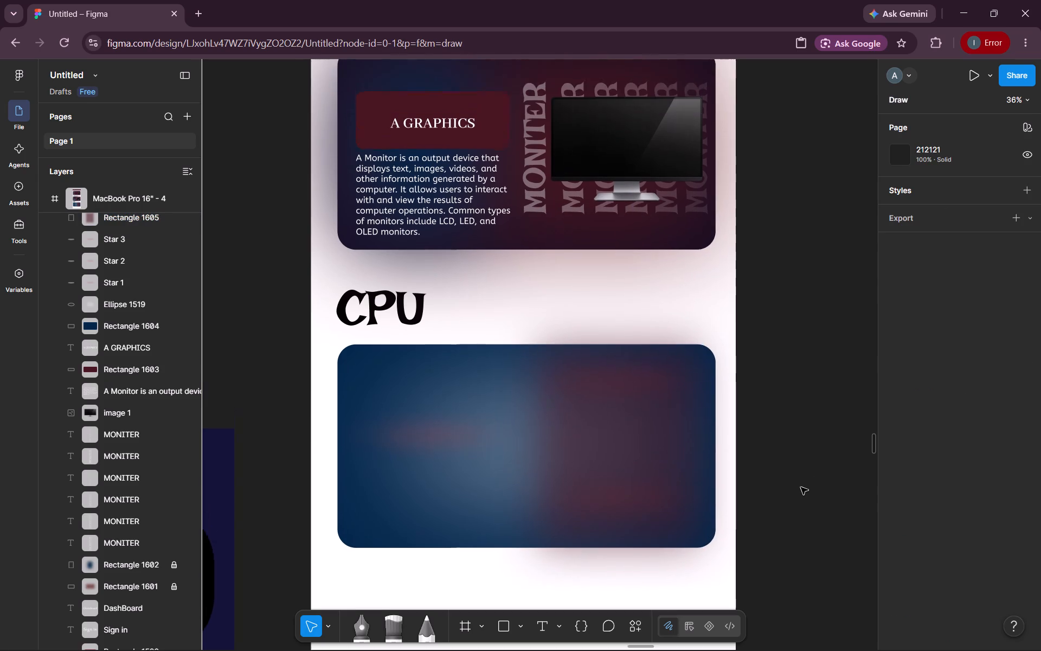
scroll(801, 487, "up", 1)
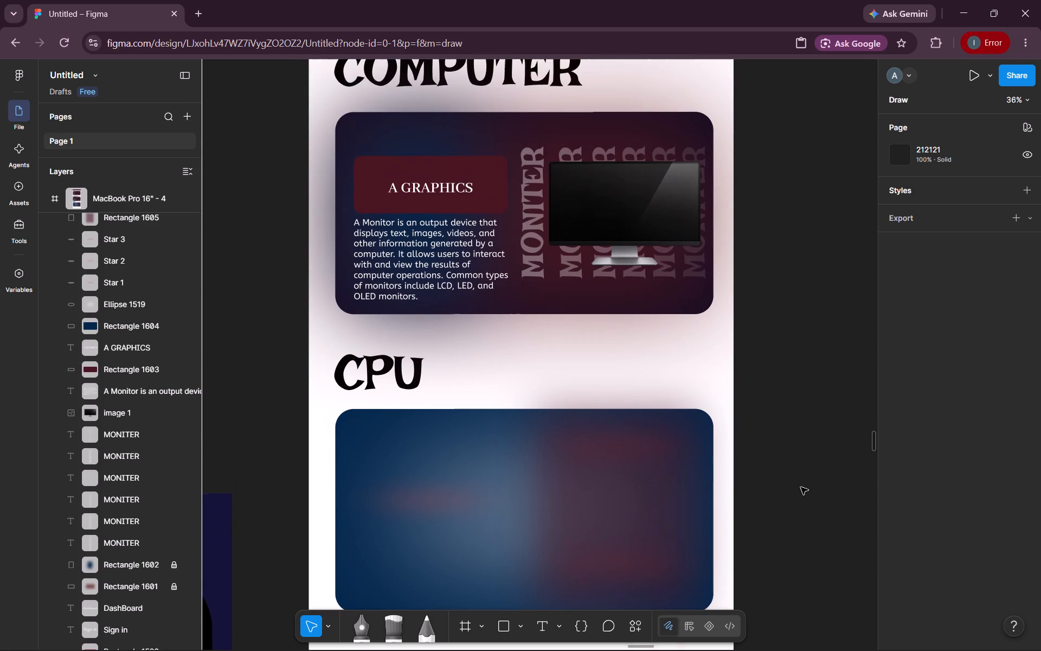
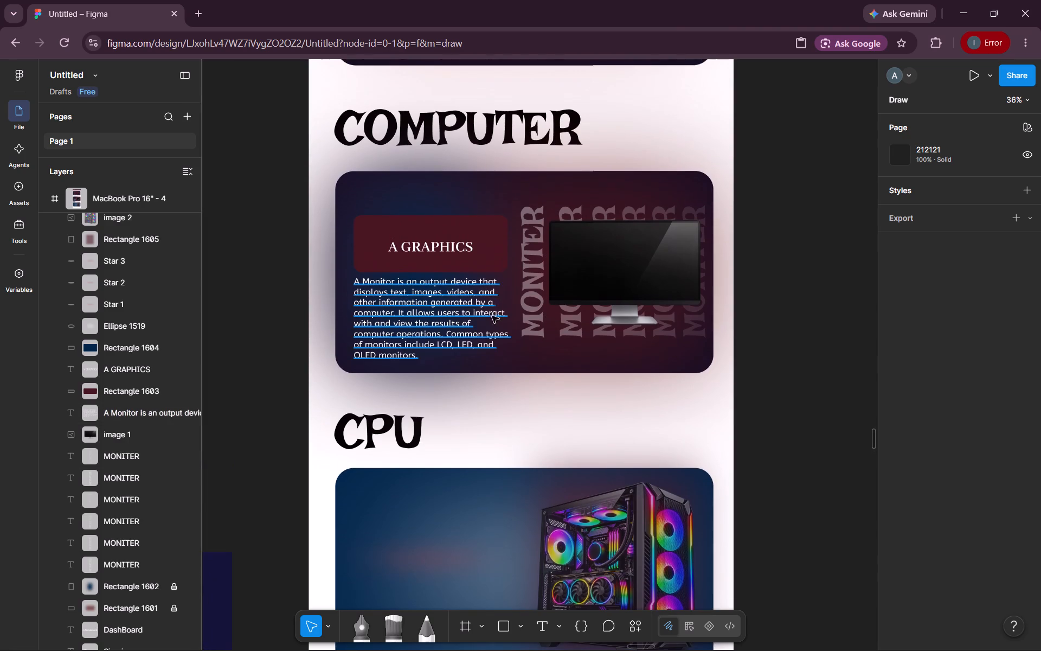
left_click(531, 328)
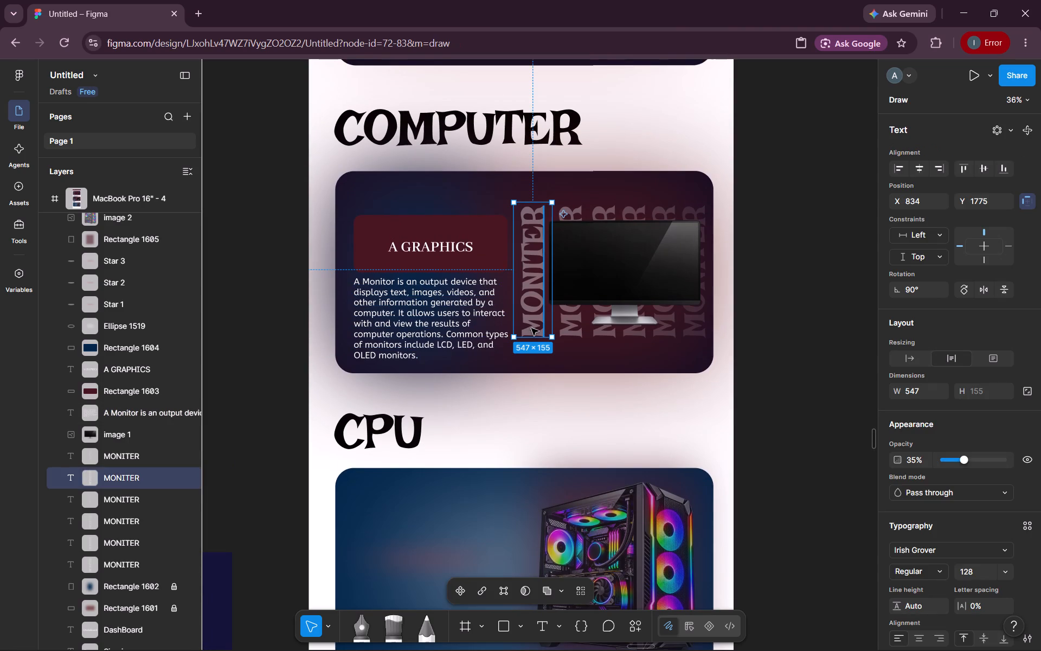
left_click_drag(528, 308, 512, 452, "alt")
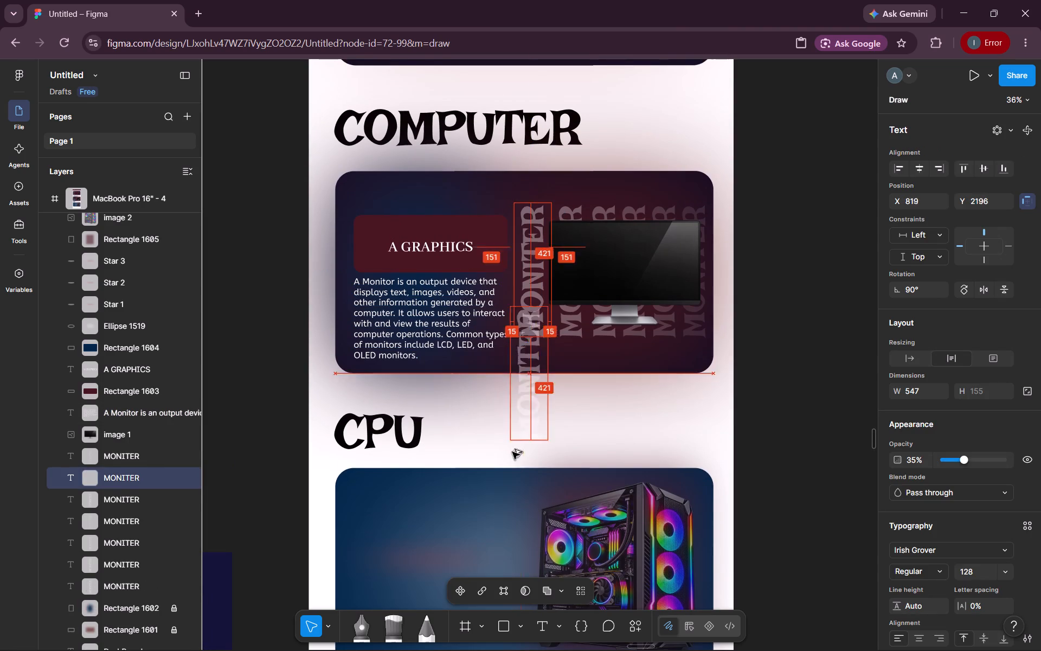
left_click_drag(512, 452, 465, 526, "alt")
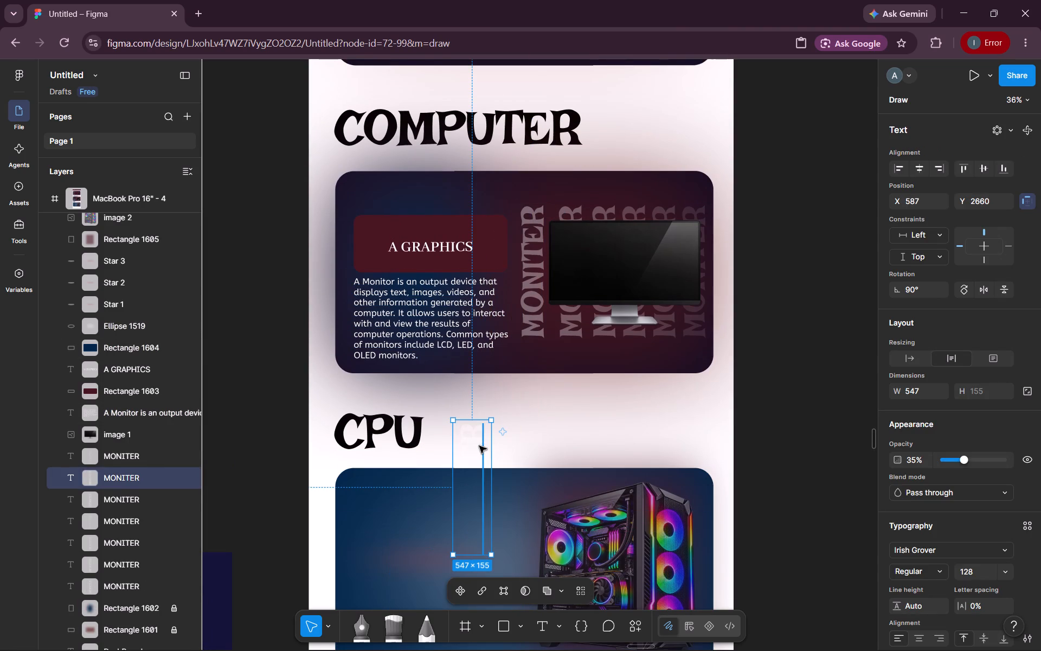
left_click(470, 444)
right_click(470, 444)
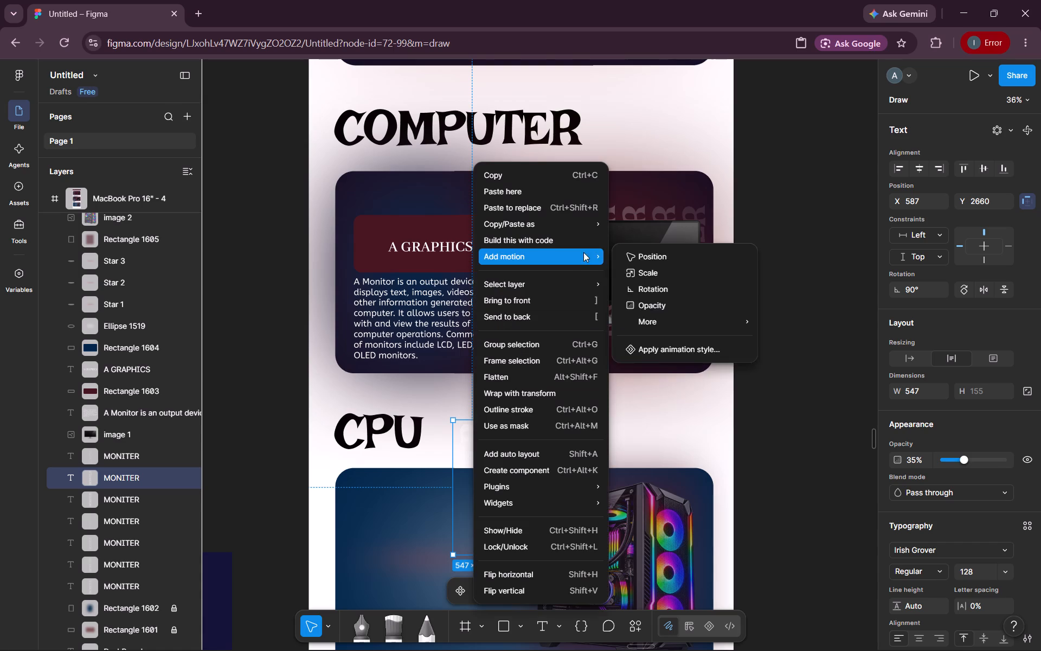
left_click(562, 301)
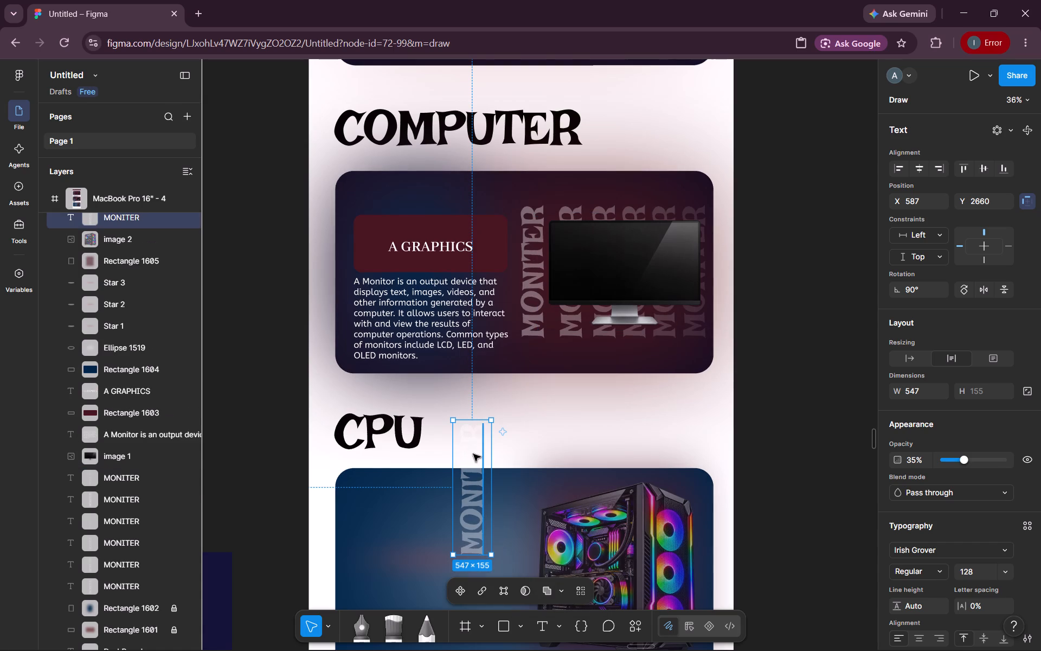
left_click_drag(473, 454, 473, 528)
scroll(473, 528, "down", 3)
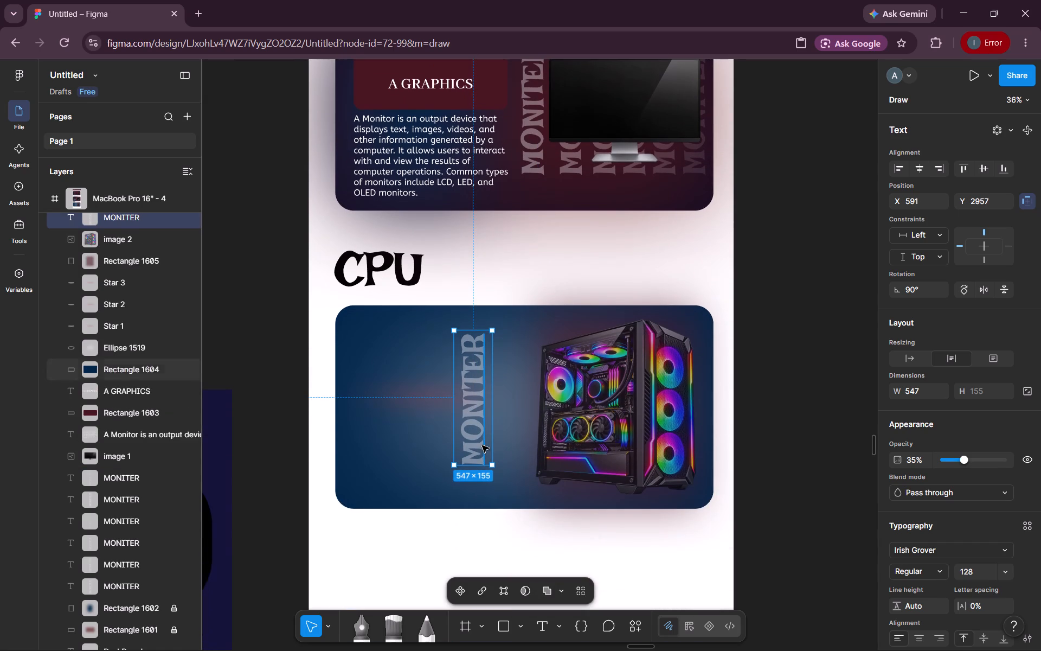
Change the duplicated vertical MONITER text in the CPU card to CPU and shorten its text box to about 263 wide.
double_click(478, 444)
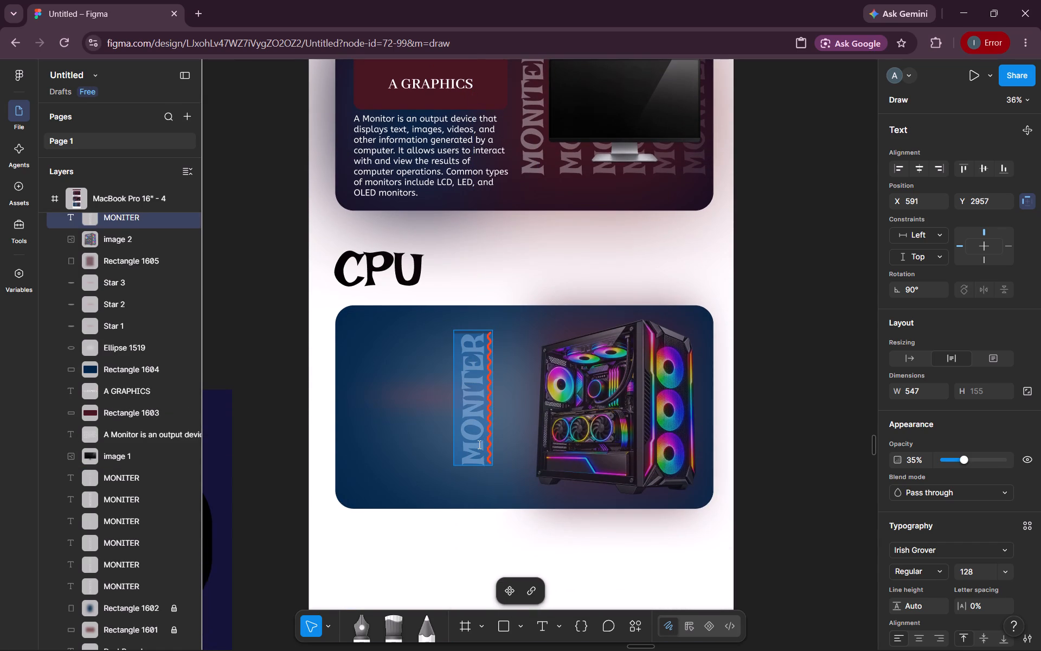
type("CPU")
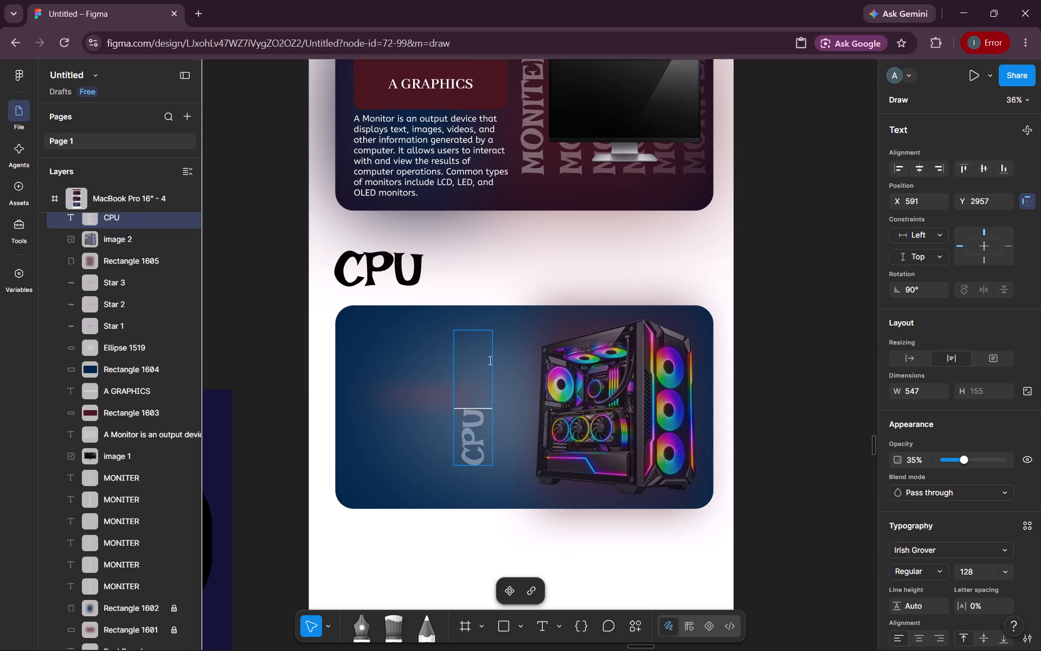
left_click(512, 350)
left_click_drag(478, 333, 478, 400)
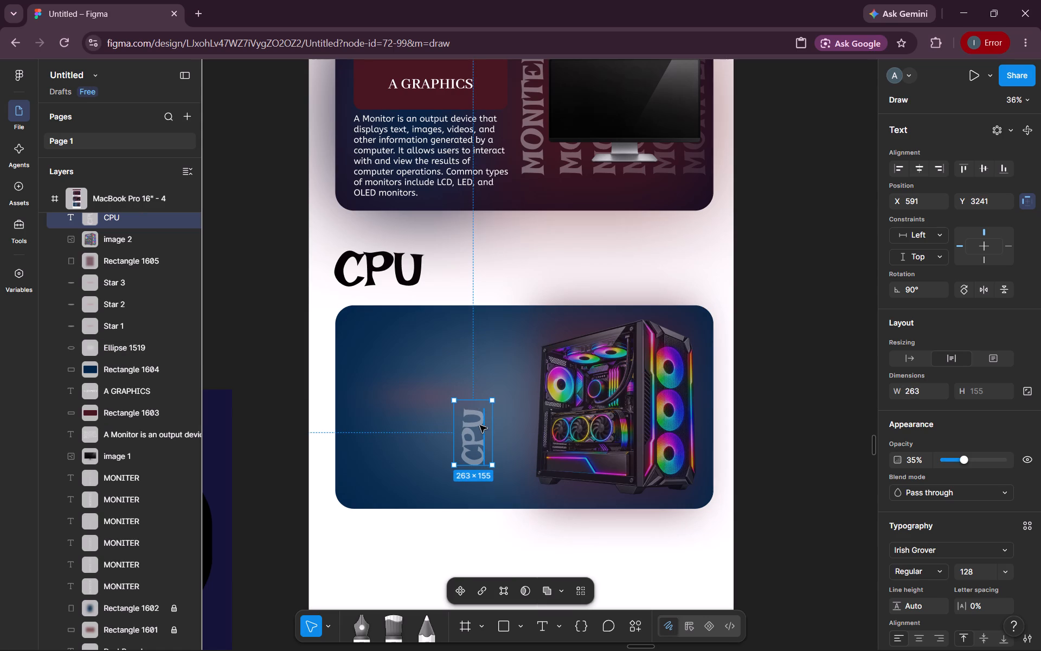
Move the CPU text up to about X 288, Y 2975 in the card and set its rotation to 0°.
left_click_drag(480, 425, 392, 351)
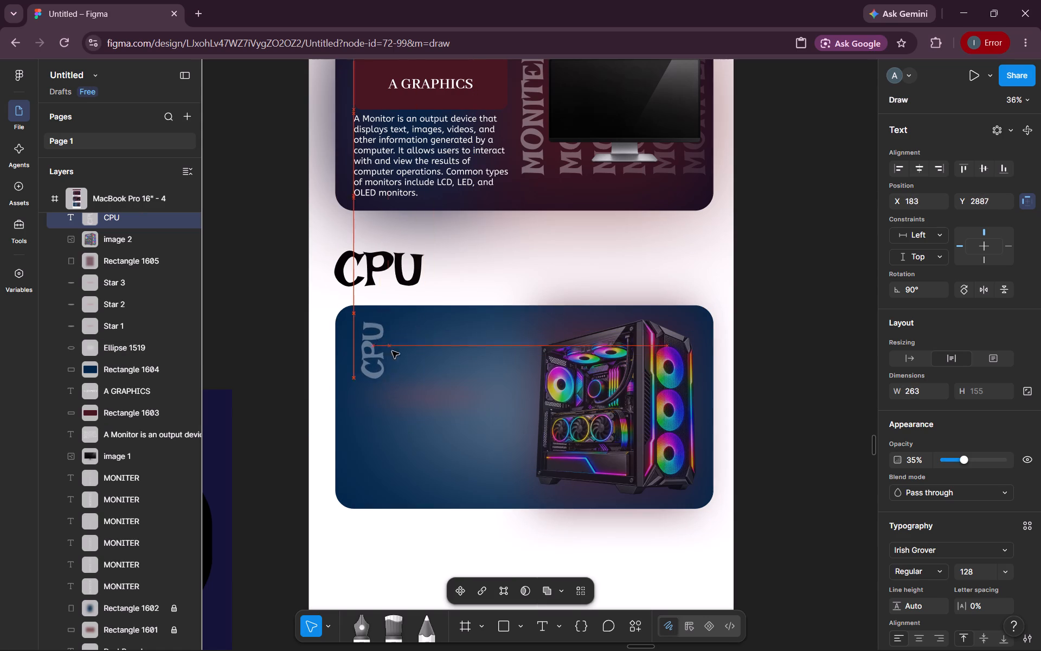
left_click_drag(392, 351, 405, 360)
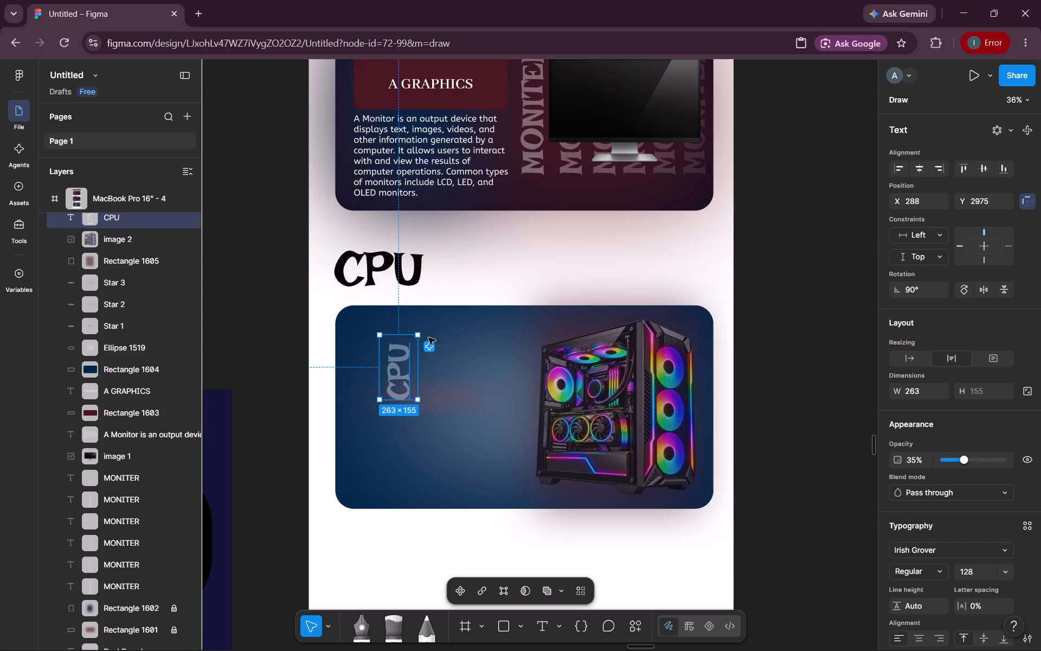
double_click(922, 289)
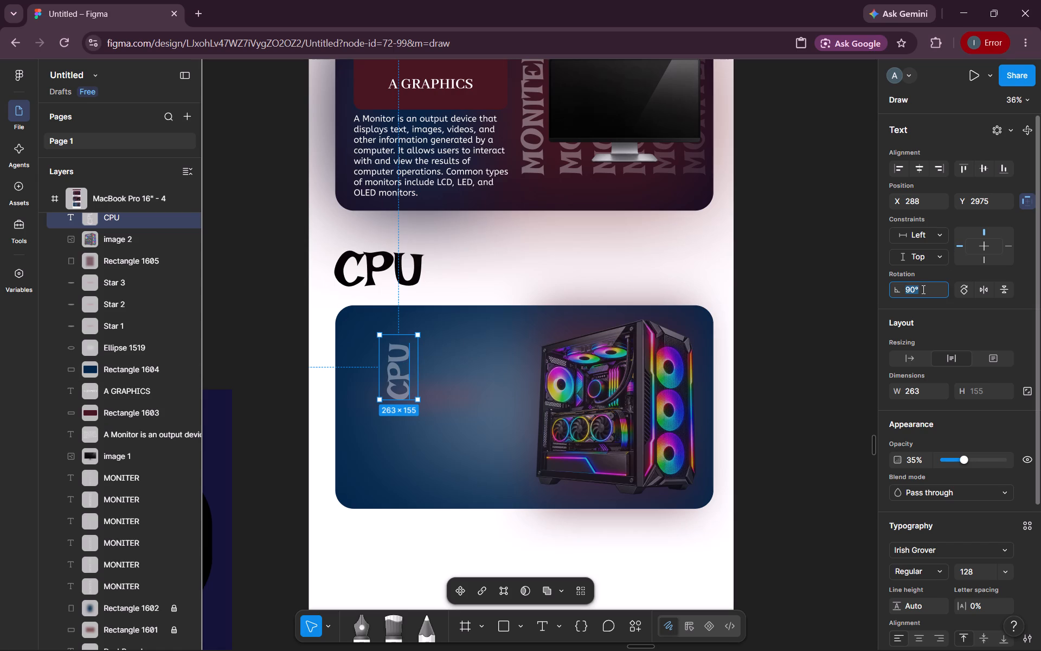
key("0")
key("Return")
Raise the CPU text's opacity to 68% and place it in the card at about X 372, Y 3008.
left_click(389, 359)
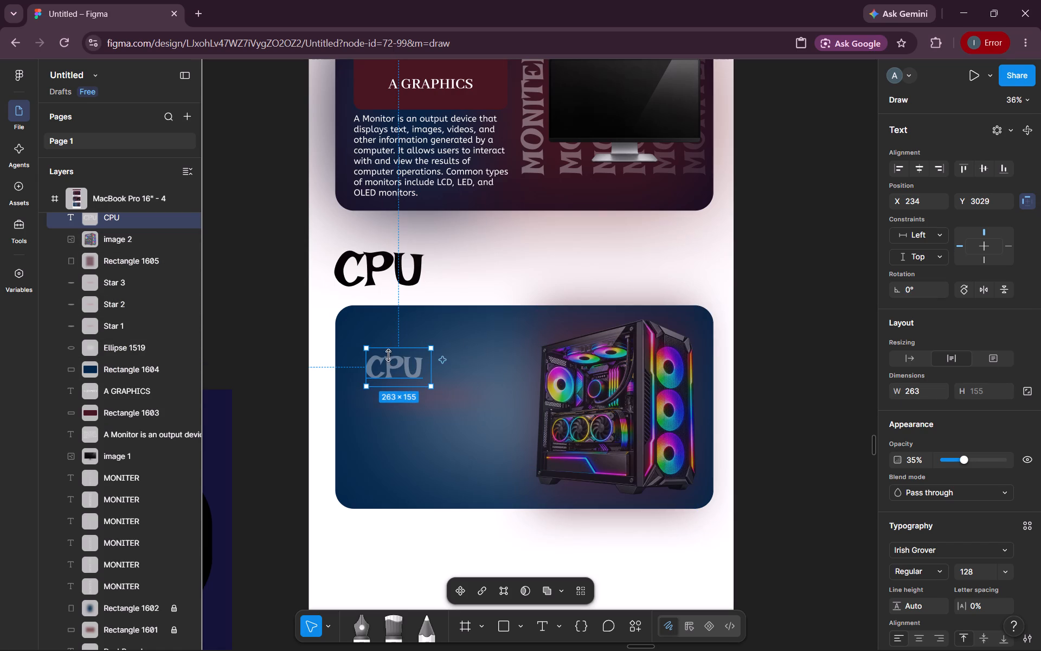
double_click(394, 368)
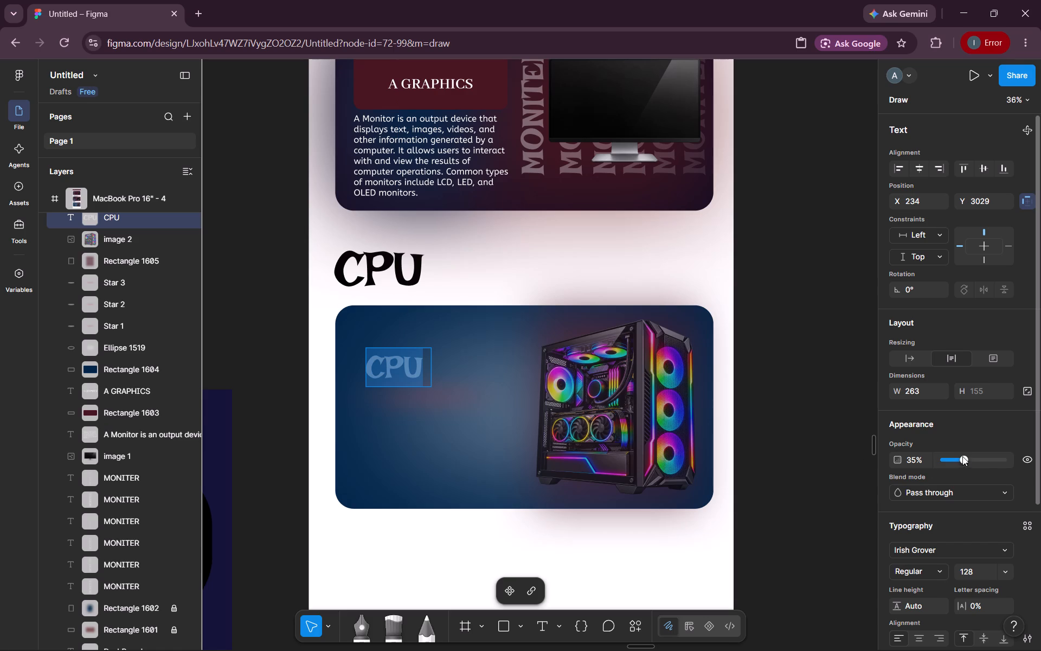
left_click_drag(962, 455, 985, 461)
left_click(397, 365)
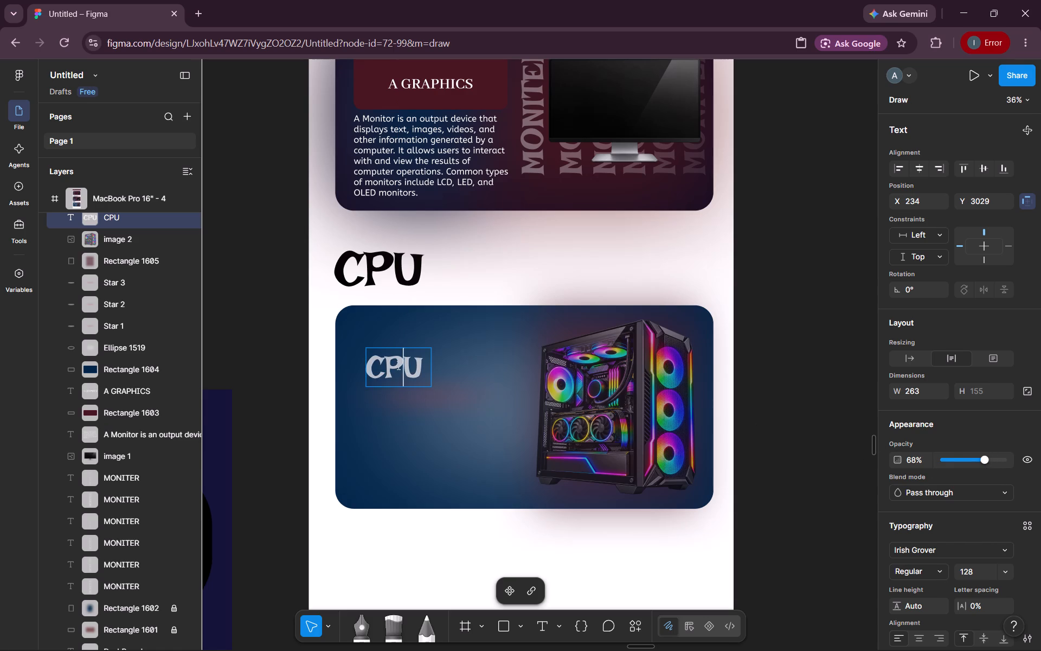
left_click(450, 365)
left_click_drag(399, 360, 432, 349)
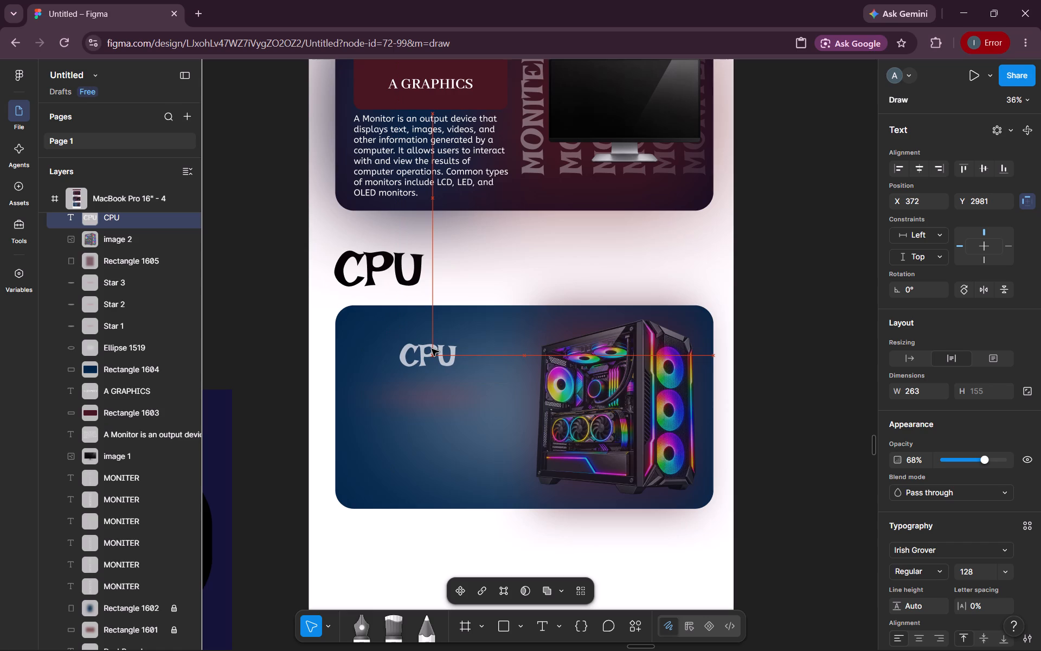
left_click_drag(432, 349, 433, 355)
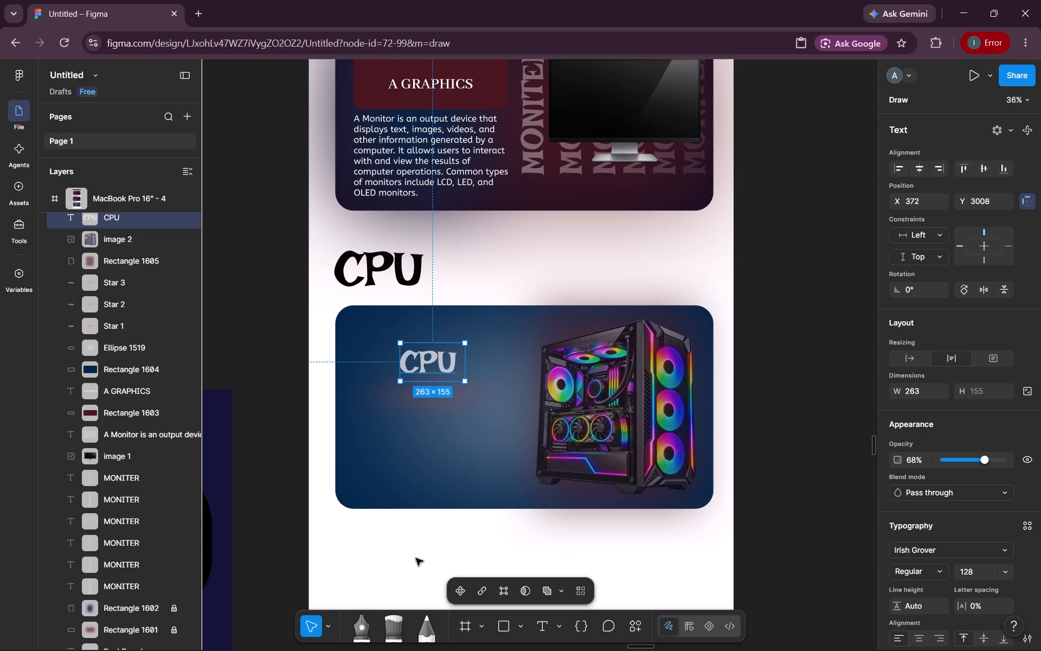
left_click(415, 558)
Paste the copied CPU description as a new text below the CPU card, at about X 183, Y 3836.
scroll(478, 602, "down", 1)
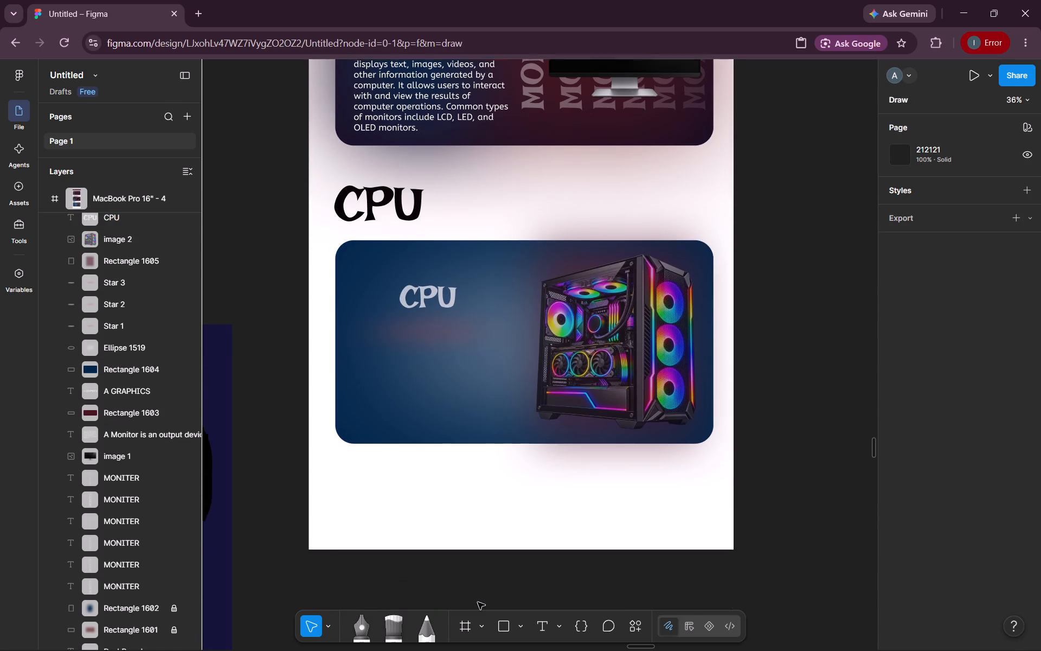
scroll(478, 602, "down", 1)
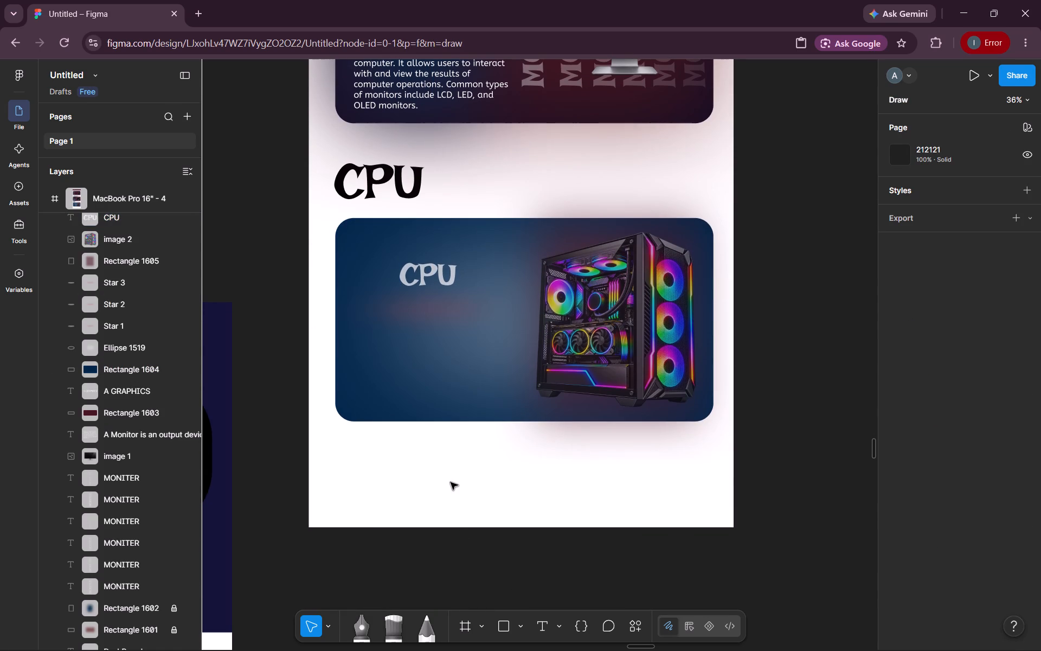
left_click(541, 626)
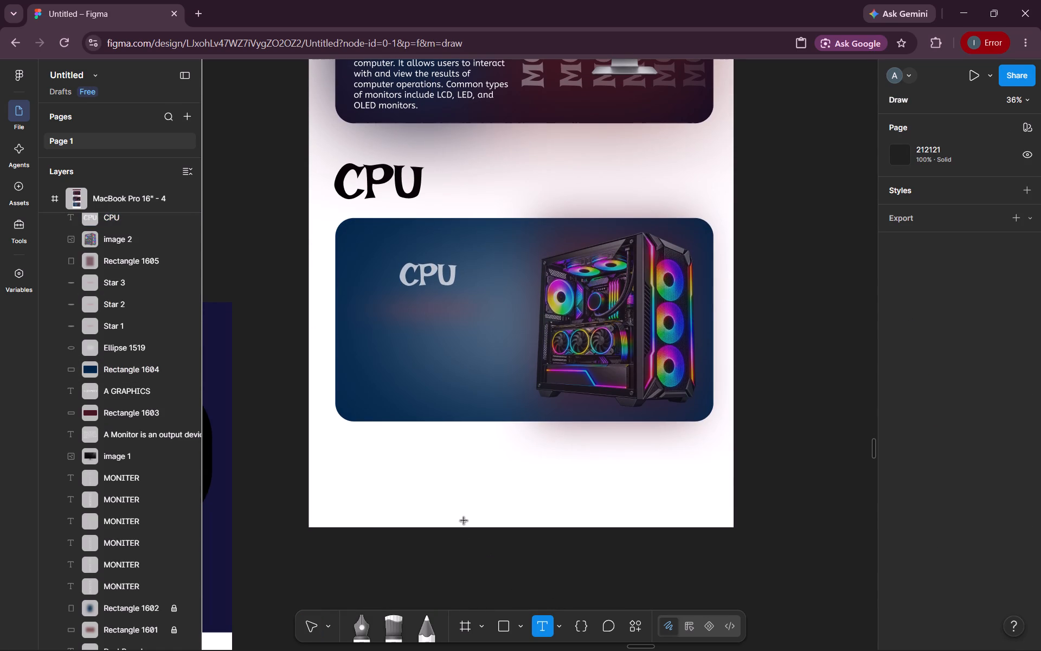
left_click(456, 513)
key("ctrl+v")
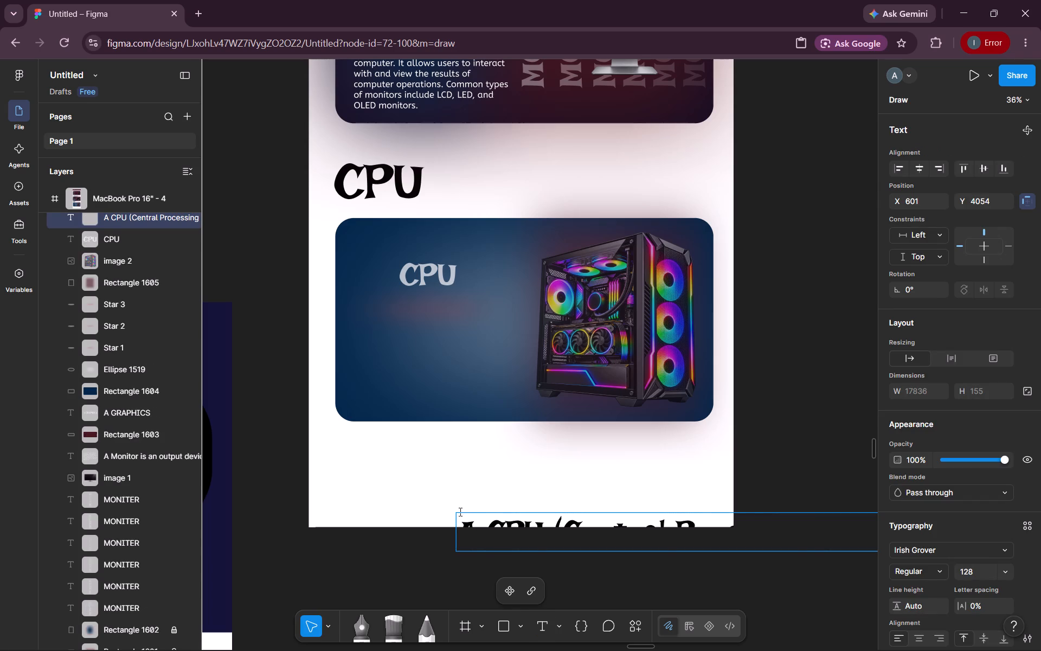
left_click(572, 493)
left_click_drag(577, 519, 473, 466)
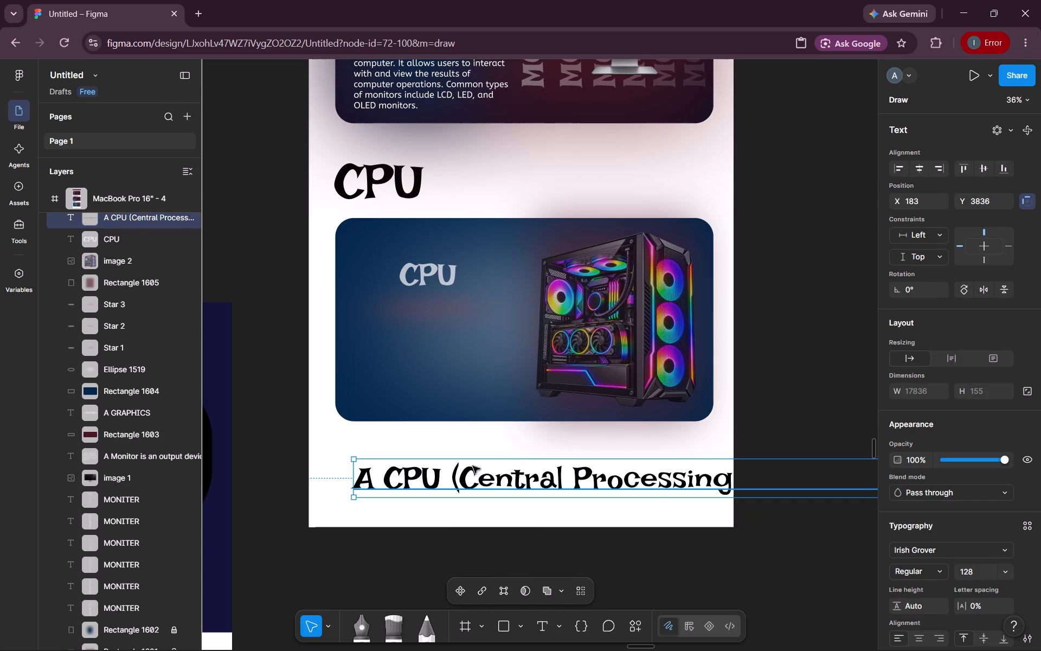
Set the pasted CPU description's font size to 36 and its fill to white FFFFFF.
triple_click(467, 471)
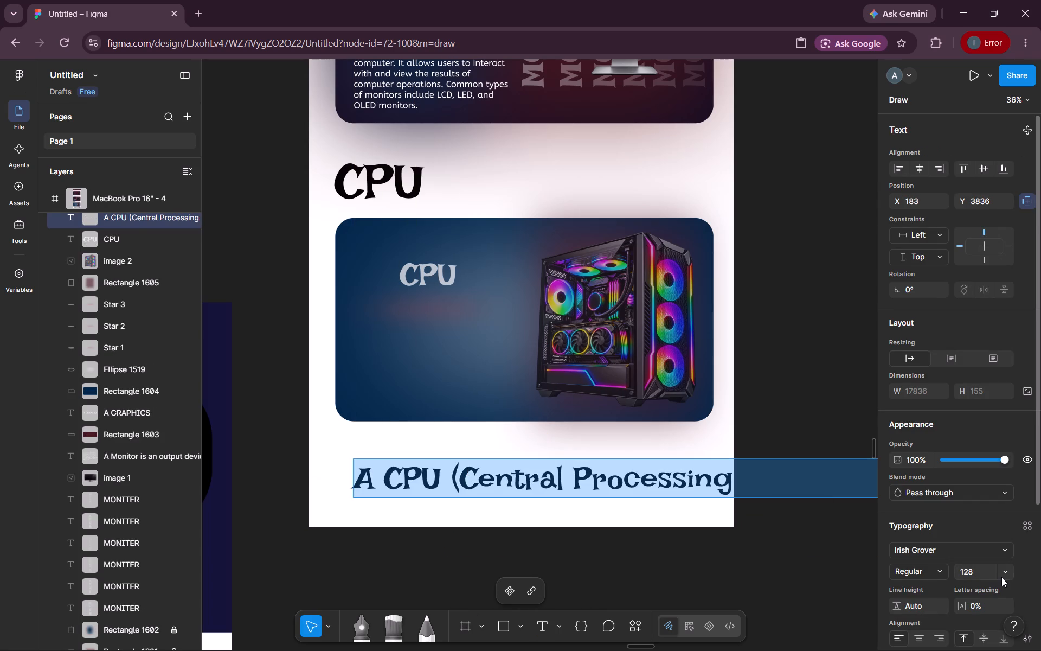
left_click(1003, 577)
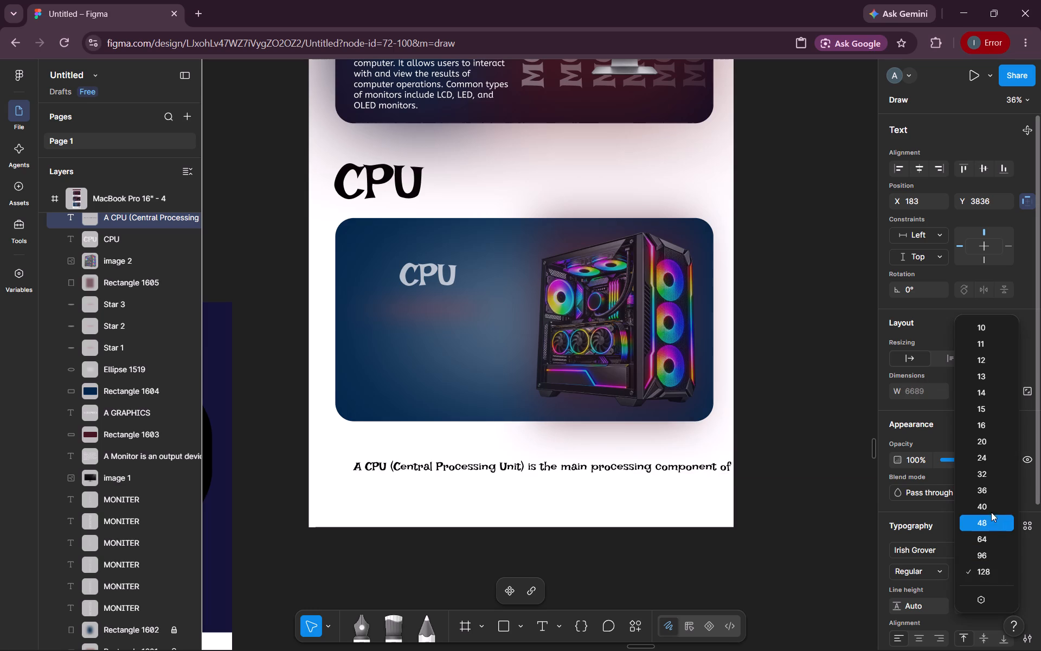
left_click(987, 489)
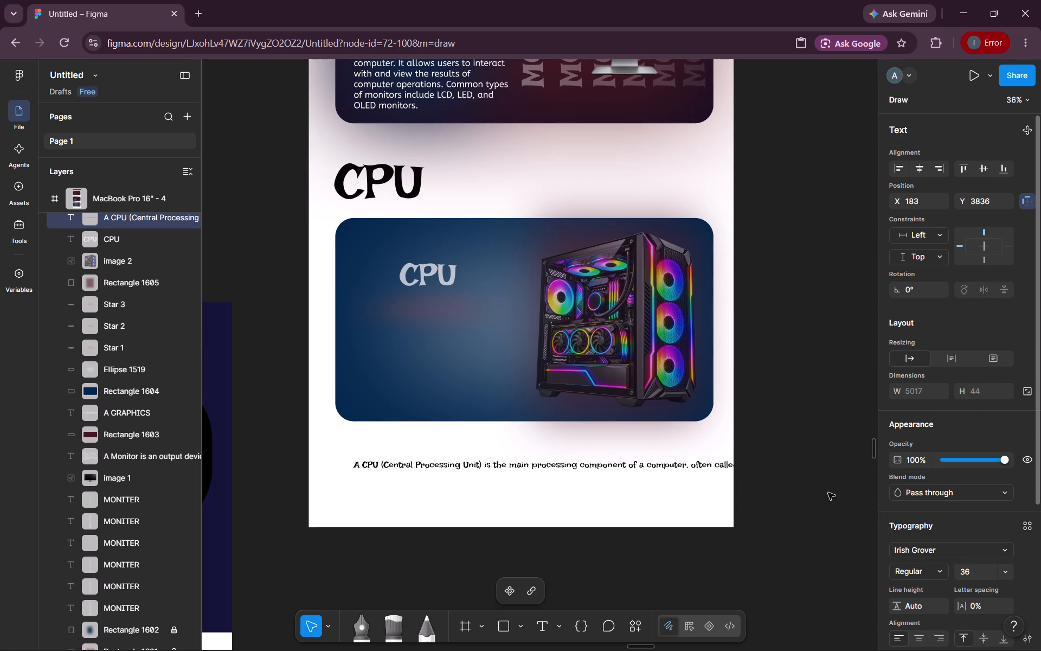
scroll(922, 505, "down", 1)
left_click(900, 575)
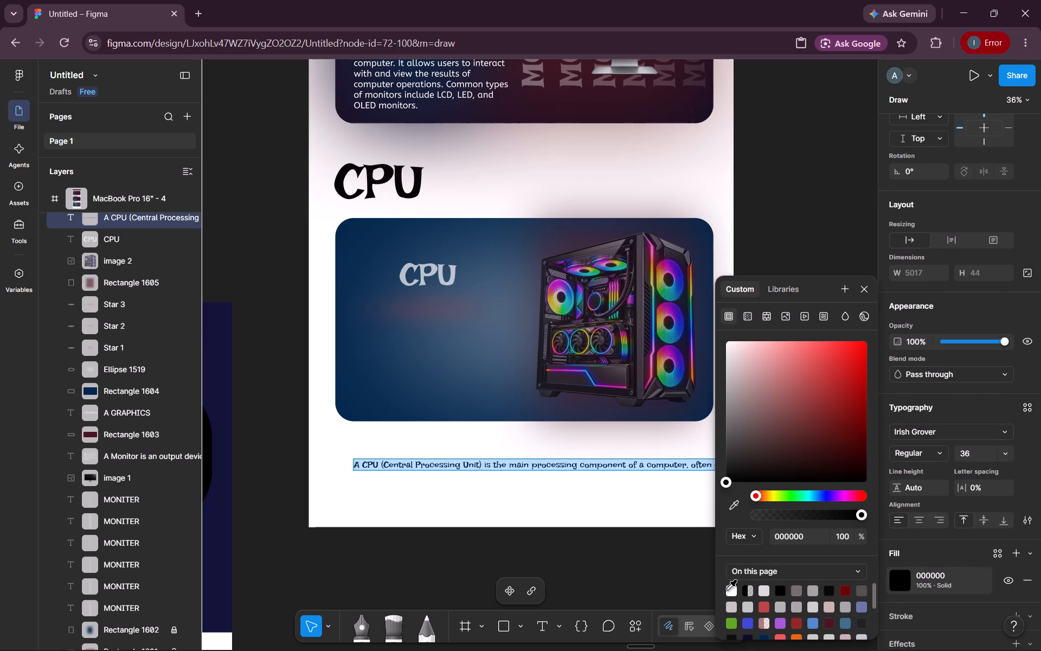
left_click(728, 590)
left_click(584, 466)
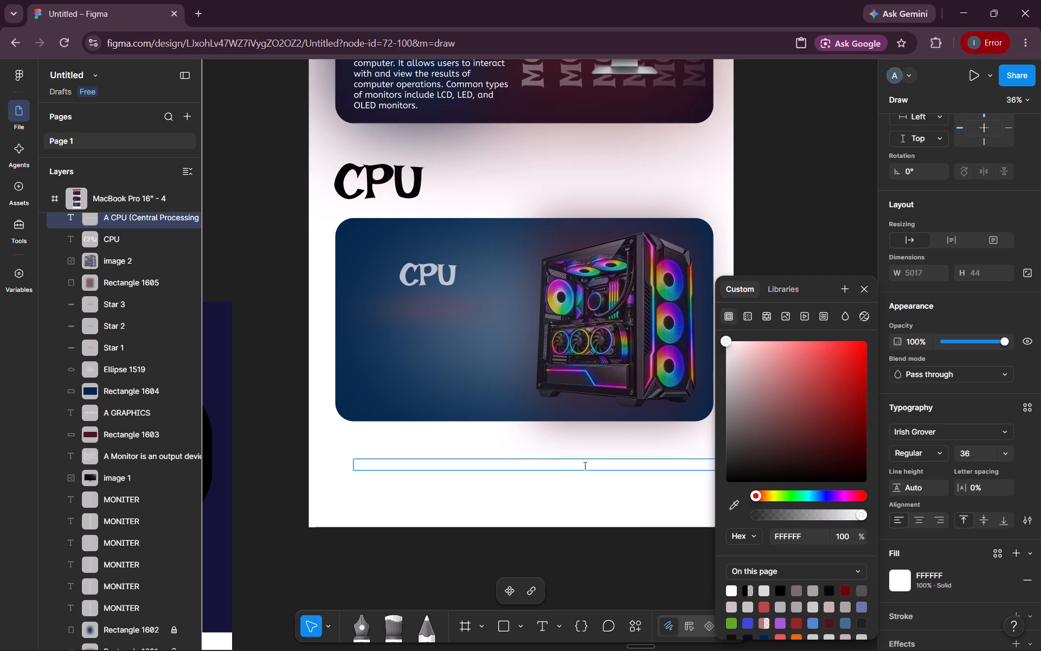
left_click(591, 480)
Move the CPU description onto the card at about X 274, Y 3332 and narrow its text box to about 682 wide.
left_click_drag(584, 462, 536, 343)
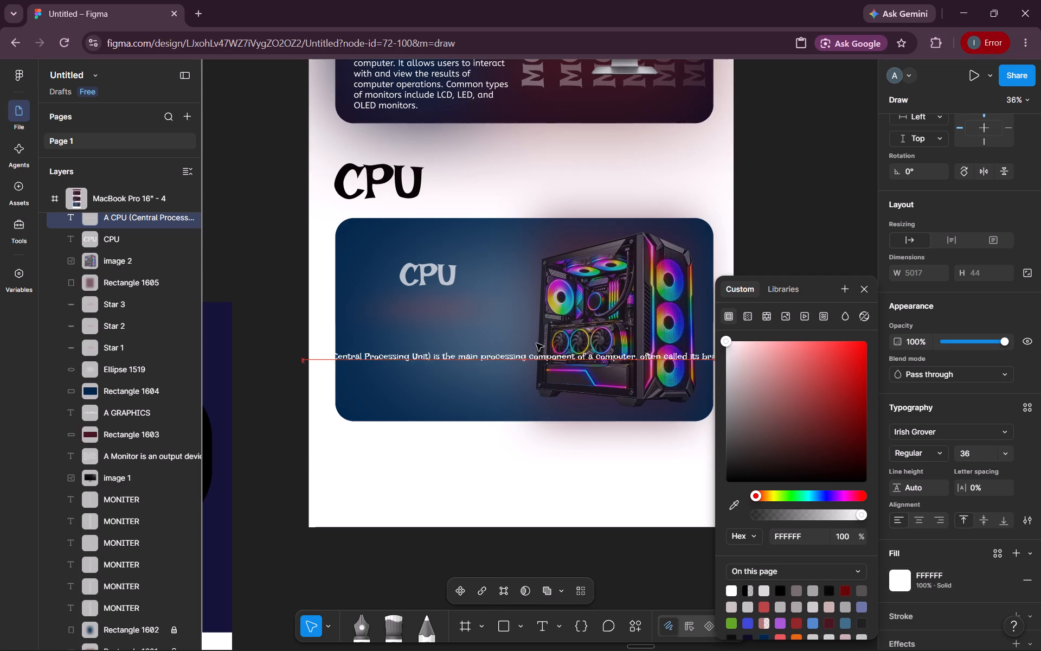
left_click_drag(536, 343, 607, 342)
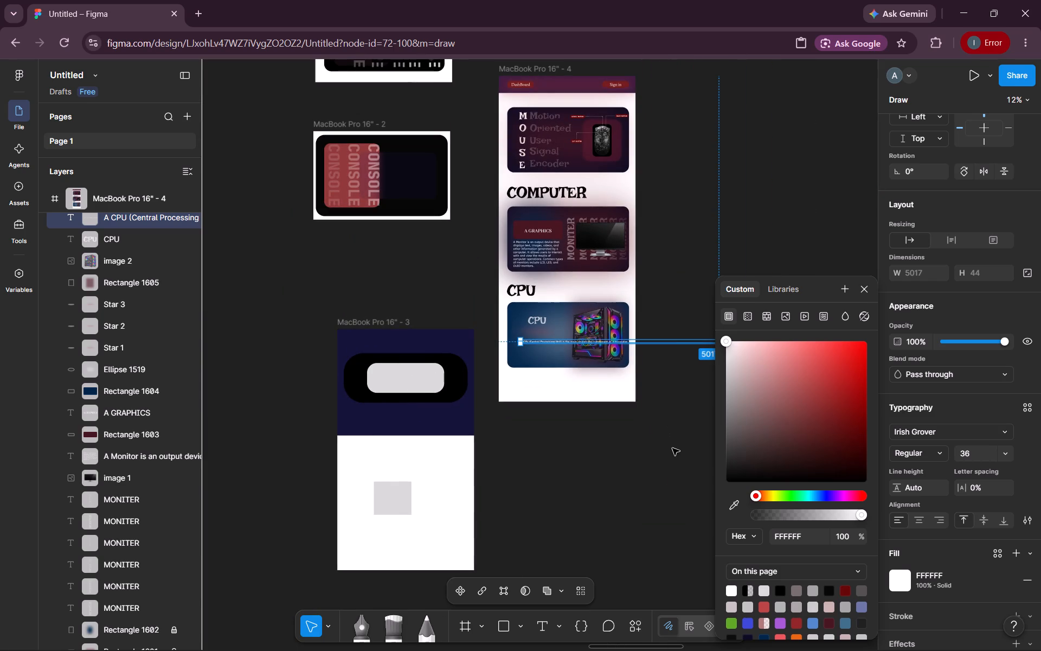
left_click(672, 448)
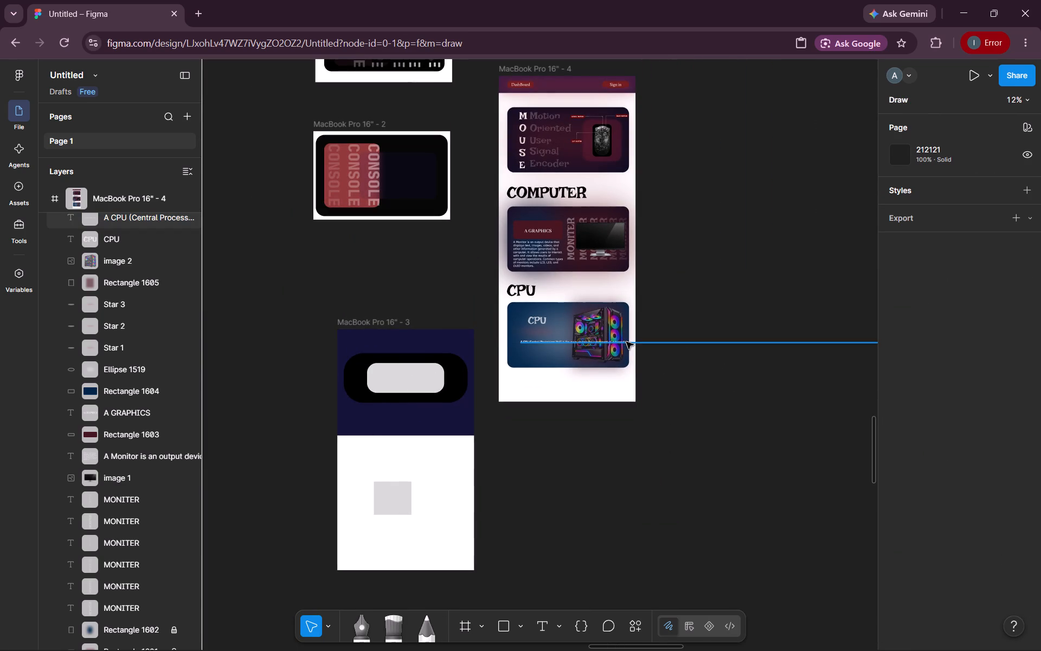
left_click(626, 342)
scroll(741, 387, "left", 6)
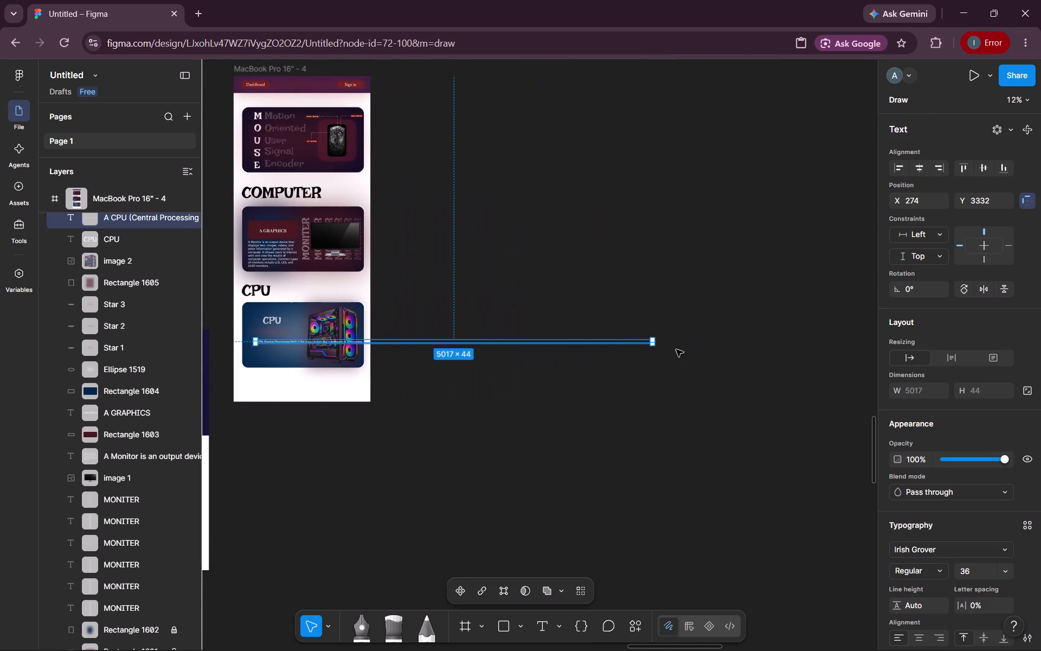
left_click_drag(657, 342, 293, 360)
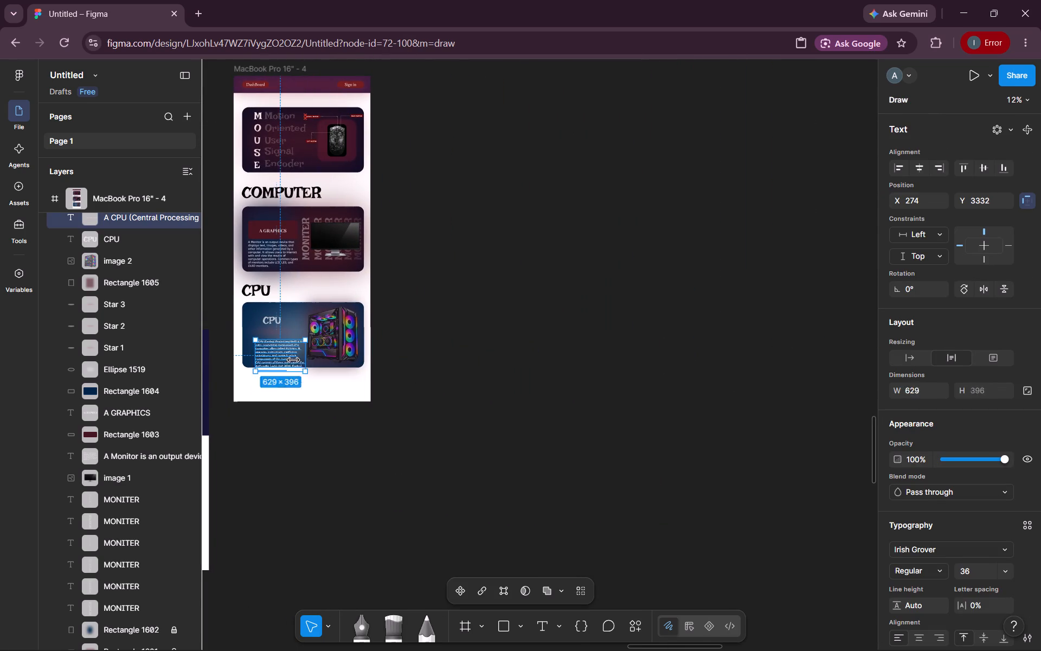
left_click_drag(293, 360, 309, 349)
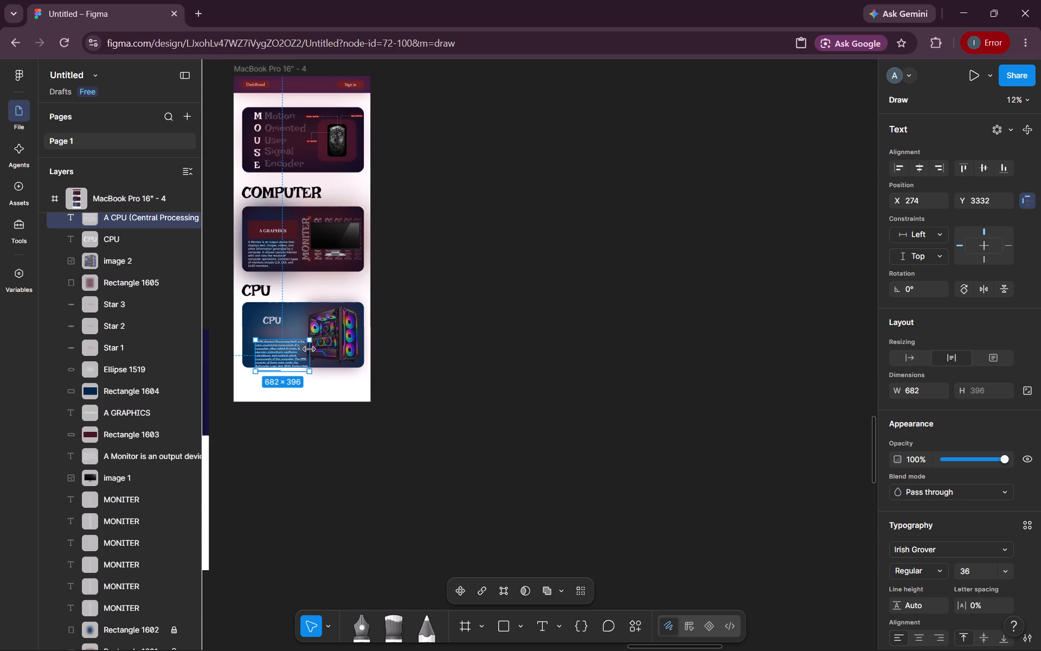
left_click_drag(309, 349, 310, 350)
Change the CPU description paragraph's font to ABeeZee.
scroll(310, 350, "right", 4)
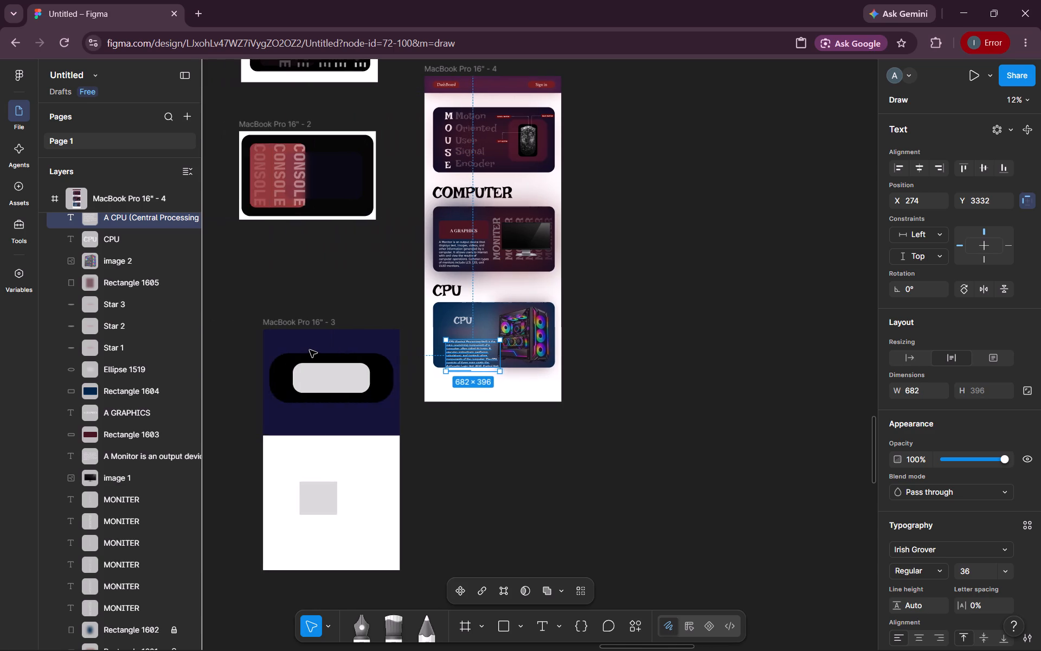
scroll(310, 350, "left", 3)
scroll(310, 350, "up", 1)
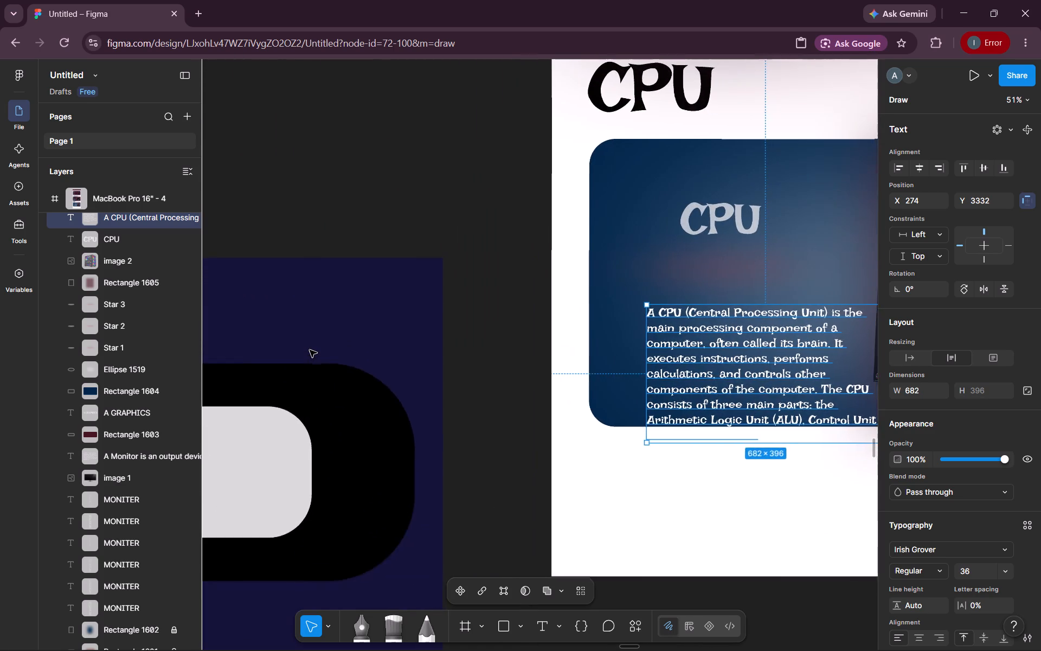
scroll(310, 350, "up", 1)
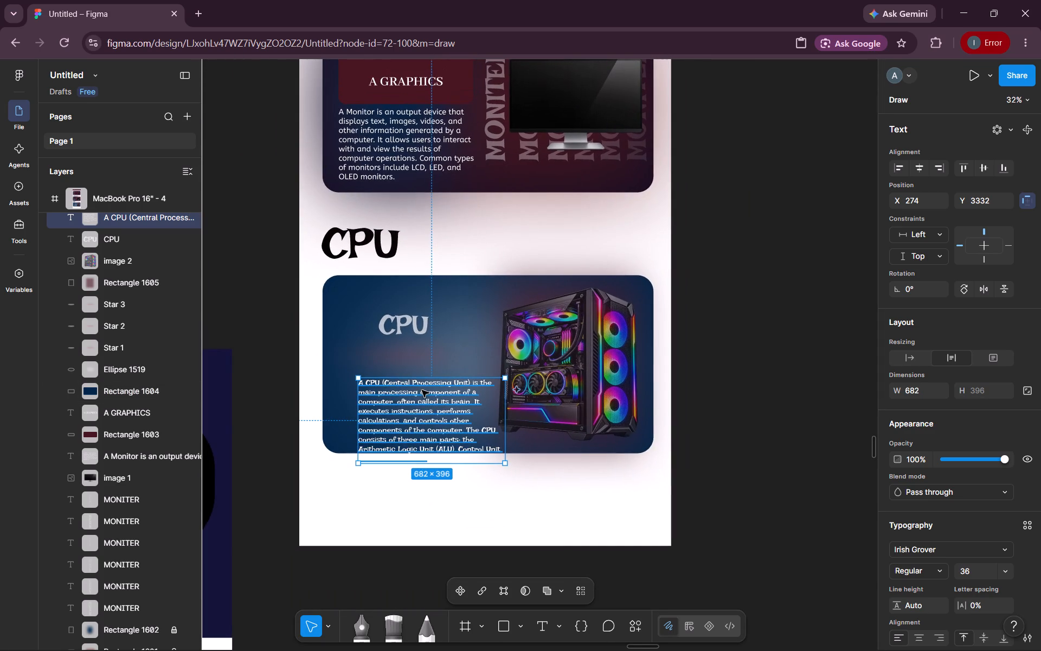
double_click(422, 390)
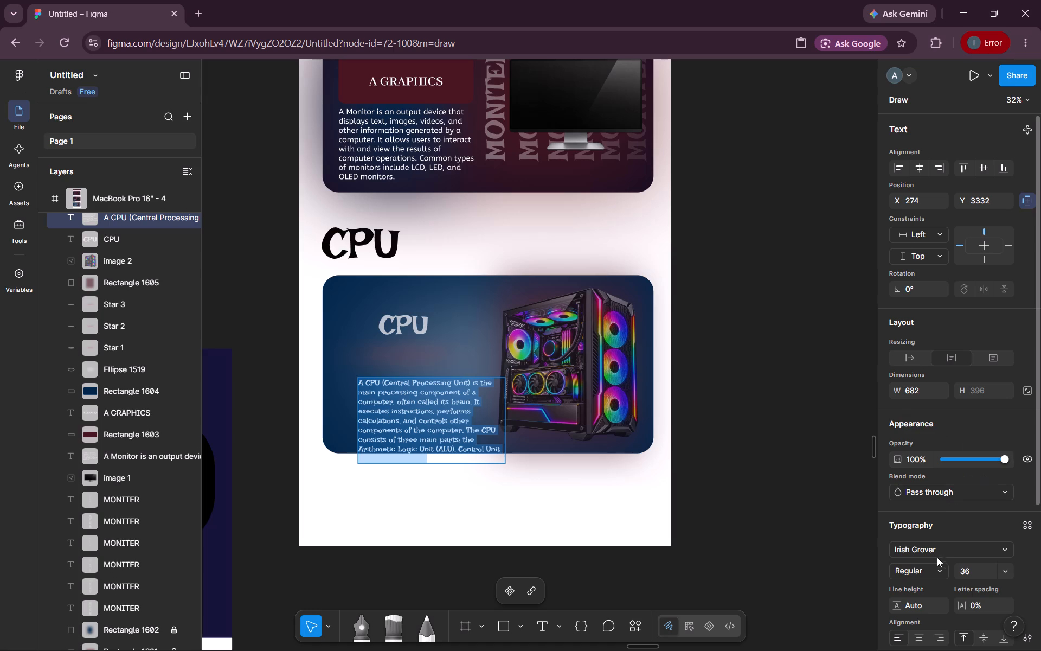
left_click(940, 566)
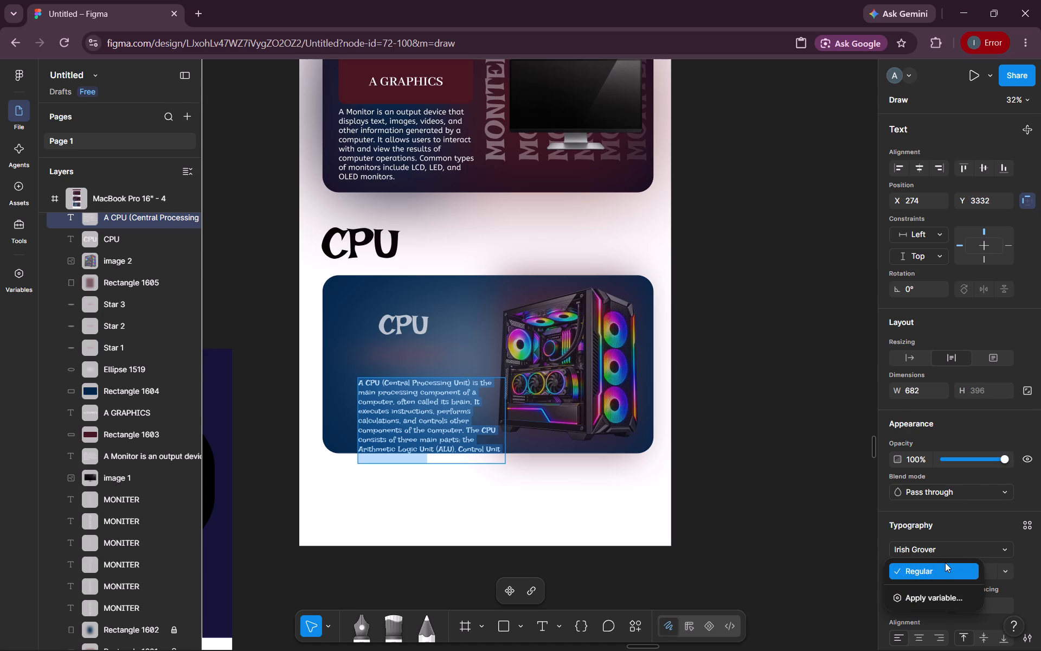
left_click(950, 552)
left_click(950, 552)
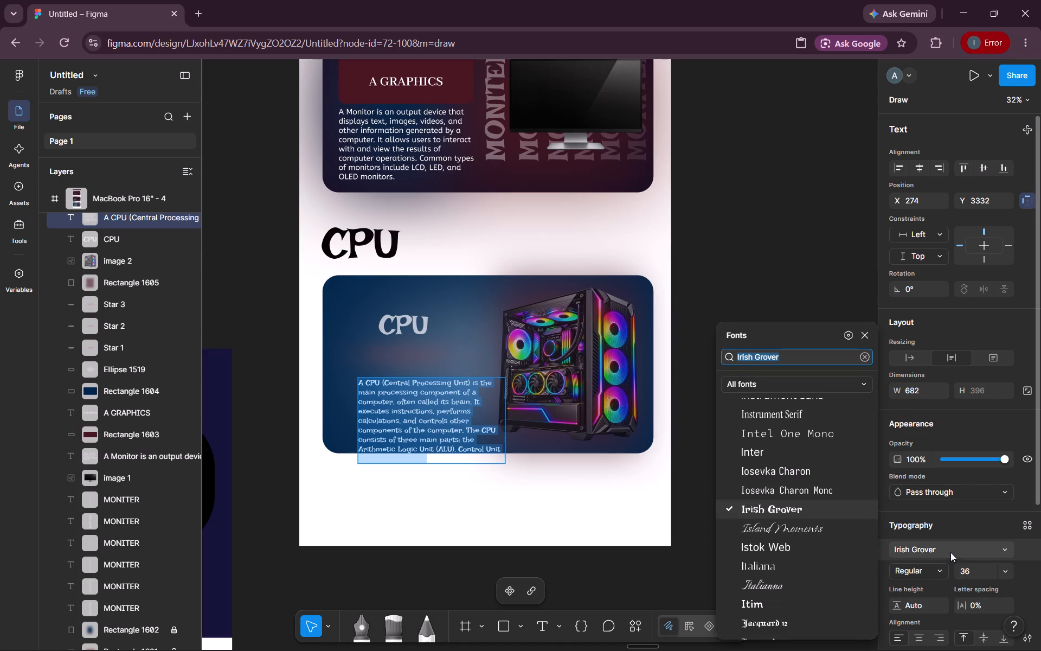
scroll(787, 420, "up", 15)
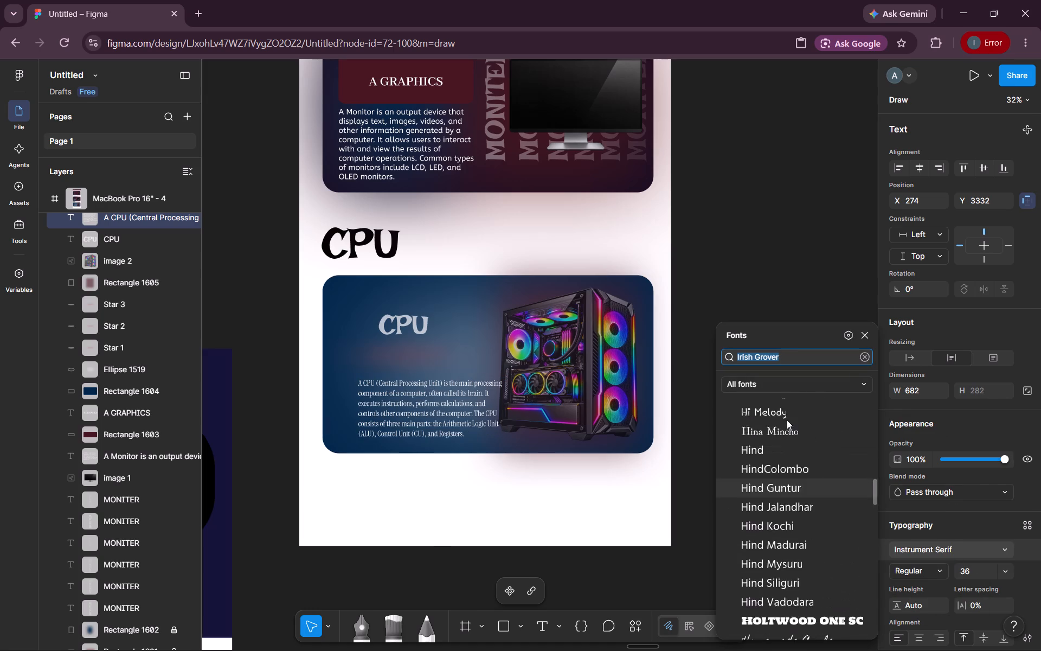
scroll(787, 420, "up", 13)
scroll(787, 420, "up", 11)
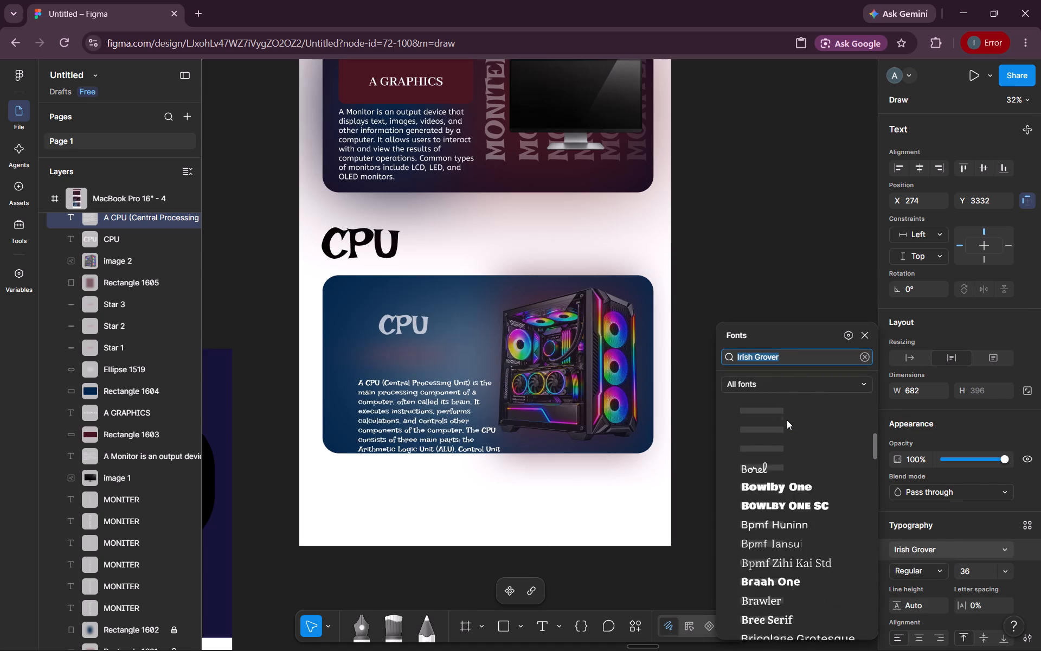
scroll(787, 420, "up", 20)
scroll(787, 420, "up", 9)
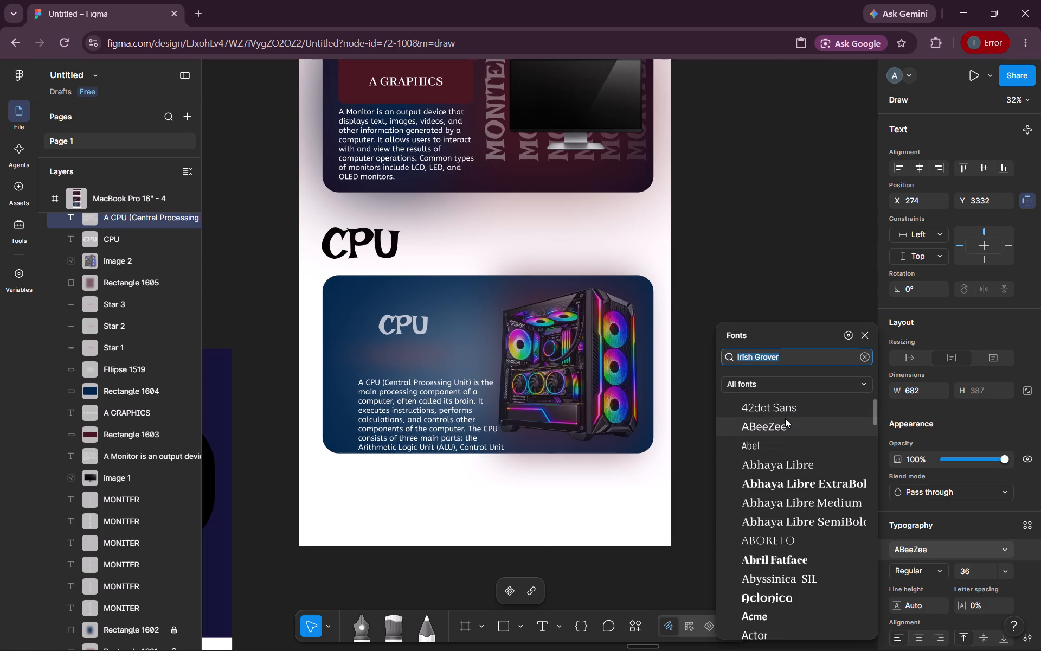
left_click(785, 418)
left_click(447, 401)
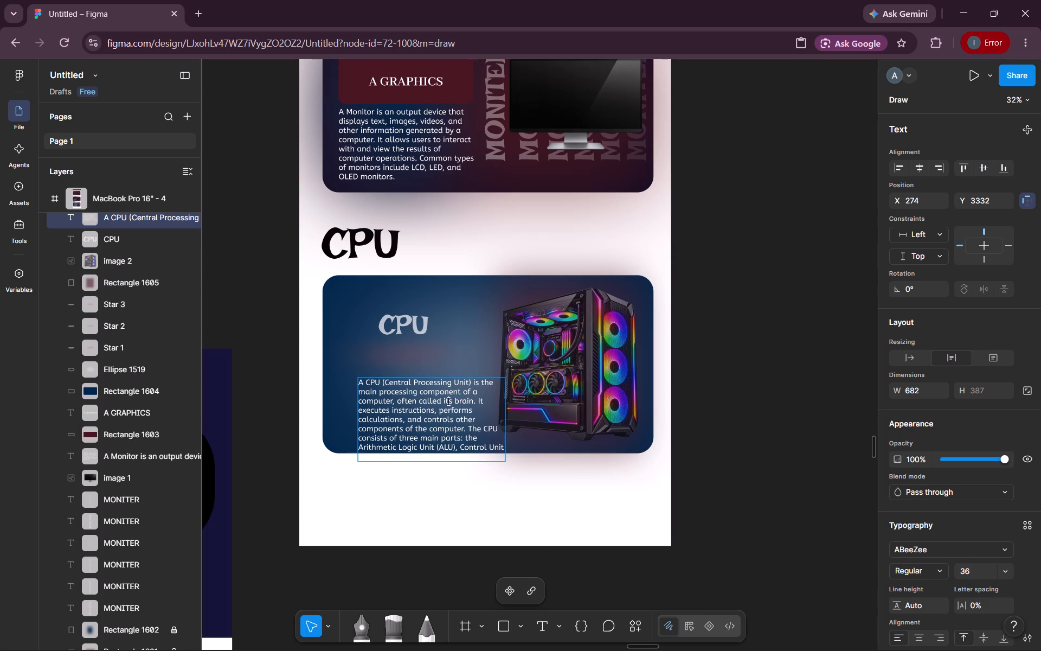
left_click(487, 354)
Move the CPU description within the blue card to about X 183, Y 3193, aligned with the monitor description above.
left_click_drag(454, 409, 441, 374)
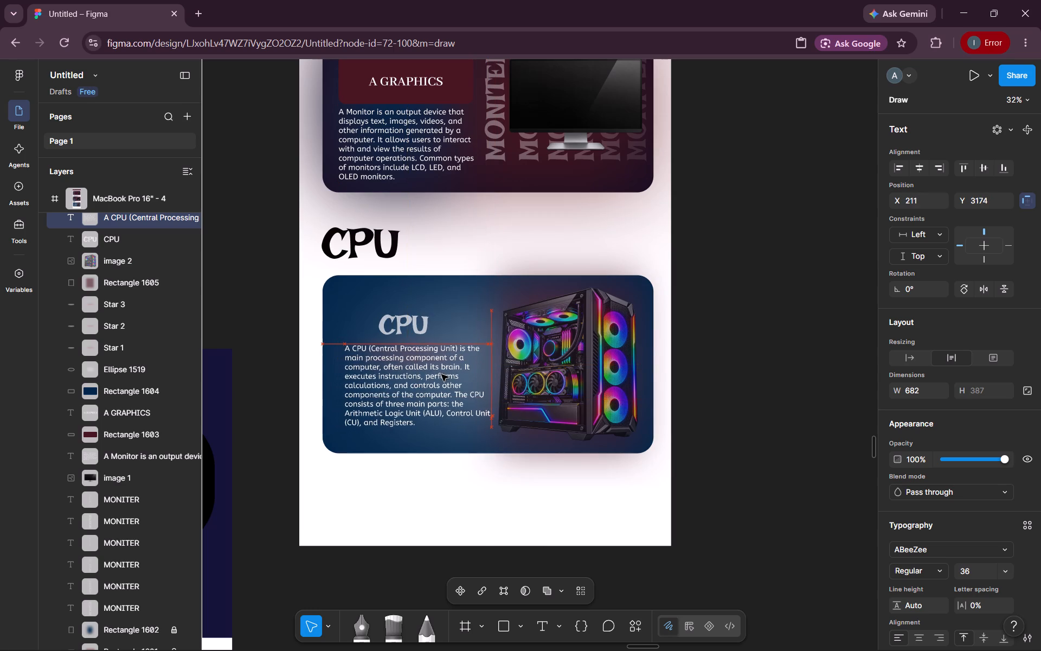
left_click_drag(441, 374, 433, 373)
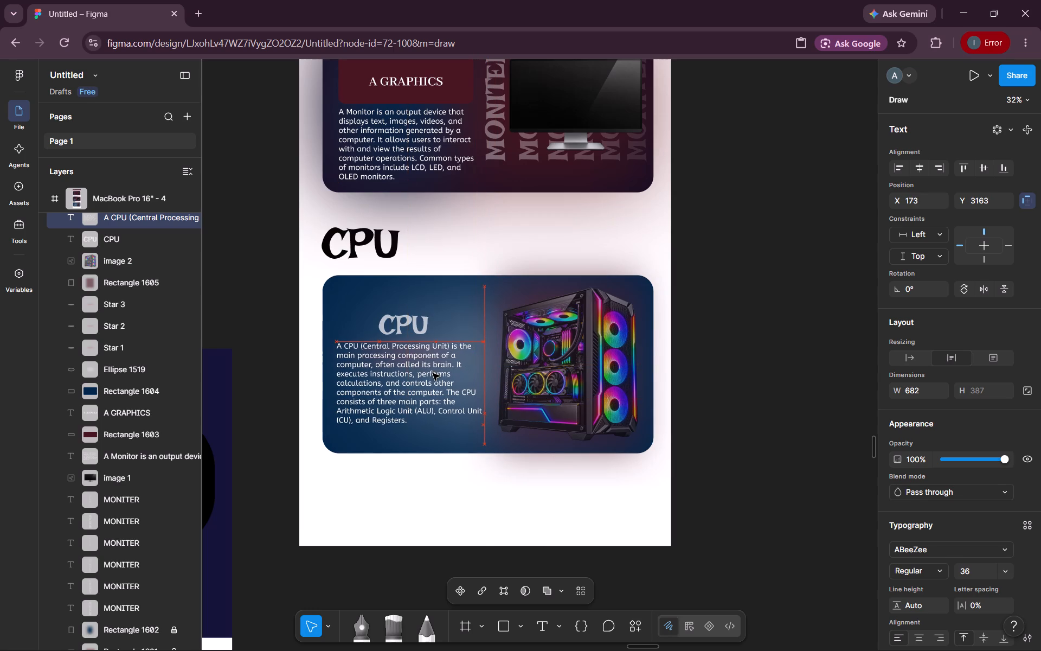
left_click_drag(433, 373, 434, 375)
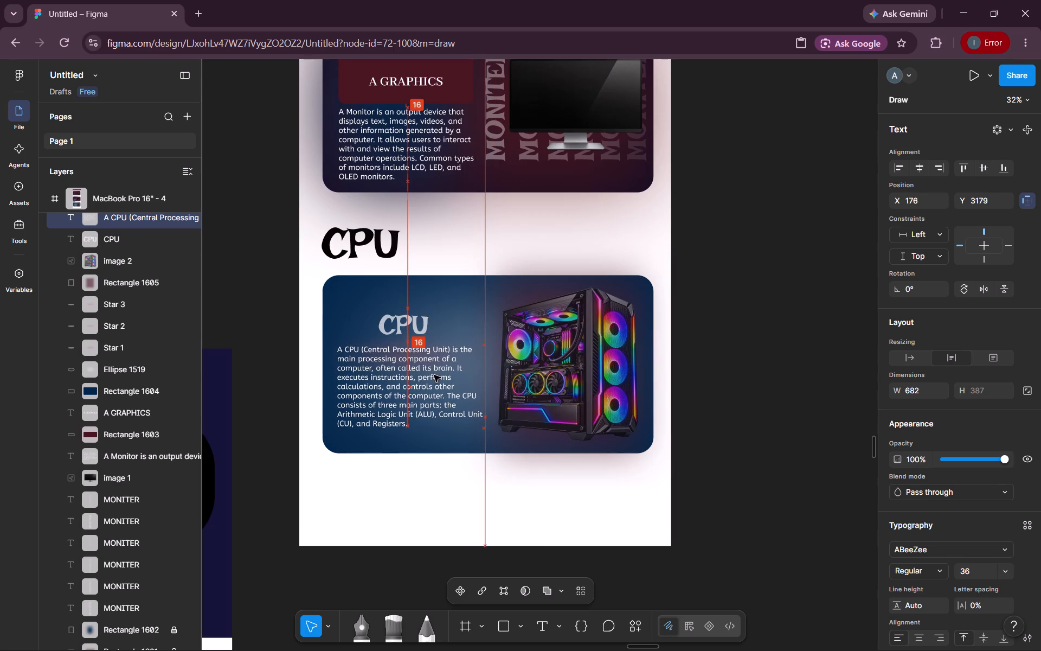
left_click_drag(434, 375, 434, 374)
left_click(434, 374)
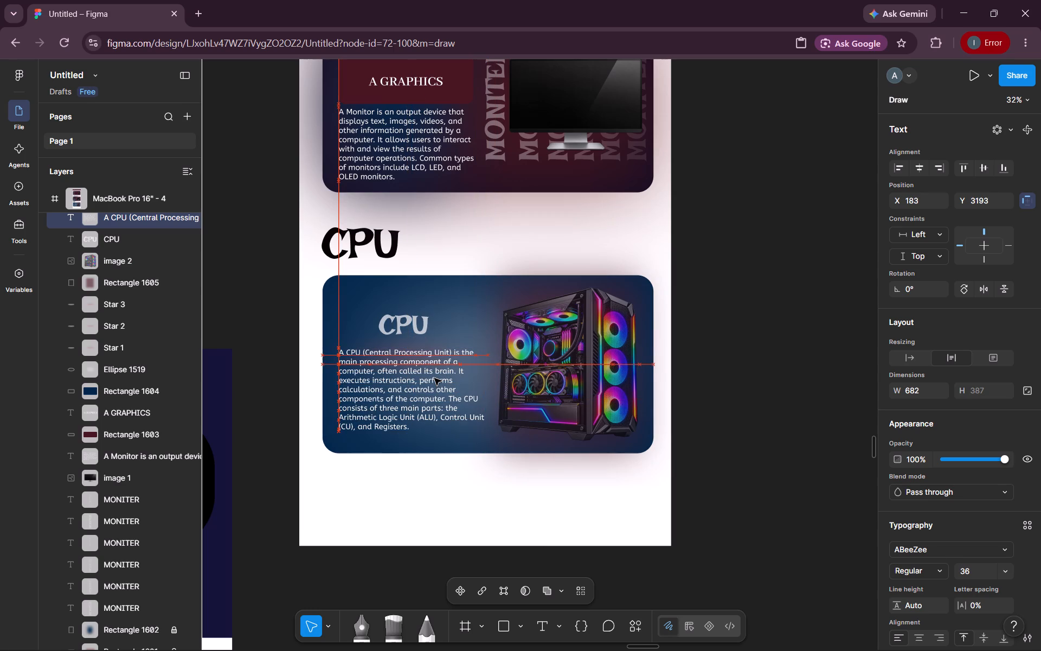
left_click(478, 513)
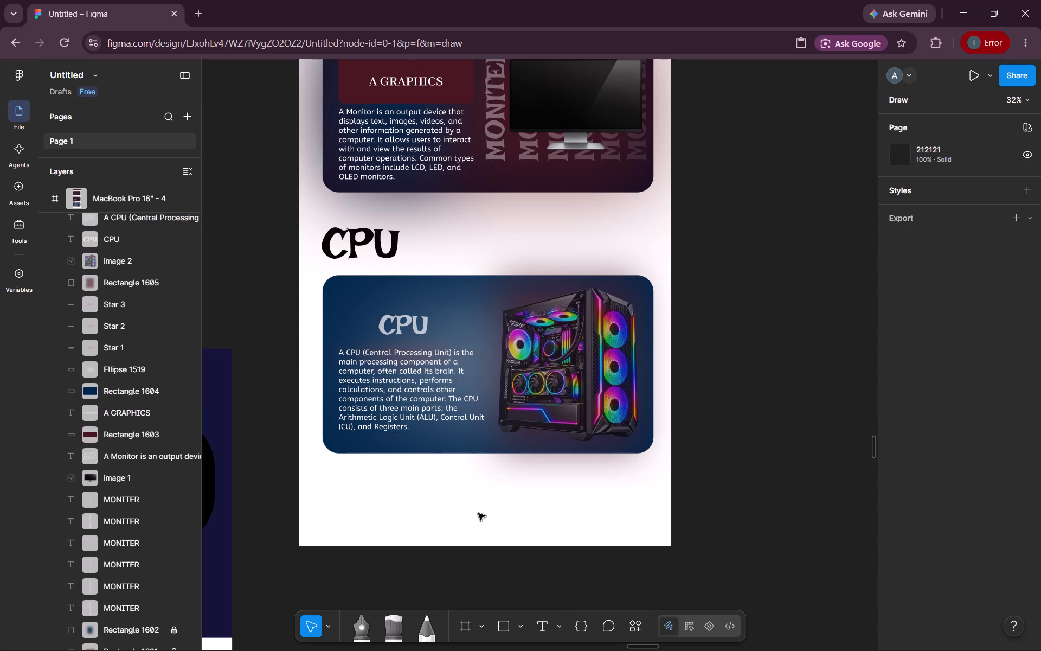
Move the CPU text inside the card to about X 323, Y 3019, above the description.
left_click(401, 320)
left_click_drag(401, 320, 389, 323)
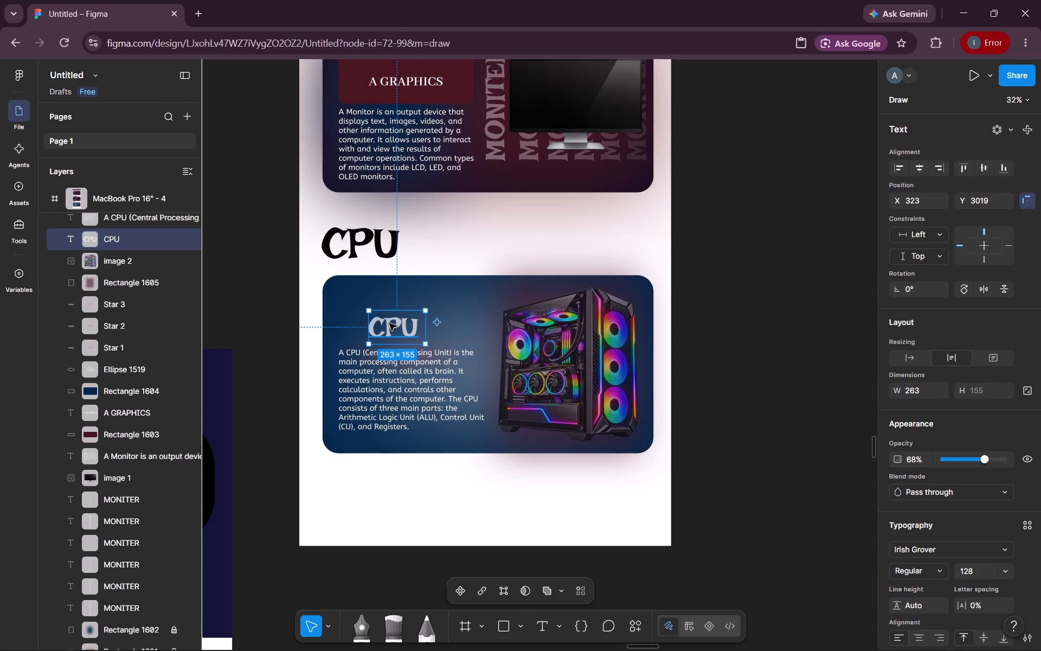
left_click(465, 511)
Lock the MacBook Pro 16" - 4 frame and deselect it.
scroll(465, 511, "down", 2)
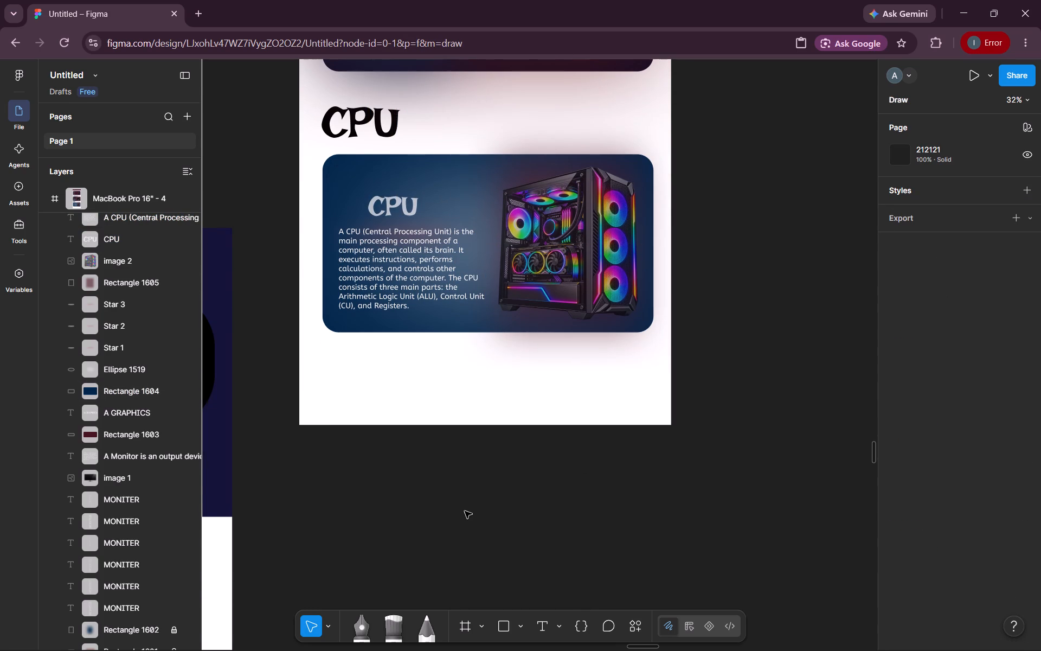
scroll(465, 511, "down", 2)
scroll(465, 511, "up", 7)
scroll(465, 511, "down", 1)
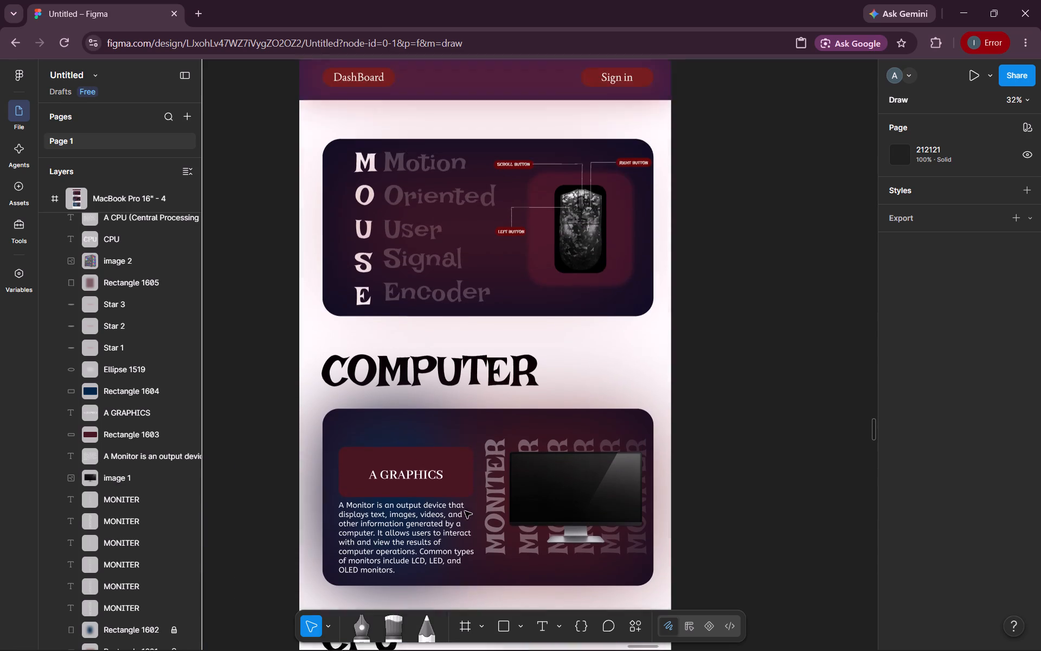
scroll(465, 511, "down", 3)
left_click(521, 379)
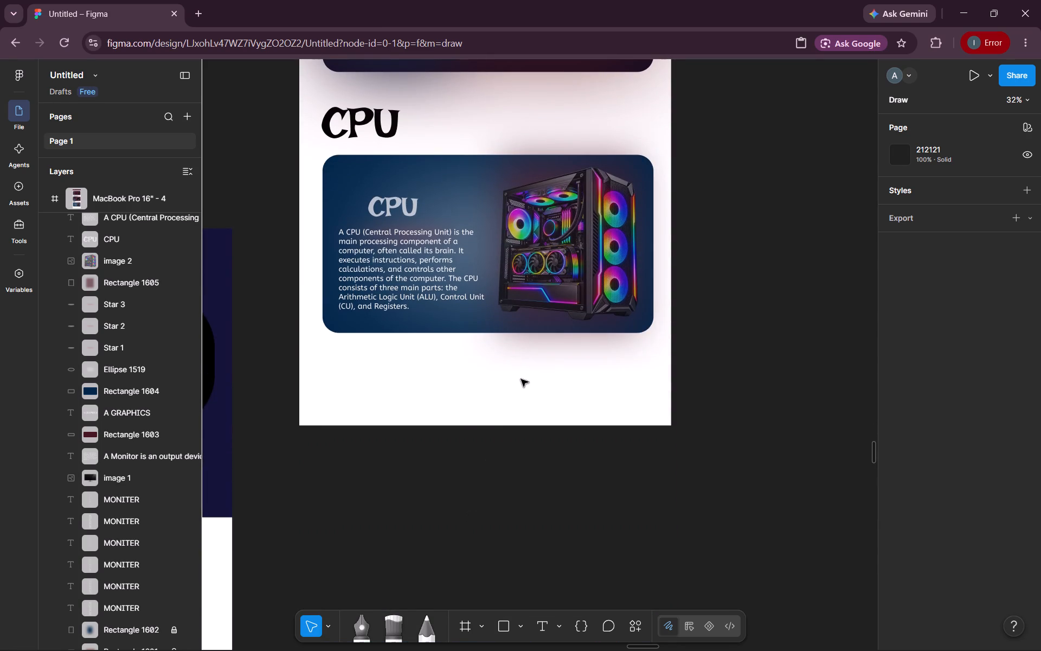
right_click(535, 502)
left_click(509, 401)
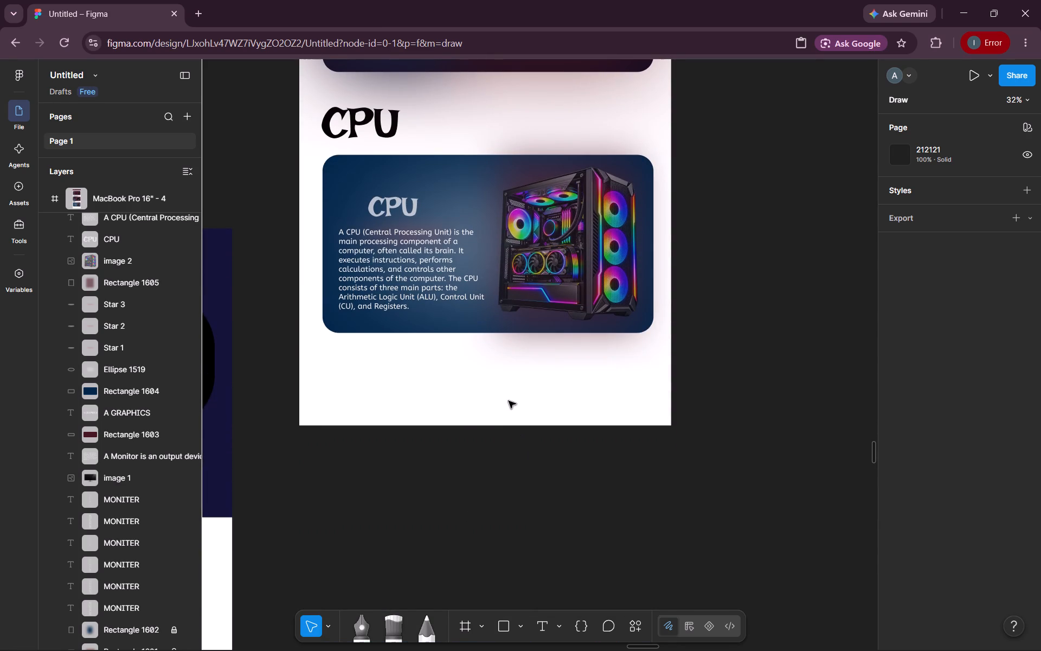
right_click(509, 401)
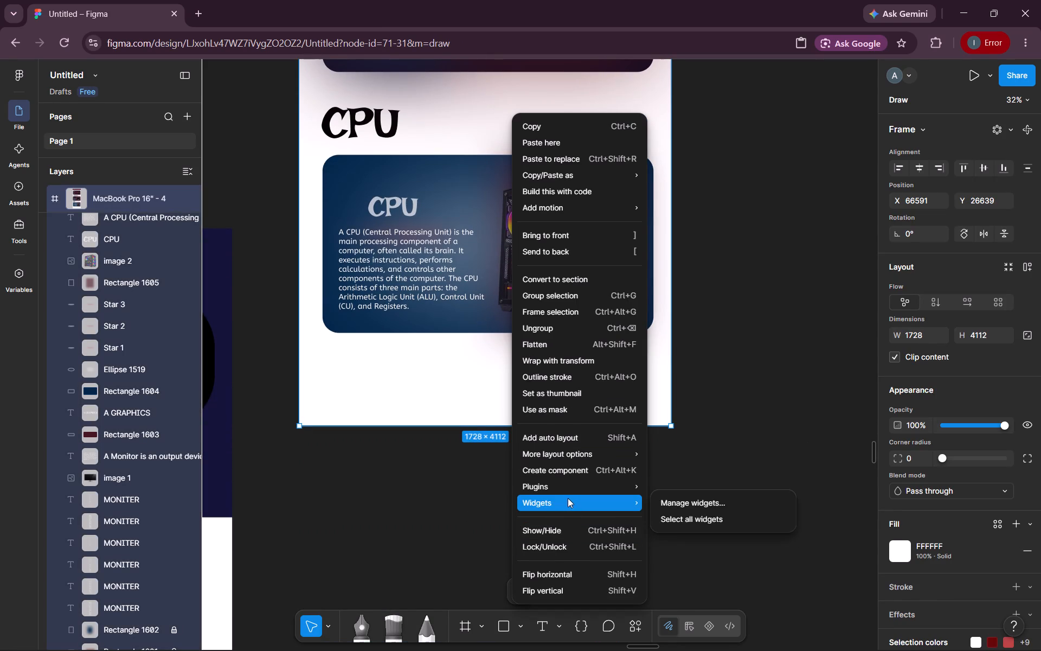
left_click(560, 550)
scroll(534, 506, "up", 1)
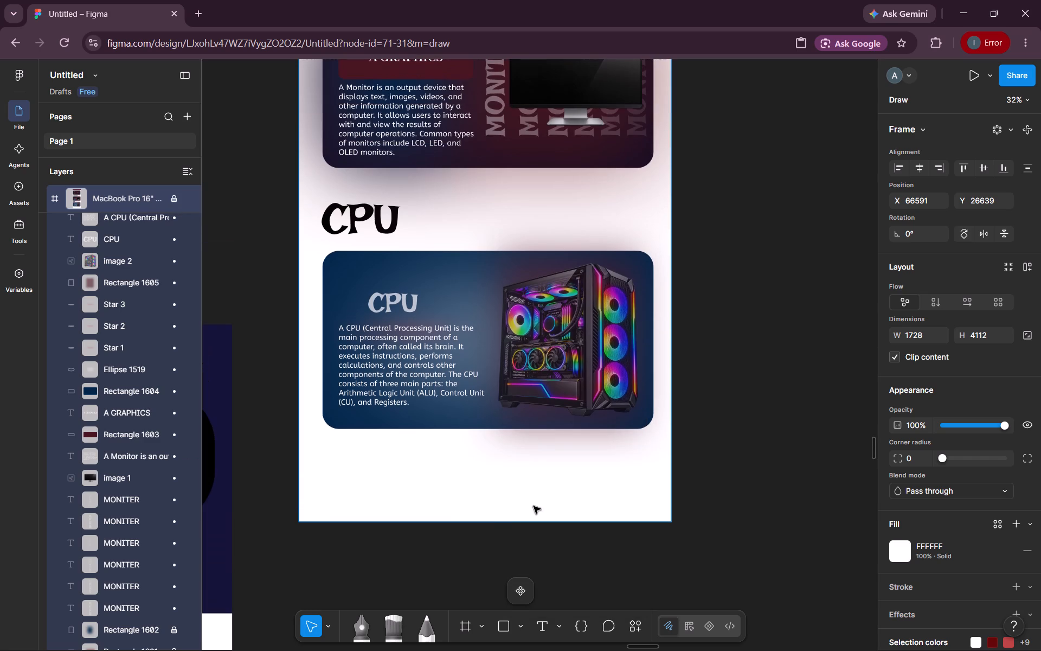
left_click(493, 495)
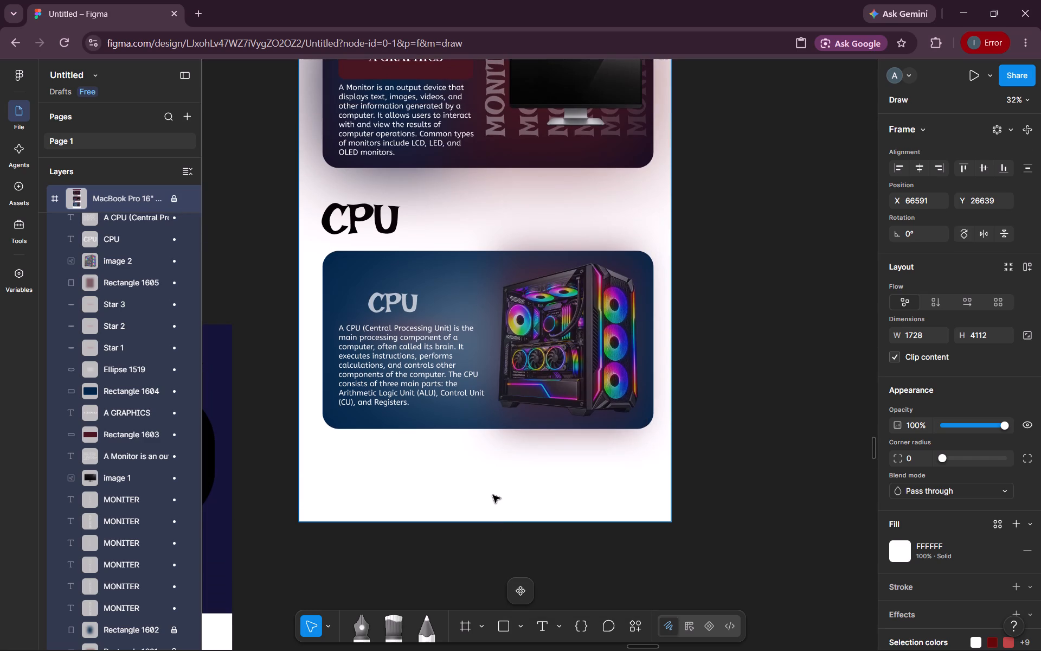
left_click(478, 507)
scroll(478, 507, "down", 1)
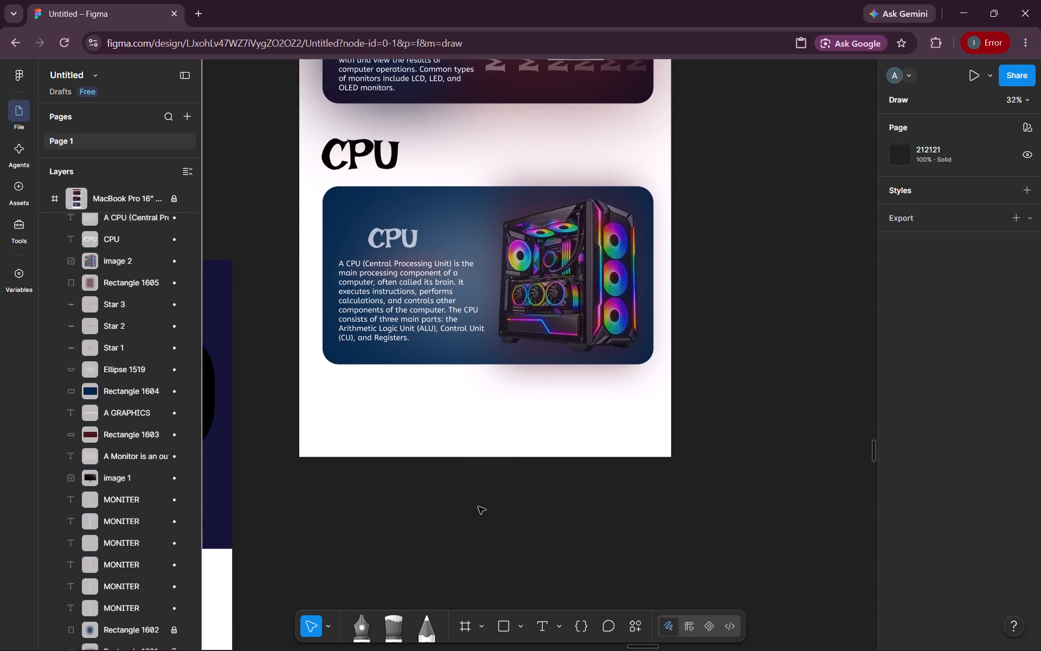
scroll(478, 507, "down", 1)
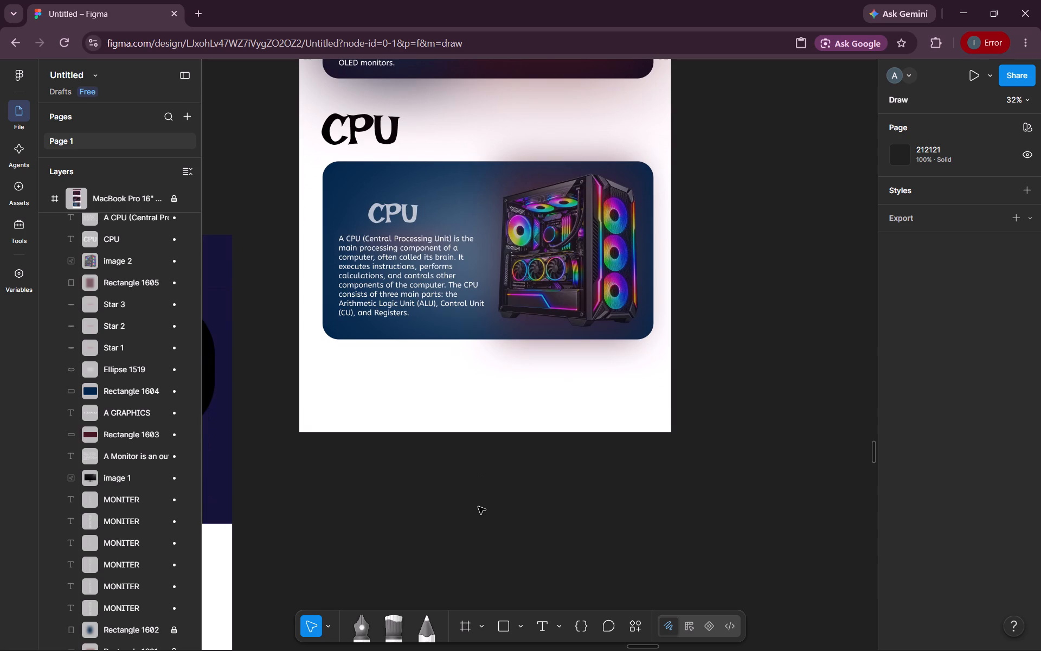
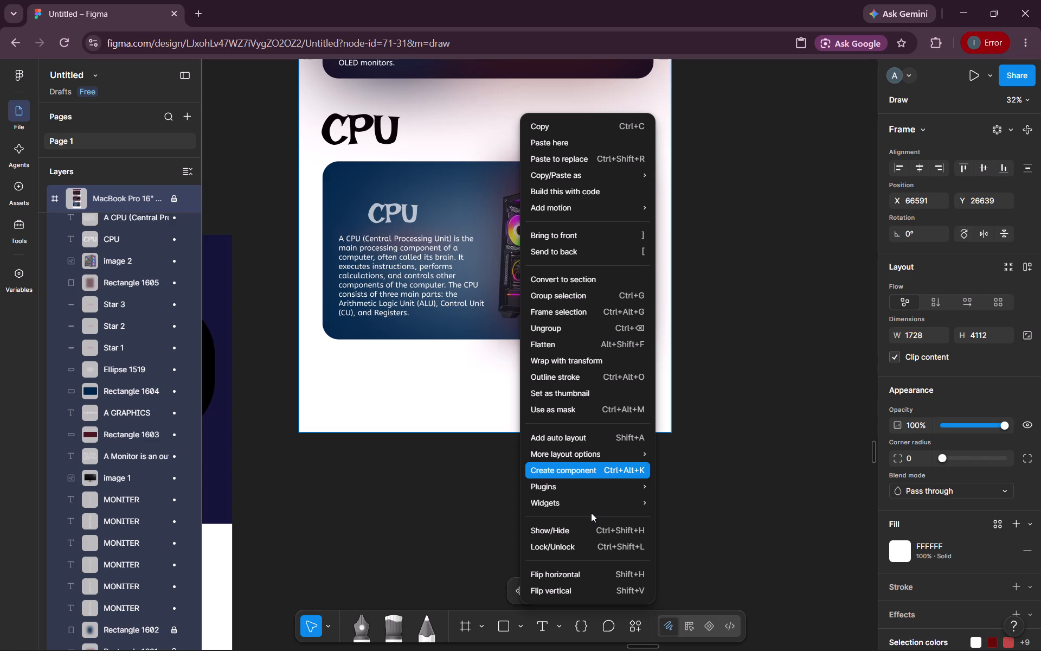
Unlock the MacBook Pro 16" - 4 frame.
left_click(494, 498)
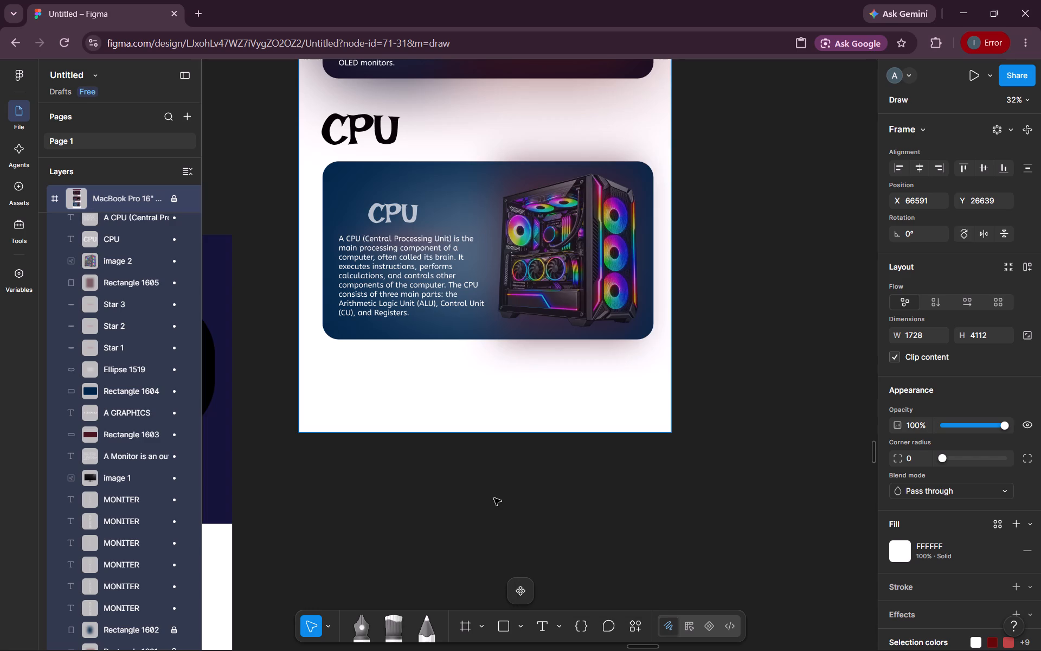
left_click(485, 391)
right_click(498, 397)
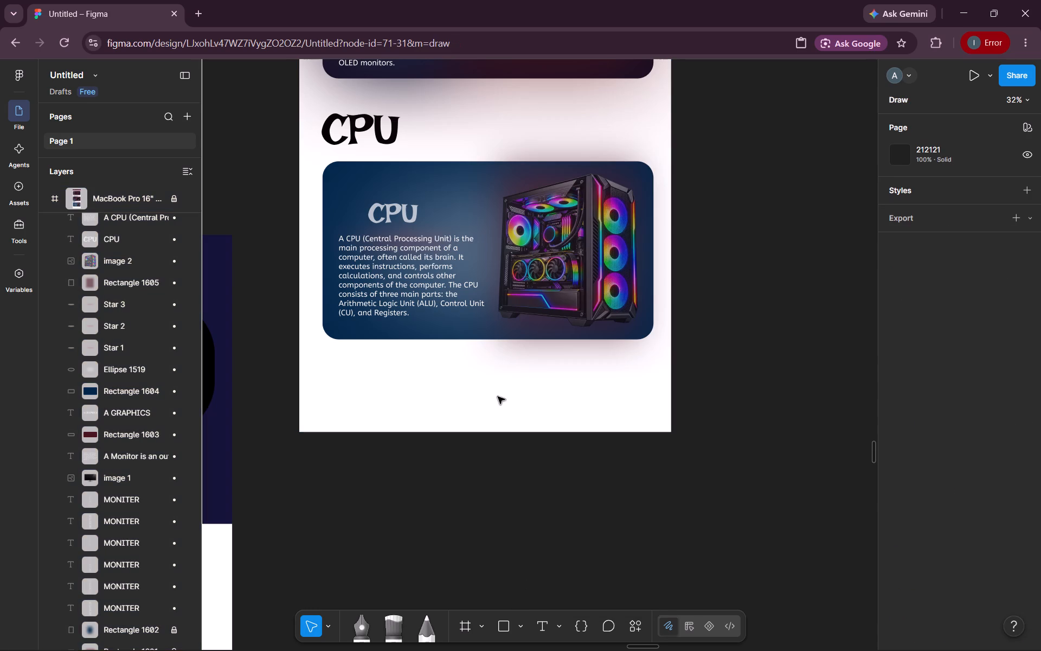
left_click(567, 546)
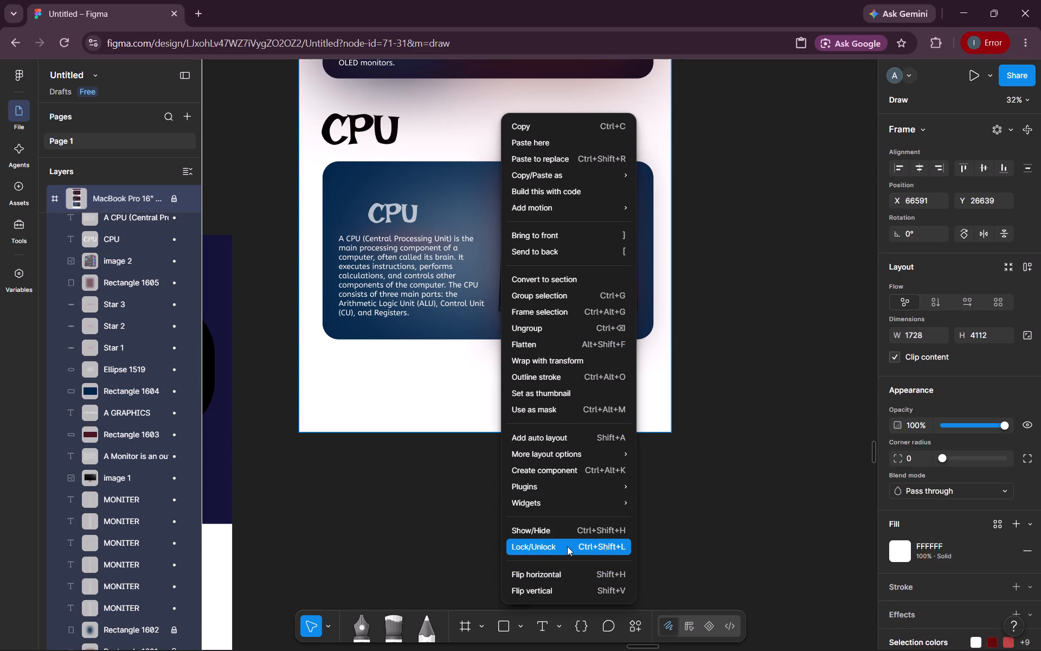
Extend the frame's bottom edge downward to a height of about 5275, making room below the CPU card.
left_click_drag(483, 433, 497, 623)
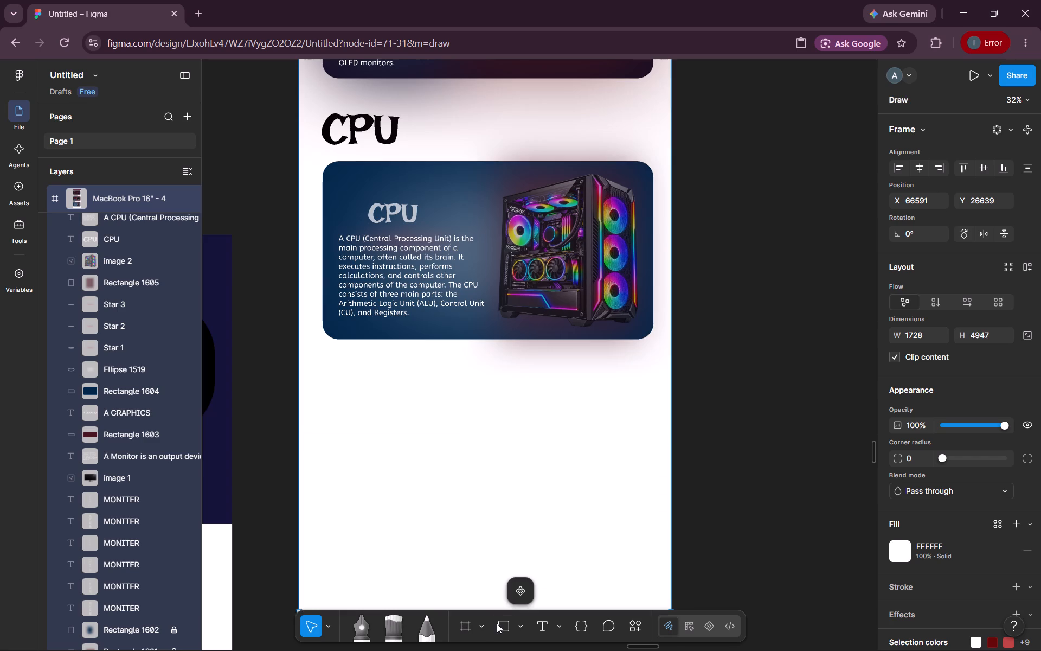
left_click_drag(497, 623, 509, 570)
Review the page's existing sections from the CPU card up to the MOUSE card and its Motion text.
scroll(509, 570, "up", 2)
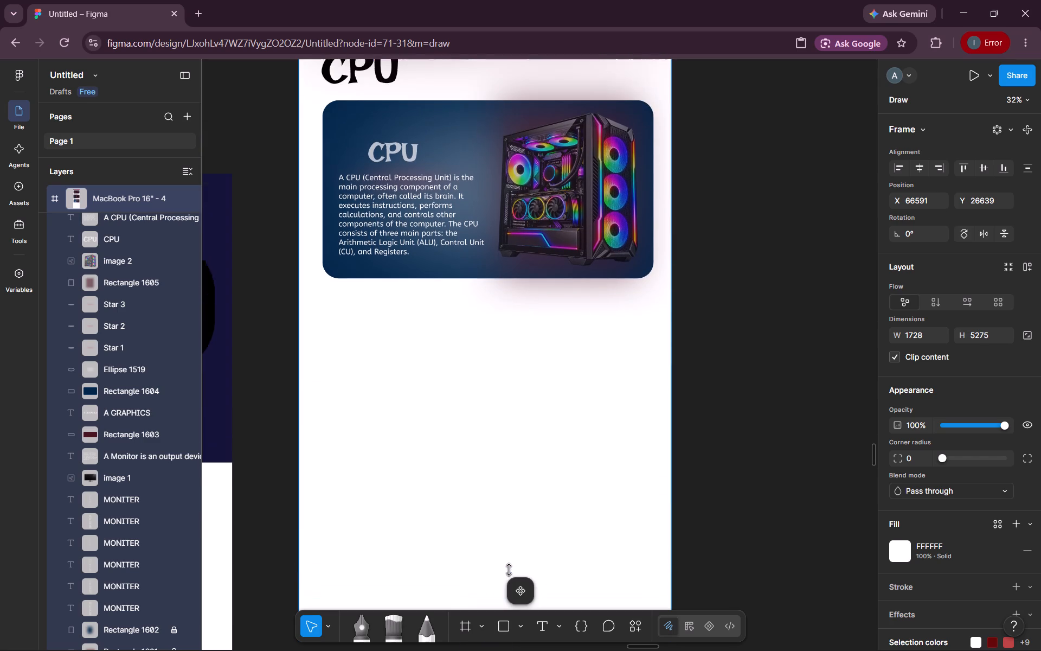
scroll(509, 570, "up", 9)
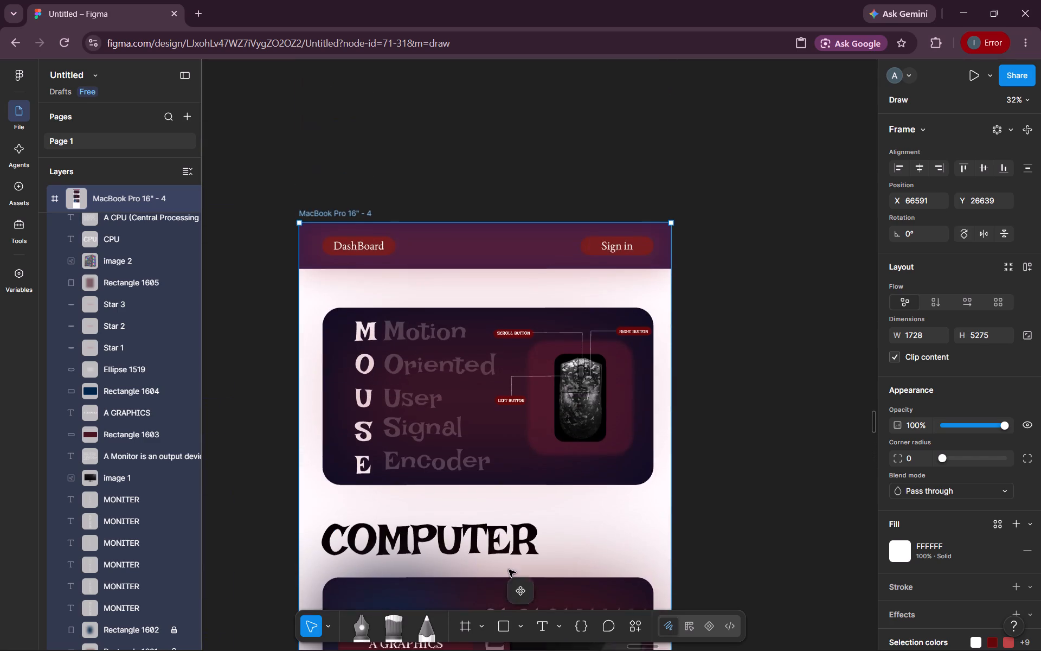
scroll(509, 570, "up", 1)
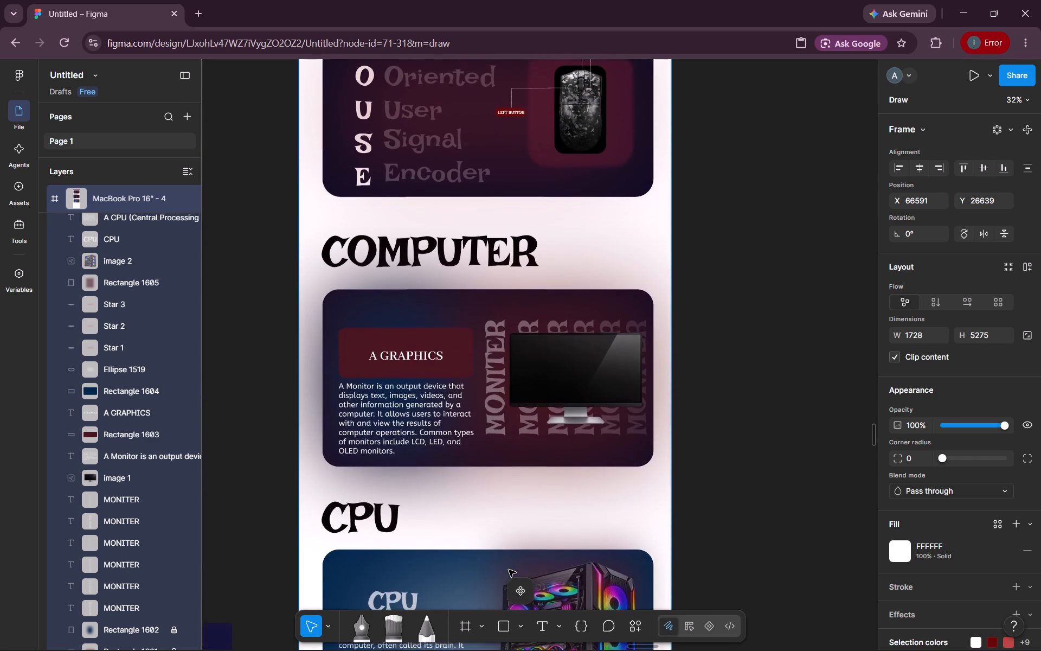
scroll(509, 570, "up", 1)
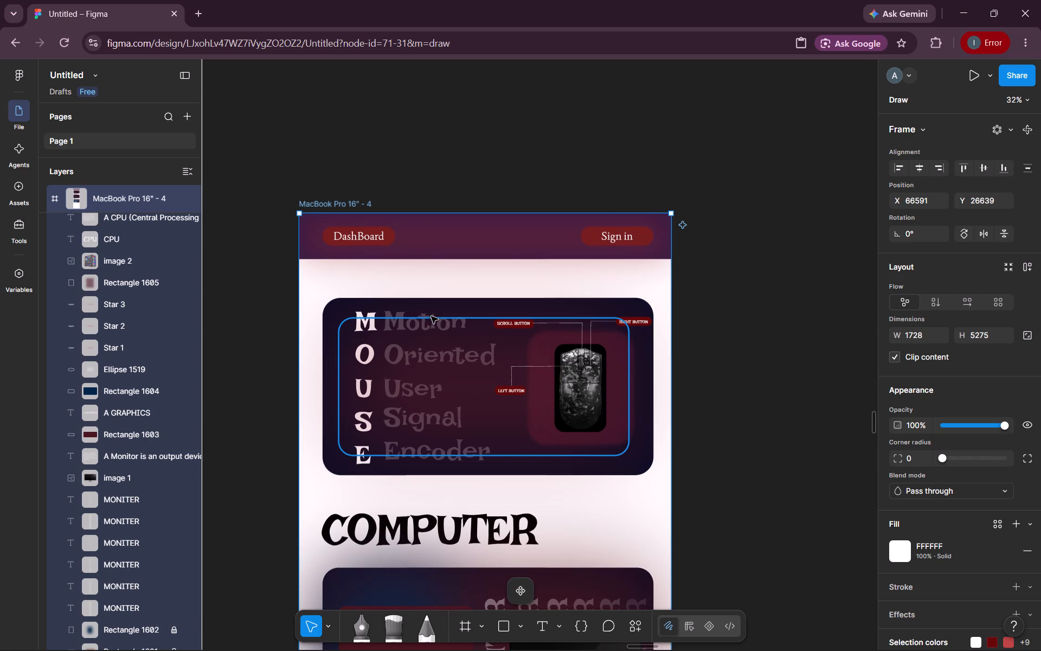
left_click(426, 314)
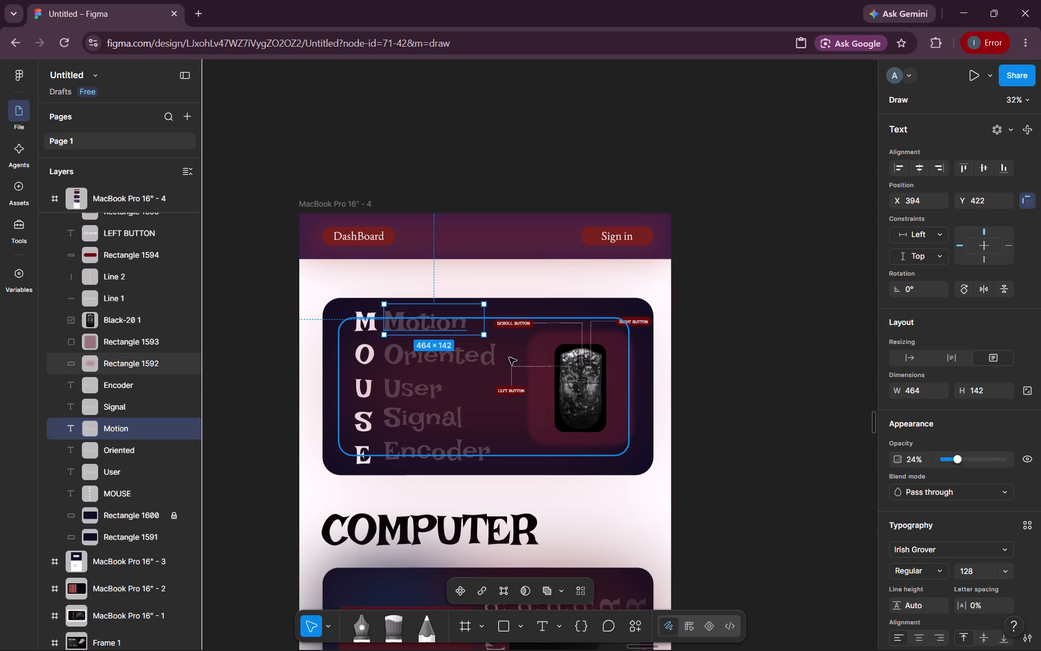
left_click(730, 337)
Draw a rectangle about 1538 × 829 below the CPU card, aligned with its side edges at about X 108, Y 3983.
scroll(730, 337, "down", 7)
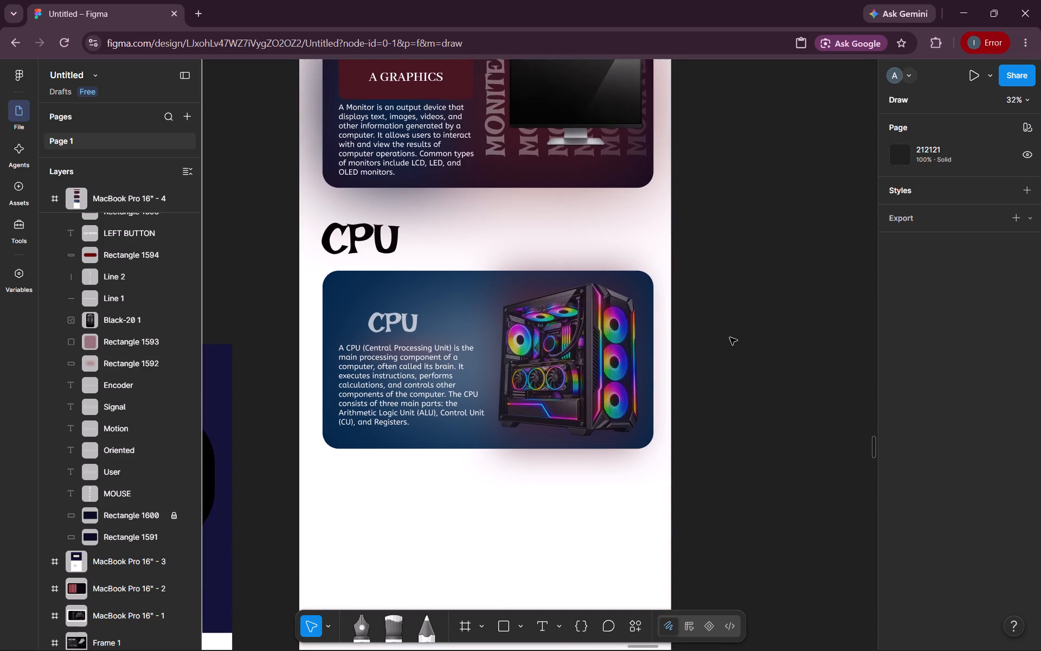
scroll(730, 337, "down", 2)
scroll(453, 387, "down", 1)
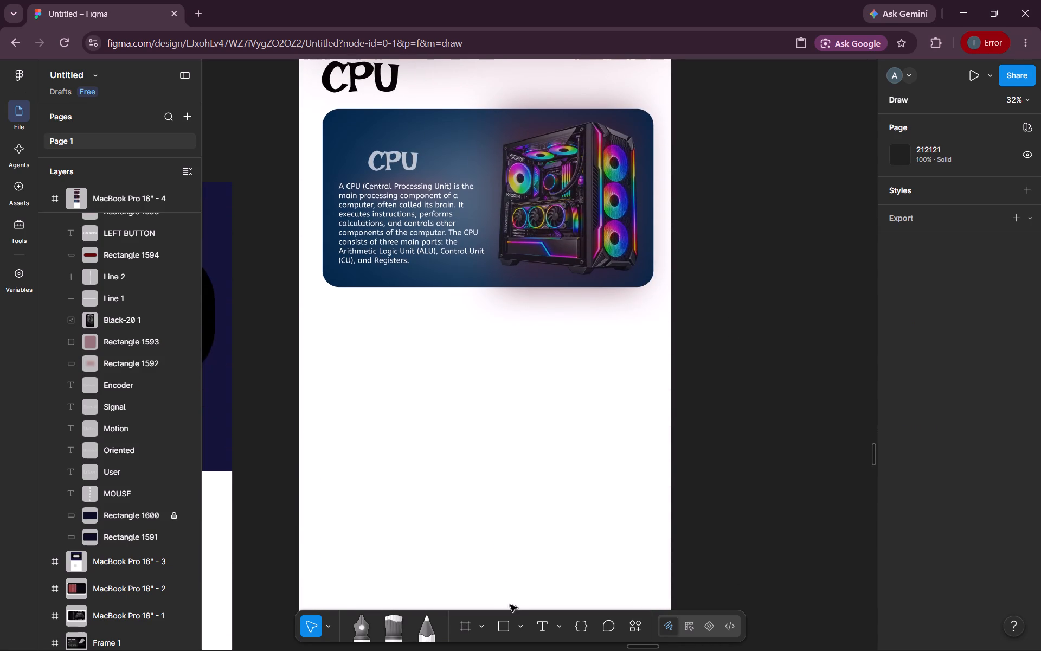
left_click(504, 626)
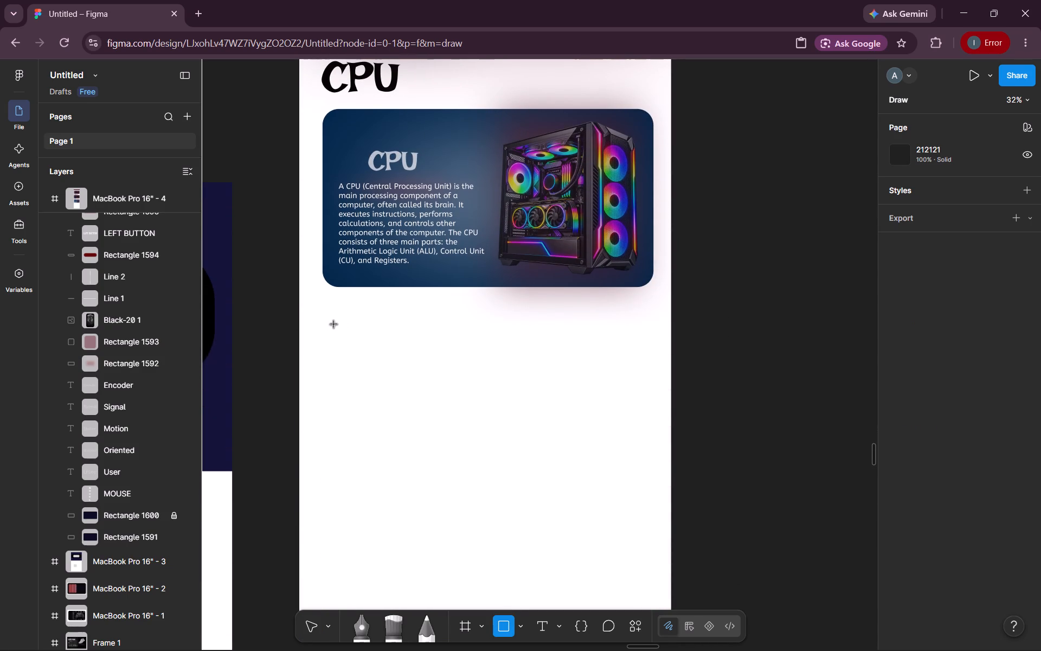
left_click_drag(334, 324, 645, 491)
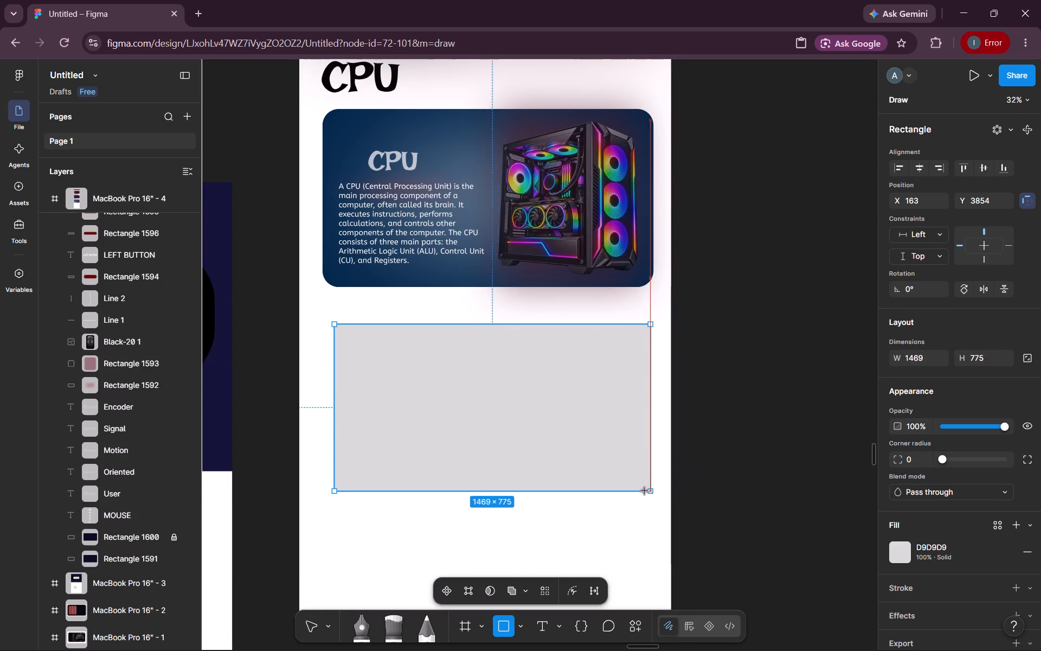
left_click_drag(645, 491, 653, 494)
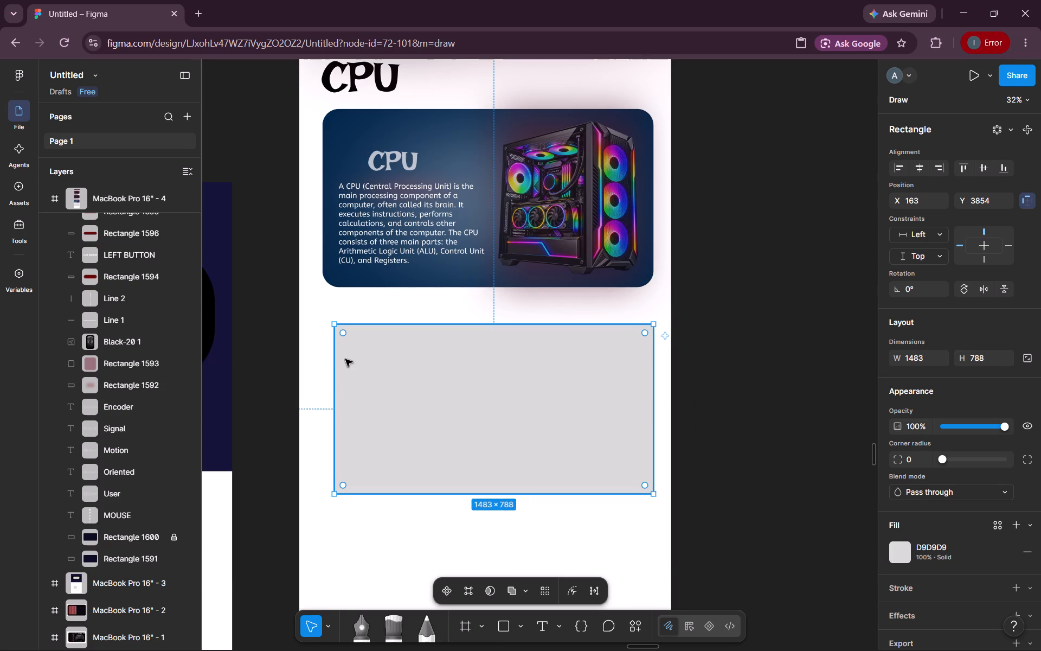
left_click_drag(337, 391, 325, 390)
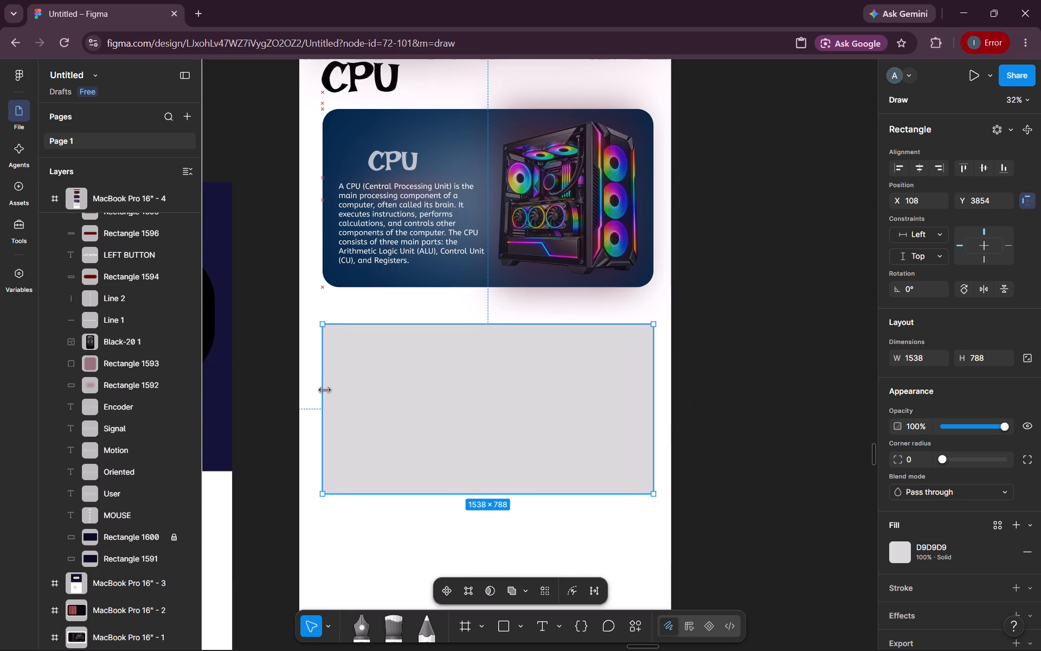
left_click_drag(325, 390, 324, 390)
left_click_drag(517, 494, 517, 507)
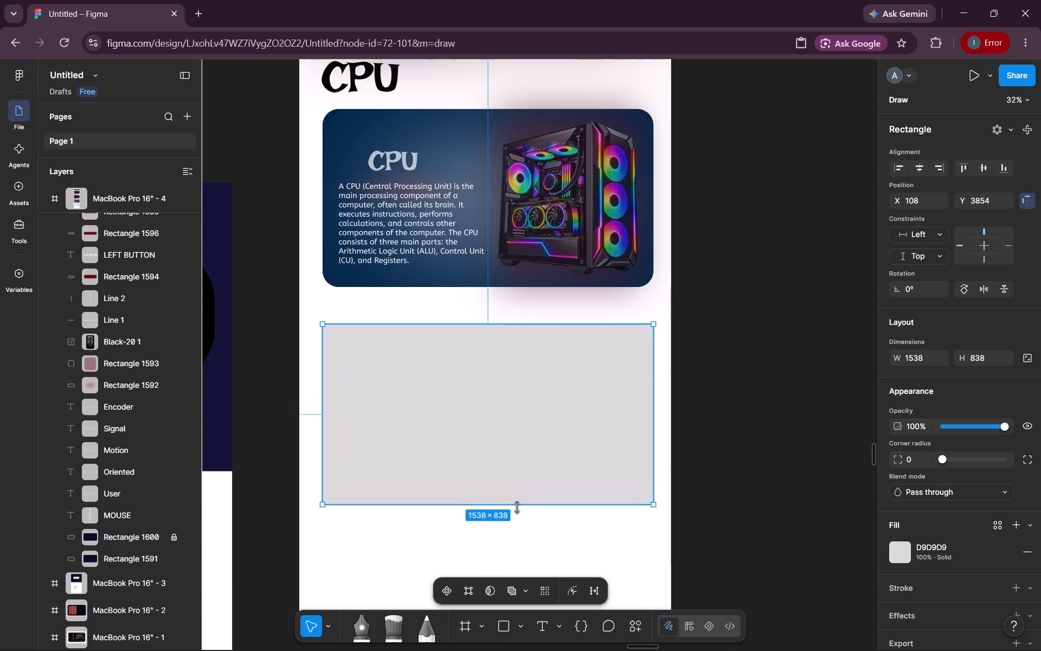
left_click_drag(517, 507, 518, 502)
left_click_drag(495, 418, 496, 431)
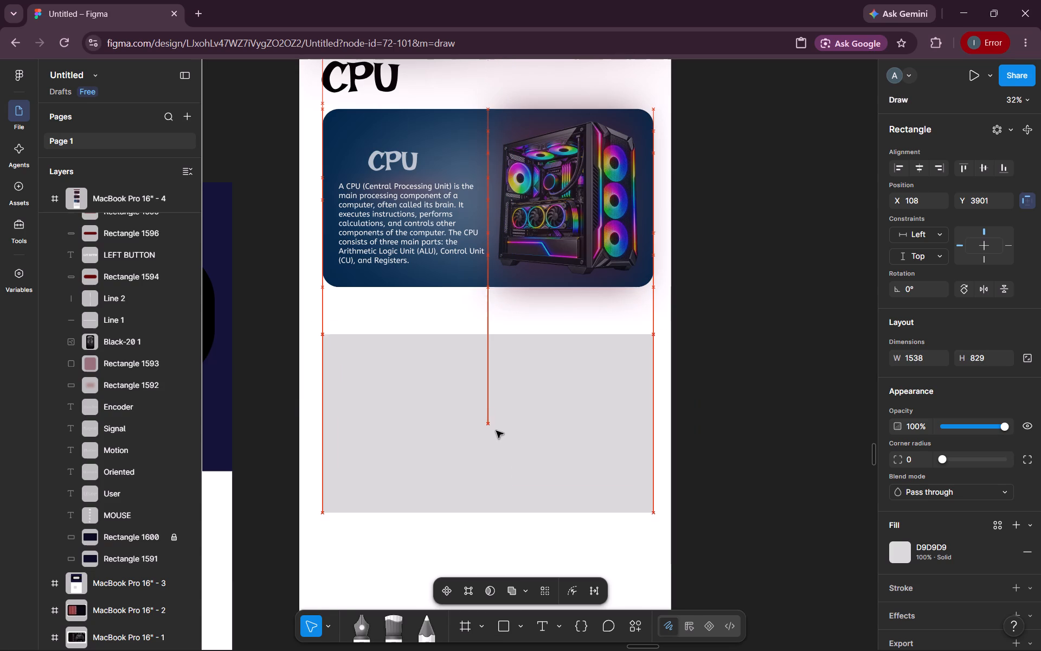
left_click_drag(496, 431, 496, 446)
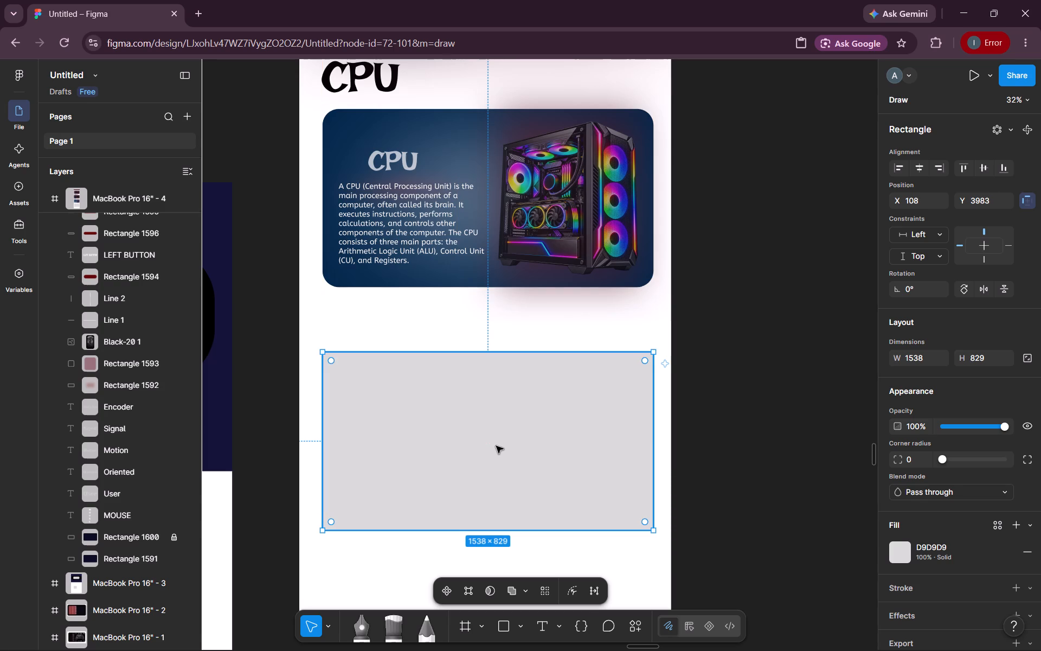
Set the new rectangle's fill to the page's dark blue, 01264A.
left_click(936, 553)
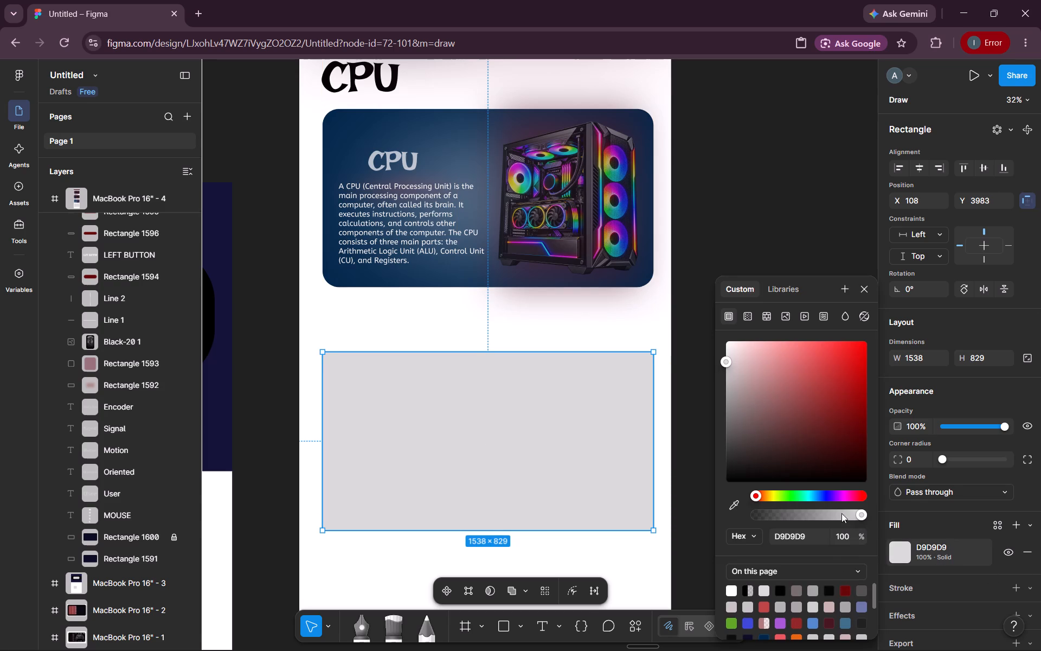
scroll(820, 580, "down", 2)
scroll(763, 622, "down", 1)
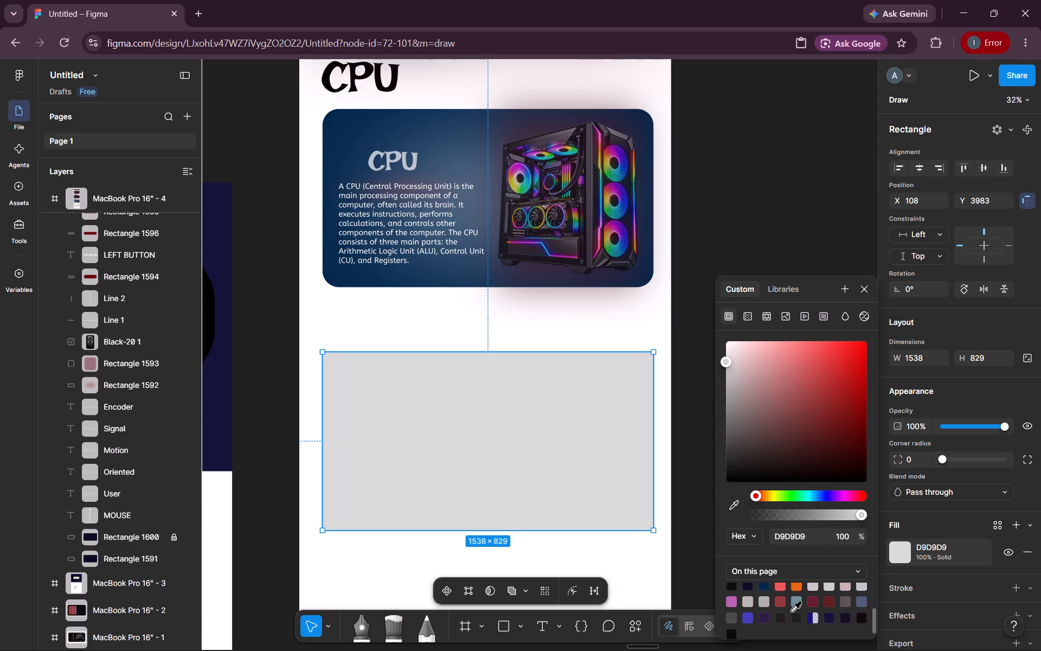
scroll(792, 611, "up", 2)
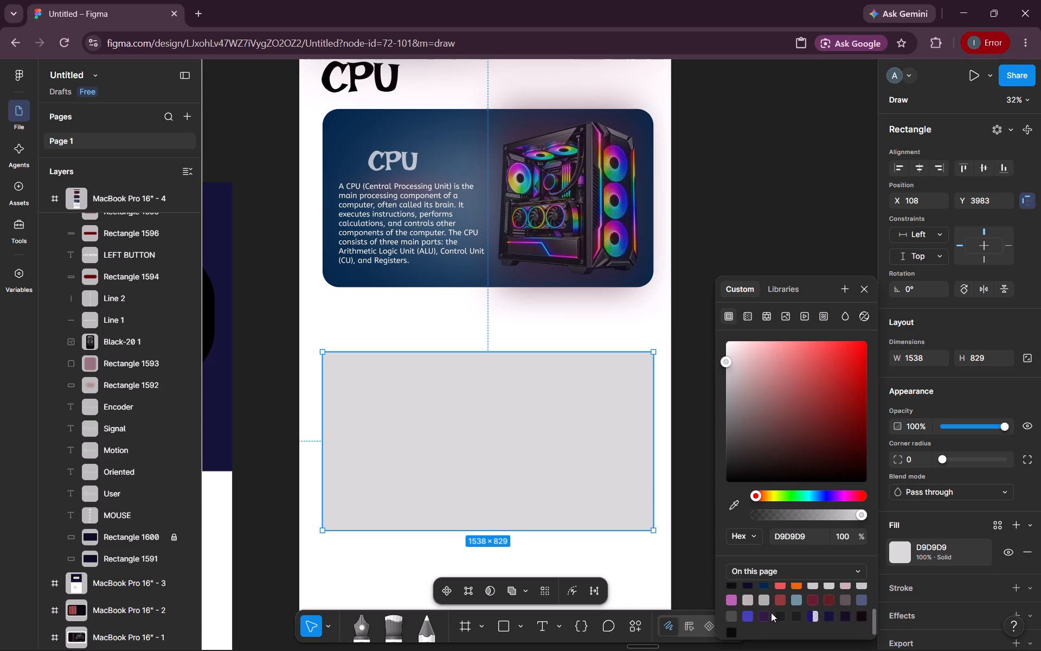
left_click(764, 614)
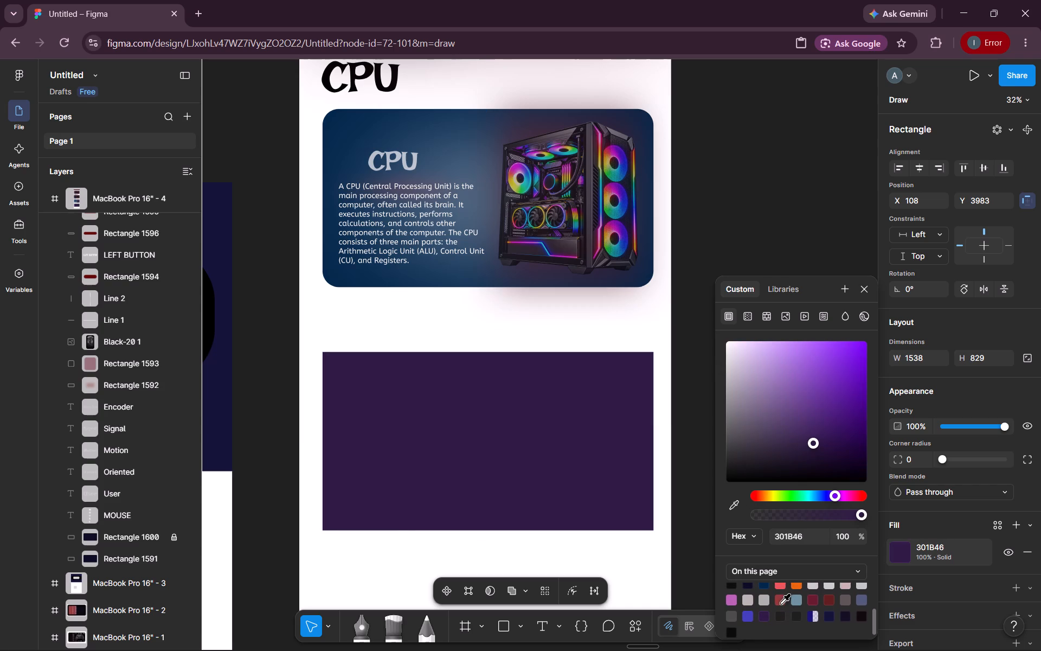
scroll(789, 598, "up", 1)
left_click(765, 602)
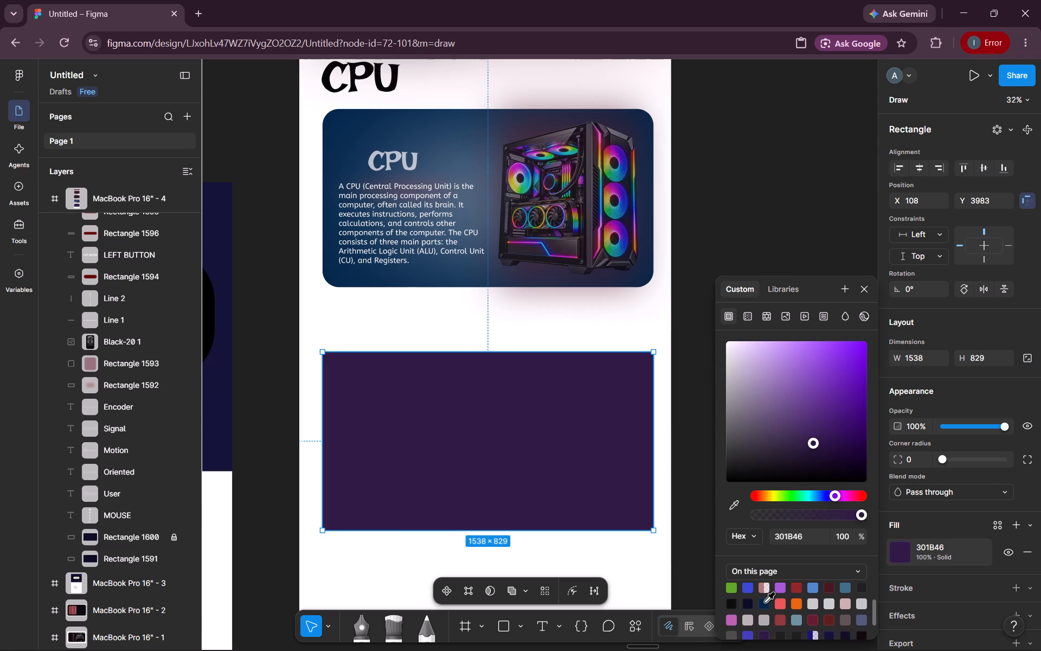
left_click(694, 537)
Set the dark blue rectangle's corner radius to 75 and deselect it.
left_click(533, 444)
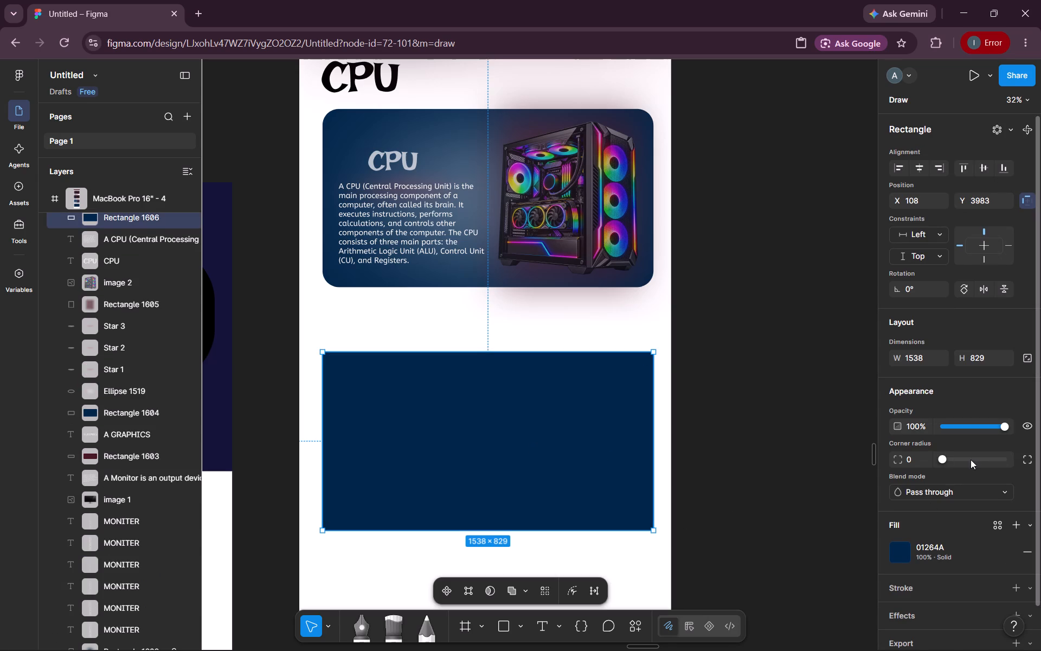
double_click(910, 458)
type("75")
key("Return")
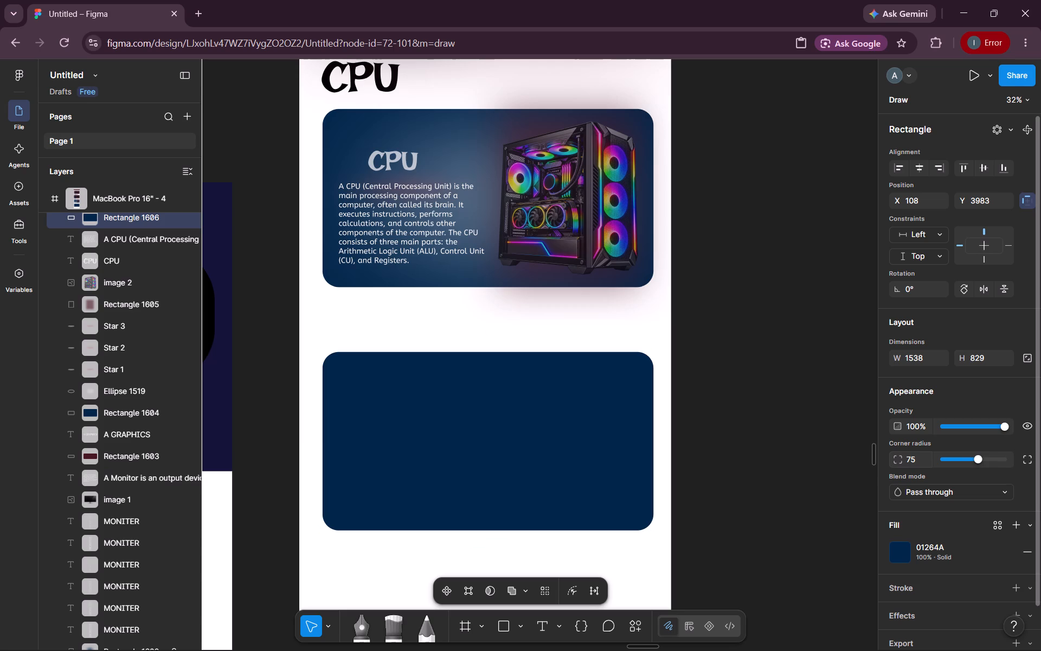
left_click(733, 451)
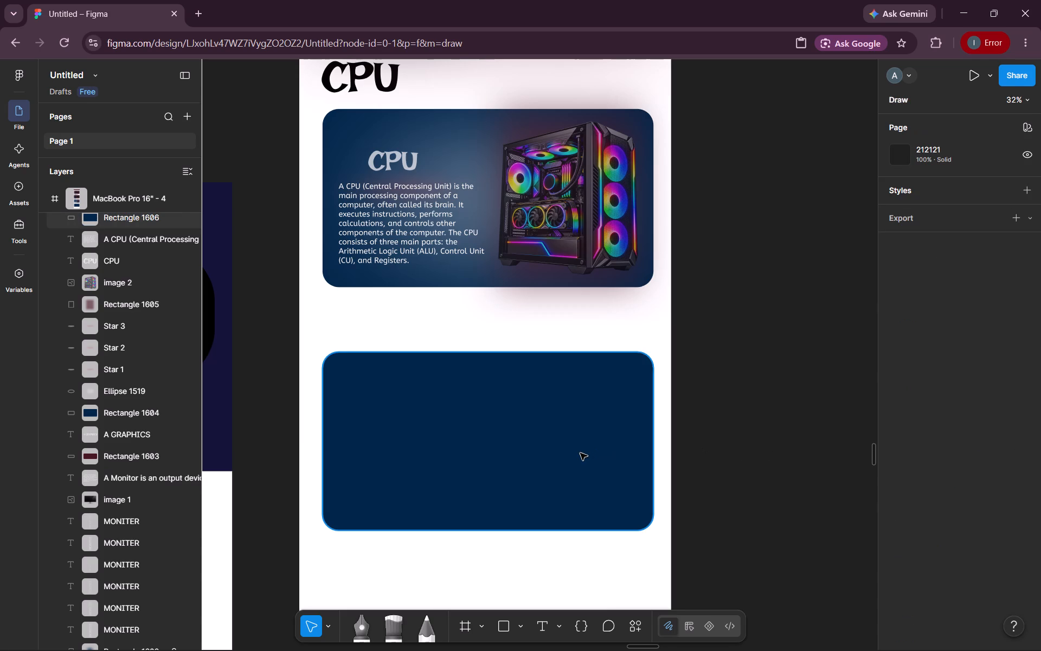
left_click(577, 454)
left_click(717, 549)
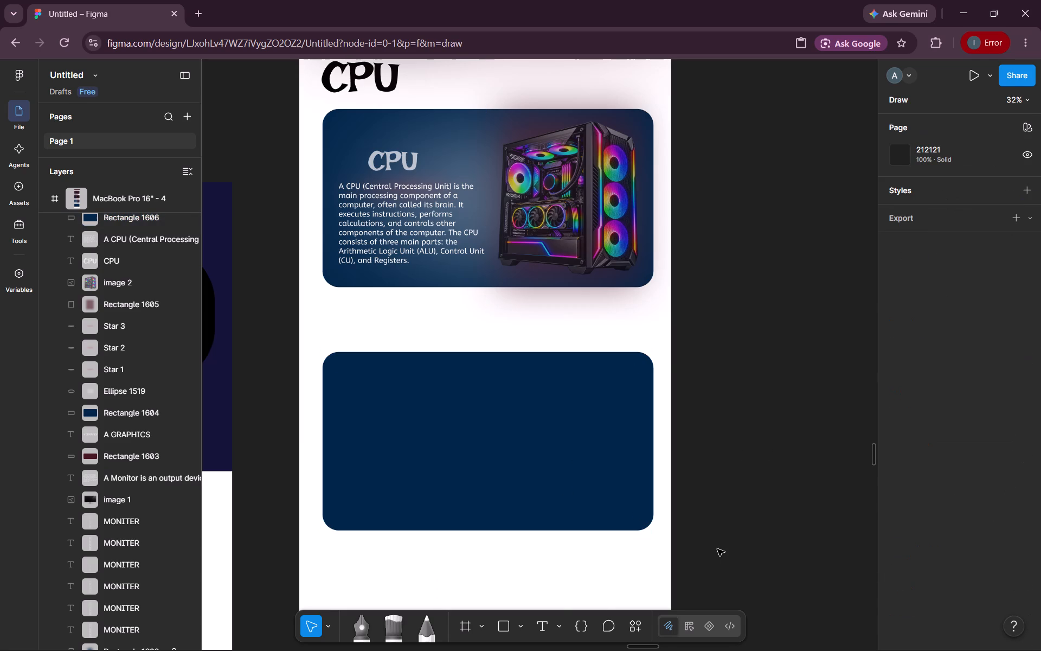
Draw an ellipse about 1505 × 422 across the new dark blue card, at about X 141, Y 4182.
left_click(505, 626)
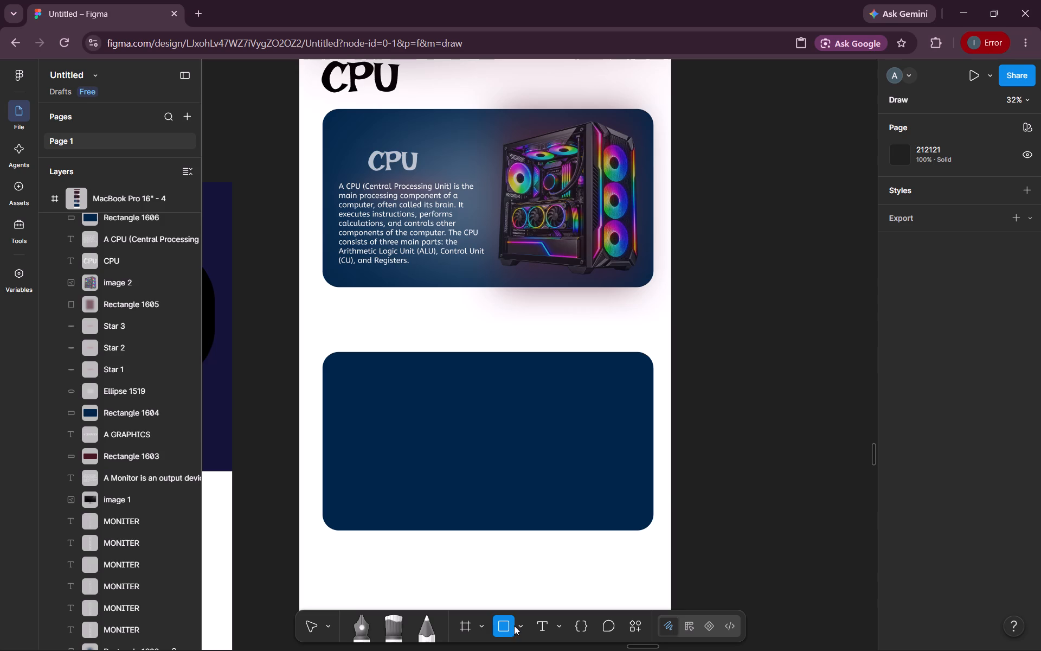
left_click(517, 626)
left_click(561, 553)
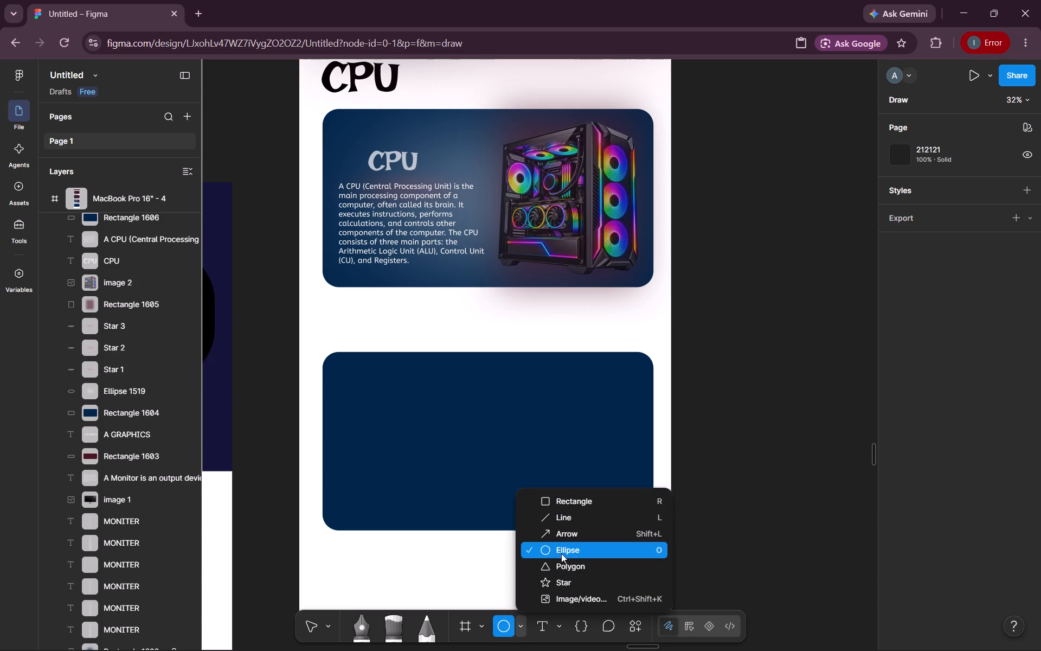
left_click_drag(344, 395, 610, 458)
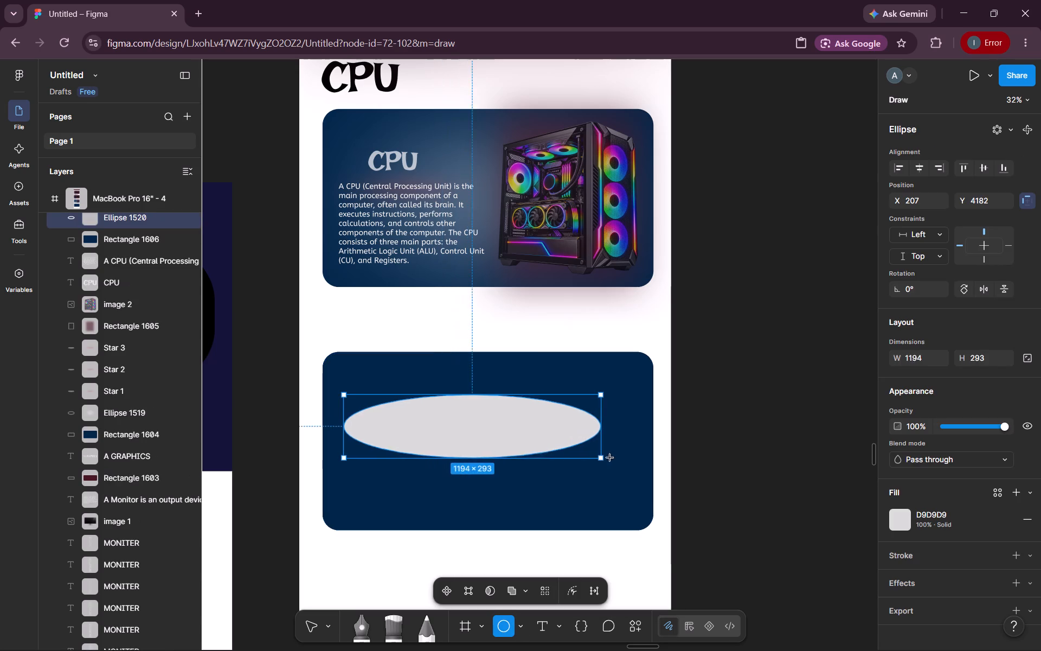
left_click_drag(610, 458, 648, 485)
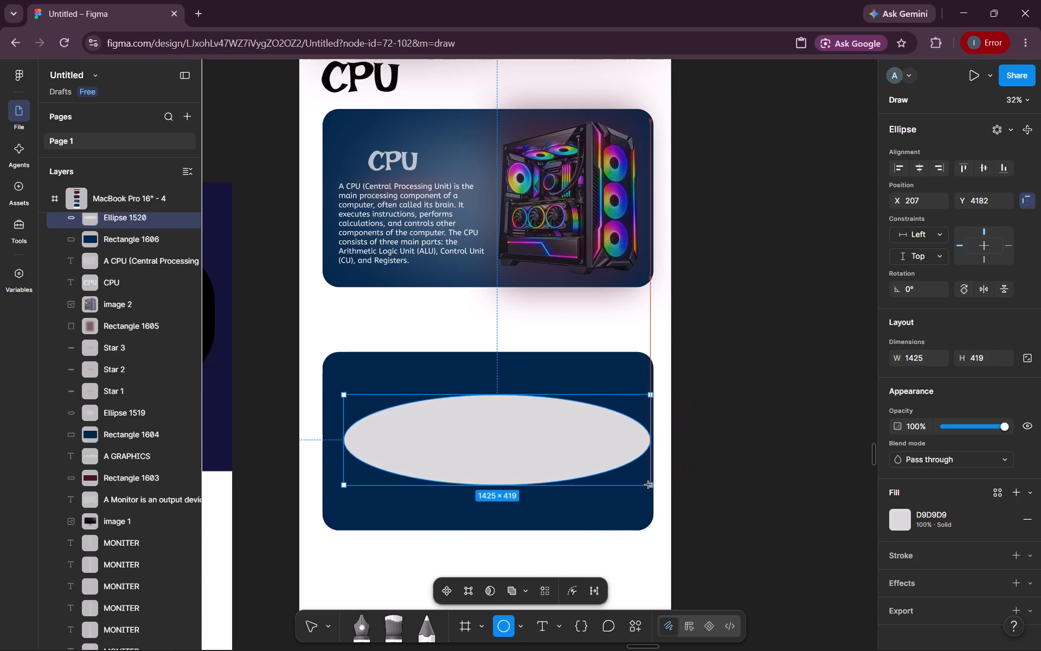
left_click_drag(648, 485, 653, 486)
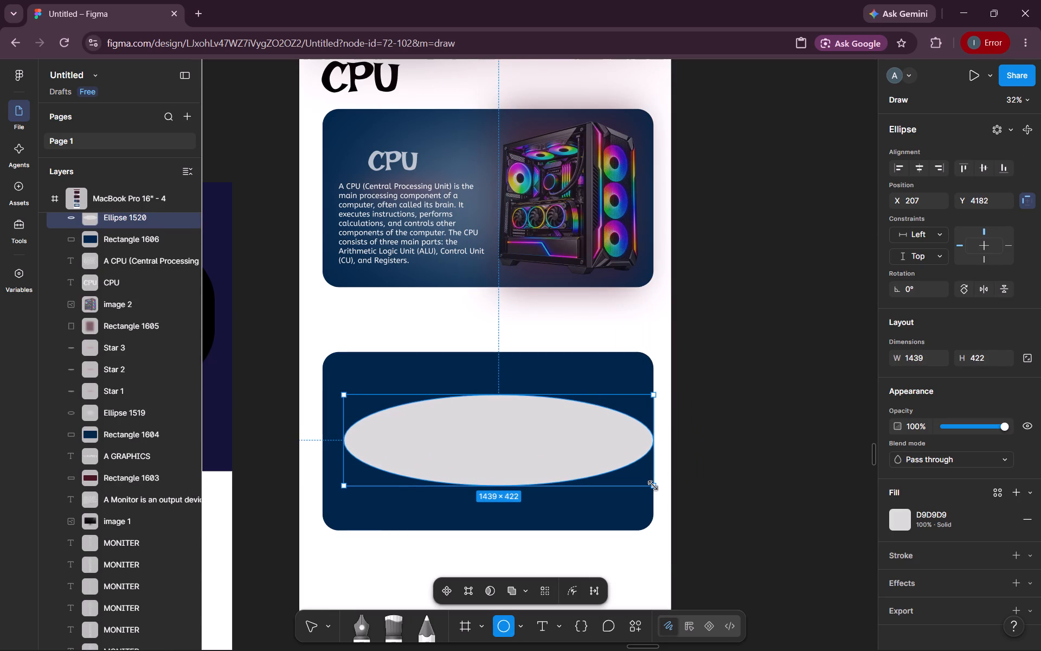
left_click_drag(343, 440, 329, 440)
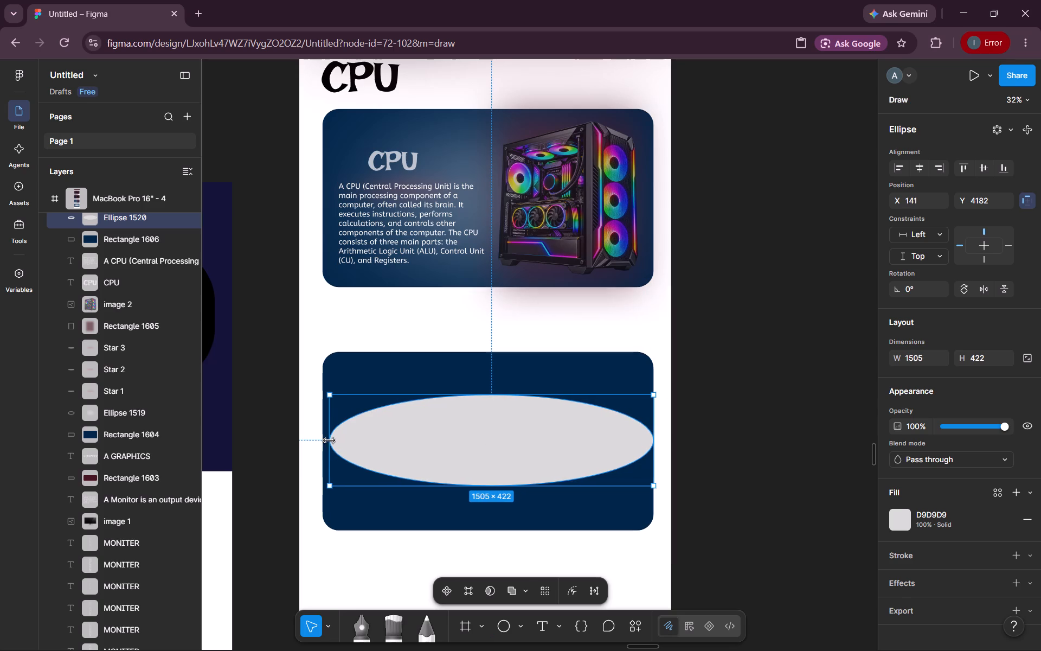
Widen the ellipse to 1538 so it starts at the new card's left edge, X 108.
left_click_drag(329, 440, 324, 440)
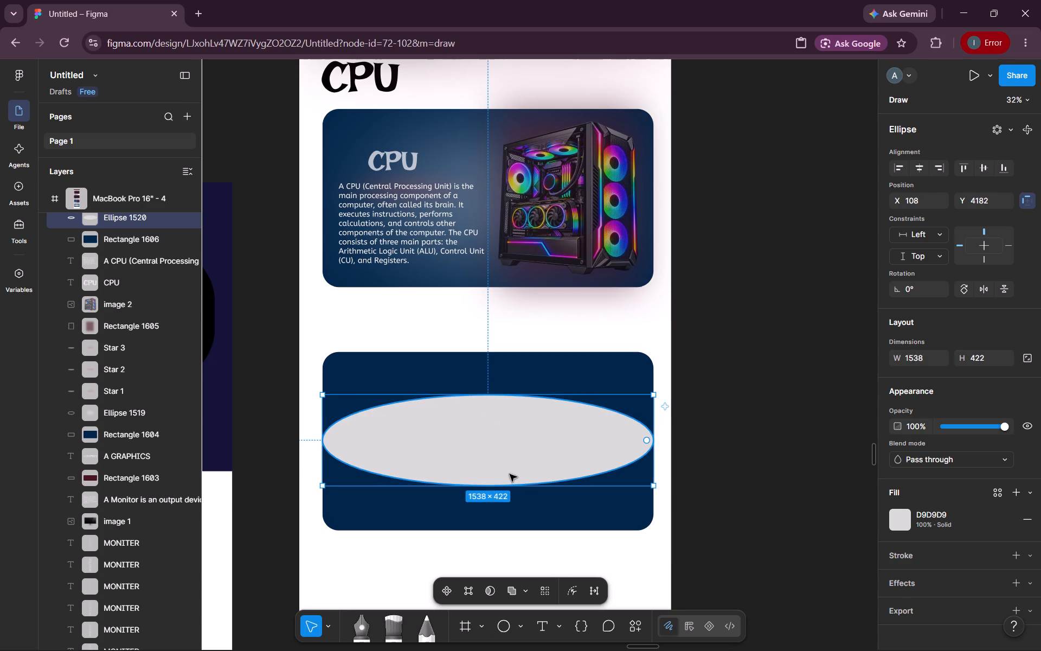
Set the ellipse's fill to the page's red, BC4446.
left_click(906, 520)
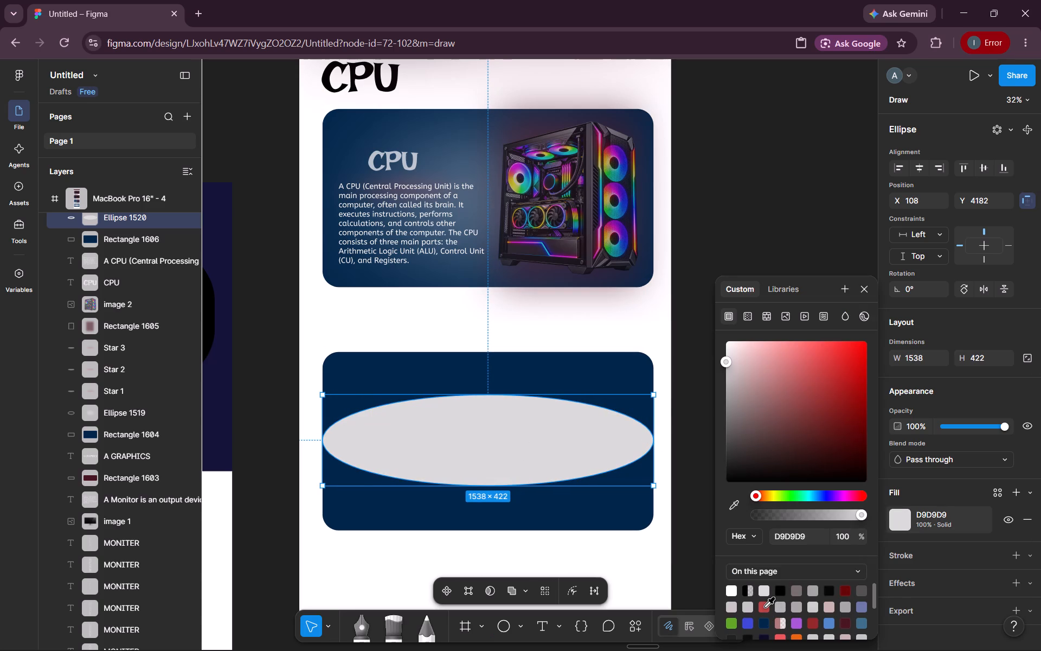
left_click(765, 607)
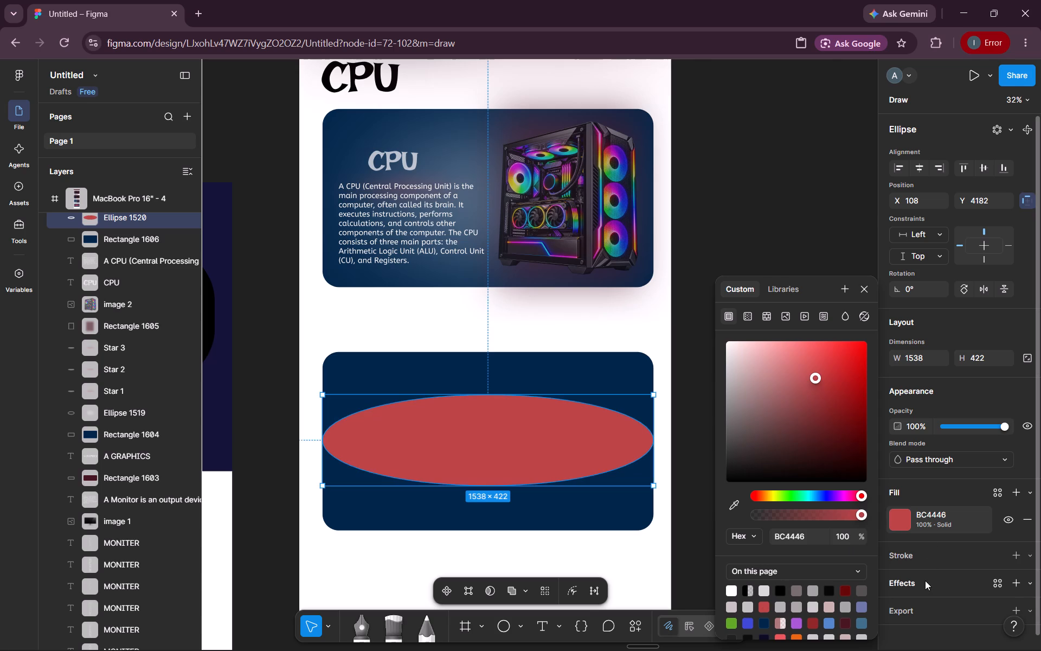
Apply a uniform layer blur of about 304 to the red ellipse.
left_click(925, 580)
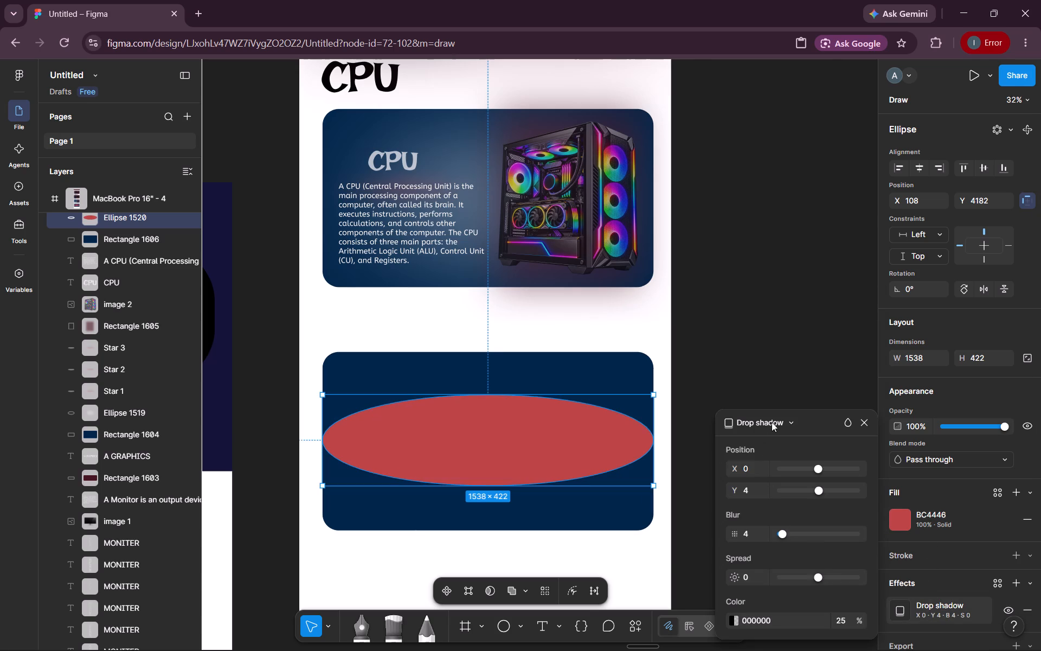
left_click(772, 422)
left_click(765, 478)
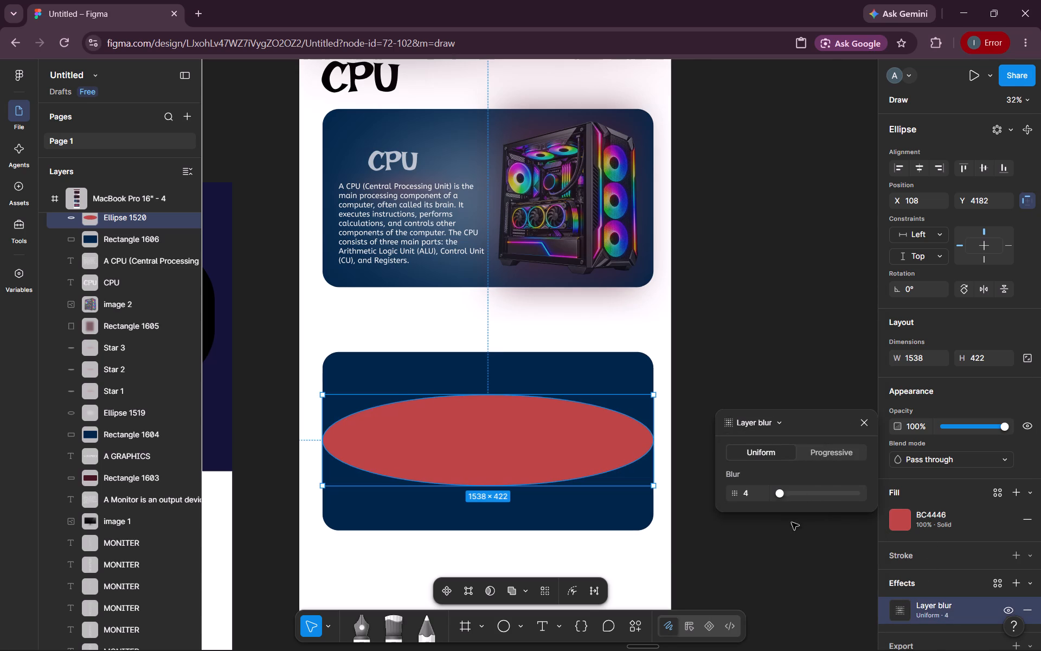
left_click_drag(776, 492, 853, 492)
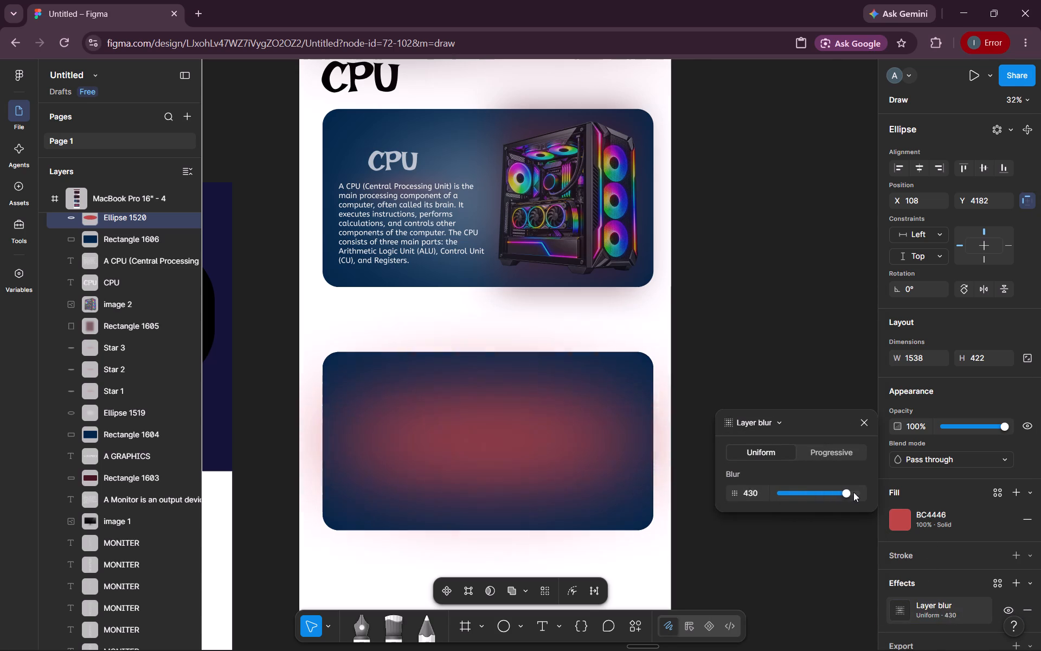
left_click_drag(853, 492, 861, 493)
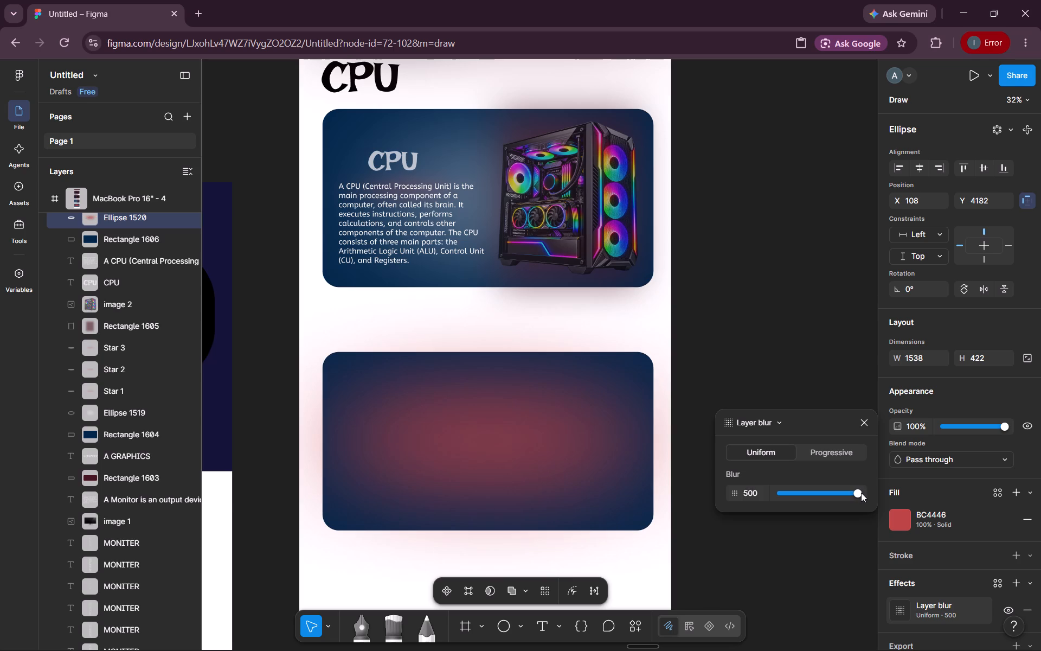
left_click_drag(861, 493, 827, 499)
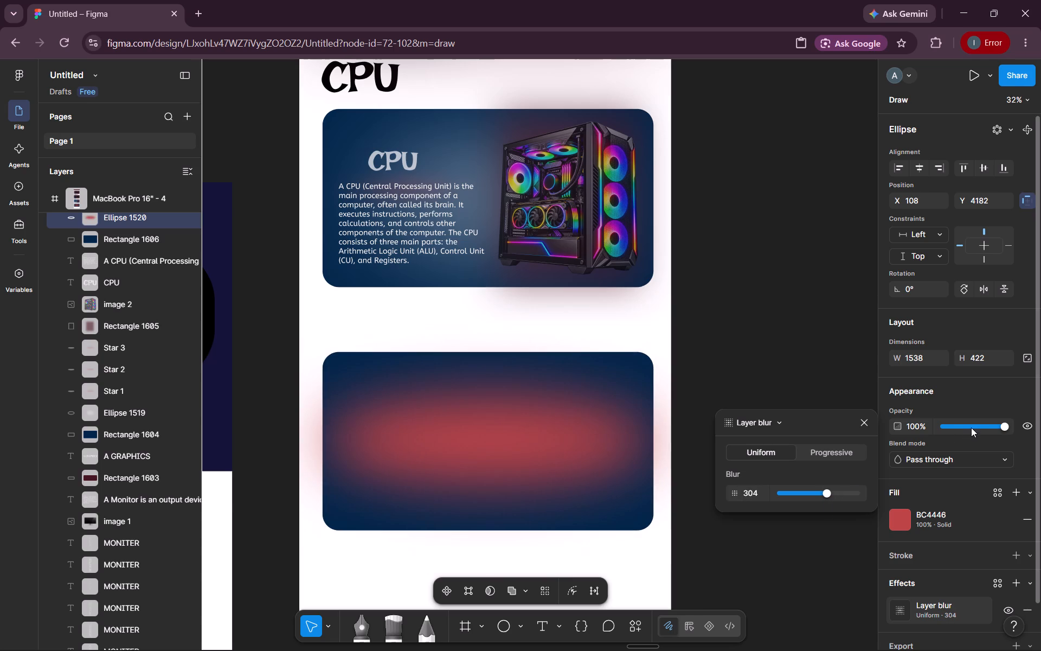
Lower the red ellipse's opacity to about 46%.
left_click(971, 427)
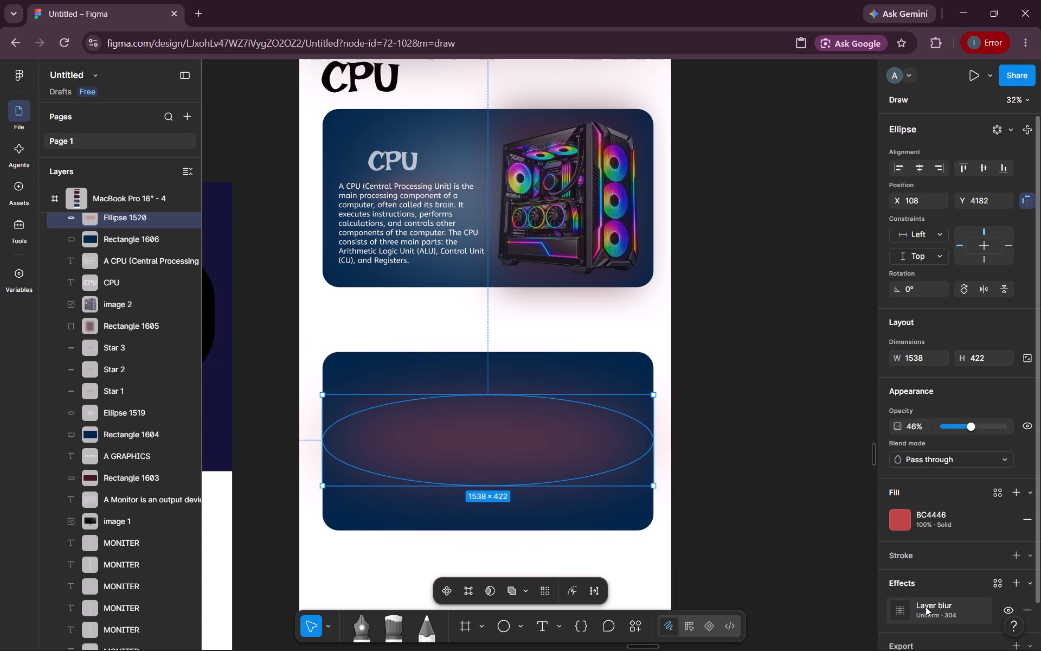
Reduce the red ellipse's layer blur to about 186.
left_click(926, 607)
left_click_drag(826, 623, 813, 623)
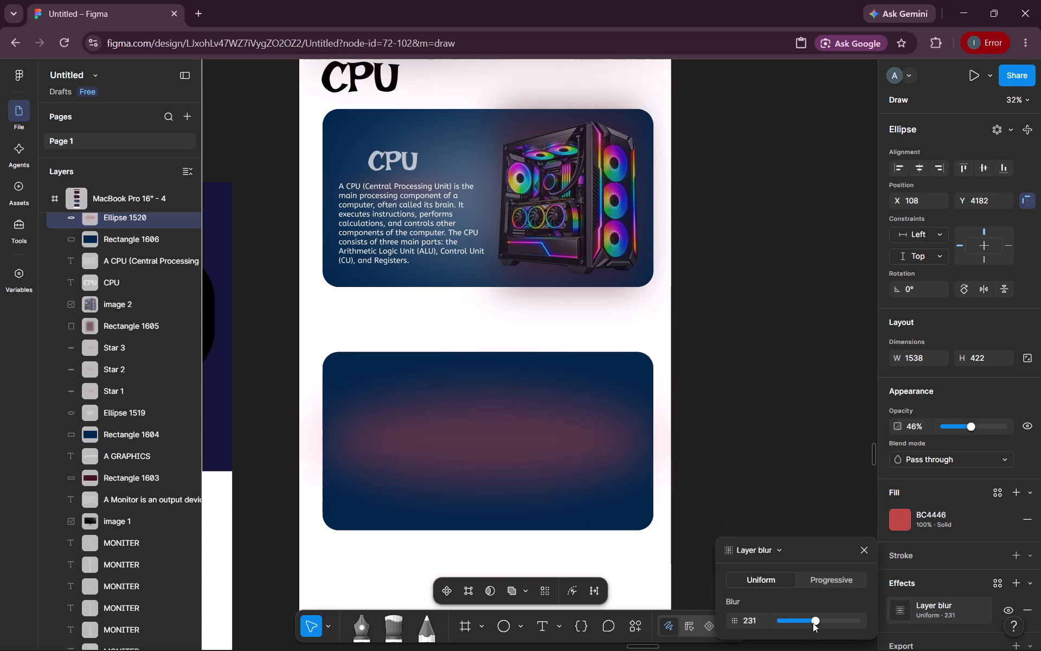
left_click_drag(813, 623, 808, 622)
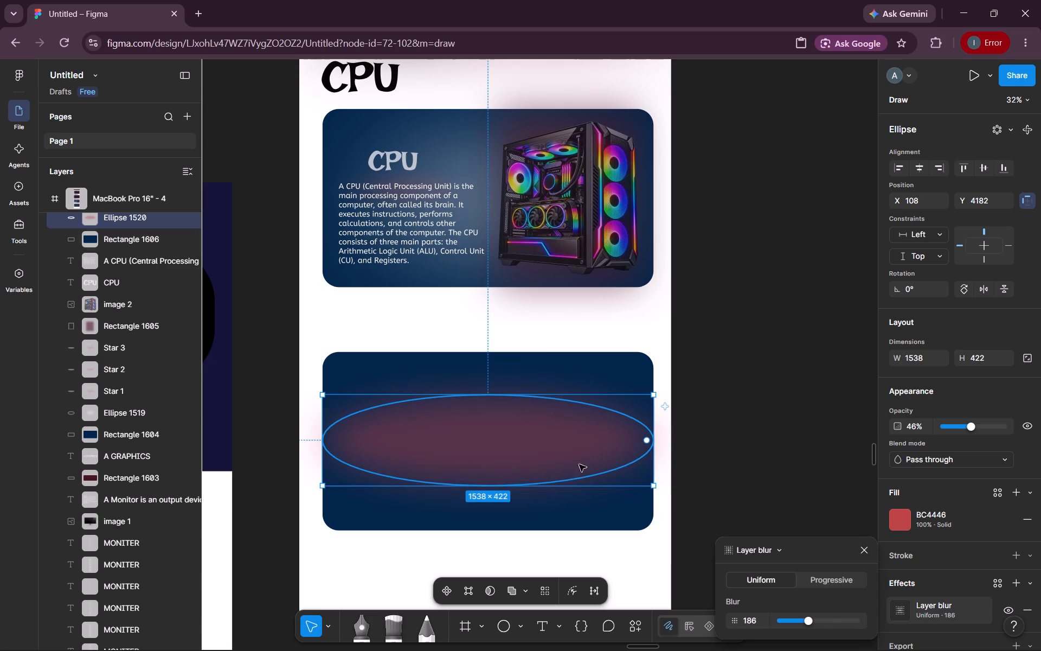
Stretch the red ellipse to the card's full height, making it 1538 × 829 at Y 3983, and deselect it.
left_click(570, 460)
left_click_drag(491, 486, 490, 528)
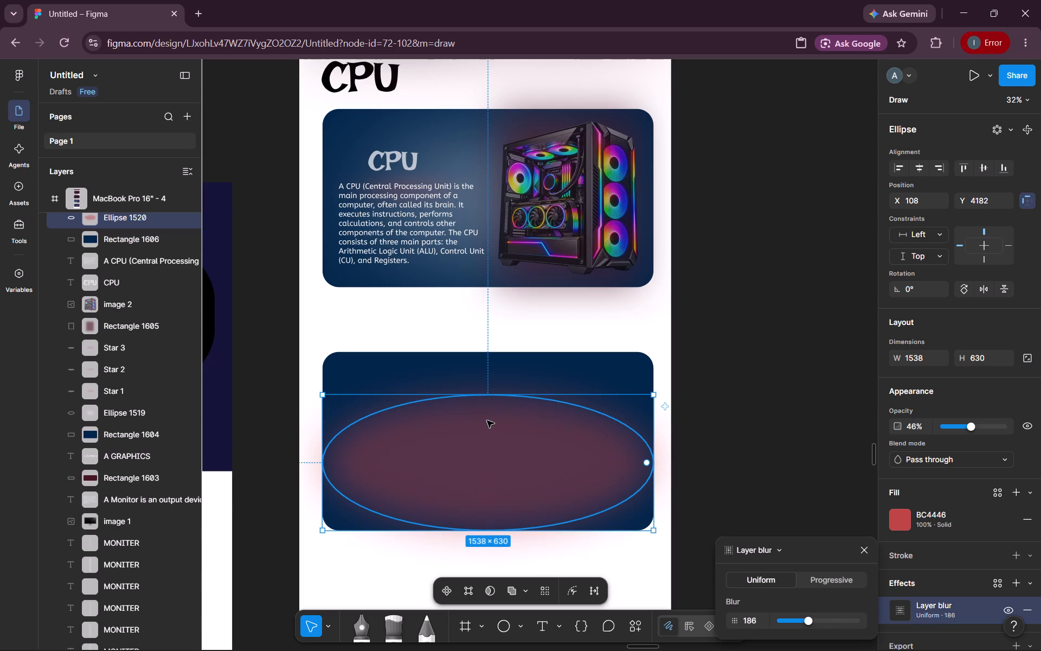
left_click_drag(490, 398, 487, 354)
left_click(792, 408)
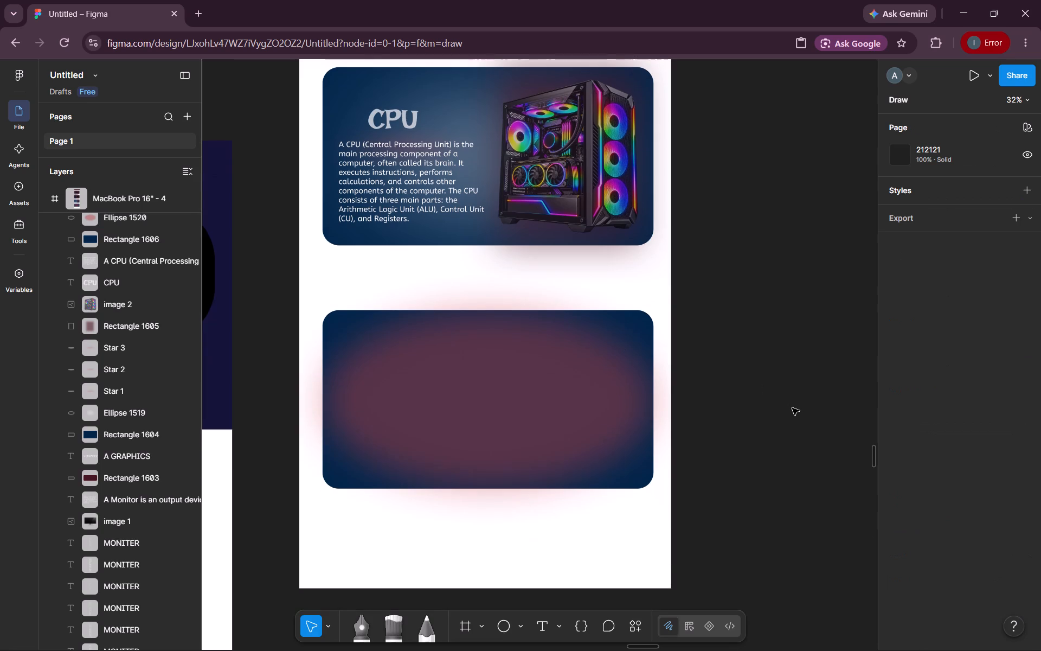
Set the red ellipse's layer blur to 500 and deselect it.
left_click(583, 415)
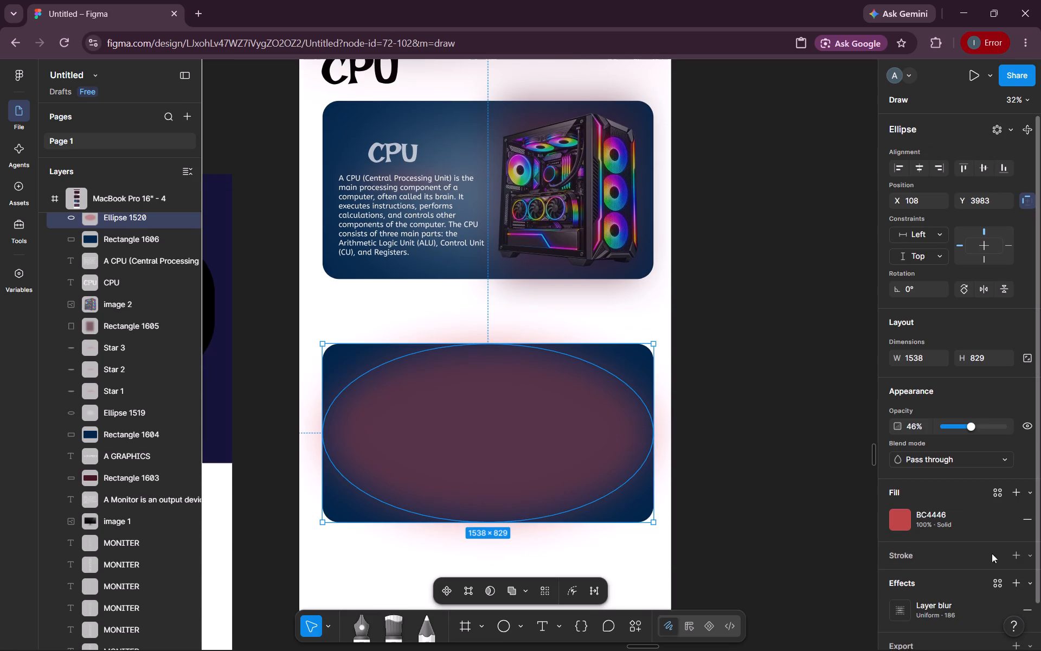
left_click(945, 605)
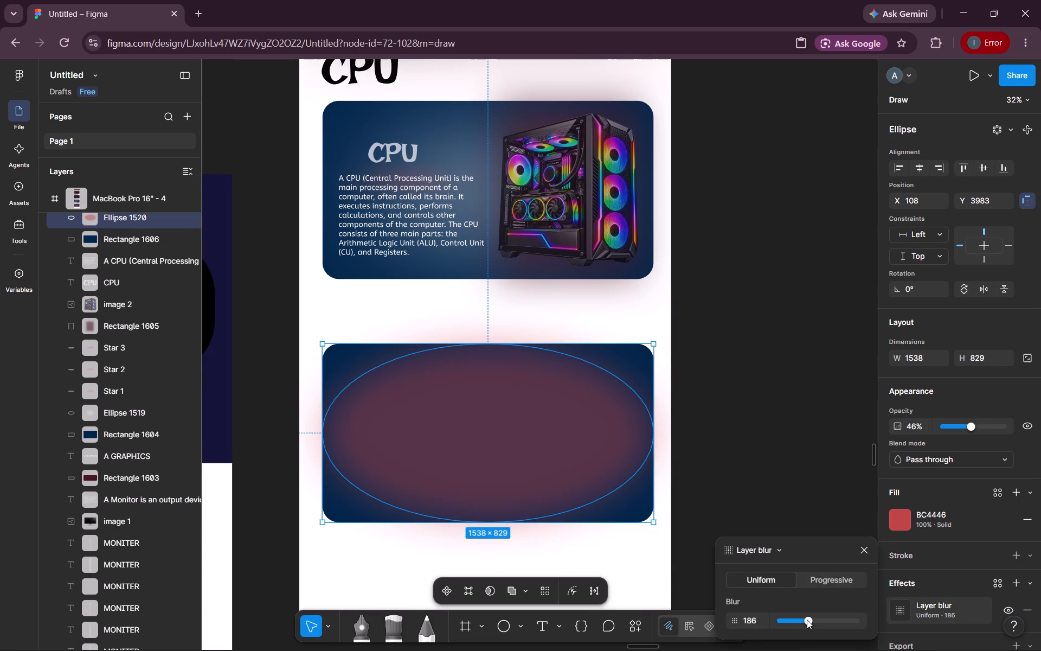
left_click_drag(807, 620, 806, 609)
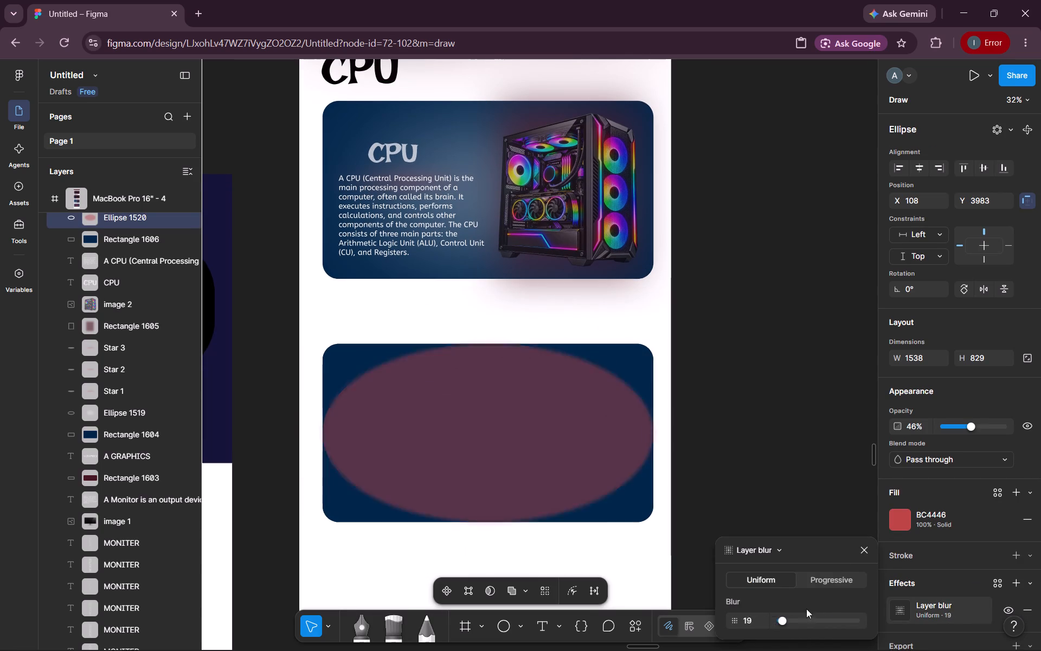
left_click_drag(806, 609, 899, 612)
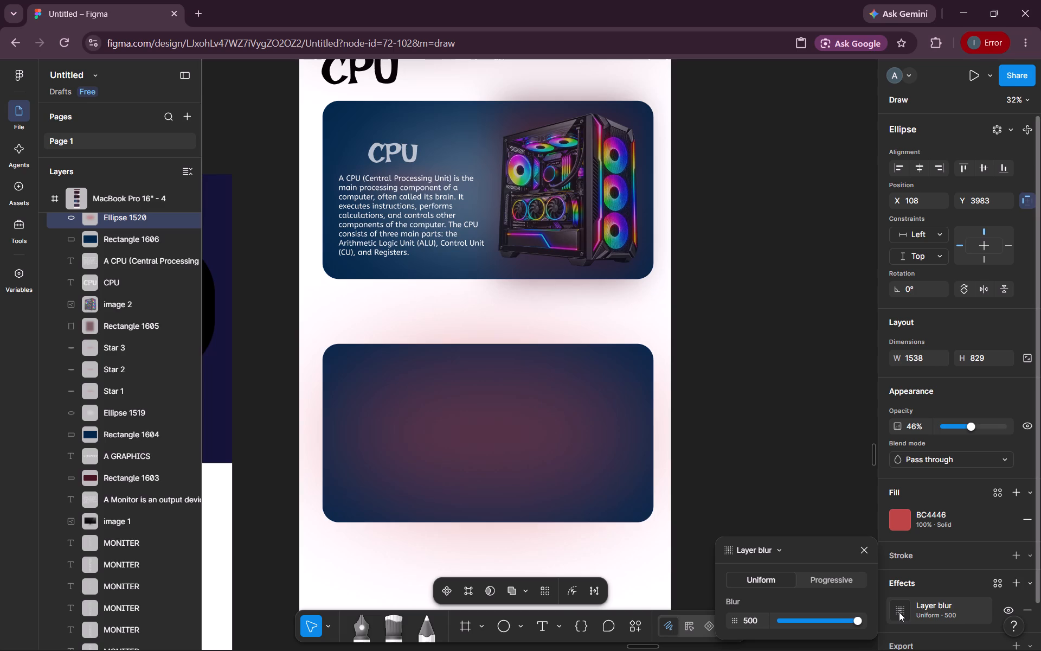
left_click(798, 416)
Review the new card's blurred red glow against the CPU card above and the page bottom below.
scroll(798, 416, "down", 1)
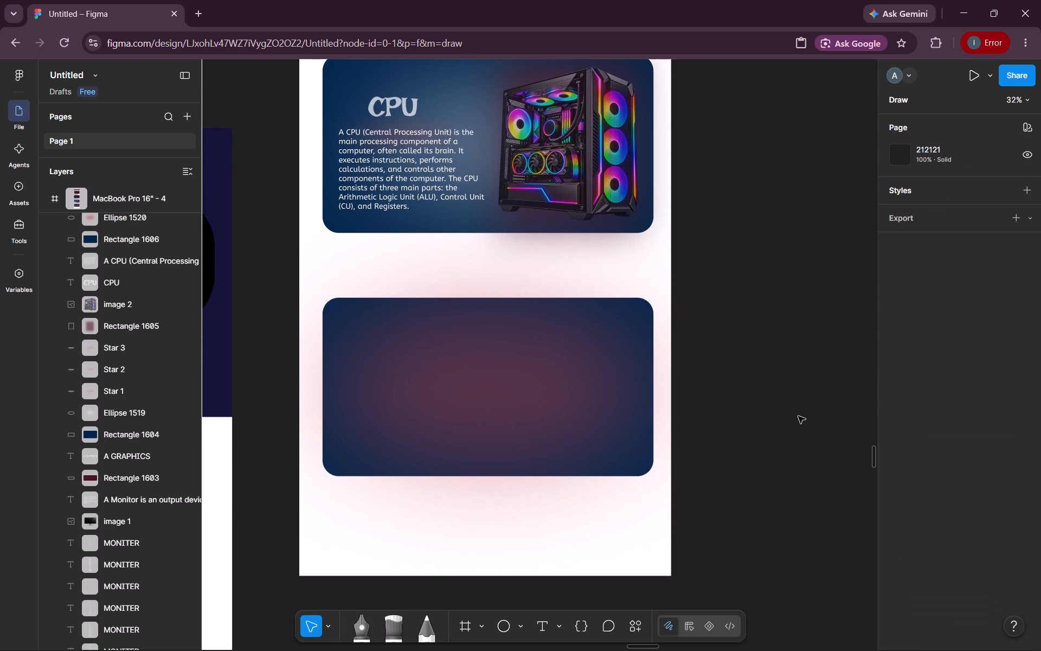
scroll(798, 416, "down", 1)
scroll(798, 416, "up", 1)
scroll(798, 416, "down", 1)
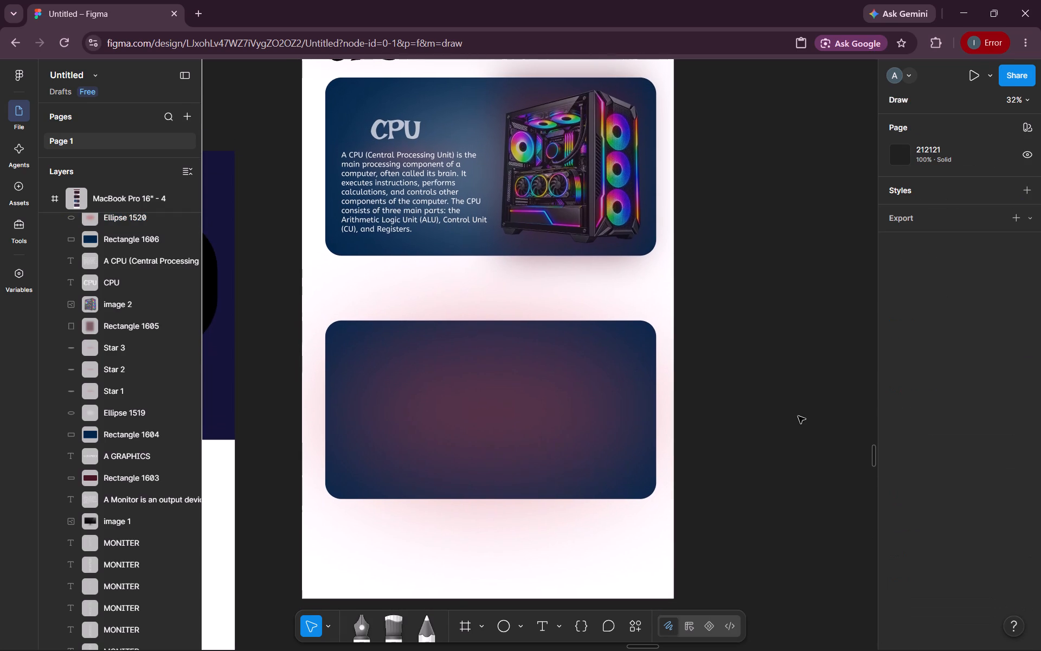
scroll(798, 416, "down", 1)
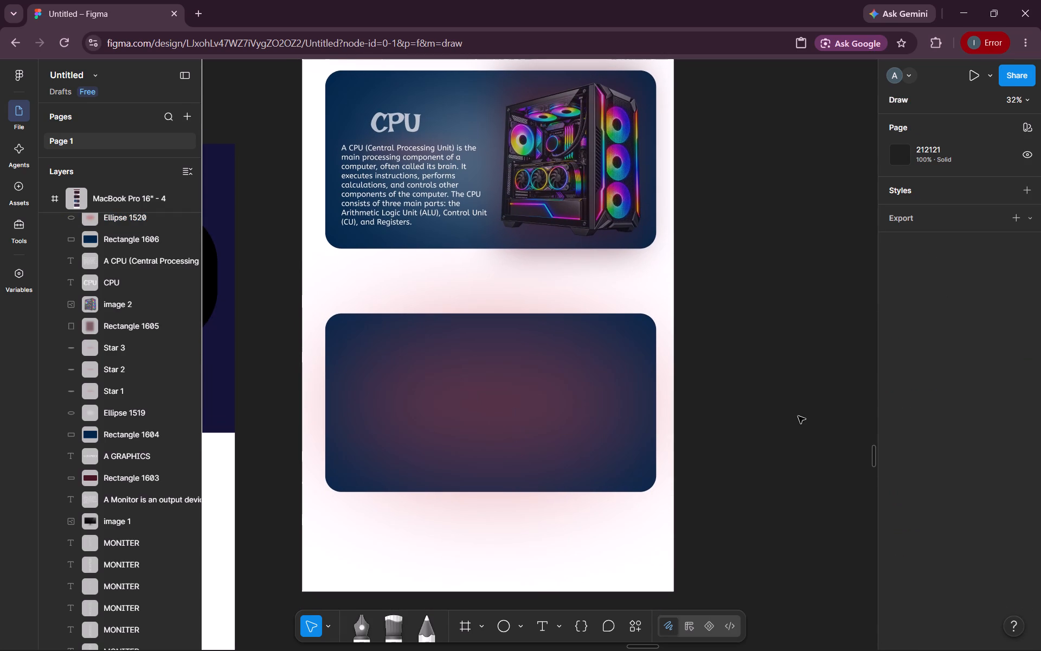
scroll(798, 416, "down", 1)
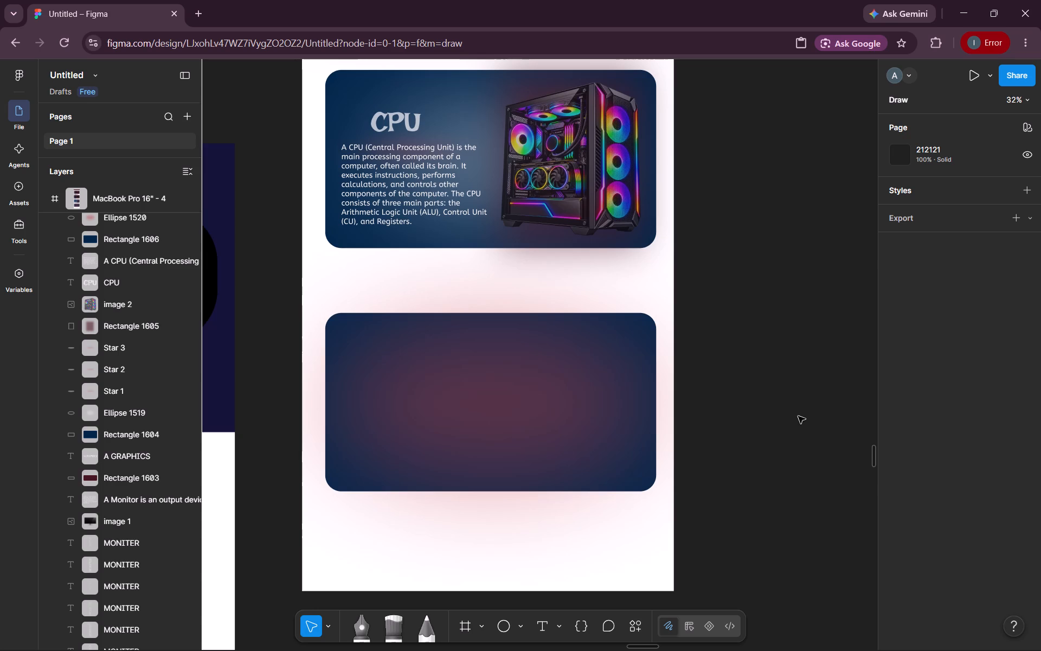
scroll(798, 416, "up", 2)
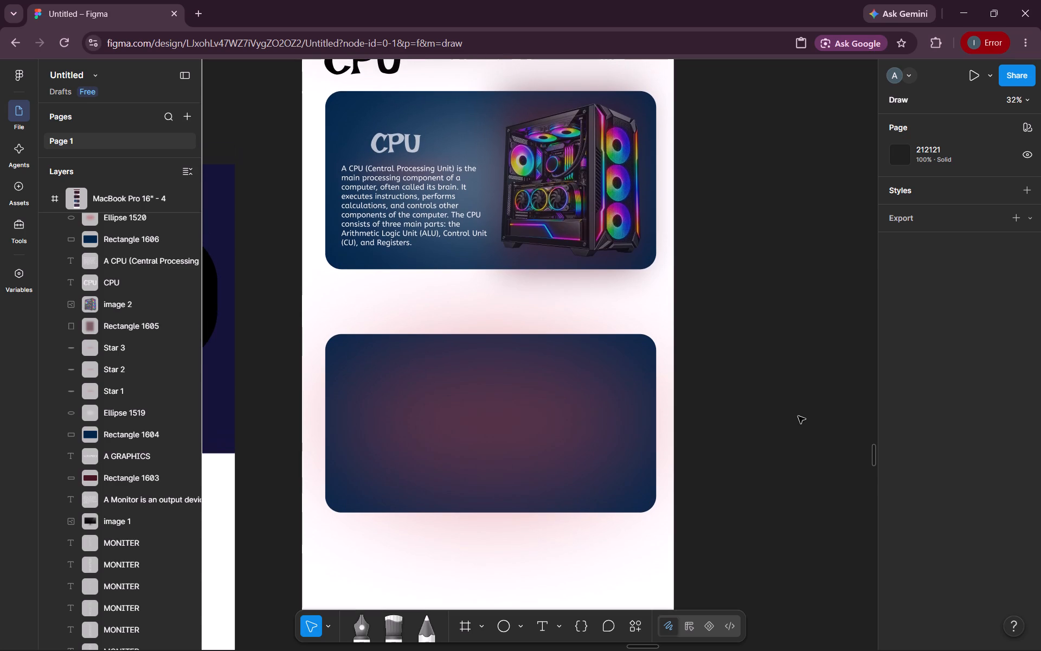
scroll(798, 416, "up", 1)
scroll(761, 434, "down", 1)
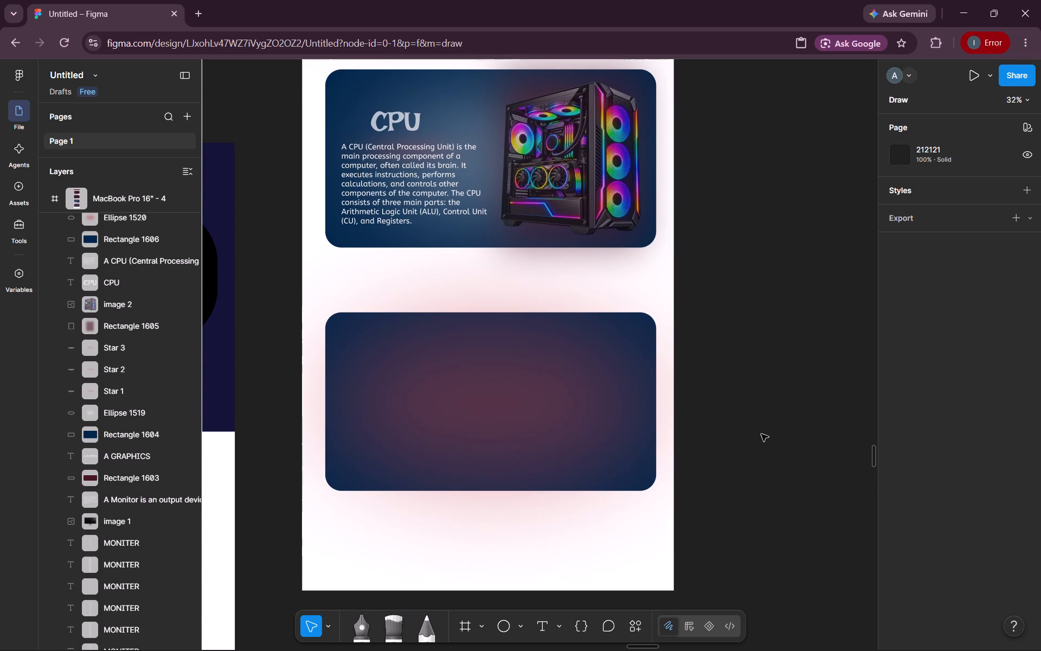
scroll(761, 434, "down", 1)
Draw a circle on the empty canvas to the right of the new card and size it to 200 × 200.
left_click(504, 623)
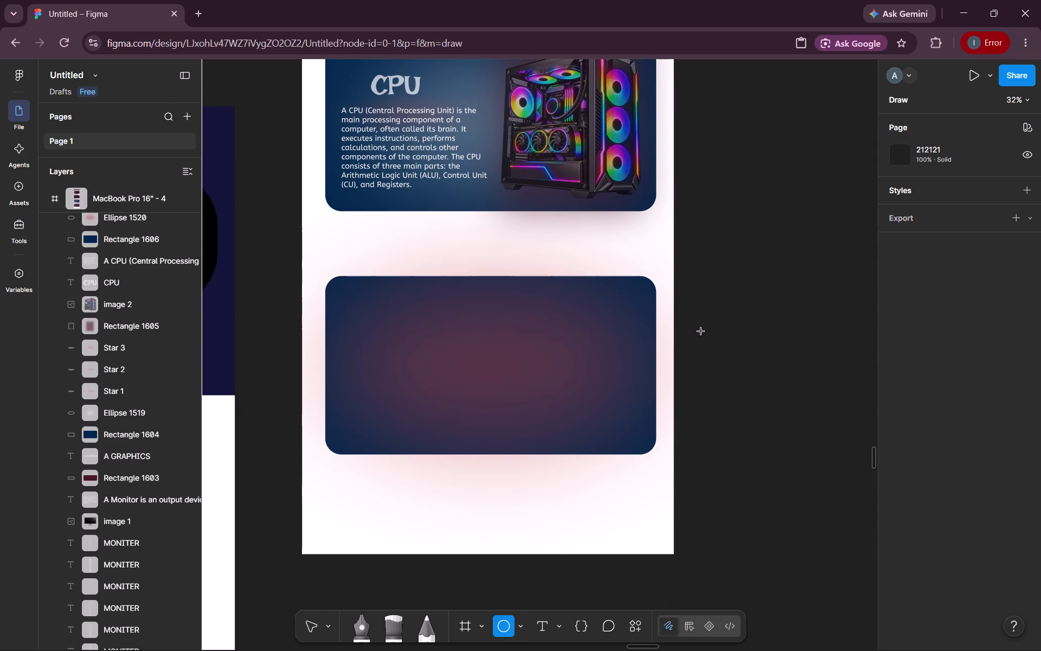
left_click_drag(701, 331, 749, 377)
double_click(924, 307)
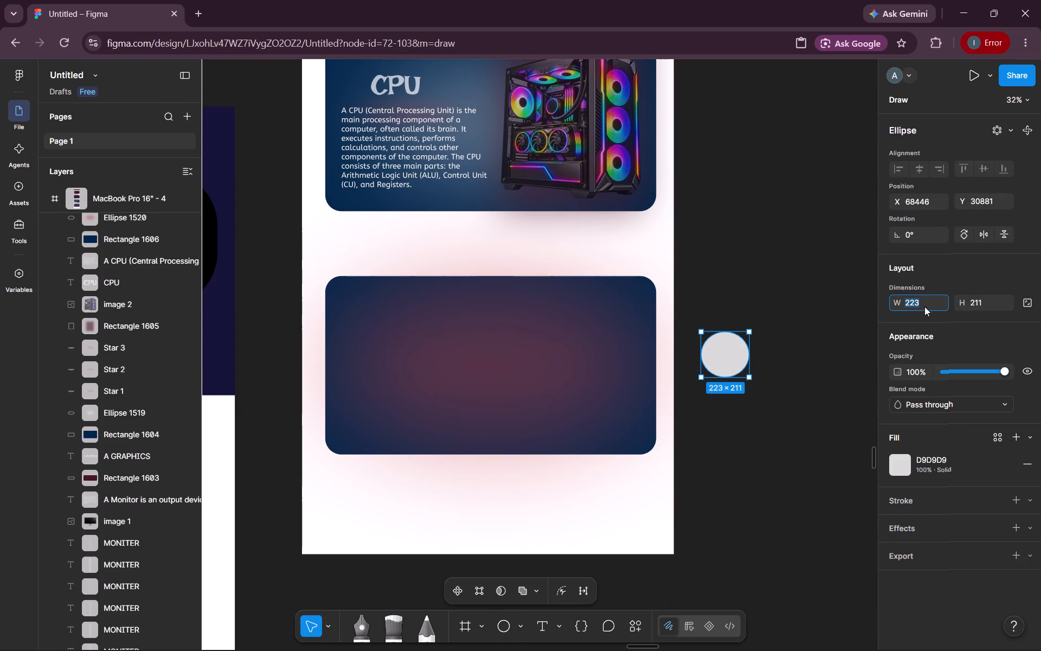
type("200")
key("Return")
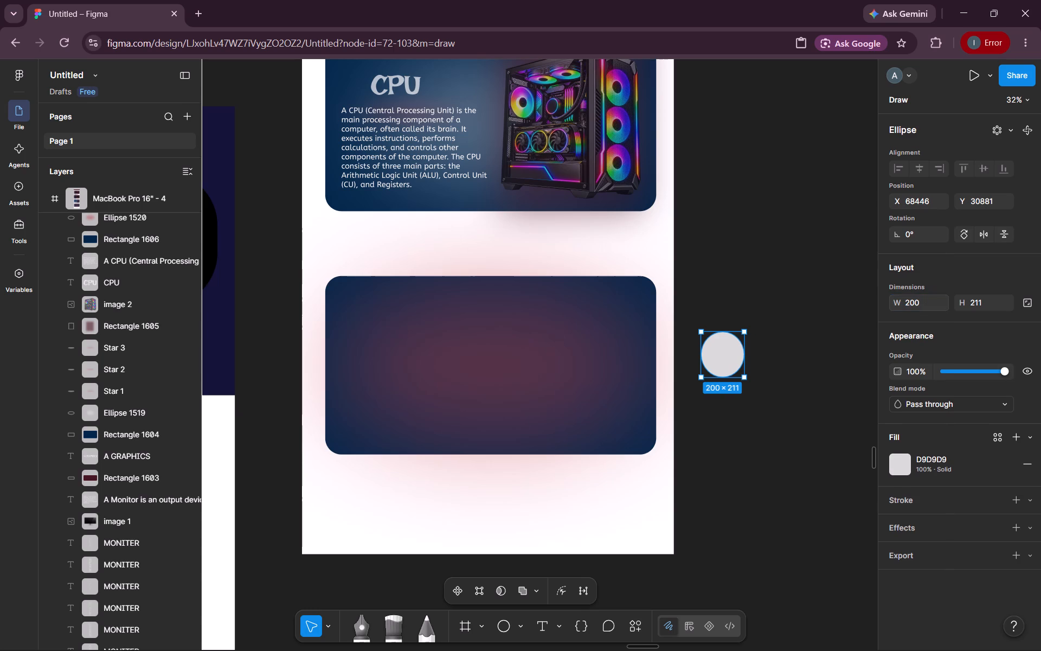
double_click(985, 302)
type("200")
key("Return")
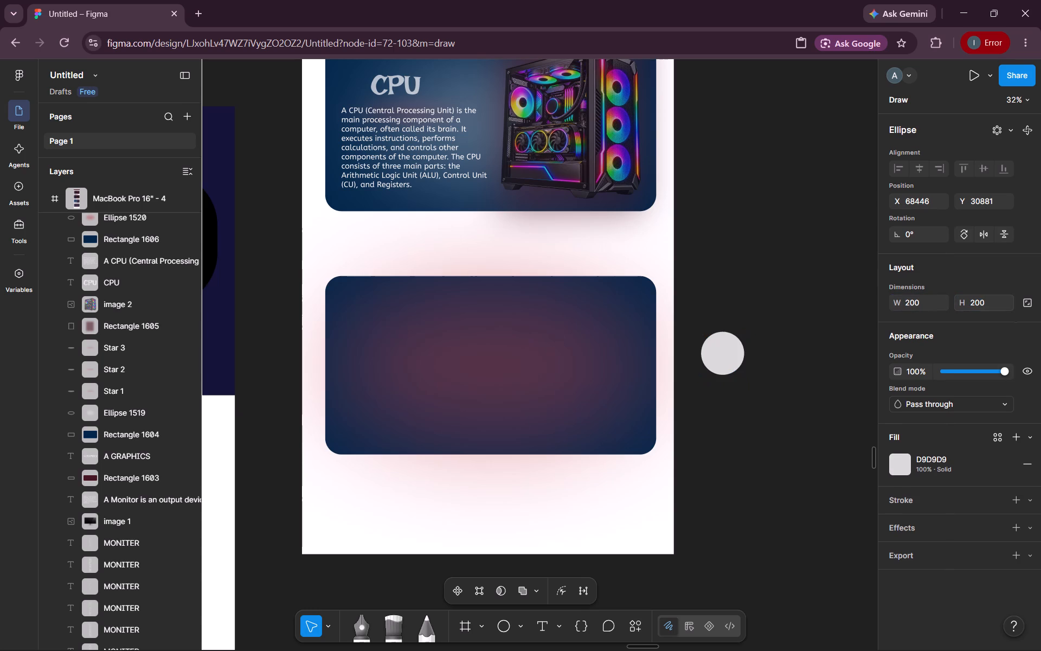
left_click(798, 378)
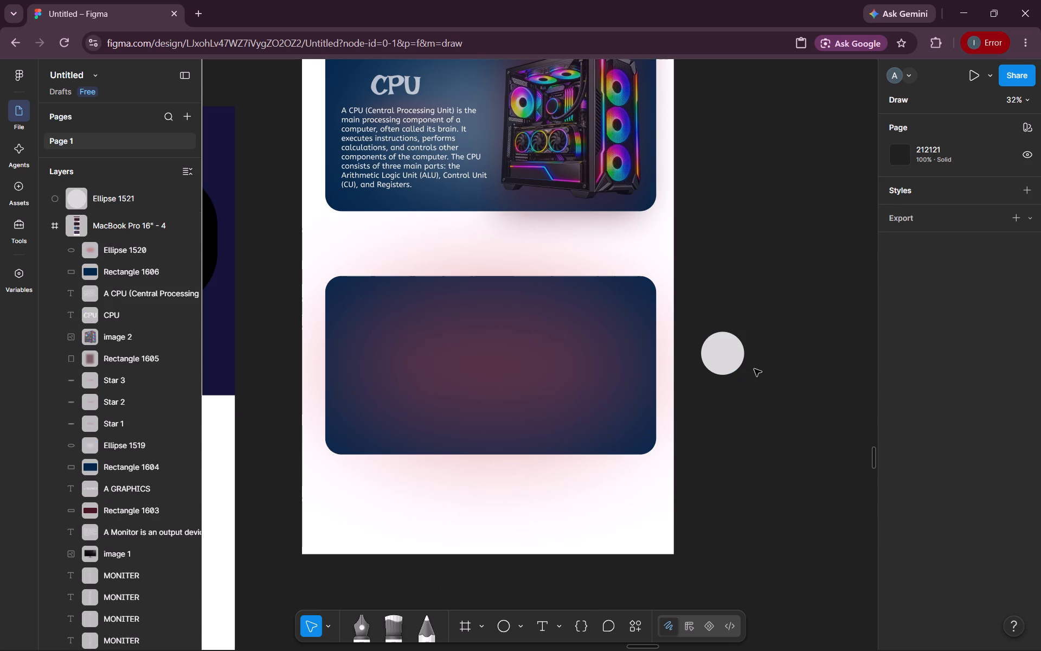
Set the circle's fill to white, FFFFFF.
left_click(724, 353)
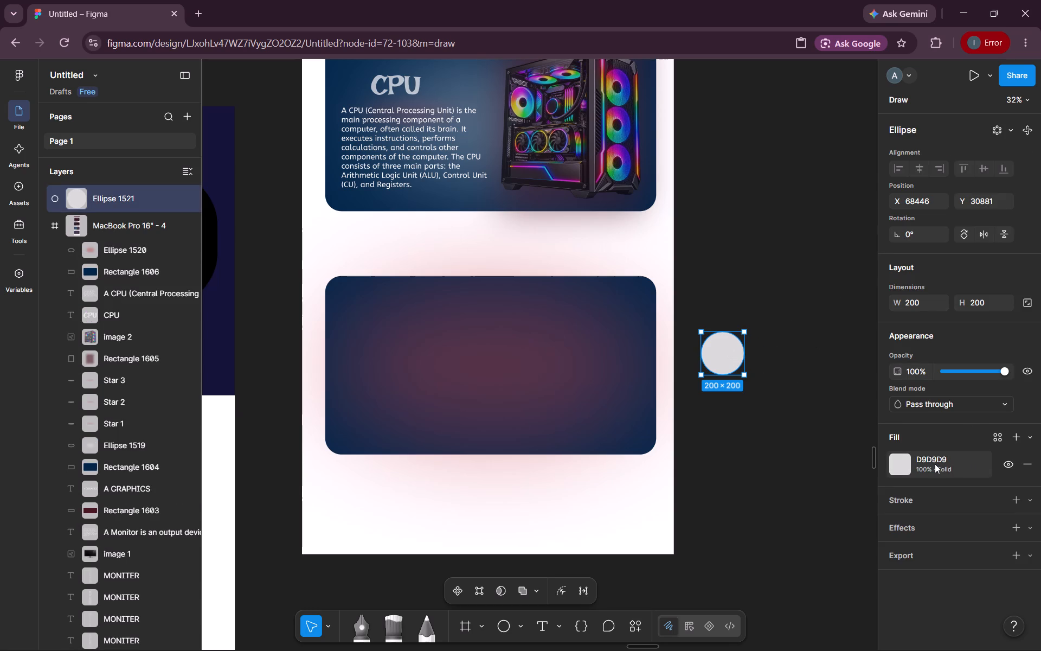
left_click(934, 464)
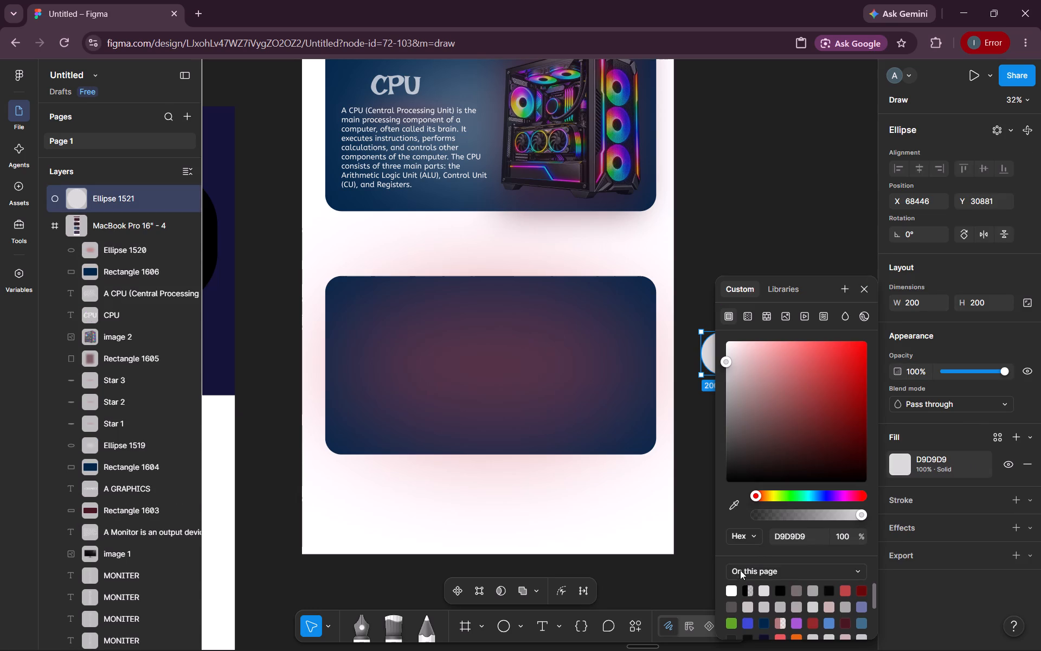
left_click(734, 587)
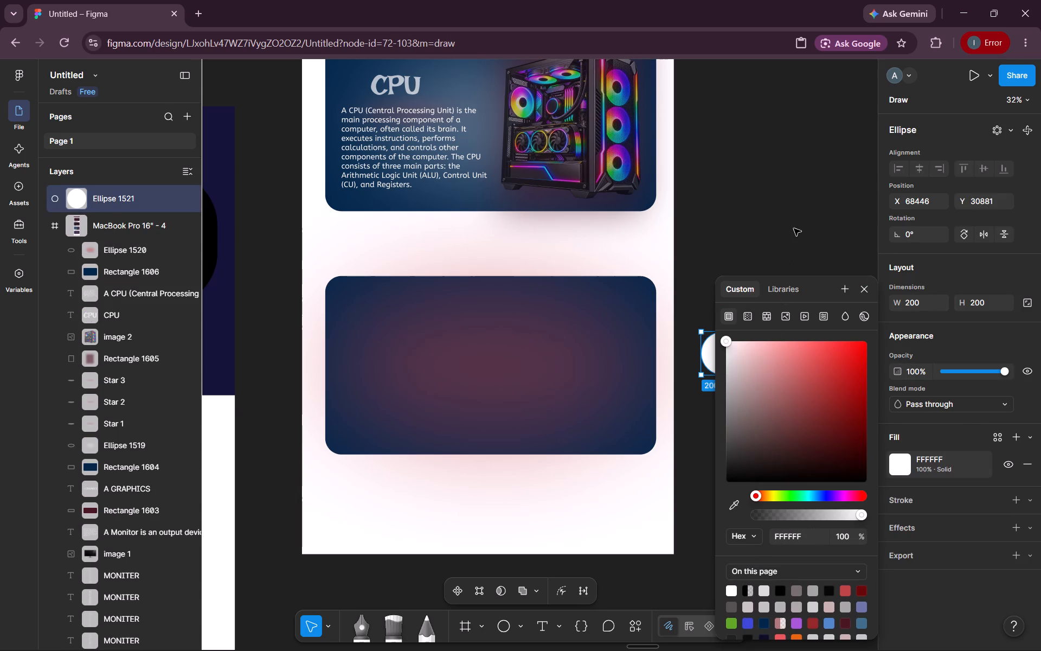
left_click(794, 228)
Apply a uniform layer blur of 283 to the white circle beside the new card.
left_click(710, 365)
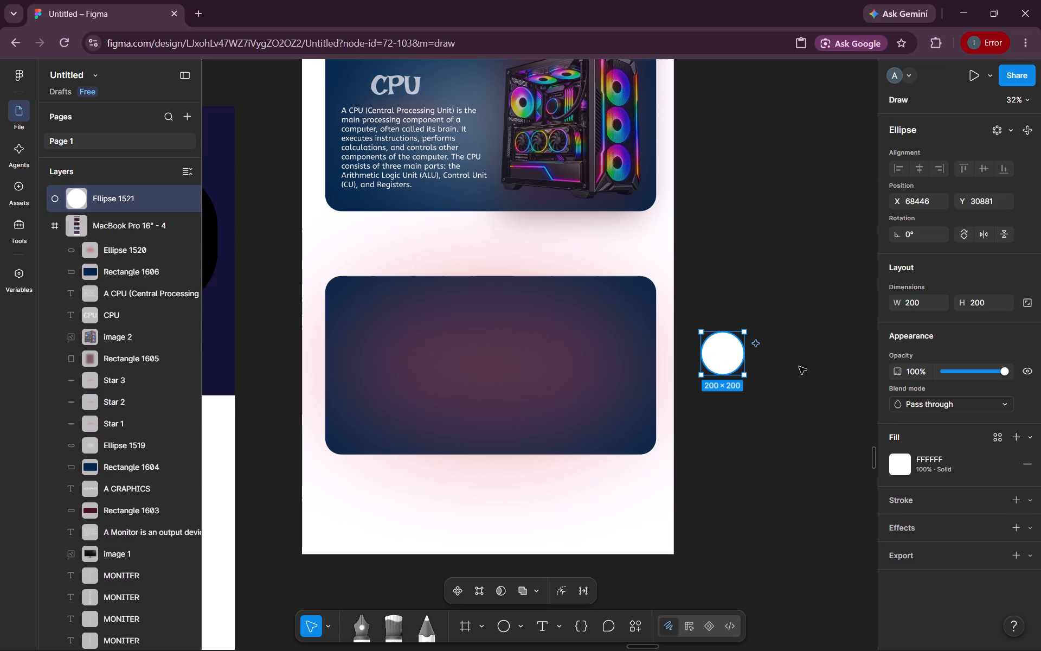
left_click(908, 529)
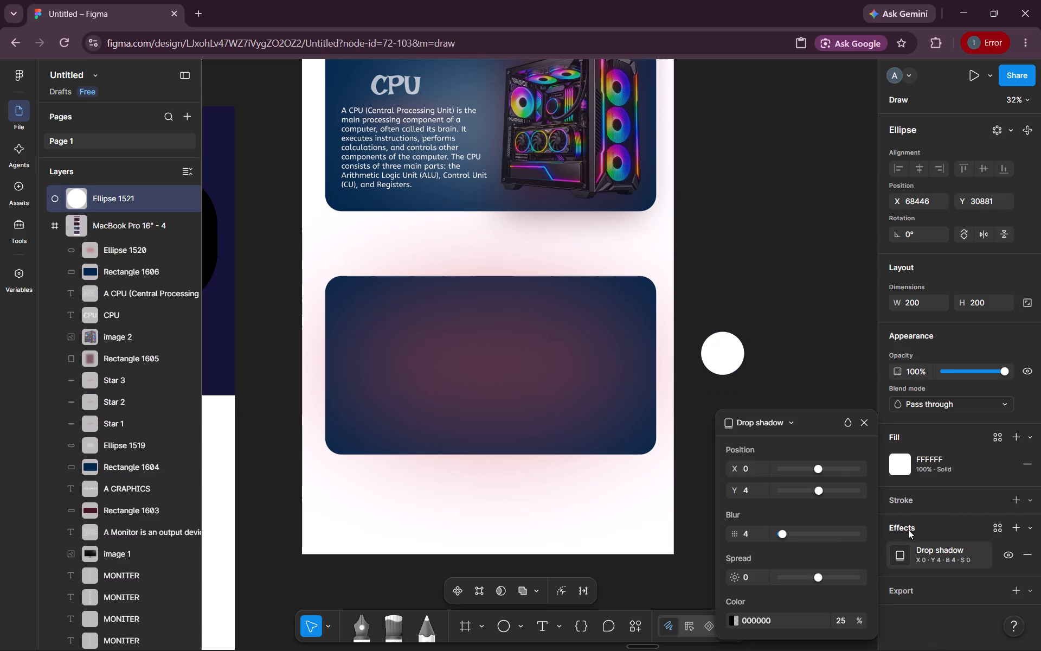
left_click(775, 422)
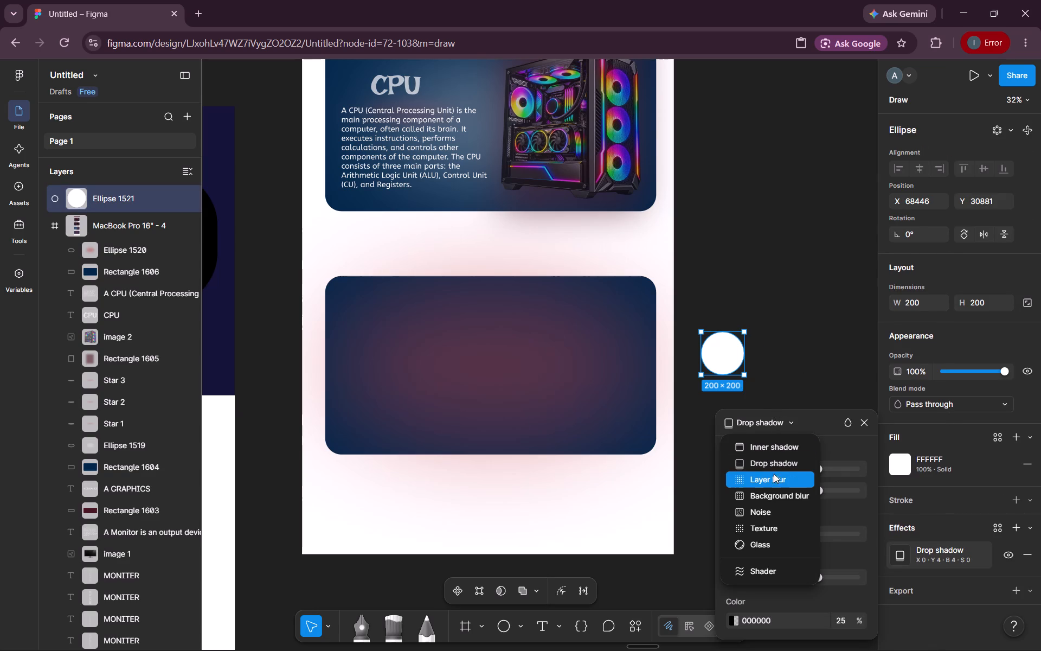
left_click(774, 481)
left_click_drag(781, 496, 829, 494)
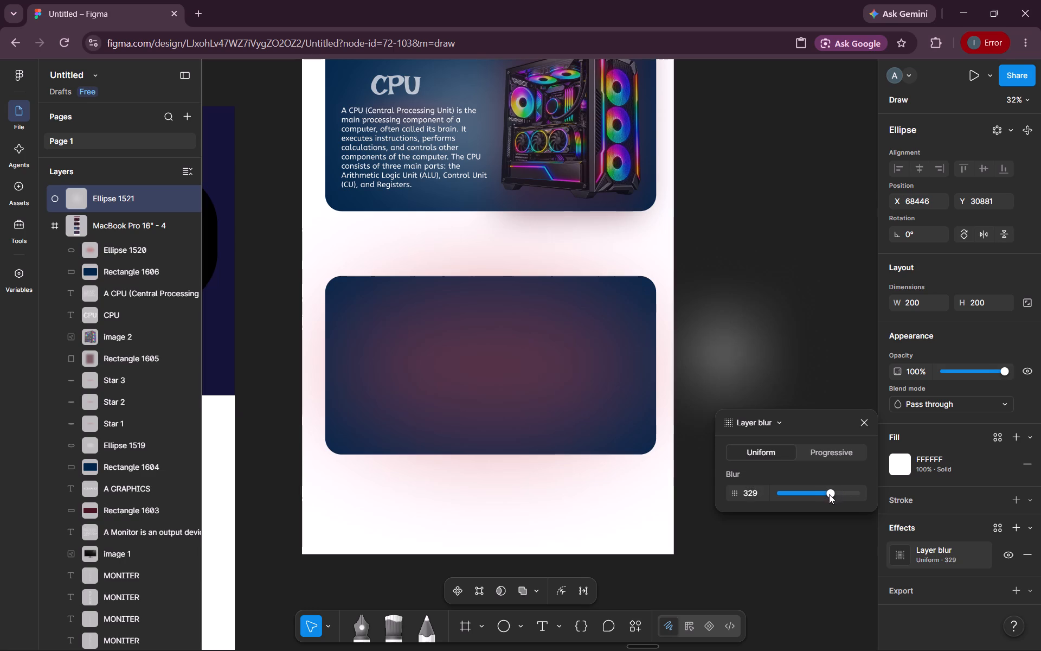
left_click_drag(829, 494, 824, 496)
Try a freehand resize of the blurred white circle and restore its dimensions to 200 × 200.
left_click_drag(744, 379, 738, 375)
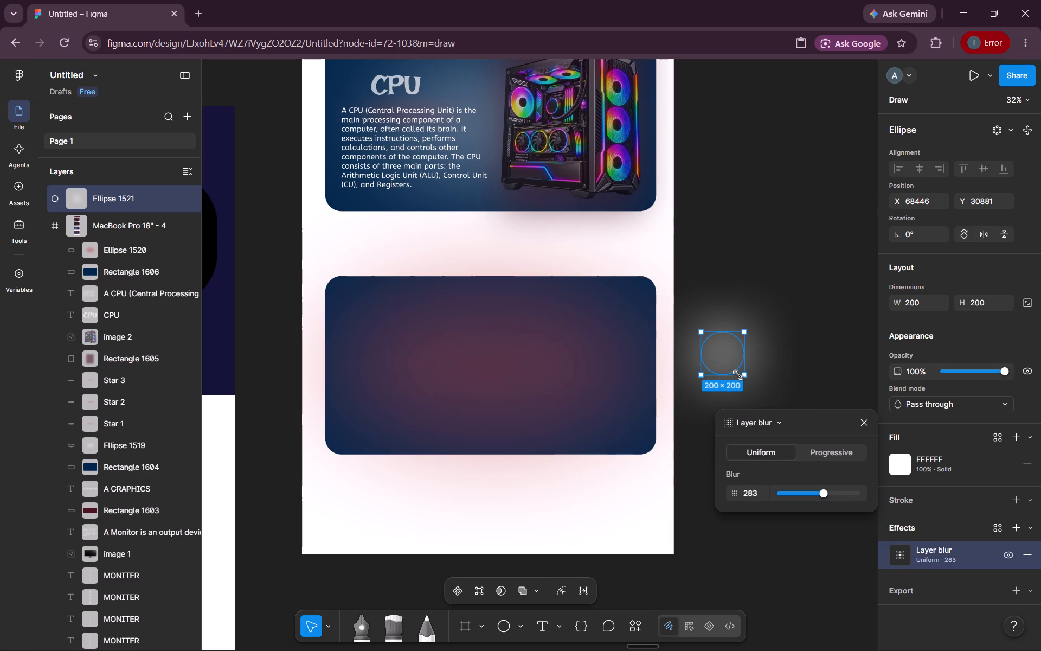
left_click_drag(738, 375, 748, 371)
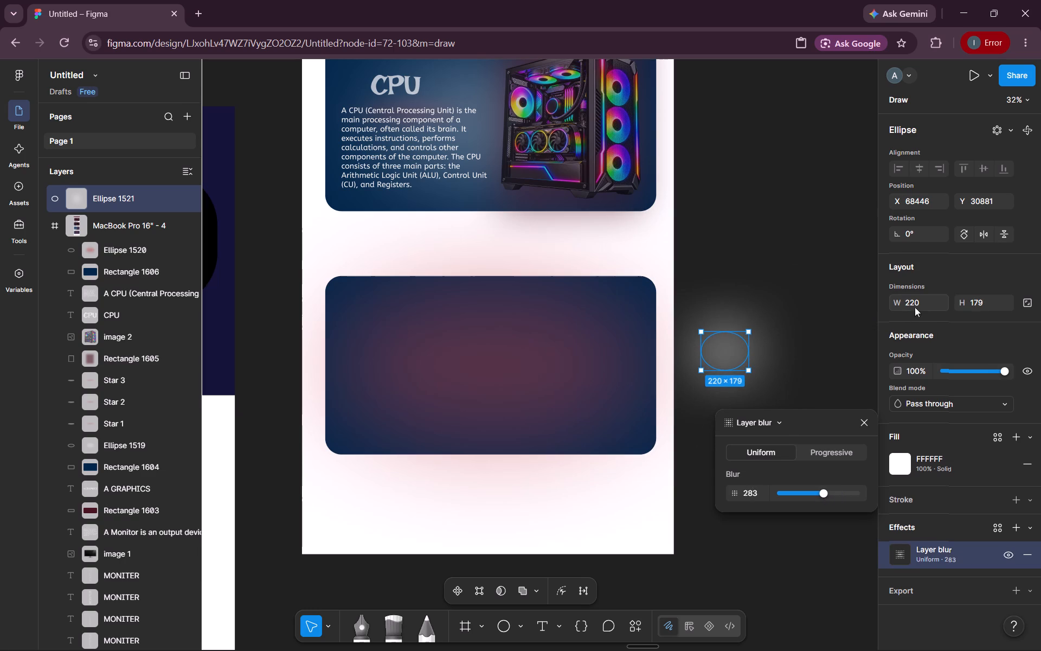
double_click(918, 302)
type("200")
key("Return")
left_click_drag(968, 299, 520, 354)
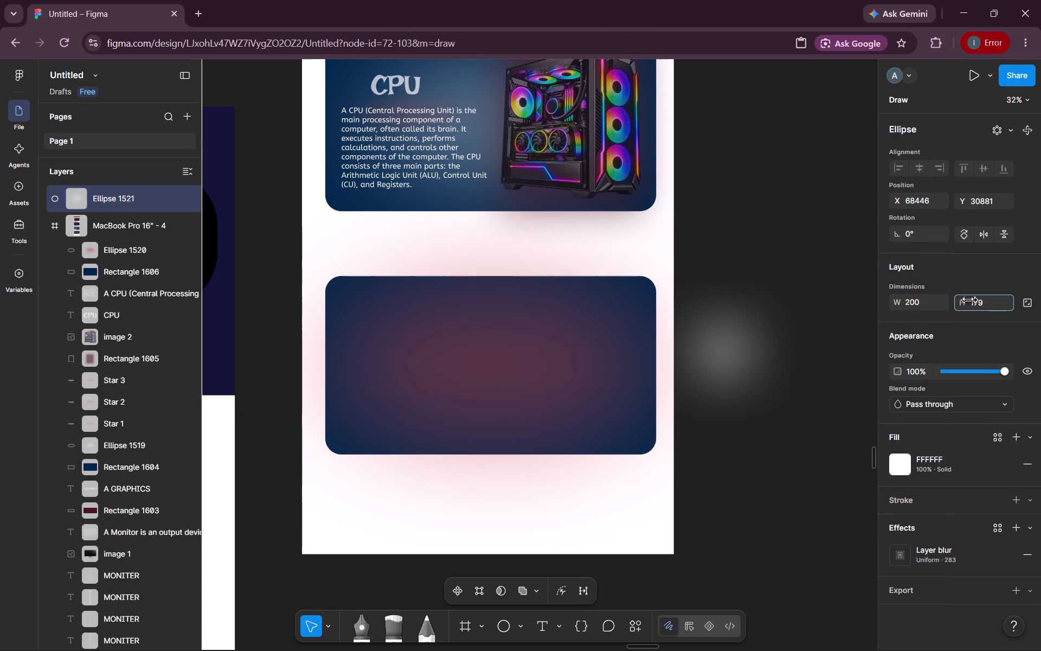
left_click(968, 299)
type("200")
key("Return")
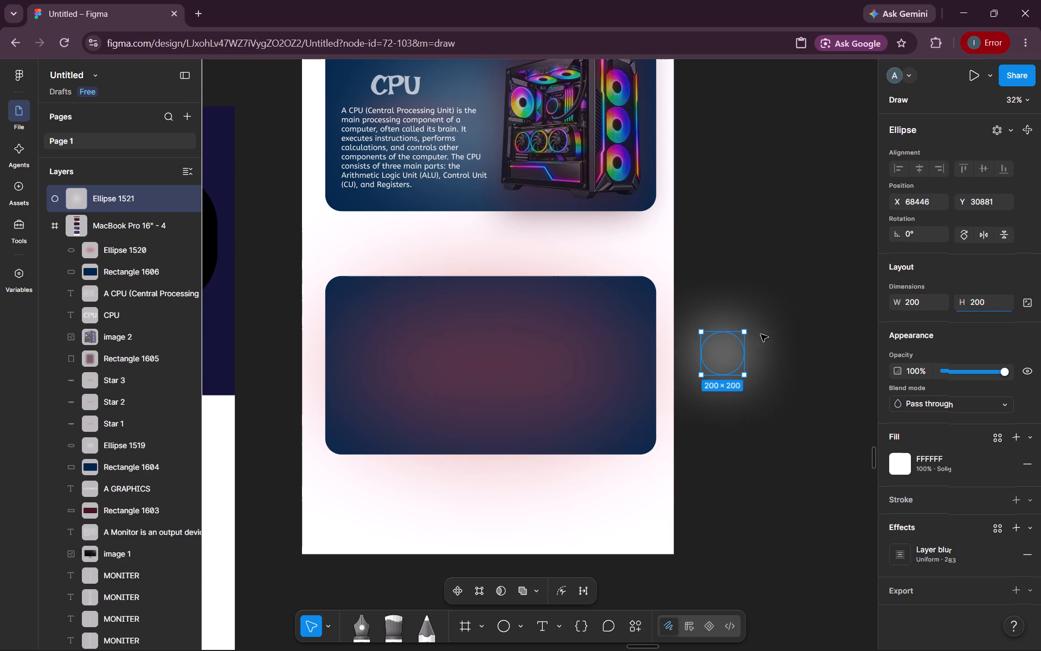
Move the blurred white circle into the new card's top-left corner, aligned with its edges at X 108, Y 3983.
left_click_drag(720, 349, 345, 308)
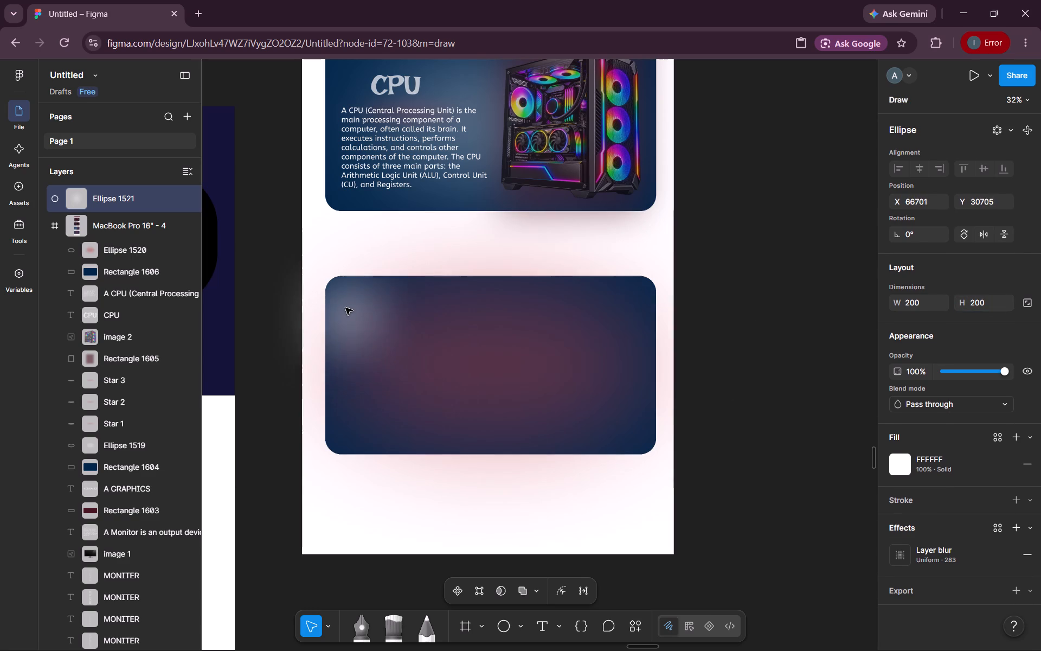
left_click_drag(345, 308, 350, 318)
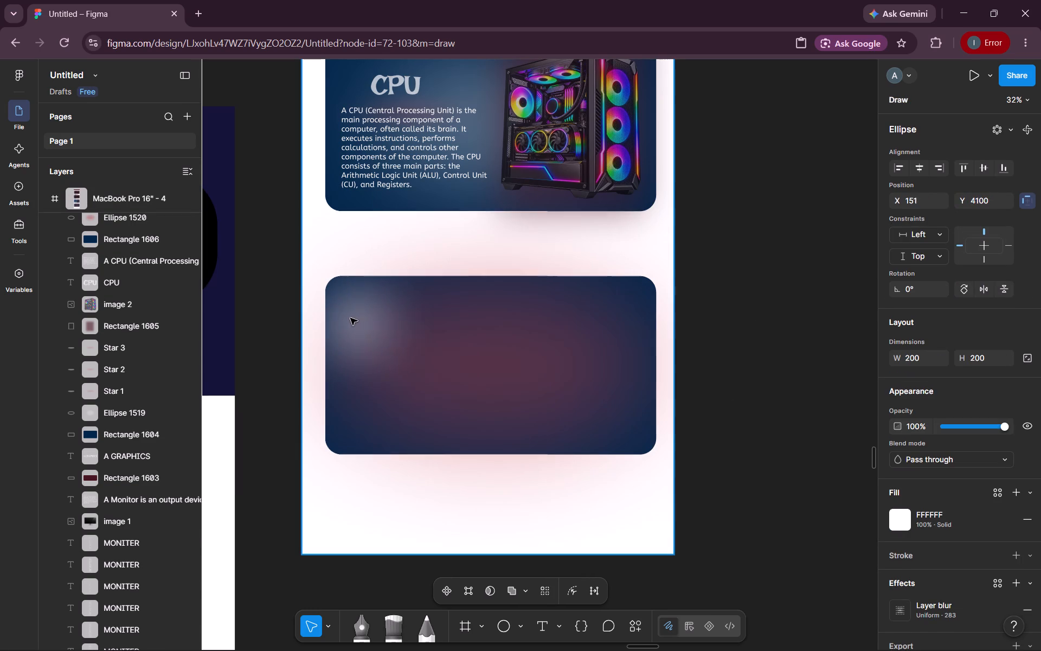
left_click_drag(350, 318, 345, 324)
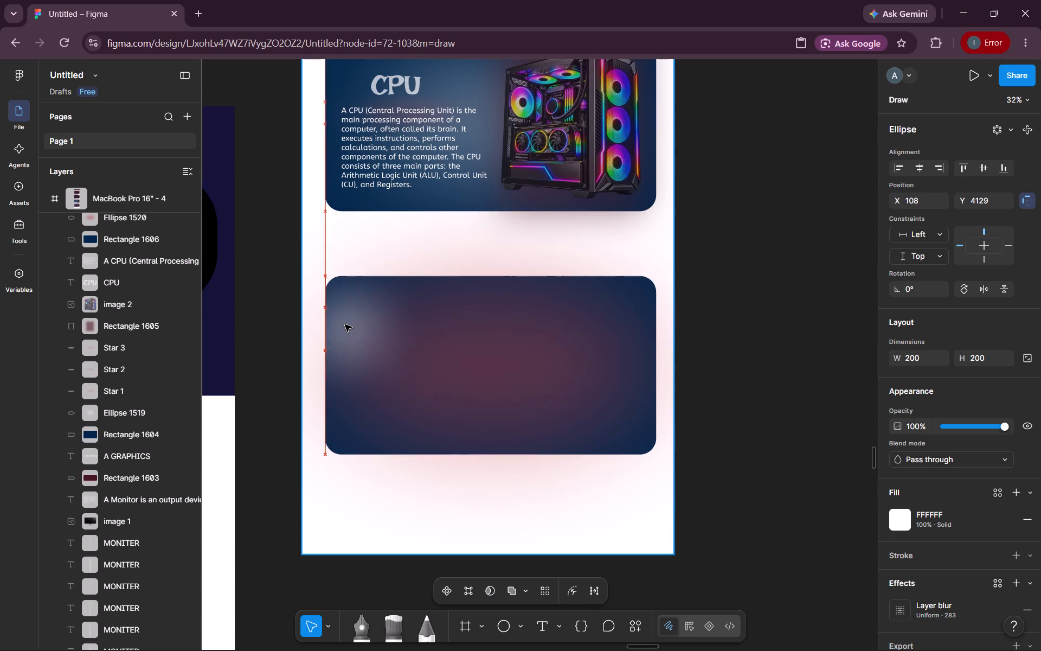
left_click_drag(345, 324, 343, 318)
left_click_drag(343, 318, 343, 308)
left_click_drag(343, 308, 344, 295)
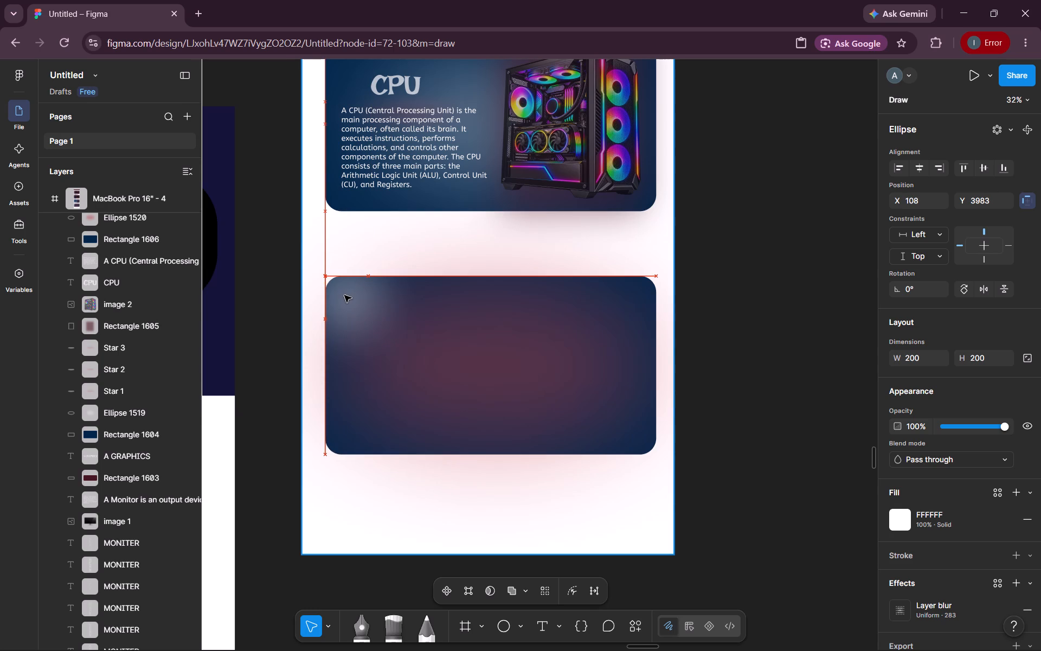
left_click_drag(344, 295, 344, 296)
left_click(426, 263)
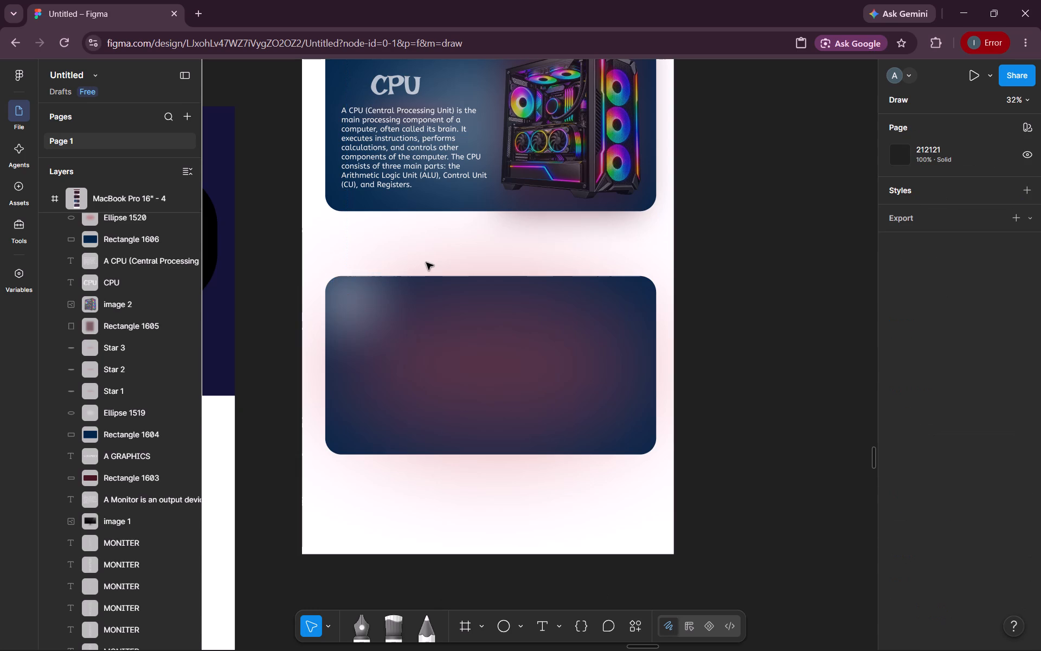
Reduce the white corner circle's opacity to 64% and deselect it.
scroll(426, 263, "up", 1)
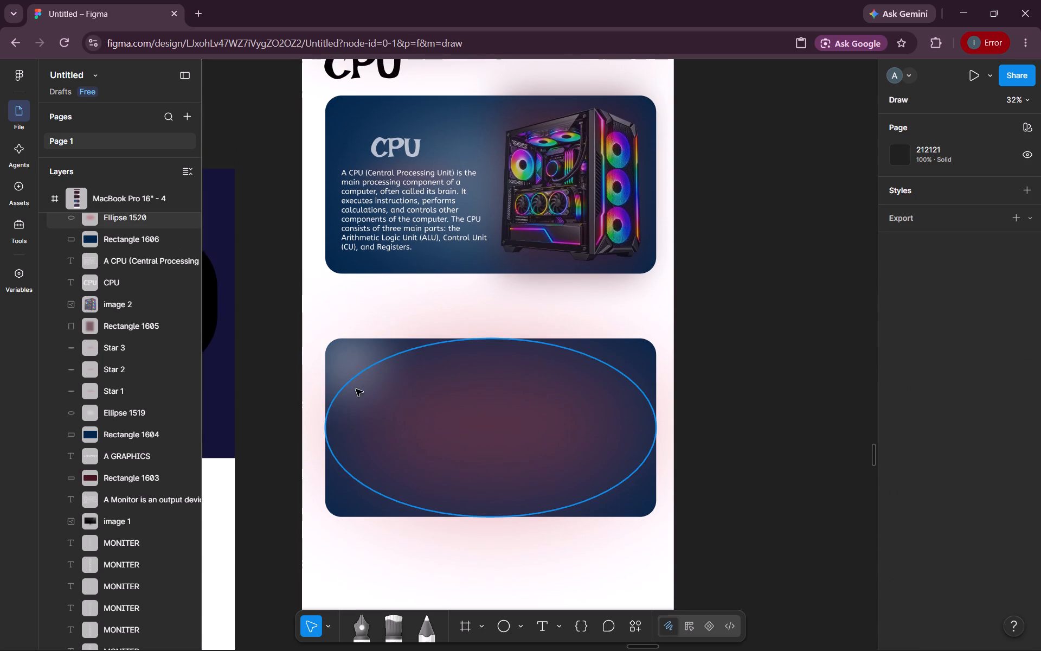
left_click(354, 358)
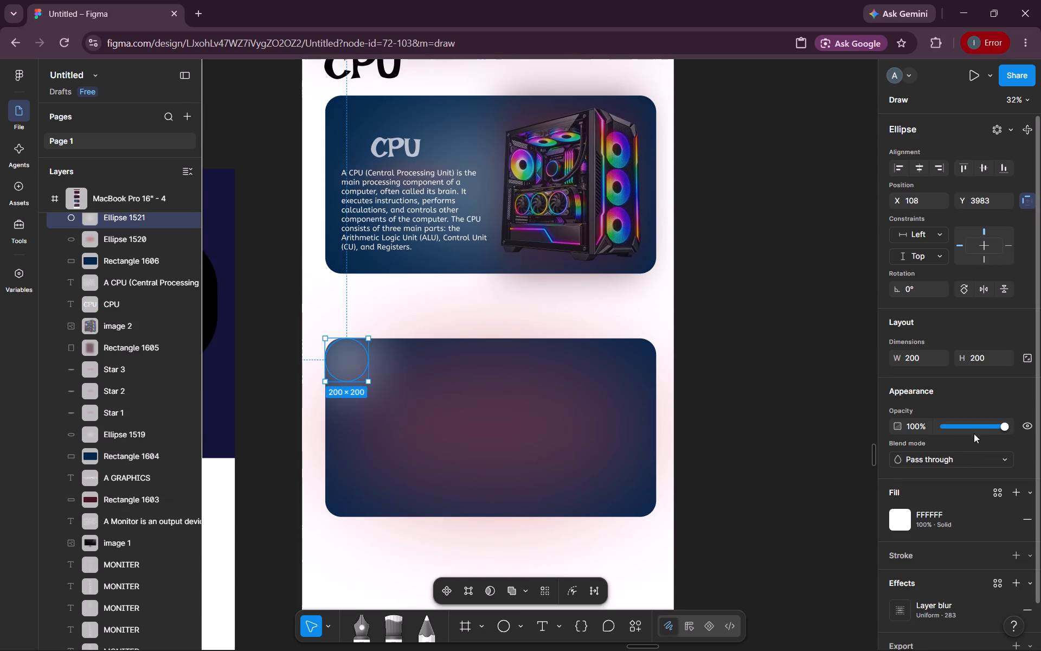
left_click_drag(972, 426, 982, 426)
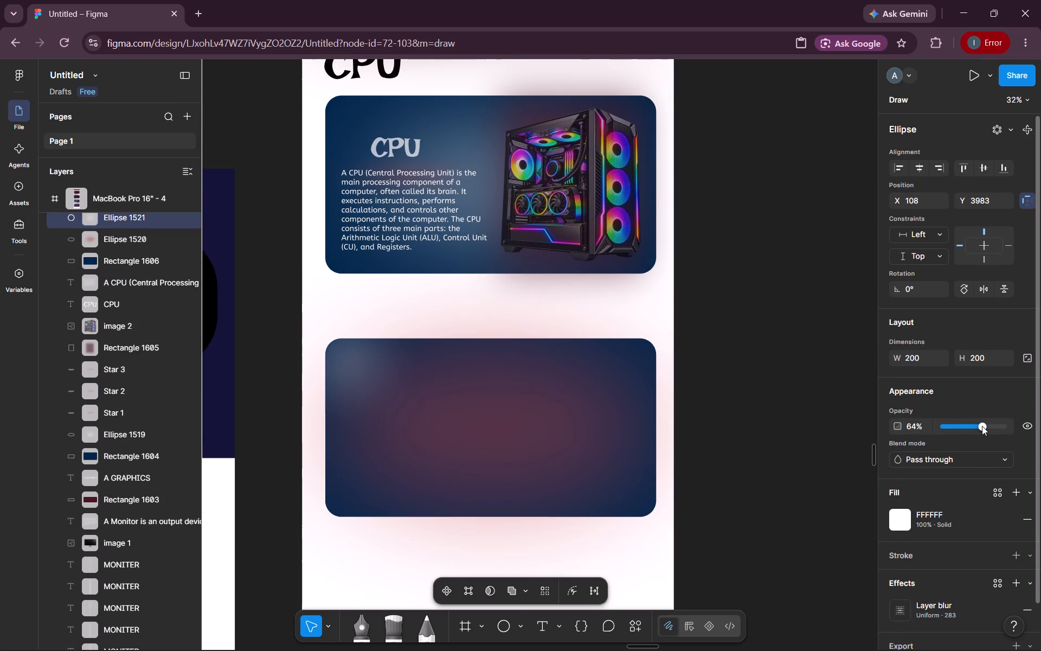
left_click_drag(982, 426, 982, 425)
left_click(796, 465)
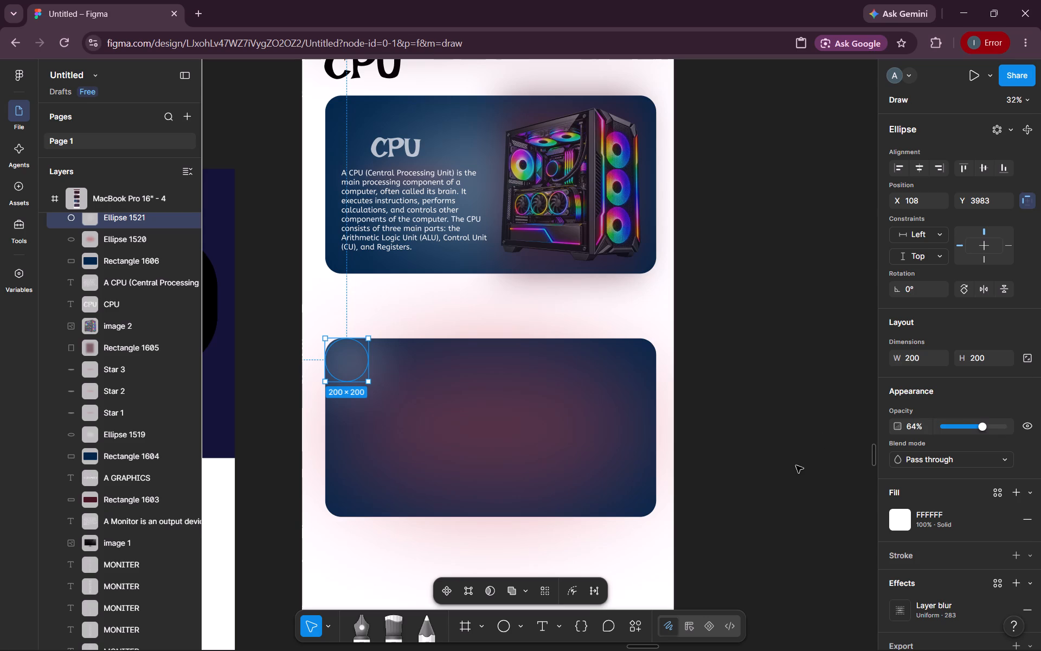
Duplicate the blurred white circle into the card's bottom-left corner at X 108, Y 4612.
scroll(793, 448, "down", 1)
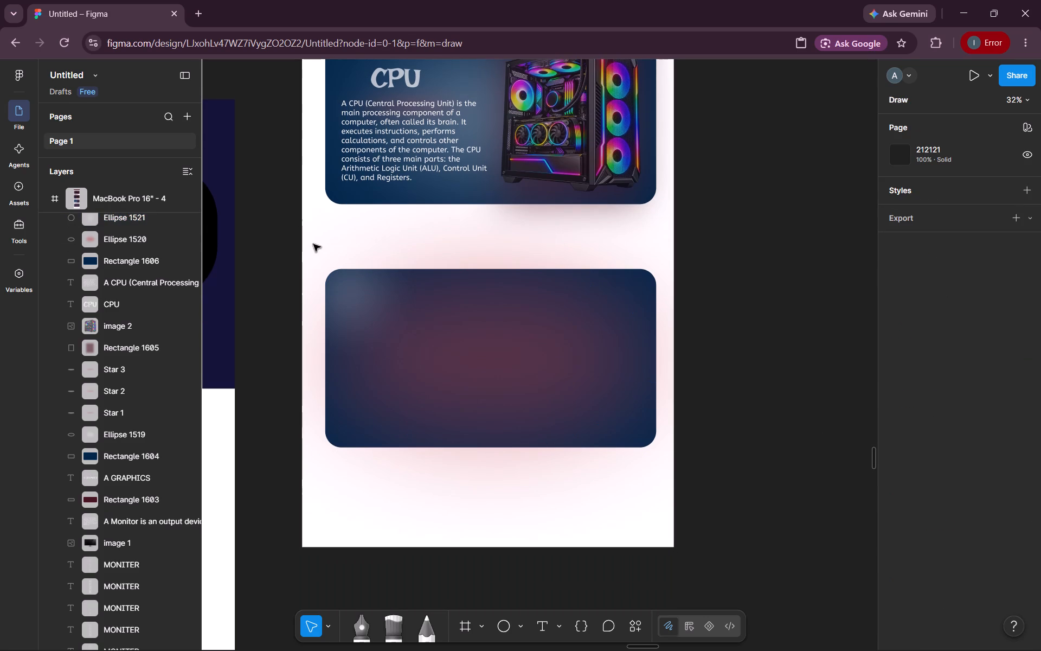
left_click(345, 285)
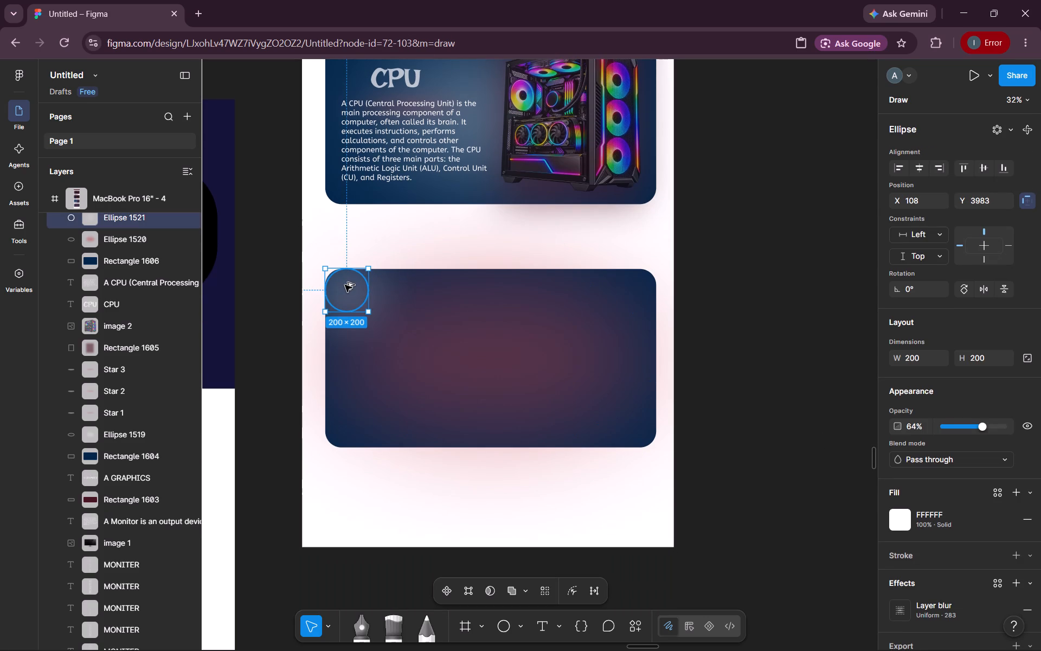
left_click_drag(345, 285, 348, 416, "alt")
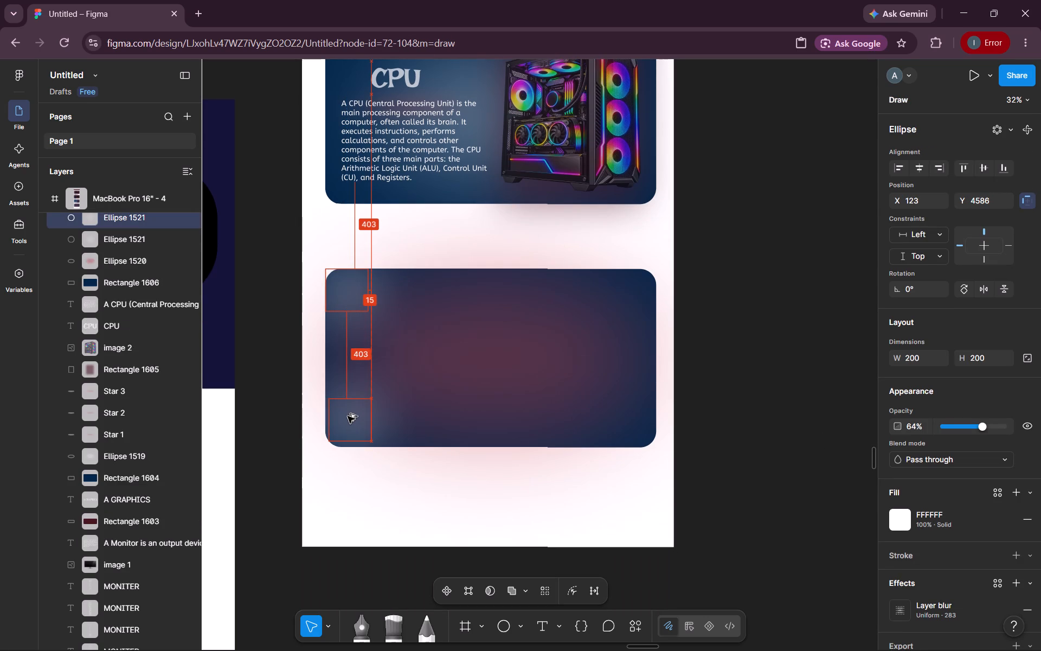
left_click_drag(348, 416, 344, 420, "alt")
left_click(419, 514)
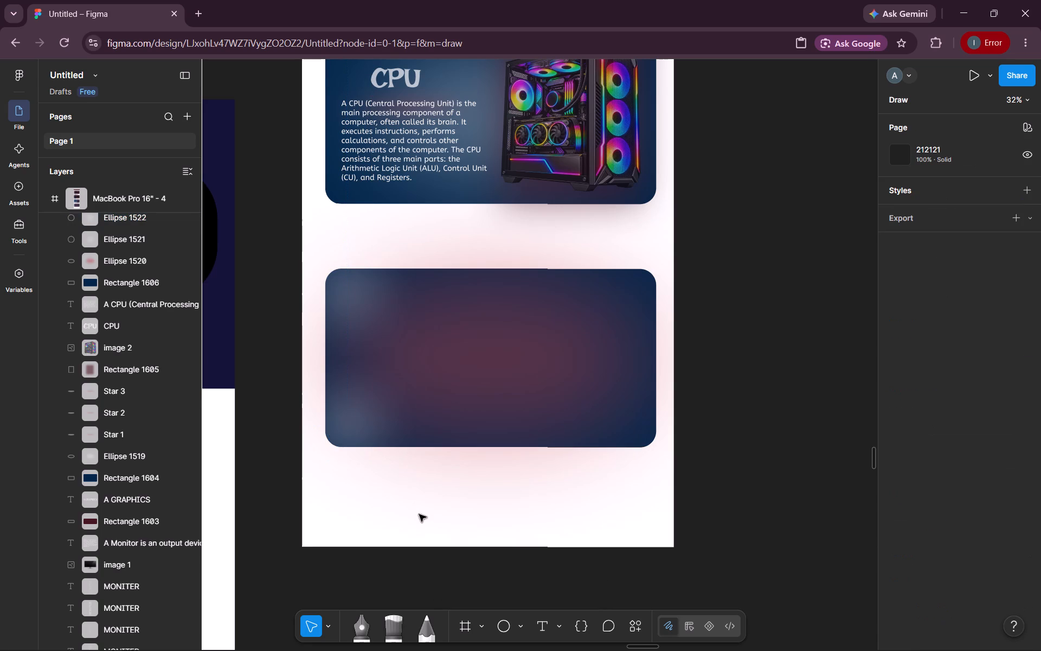
Stretch the bottom-left white ellipse upward to about 200 × 331, keeping its base on the card's bottom edge.
scroll(419, 514, "up", 1)
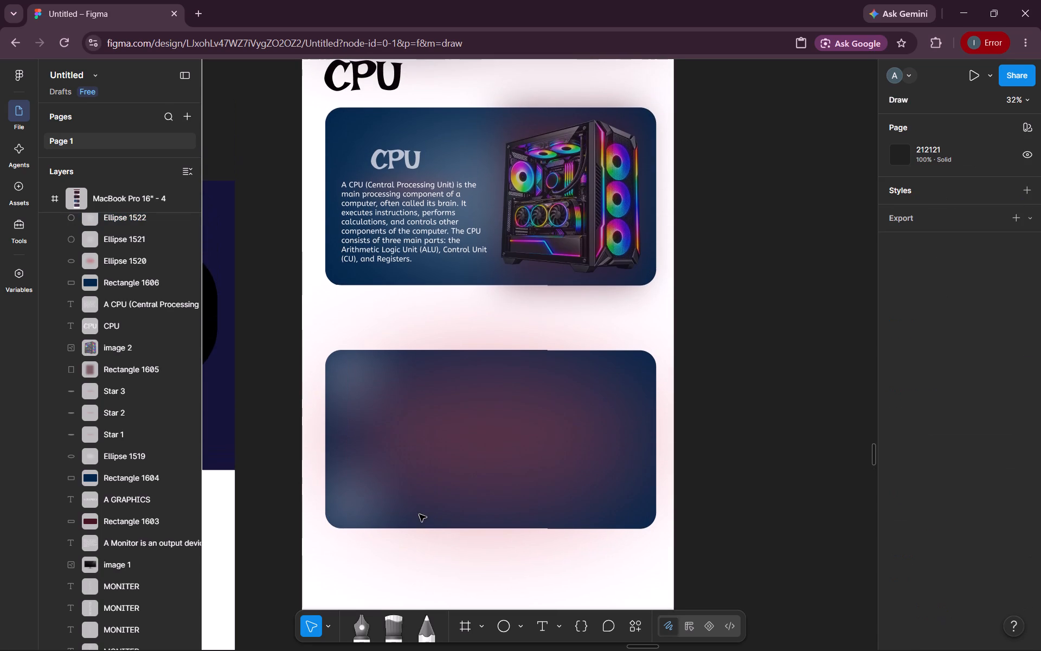
left_click(356, 496)
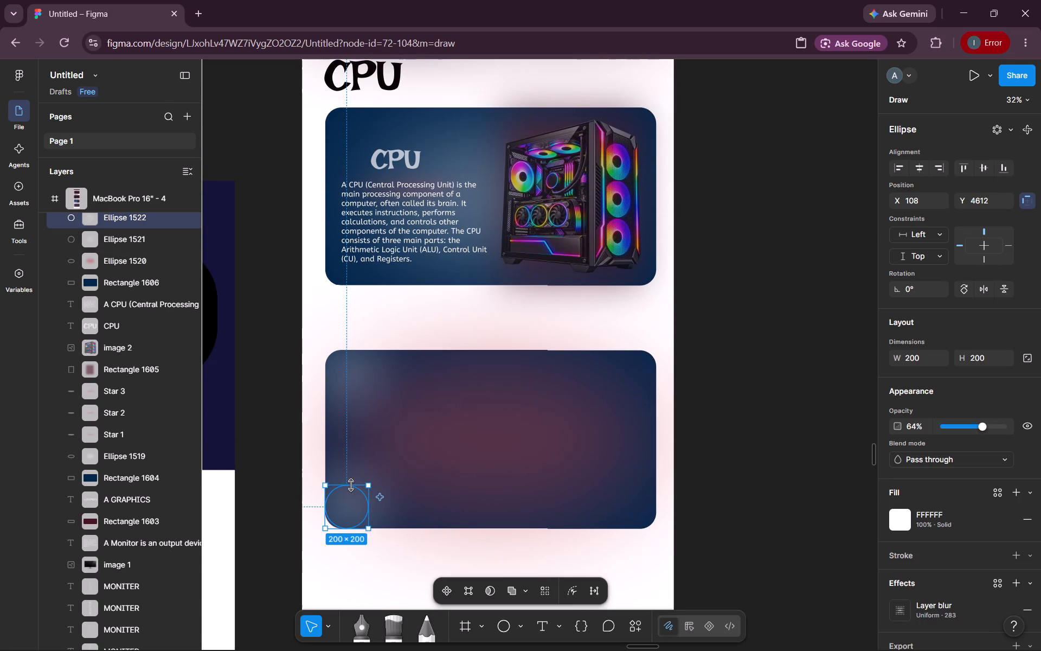
left_click_drag(349, 485, 345, 453)
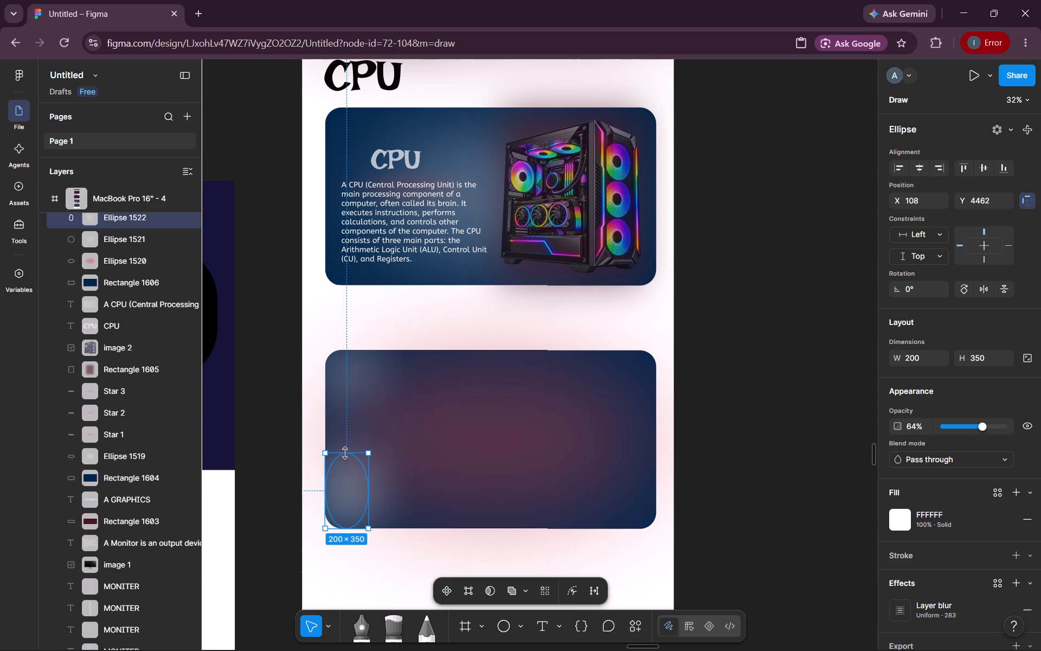
left_click_drag(345, 453, 343, 452)
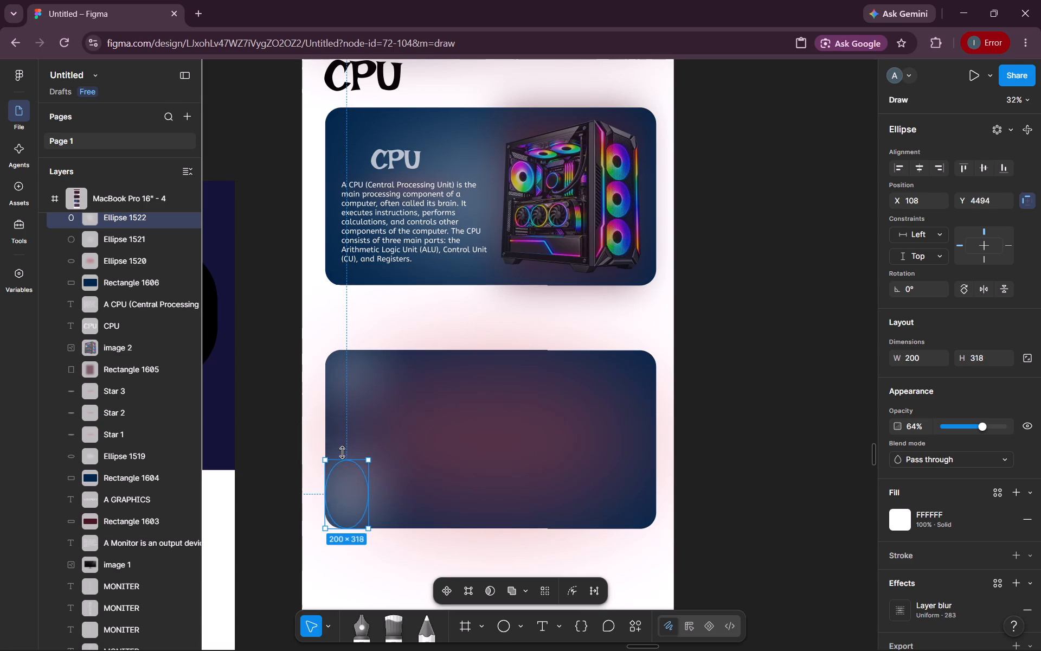
left_click_drag(343, 452, 343, 454)
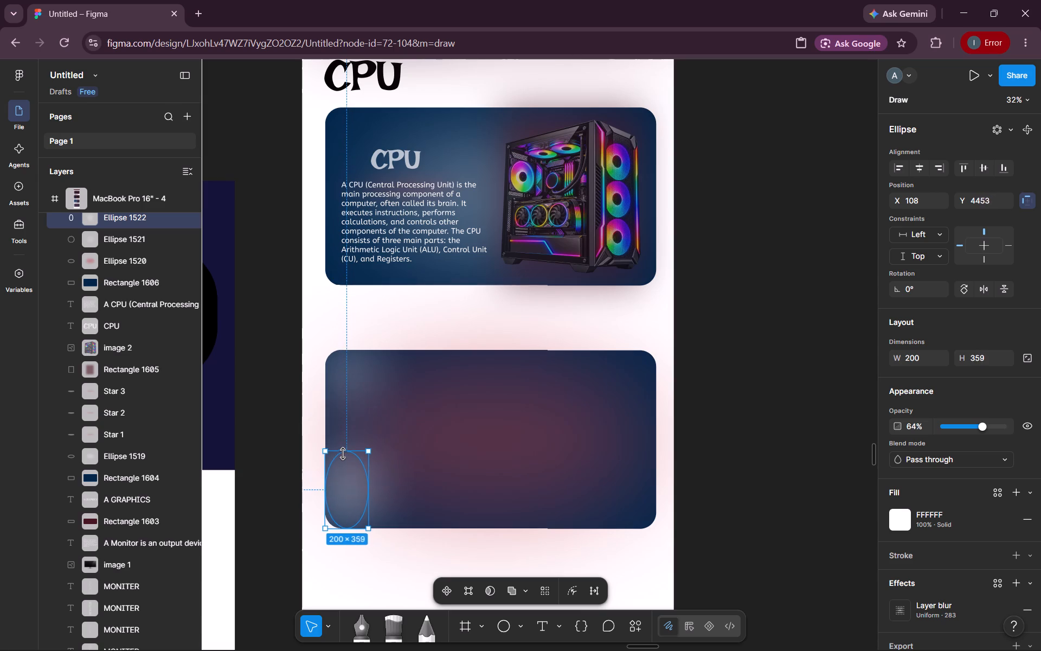
left_click_drag(343, 454, 343, 457)
Stretch the top-left white ellipse downward to about 200 × 401 and deselect it.
left_click(345, 386)
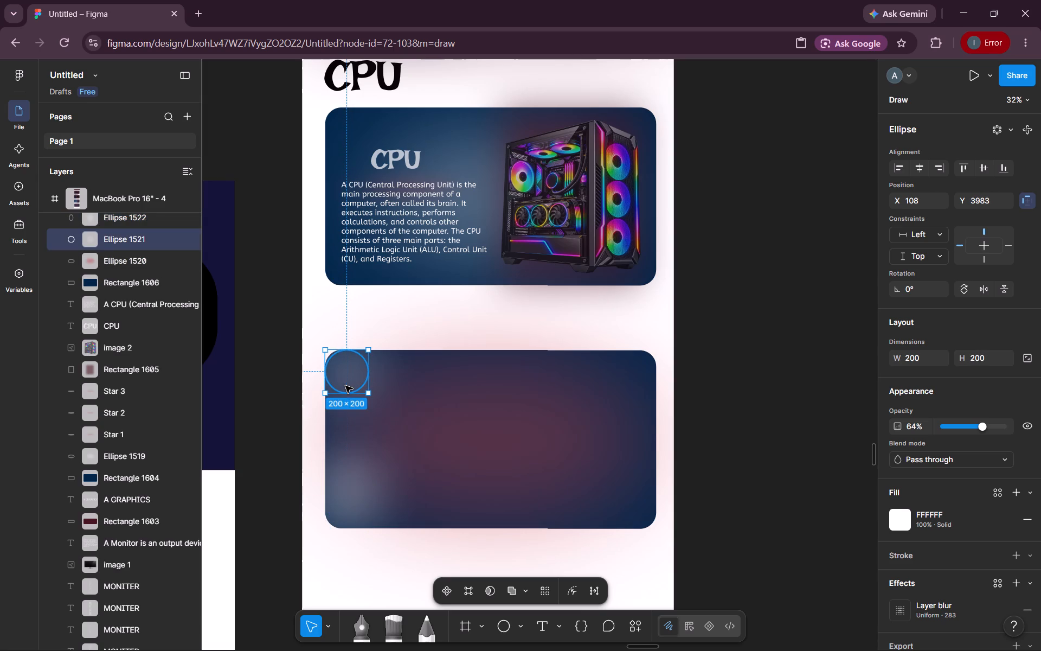
left_click_drag(342, 396, 342, 421)
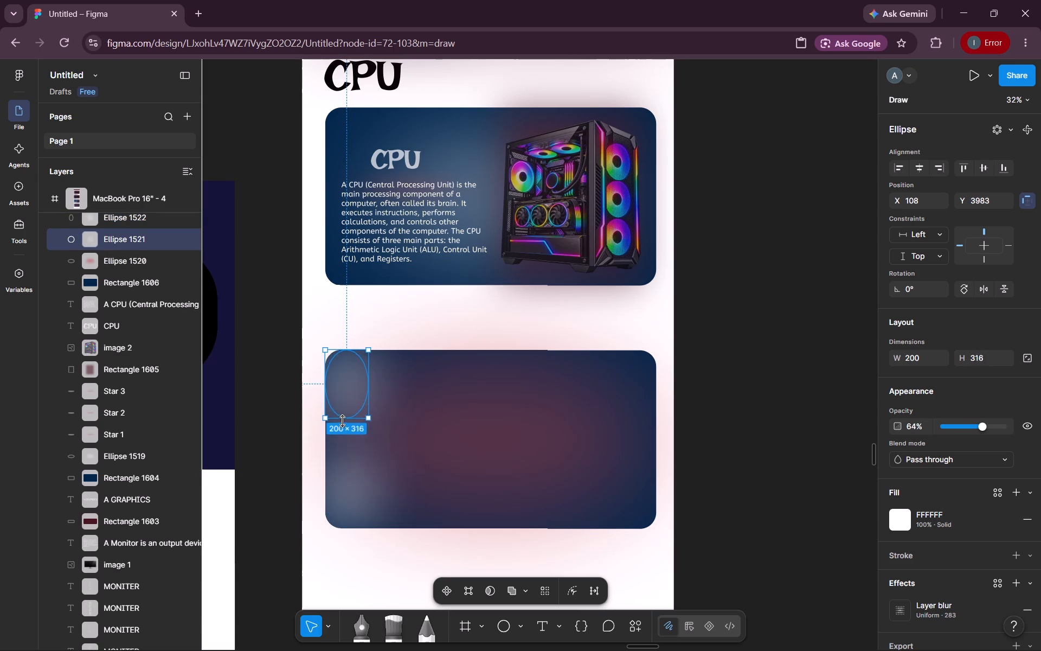
left_click_drag(342, 421, 342, 436)
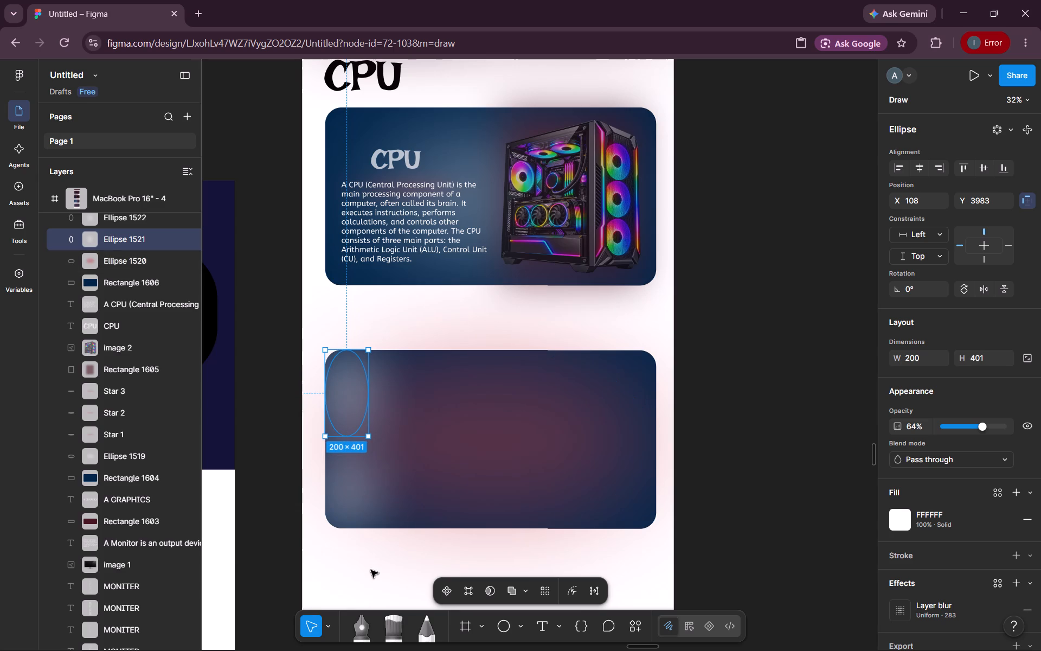
left_click(371, 570)
Select both white ellipses along the card's left edge and reduce their opacity to 48%.
scroll(371, 570, "left", 1)
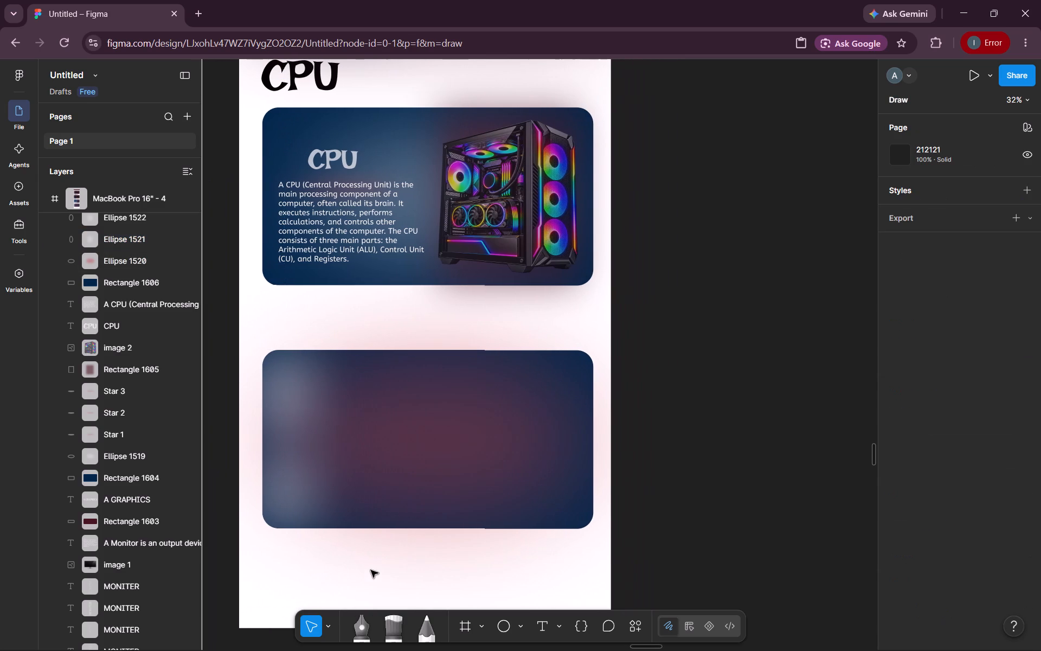
left_click(304, 488, "shift")
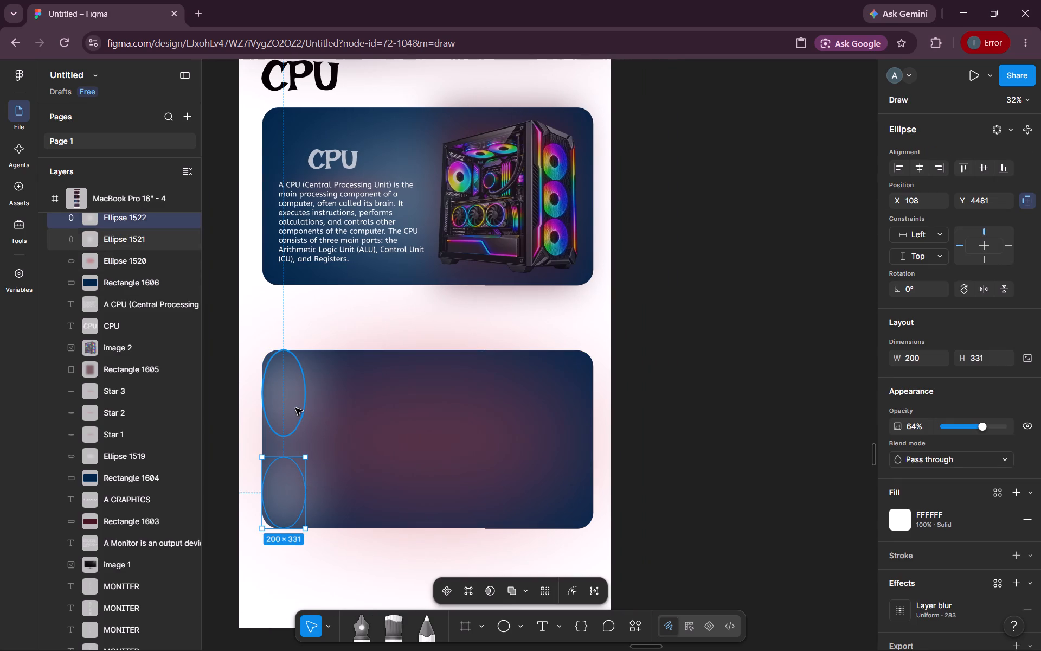
left_click(295, 407, "shift")
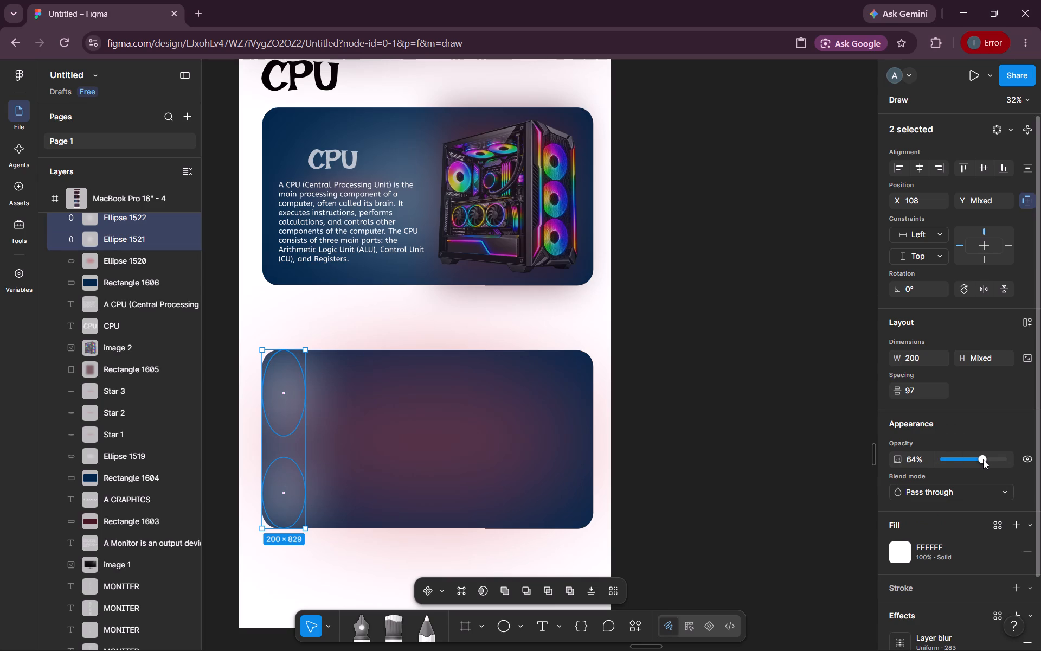
left_click_drag(983, 459, 972, 461)
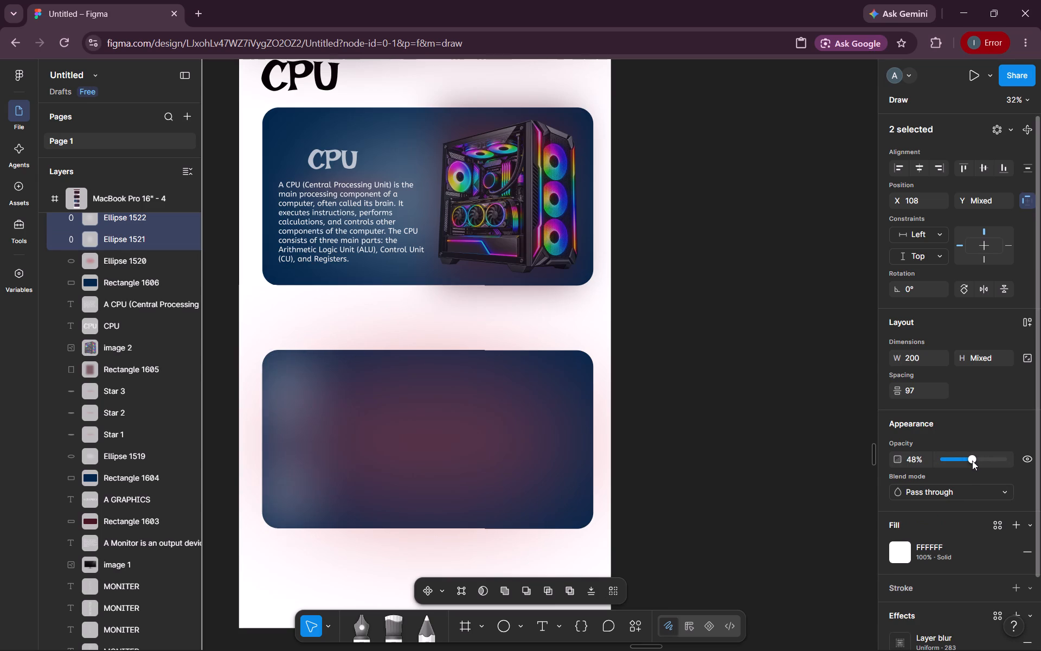
Duplicate both white ellipses from the empty card's left edge to its right edge at X 1446.
left_click(727, 499)
scroll(727, 499, "right", 1)
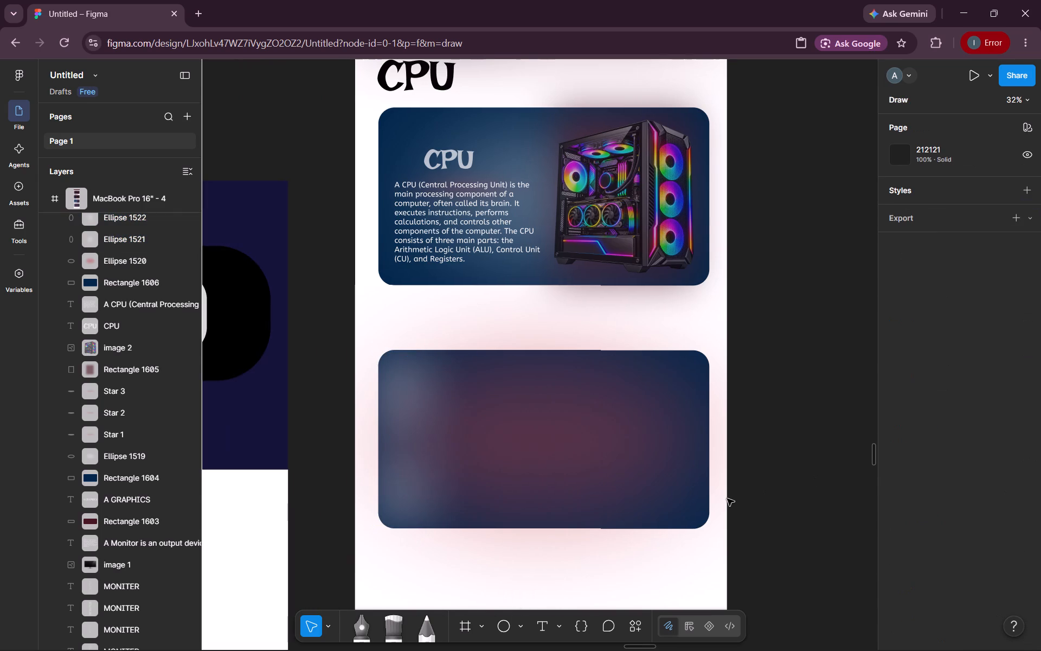
left_click(395, 478, "shift")
left_click(404, 399, "shift")
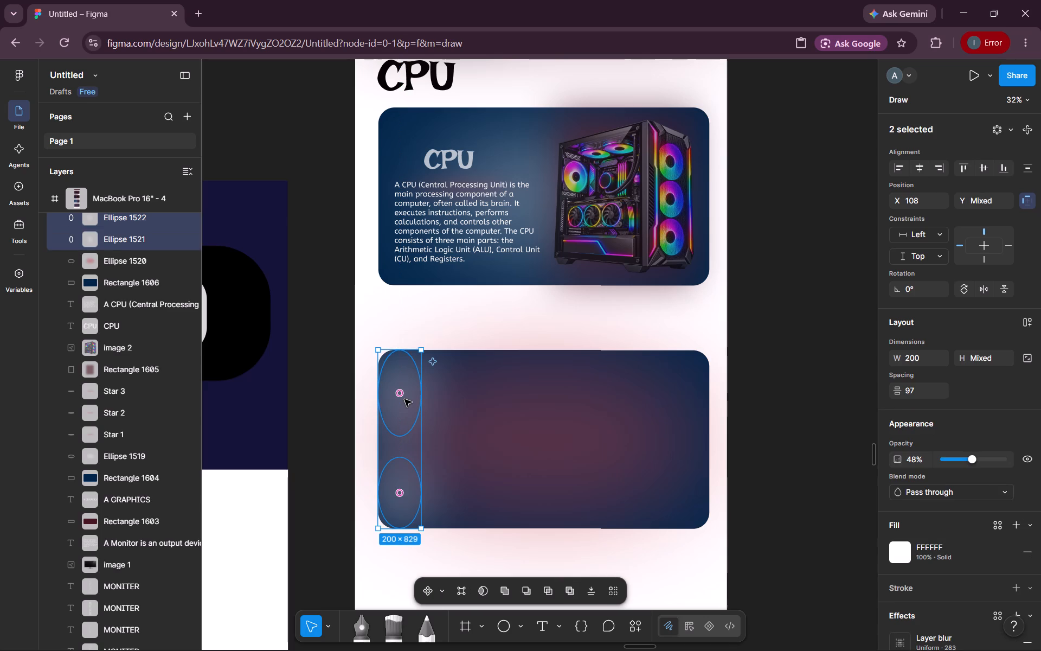
left_click_drag(404, 399, 445, 399, "alt")
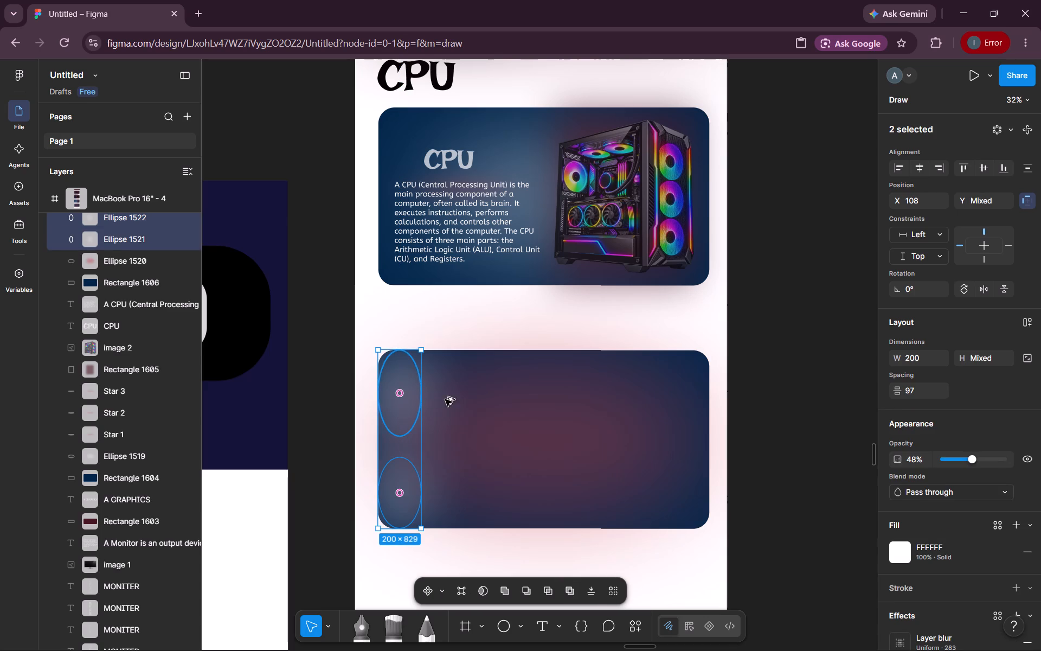
left_click_drag(445, 399, 678, 403, "alt")
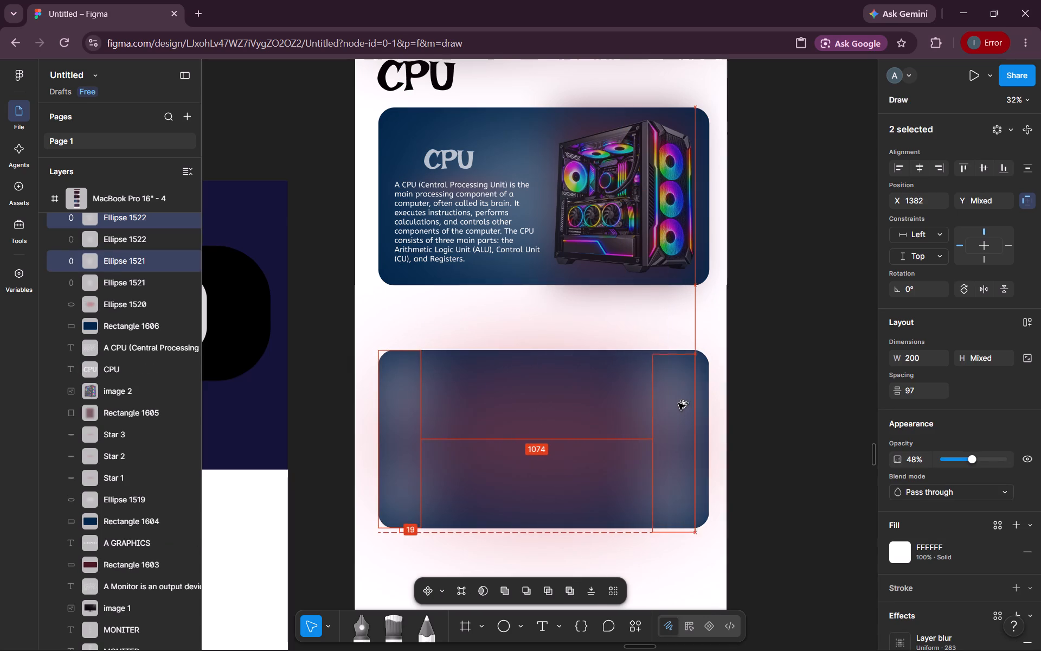
left_click_drag(678, 403, 688, 402, "alt")
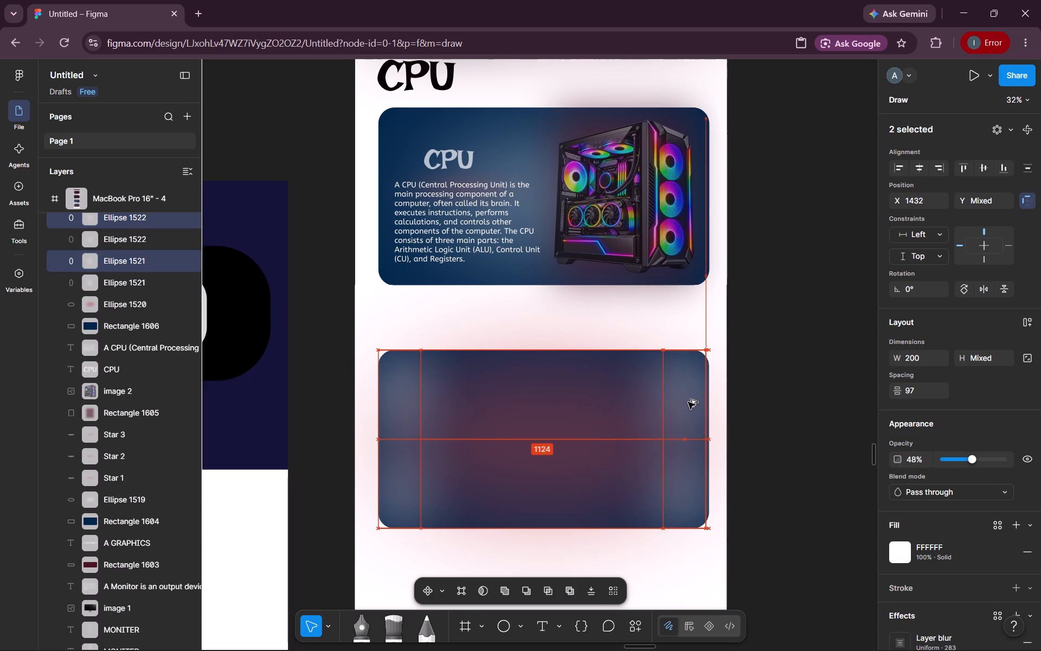
left_click_drag(688, 402, 687, 400, "alt")
left_click_drag(687, 400, 692, 400, "alt")
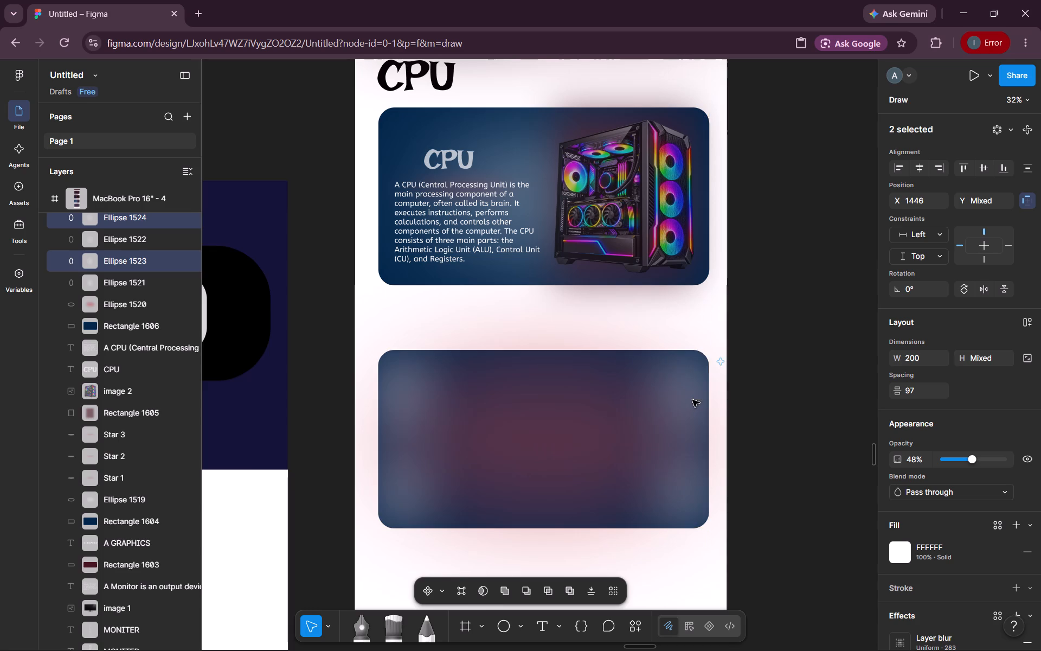
left_click(779, 420)
Select all four white ellipses at the card's corners and increase their uniform layer blur to about 363.
scroll(779, 420, "down", 1)
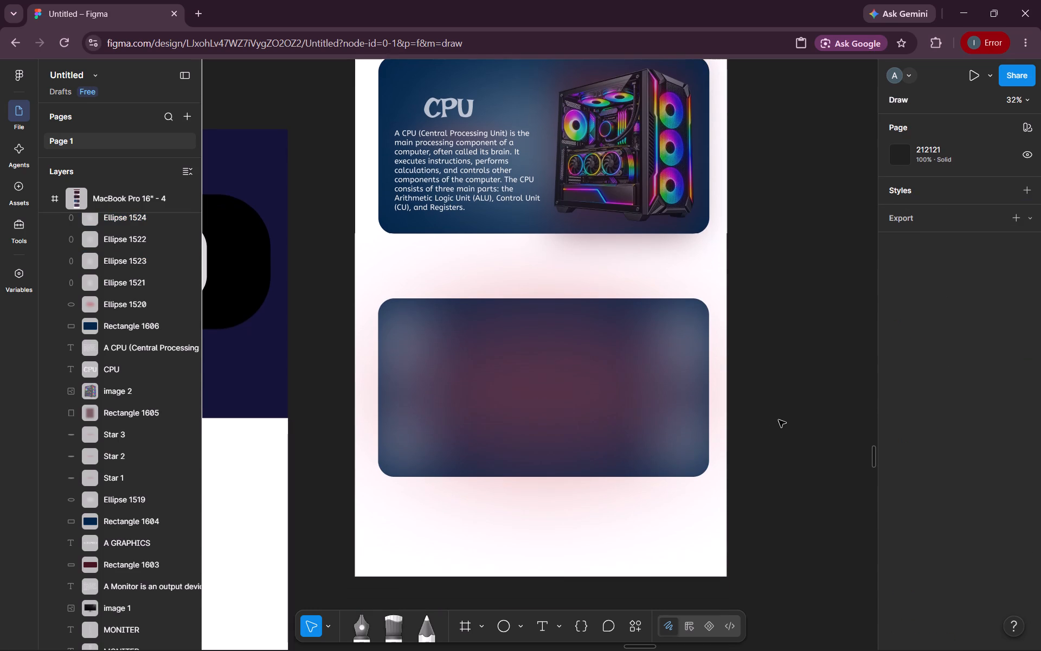
scroll(779, 420, "down", 2)
scroll(779, 420, "up", 1)
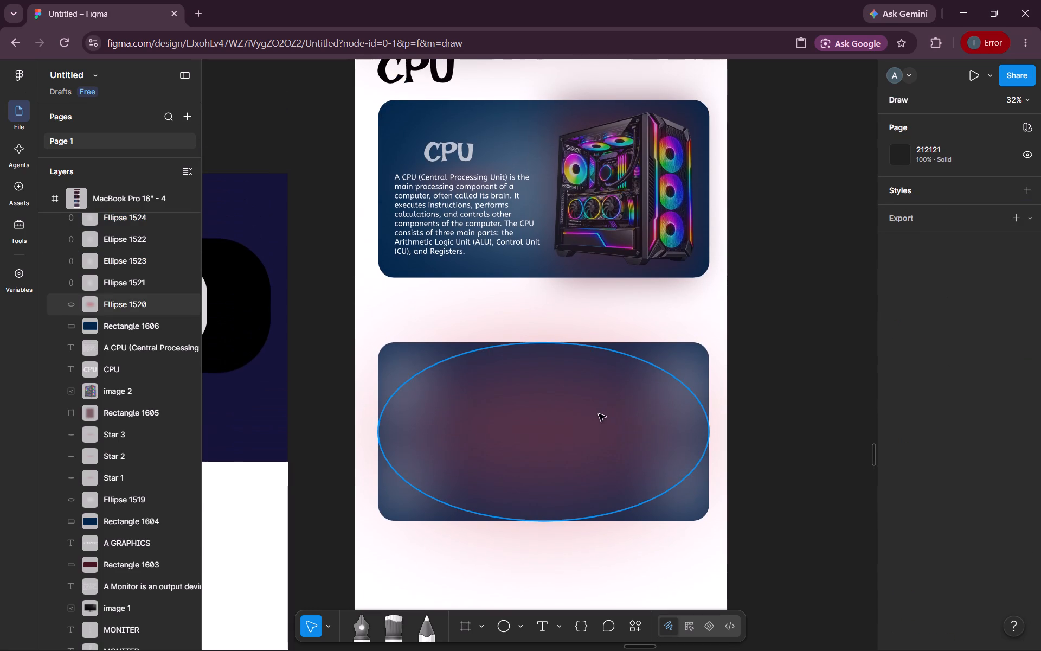
left_click(695, 389)
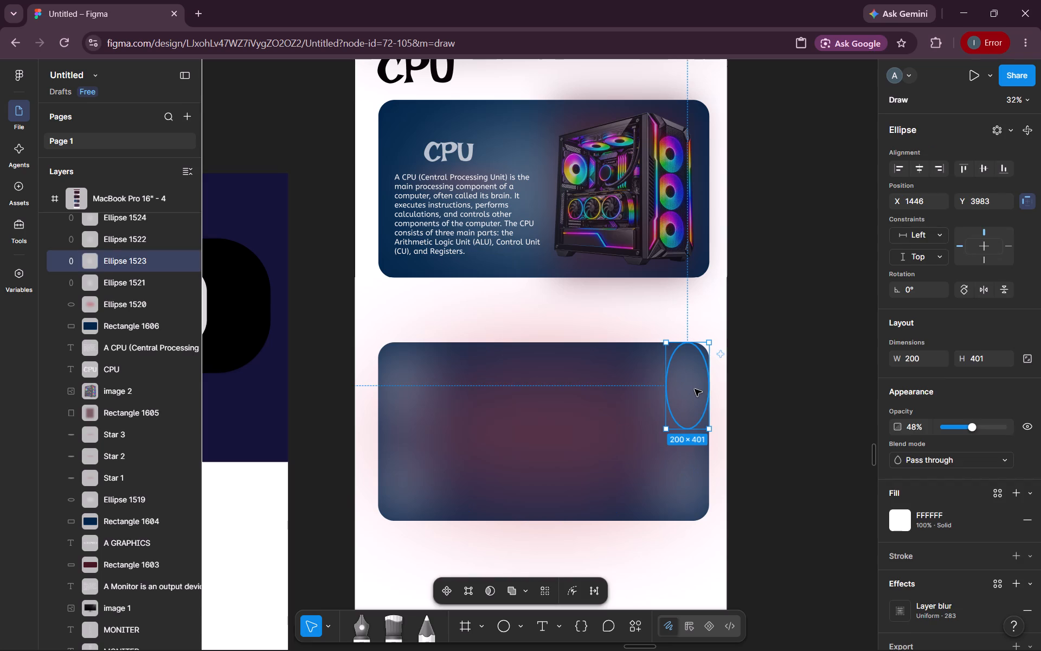
left_click(688, 479, "shift")
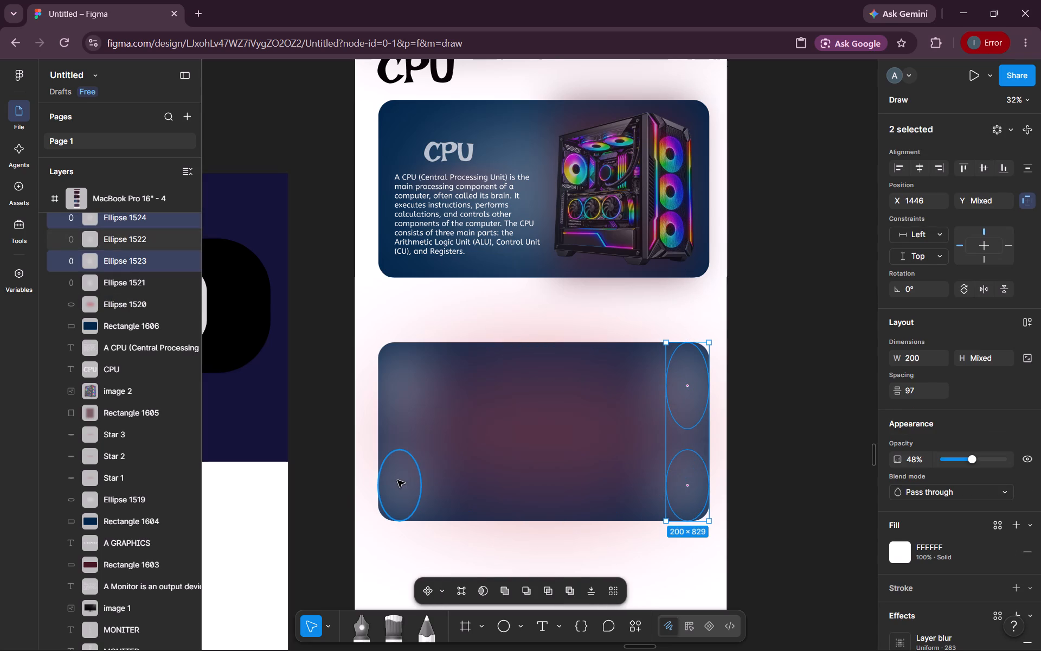
left_click(397, 480, "shift")
left_click(404, 371, "shift")
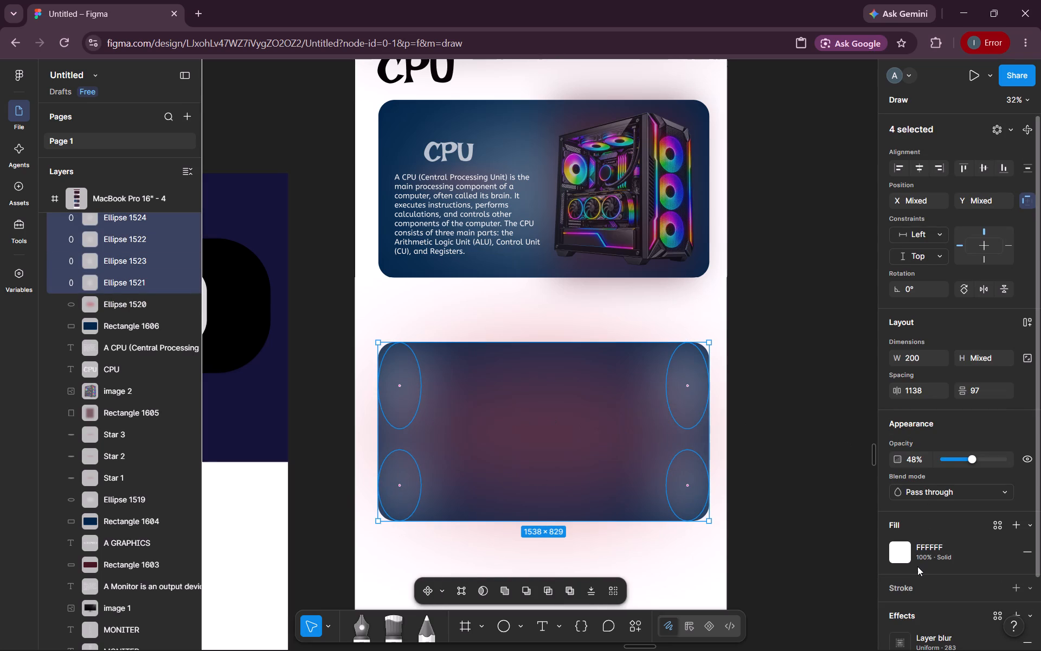
scroll(917, 566, "down", 1)
left_click(940, 571)
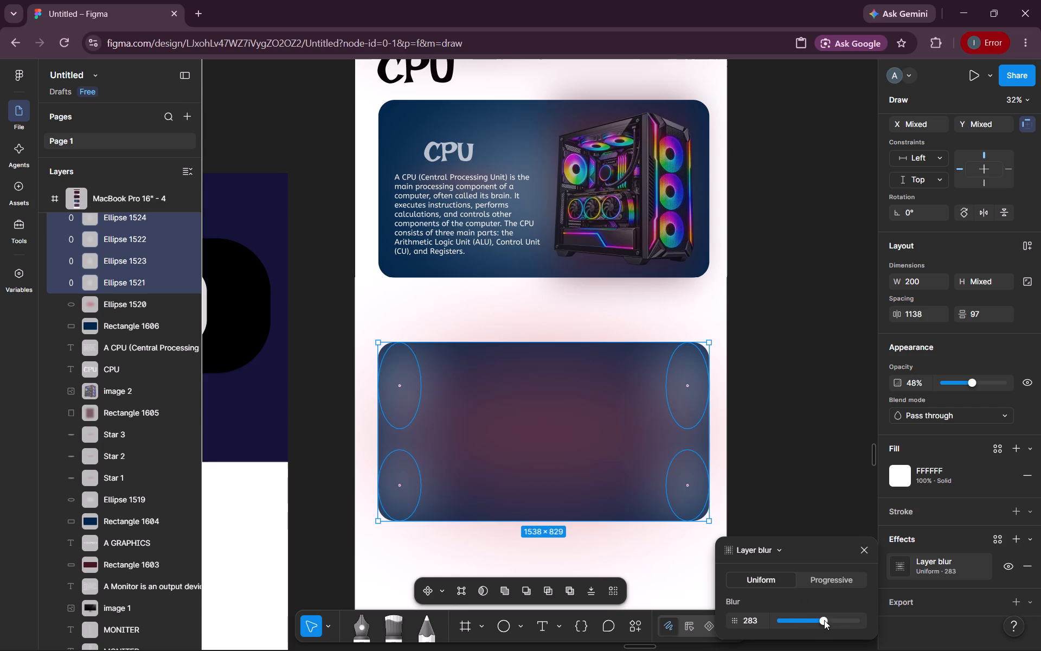
left_click_drag(825, 620, 827, 619)
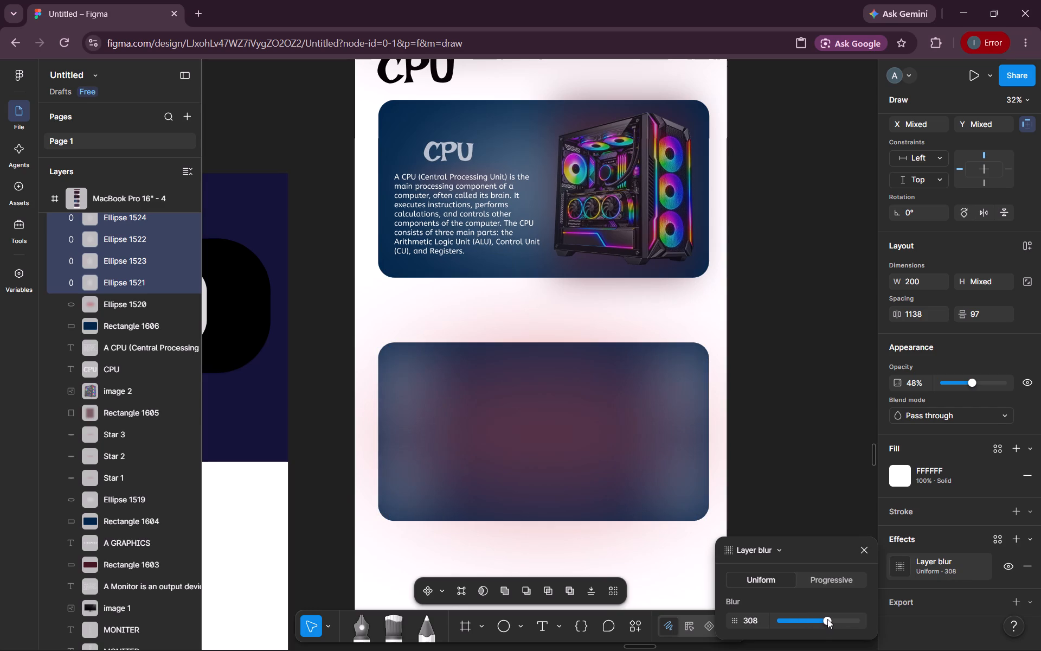
left_click_drag(827, 619, 835, 617)
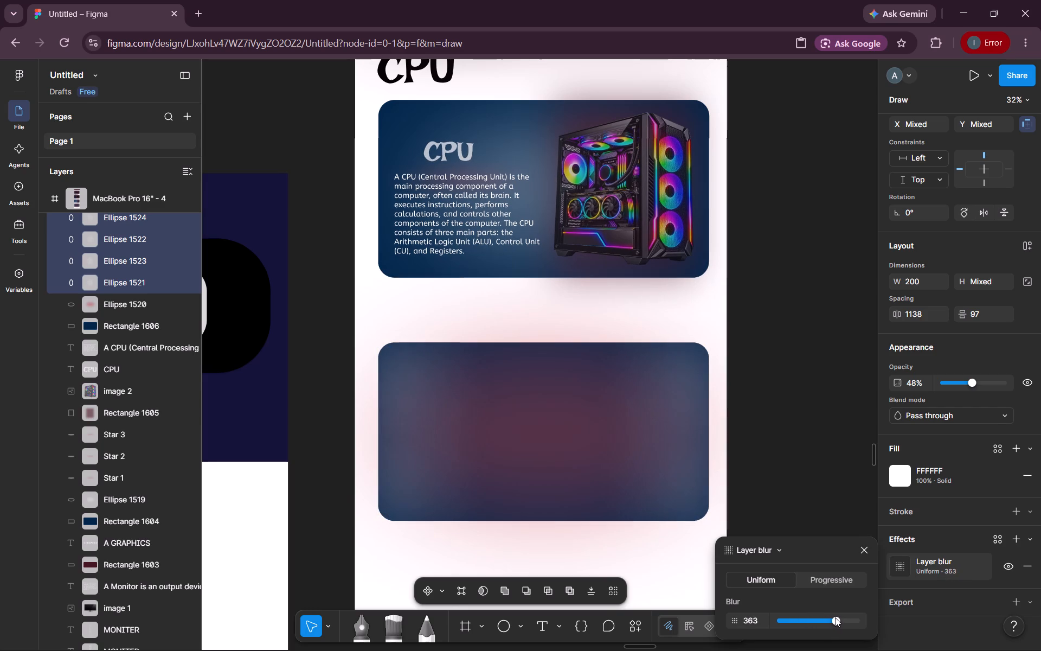
left_click_drag(835, 617, 834, 617)
left_click(831, 457)
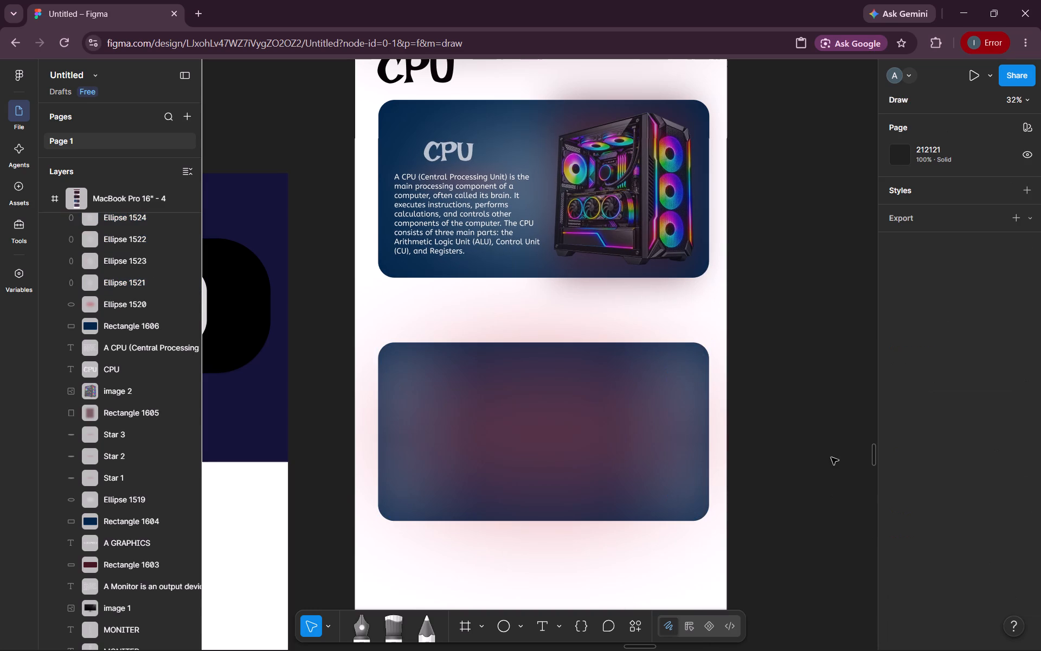
Examine the softened card against the computer and CPU sections above it.
scroll(831, 457, "down", 1)
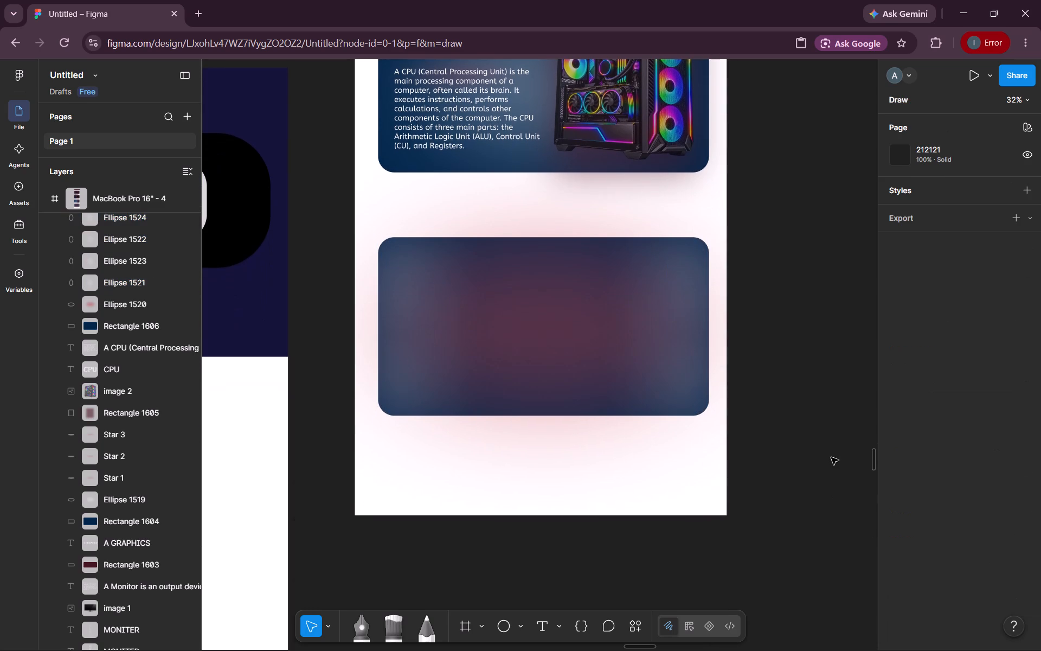
scroll(831, 457, "up", 4)
scroll(831, 457, "down", 2)
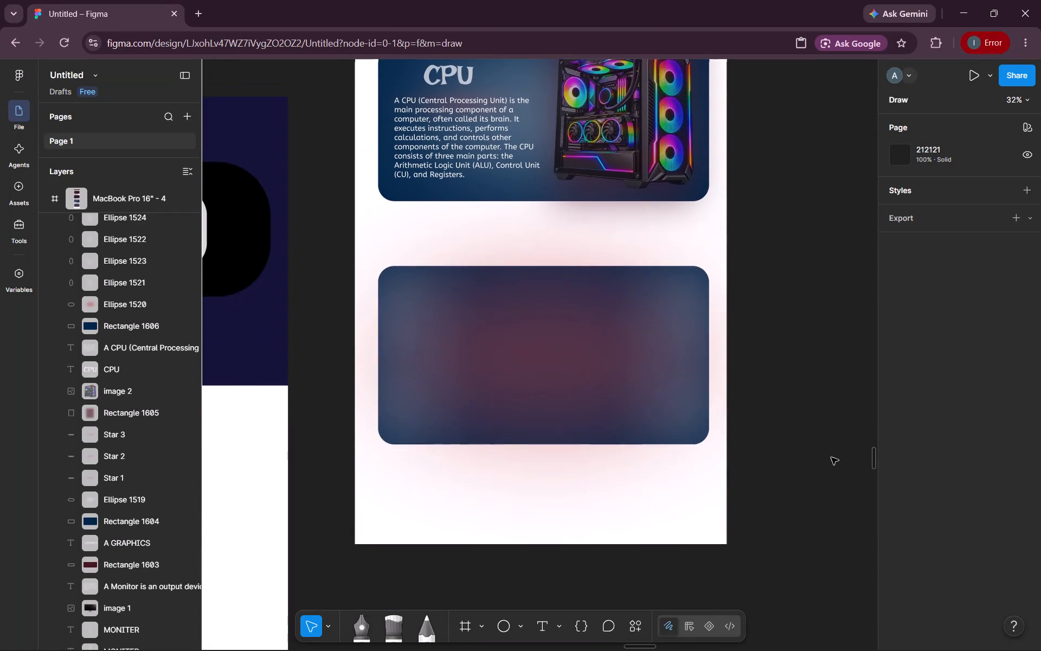
scroll(831, 457, "up", 6)
scroll(831, 457, "down", 1)
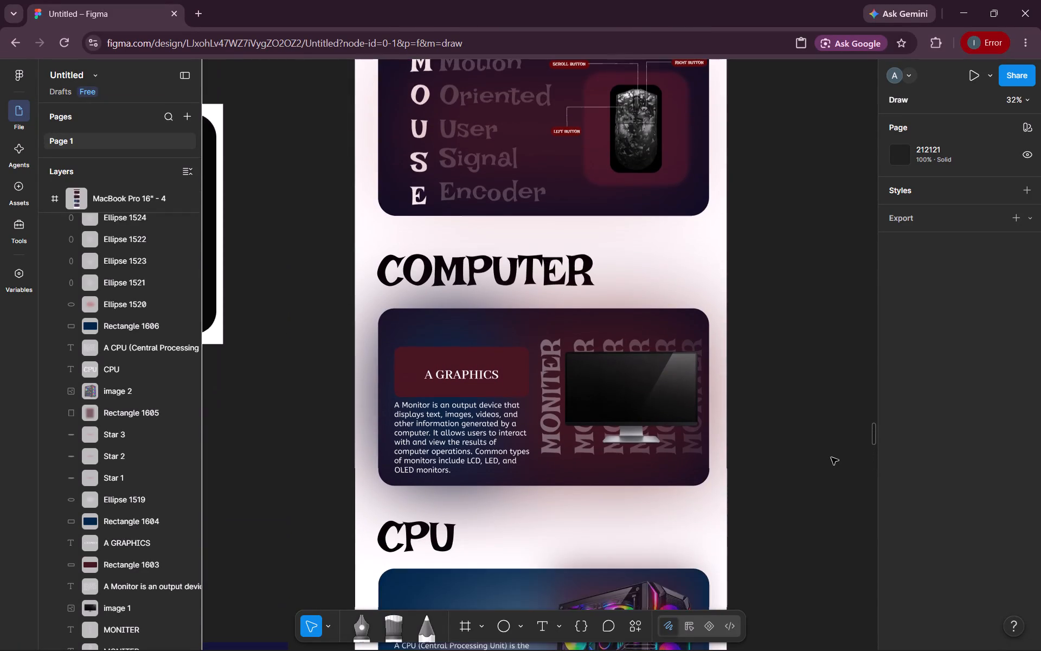
scroll(831, 457, "down", 3)
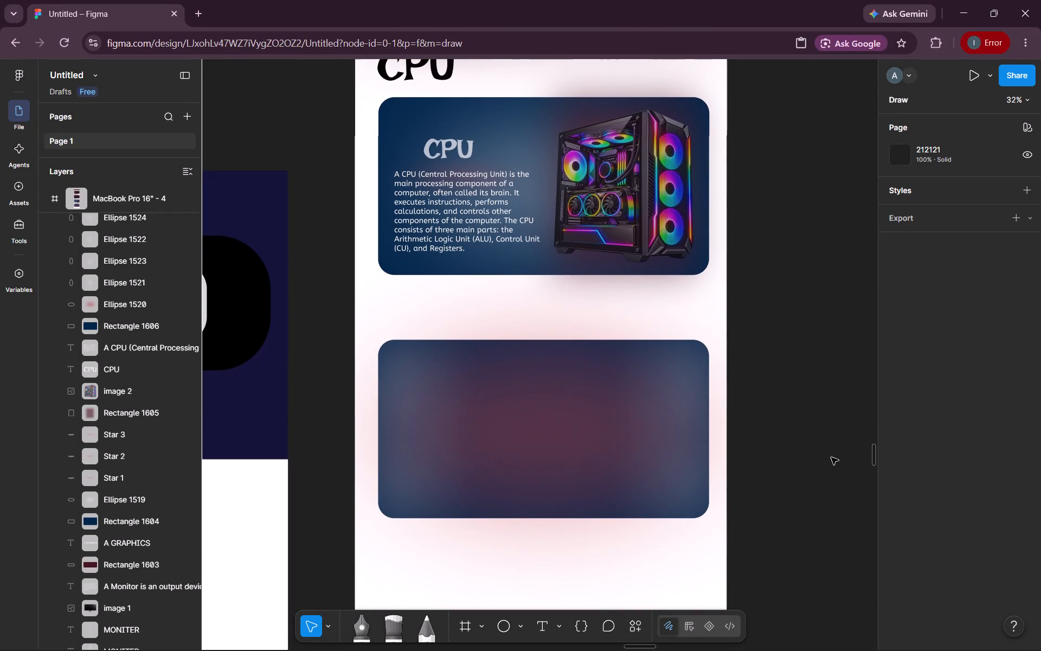
scroll(831, 457, "down", 3)
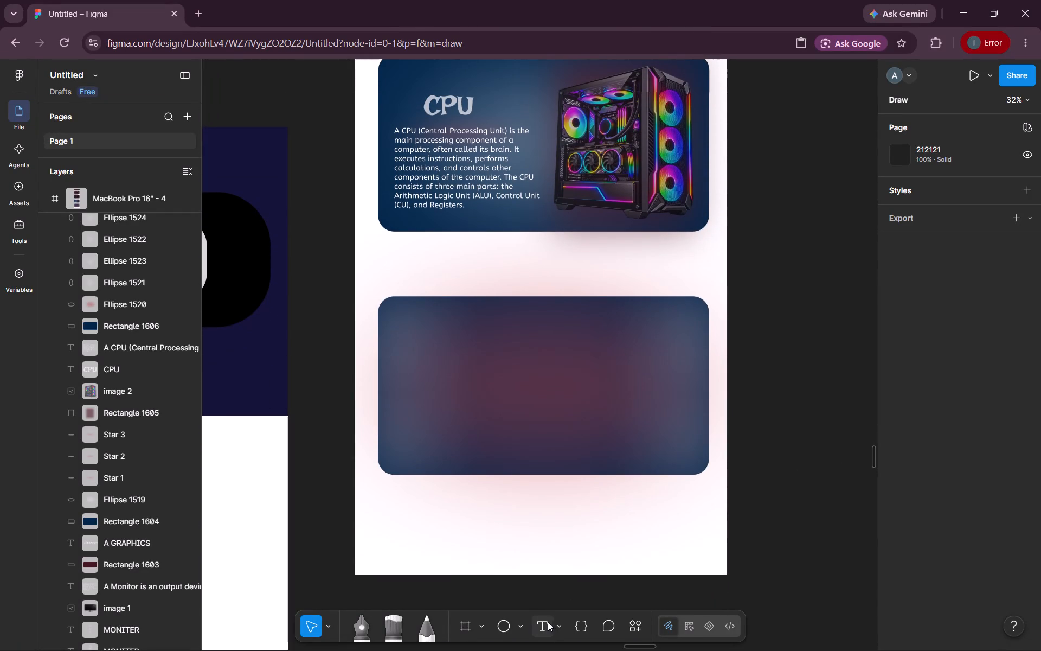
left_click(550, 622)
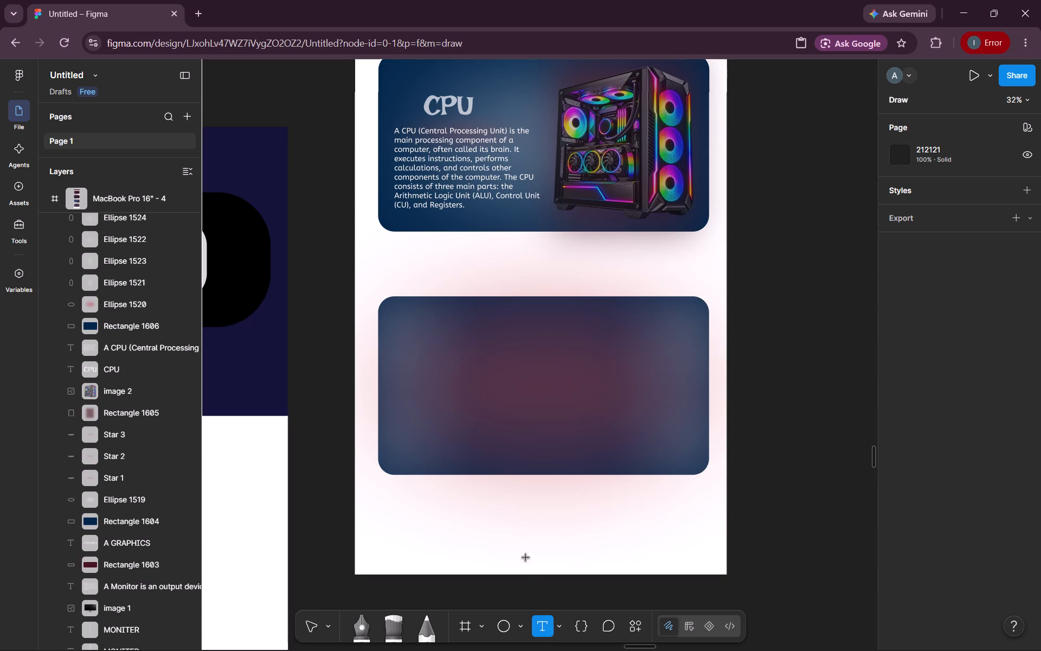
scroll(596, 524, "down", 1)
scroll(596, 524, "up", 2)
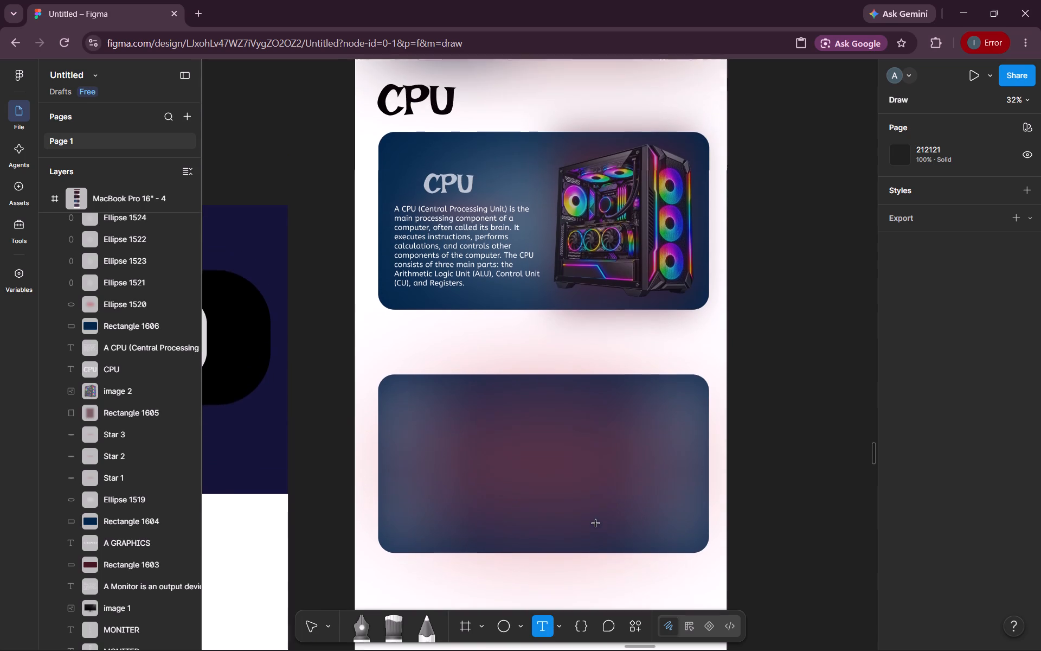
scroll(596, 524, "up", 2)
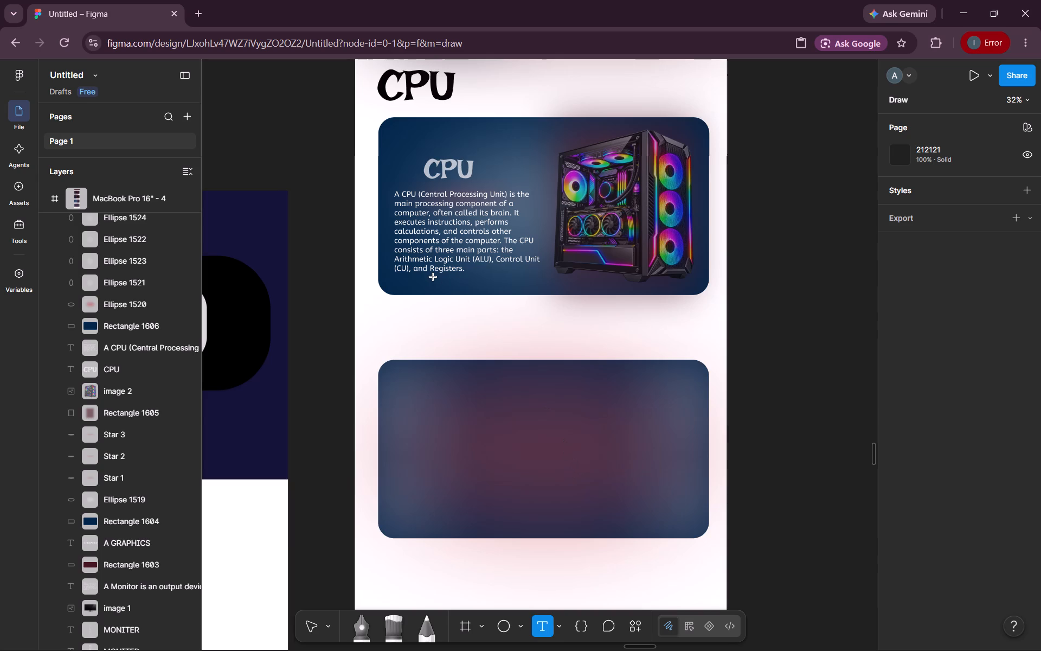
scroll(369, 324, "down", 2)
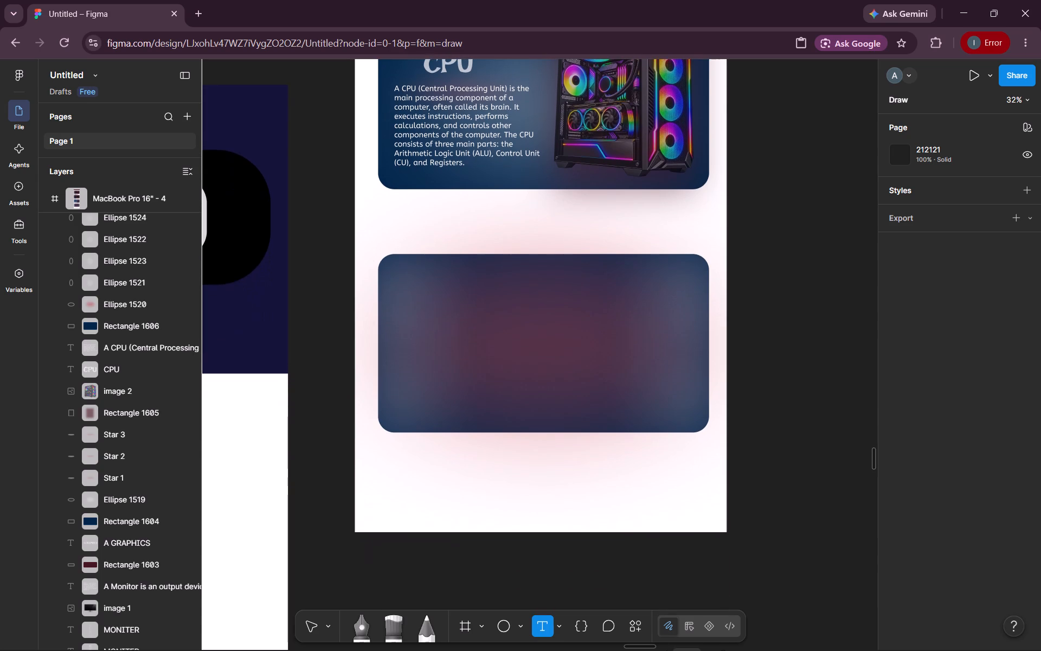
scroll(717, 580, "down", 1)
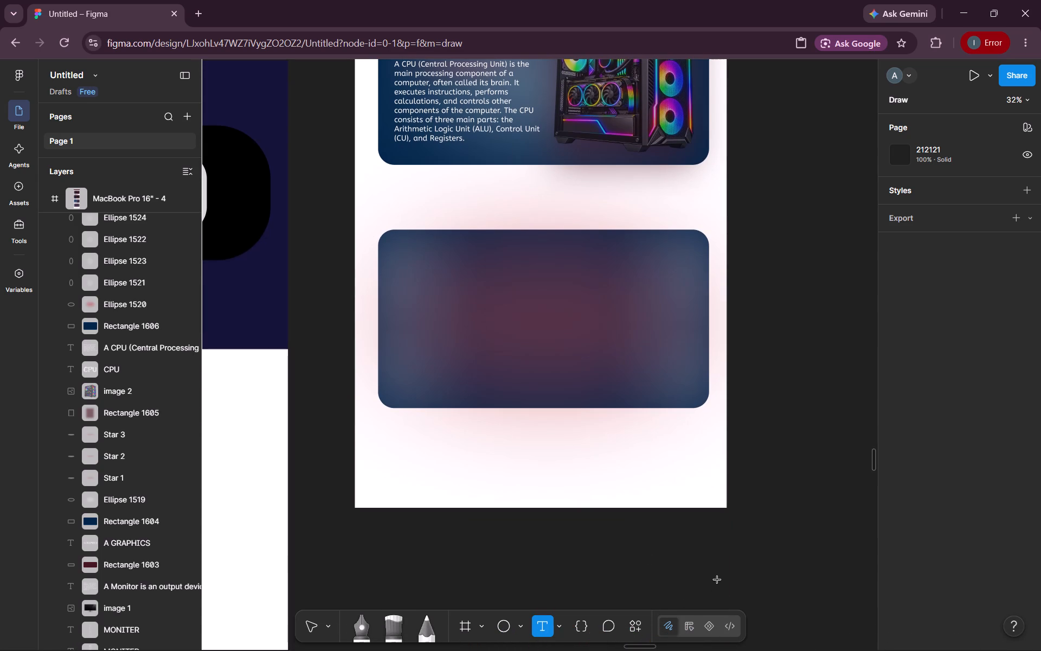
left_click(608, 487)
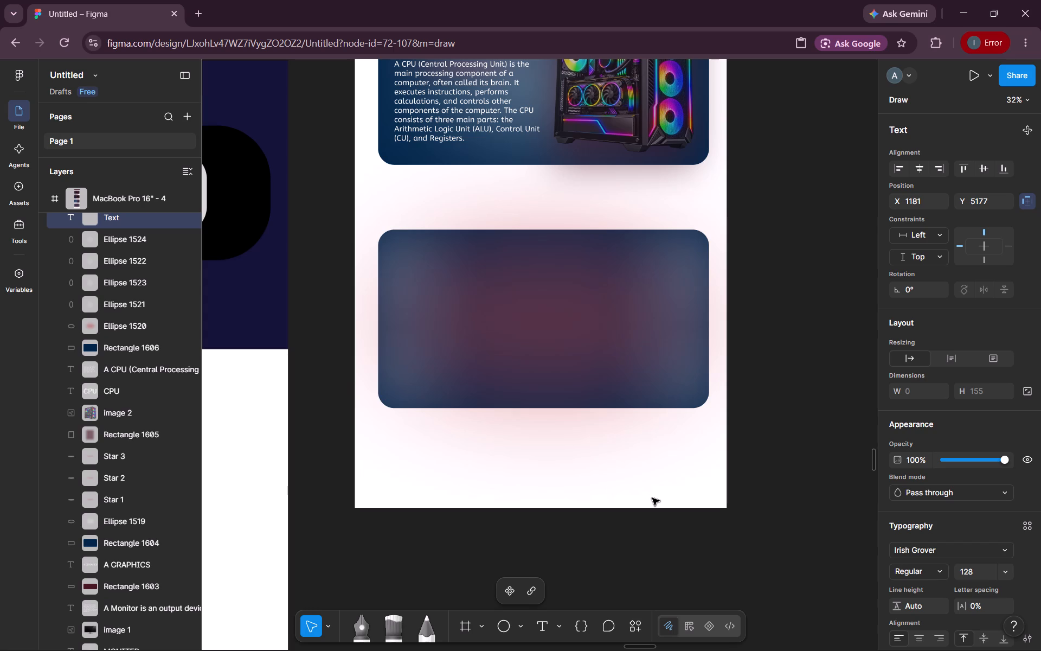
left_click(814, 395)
Review the page's layout from the mouse section down to the empty card and the space below it.
scroll(756, 450, "up", 2)
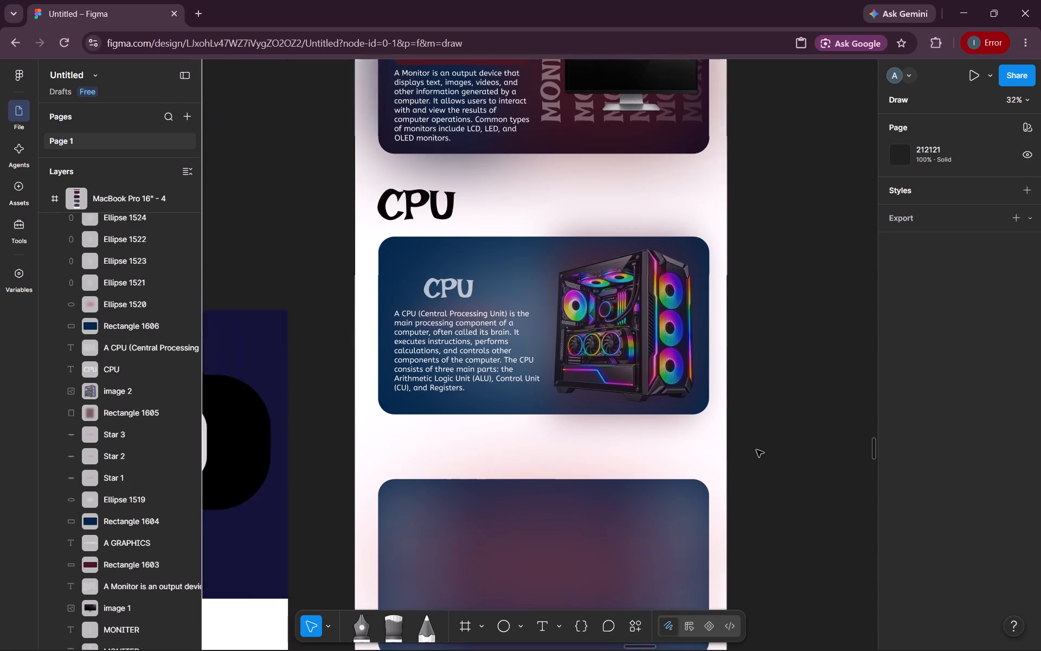
scroll(756, 450, "up", 7)
scroll(756, 450, "down", 1)
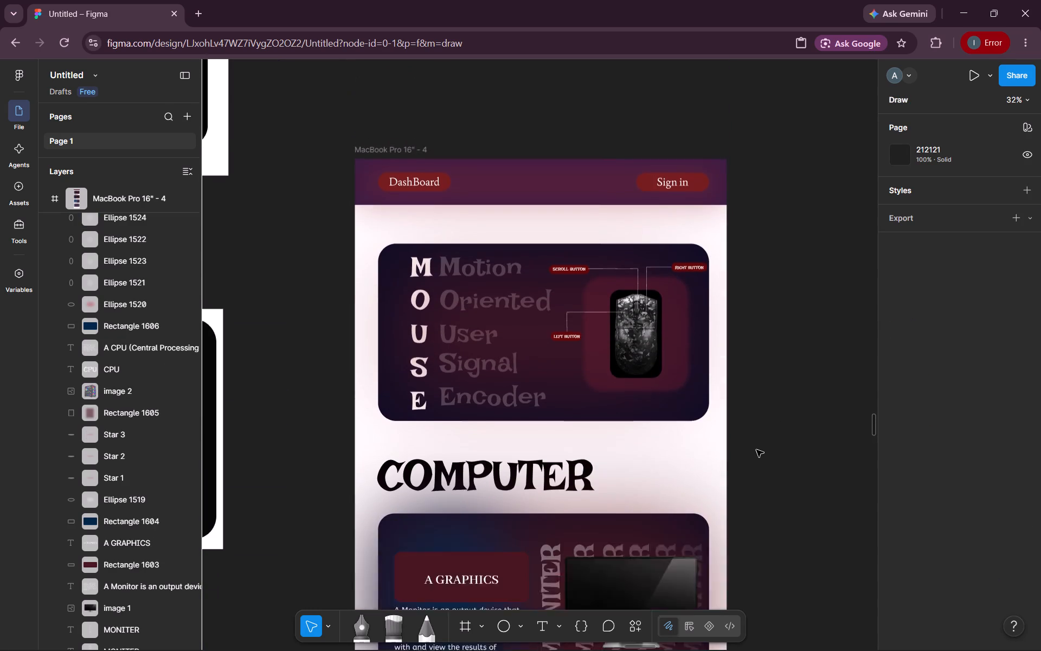
scroll(756, 450, "down", 3)
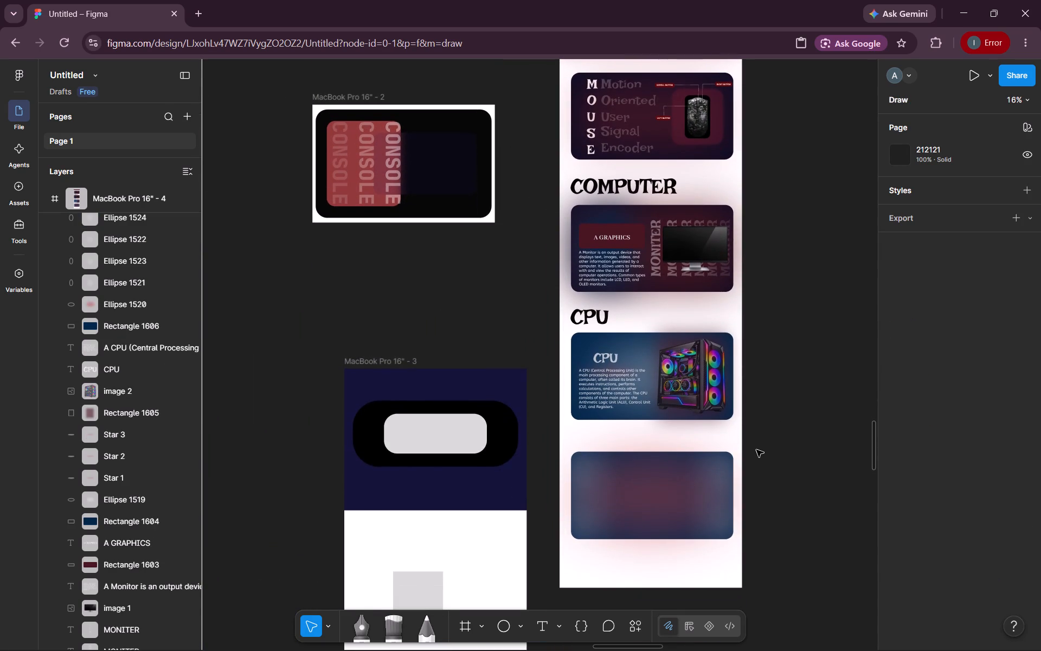
scroll(756, 450, "down", 1)
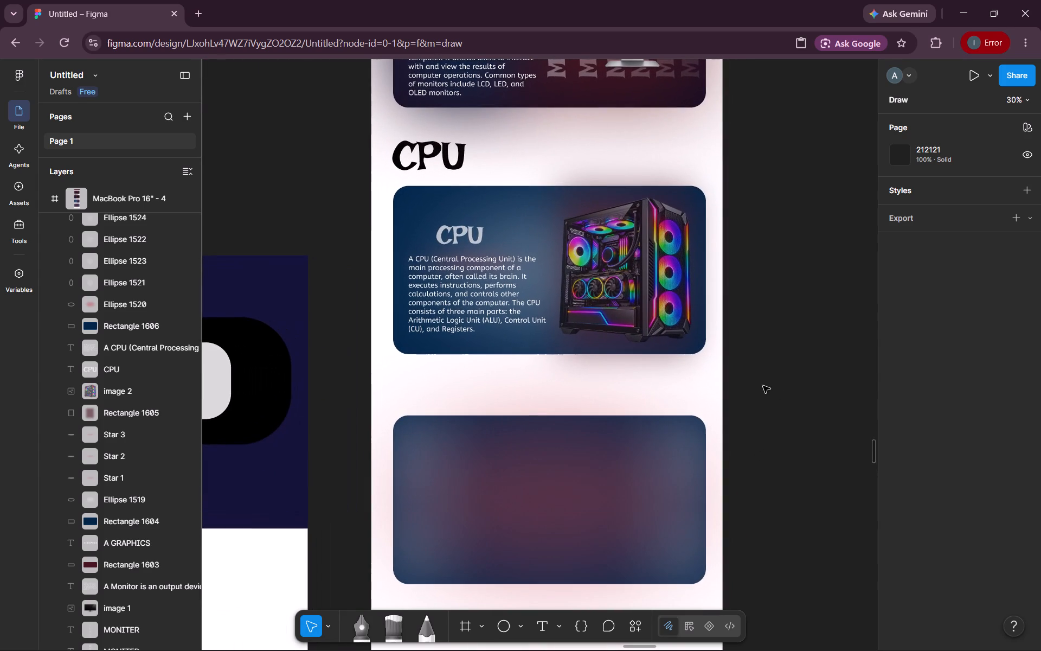
scroll(763, 386, "down", 1)
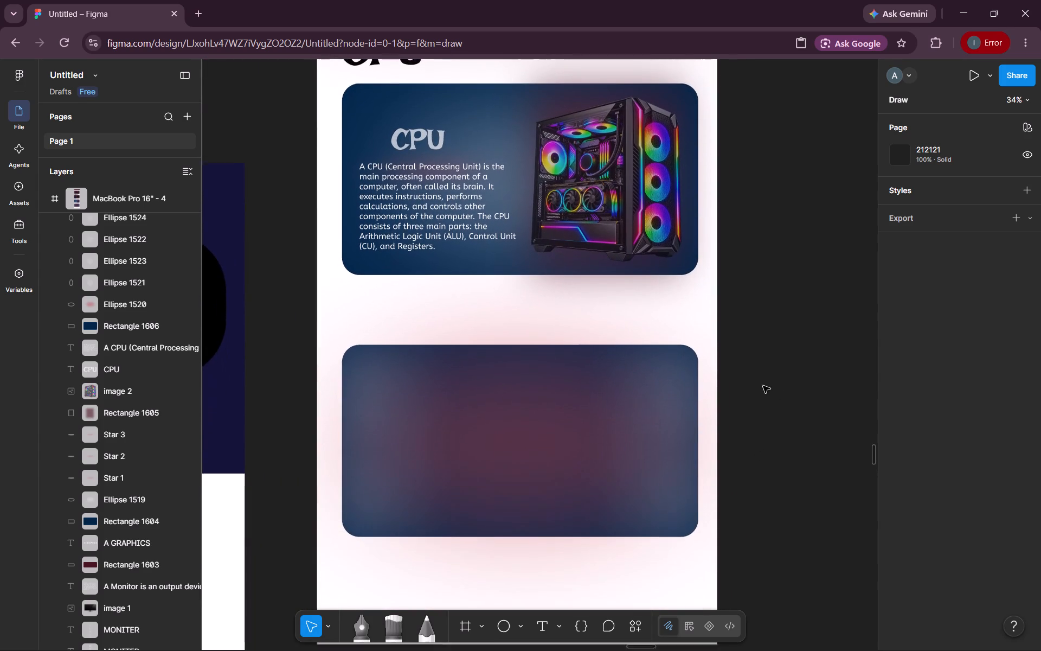
scroll(763, 386, "down", 1)
scroll(763, 386, "right", 1)
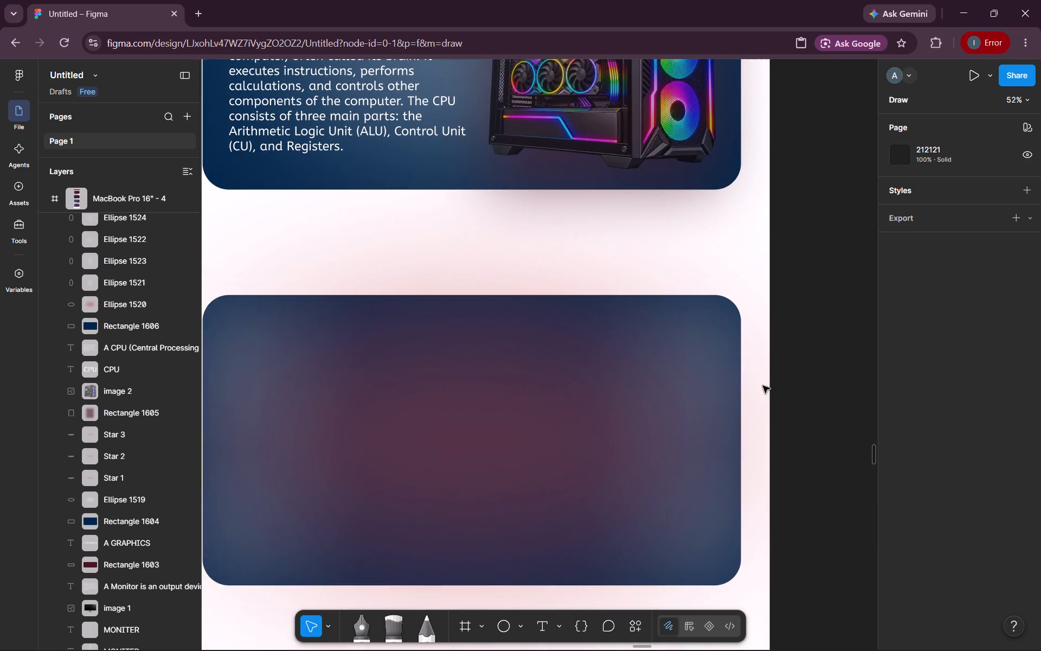
scroll(763, 386, "right", 2)
scroll(763, 386, "down", 1)
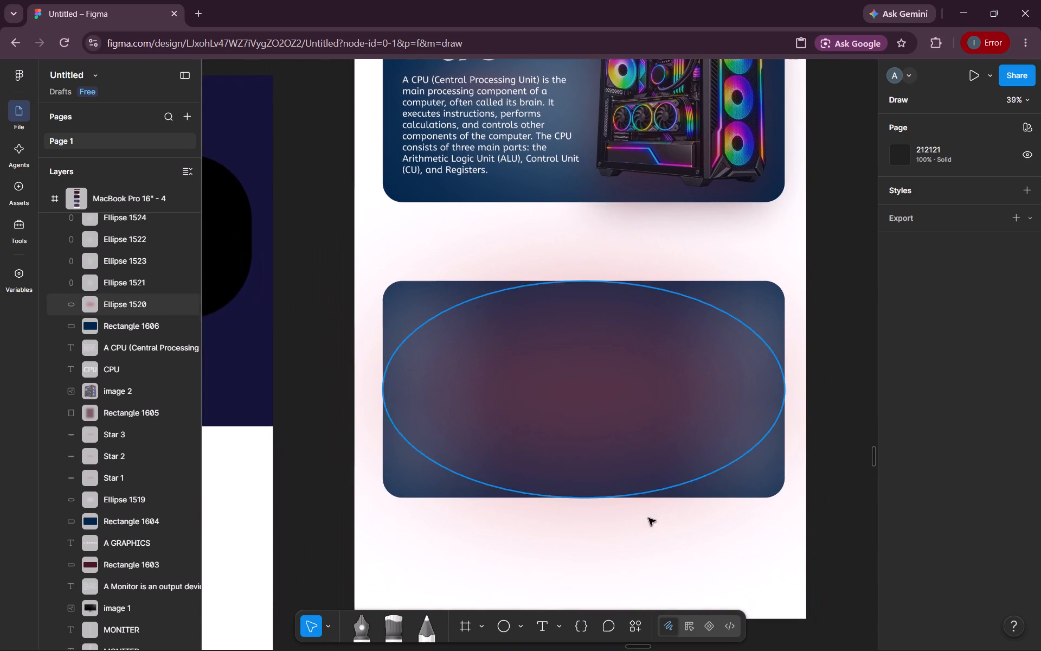
Add the text "MOTION" in Irish Grover, size 128, on the white area below the empty blue card.
left_click(536, 627)
left_click(511, 550)
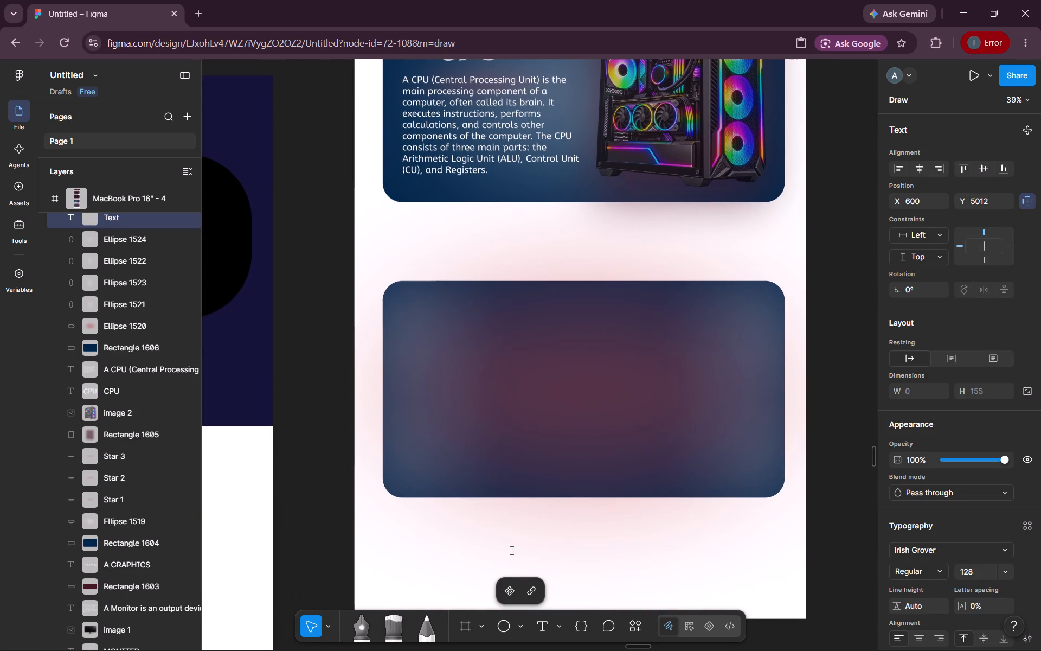
key("shift+m")
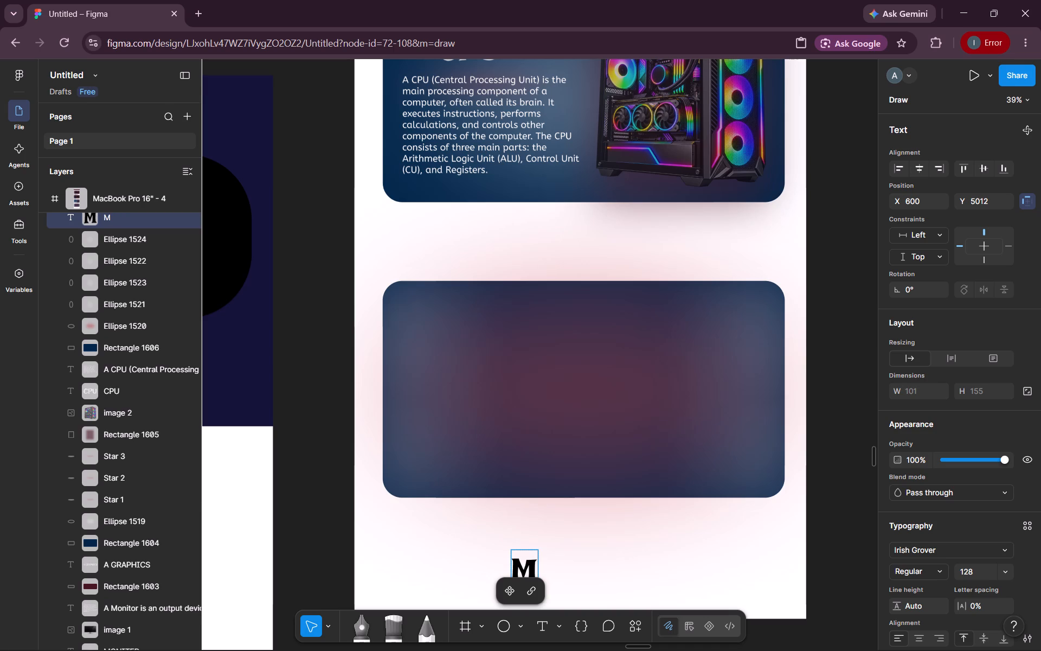
type("OTION")
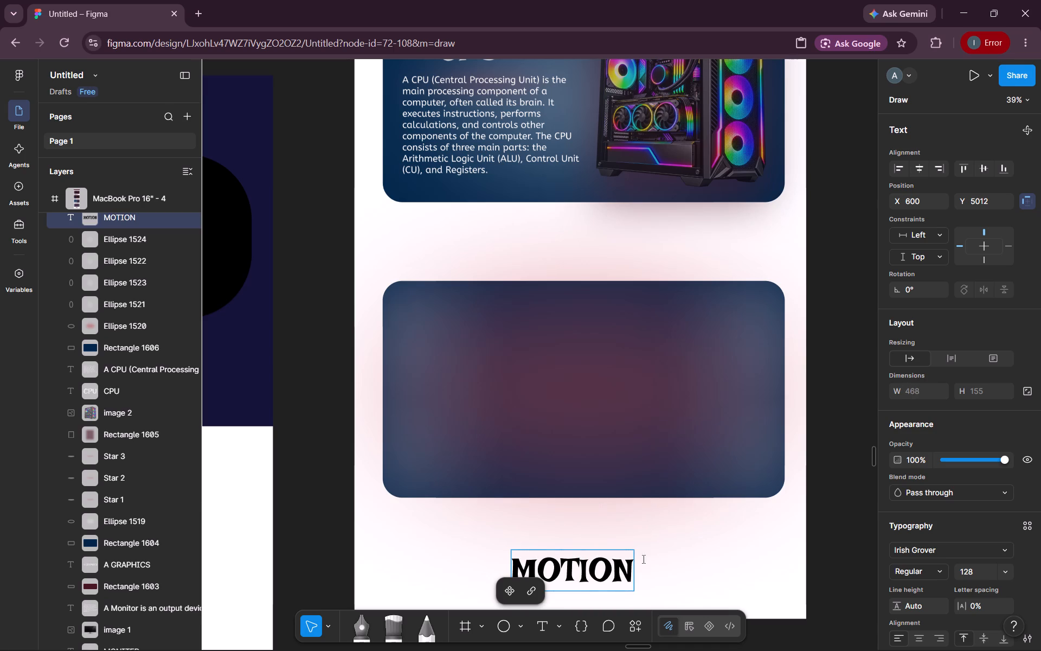
left_click(680, 564)
Move the MOTION heading into the gap above the empty card, flush with its left edge at X 108, Y 3801.
left_click_drag(593, 570, 480, 299)
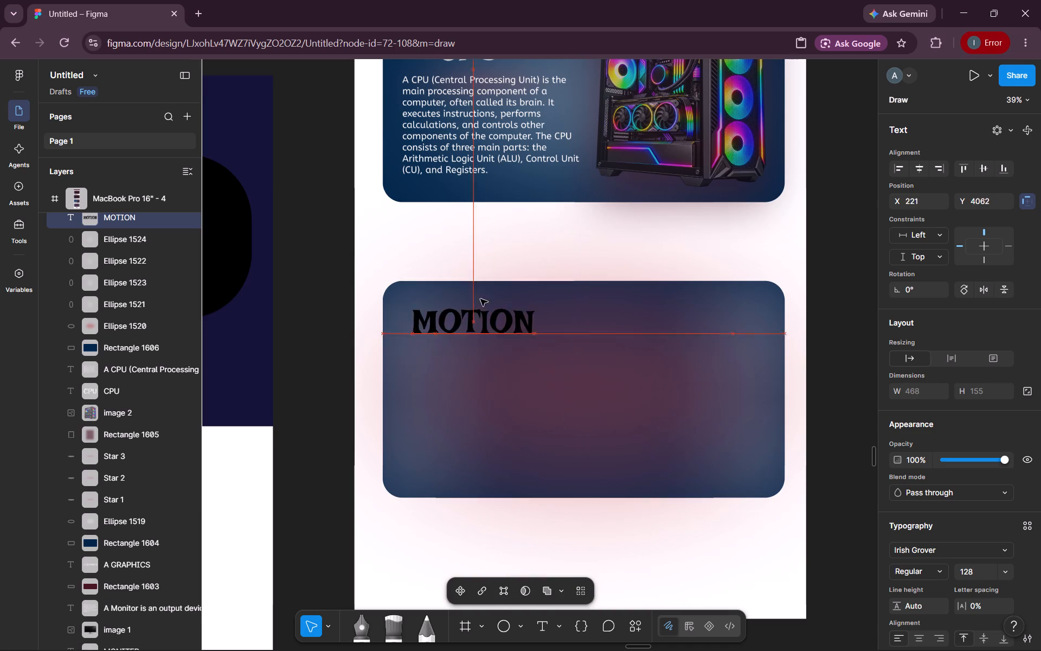
left_click_drag(480, 299, 463, 238)
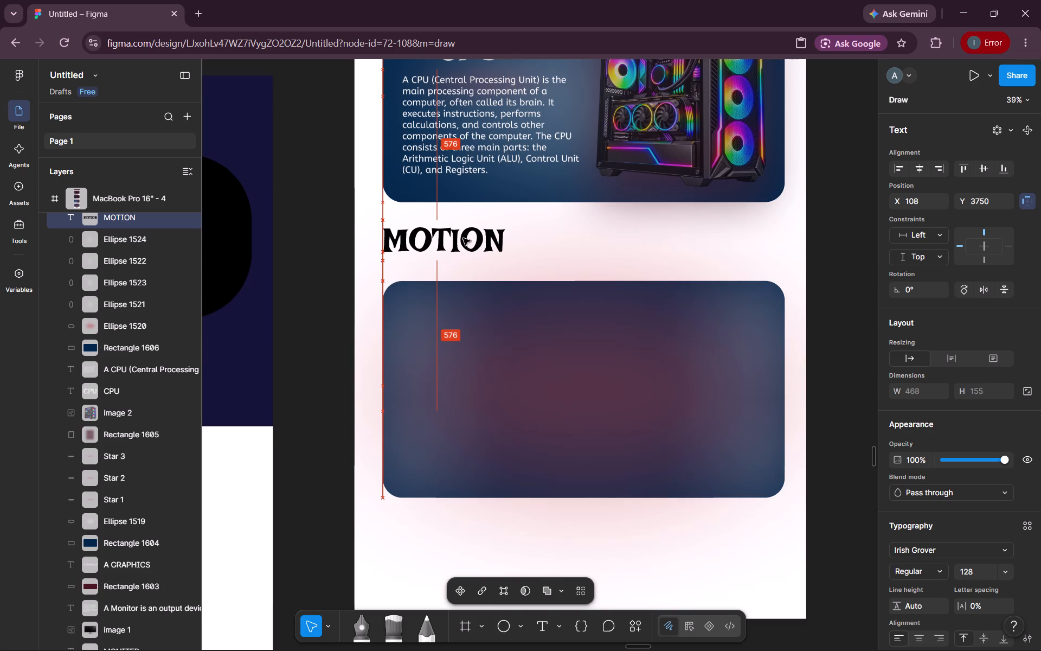
left_click_drag(463, 238, 463, 246)
left_click(522, 514)
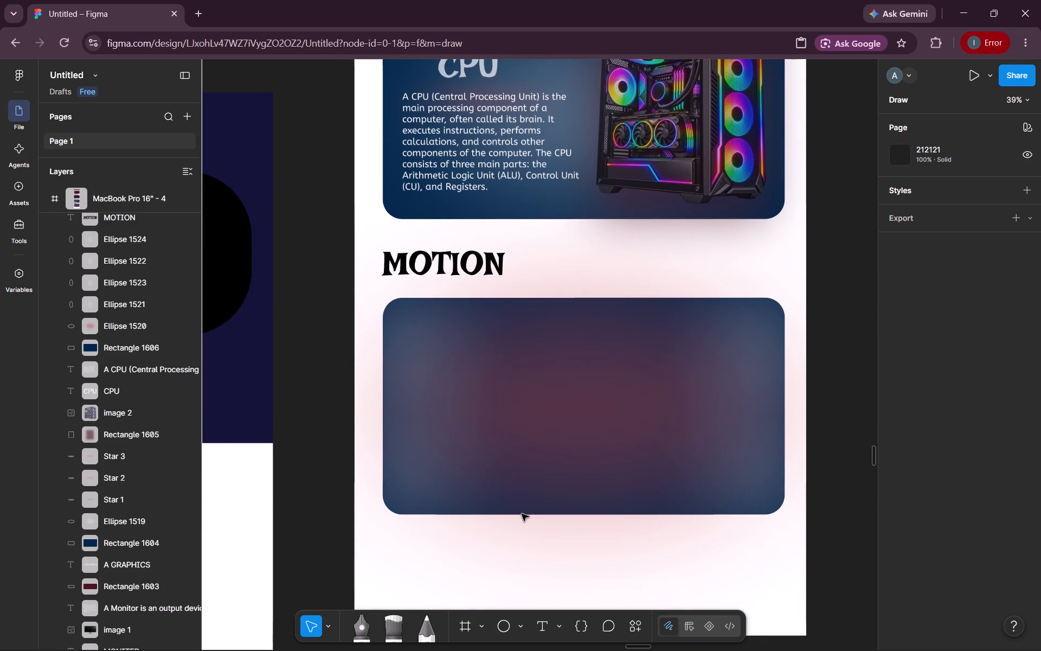
left_click(459, 271)
left_click_drag(459, 271, 459, 277)
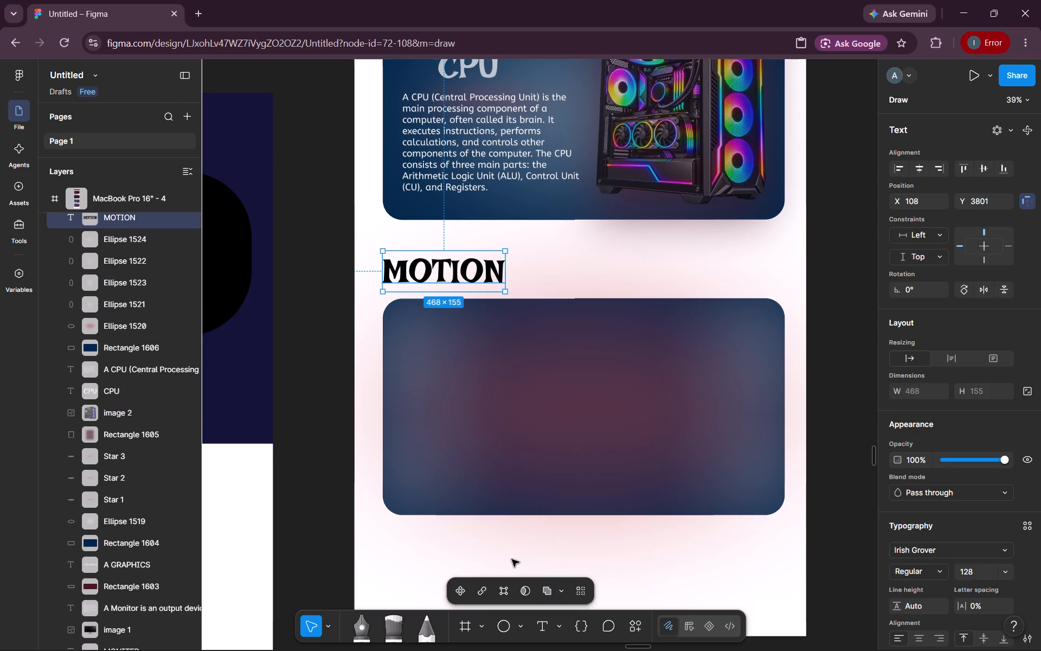
left_click(512, 559)
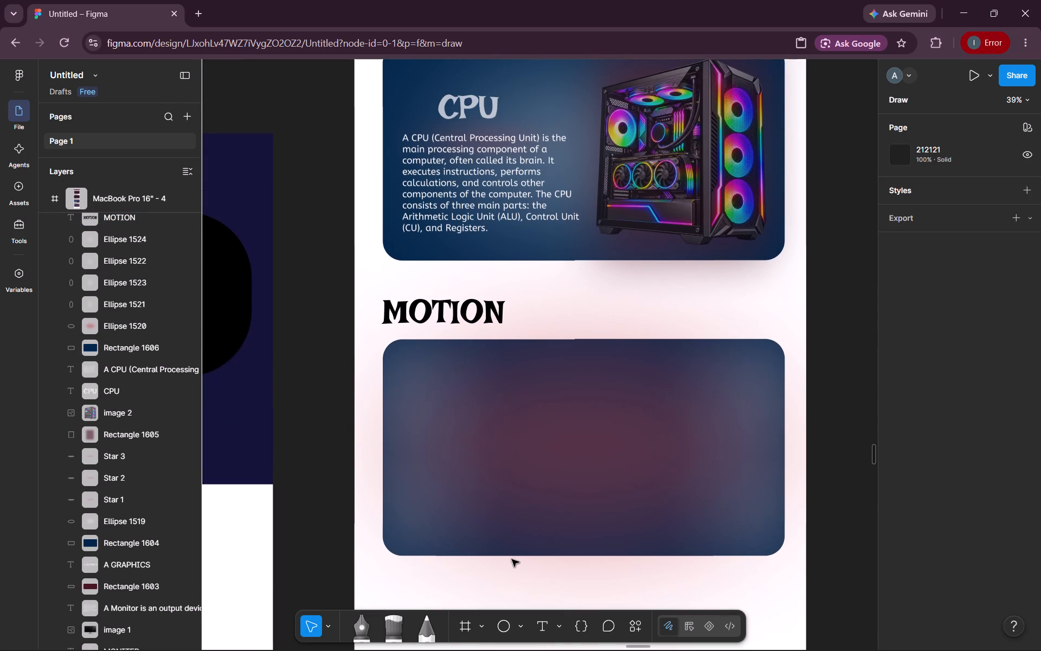
Duplicate the leftmost vertical MONITER text from the computer card onto the empty card's lower left area, at X 201, Y 4347.
scroll(558, 584, "down", 1)
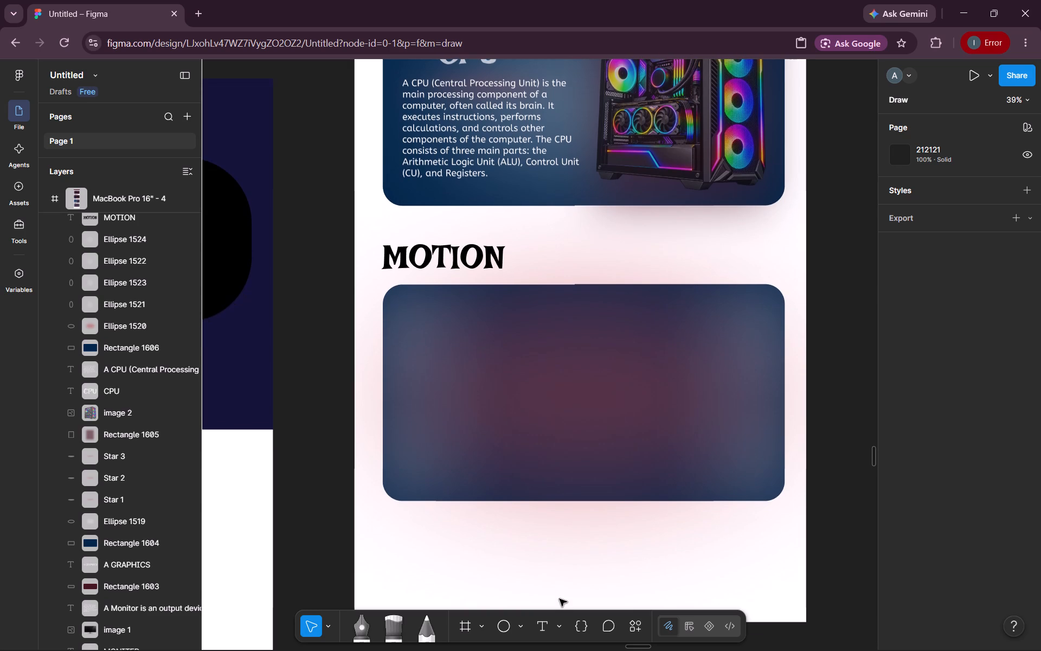
scroll(560, 599, "up", 1)
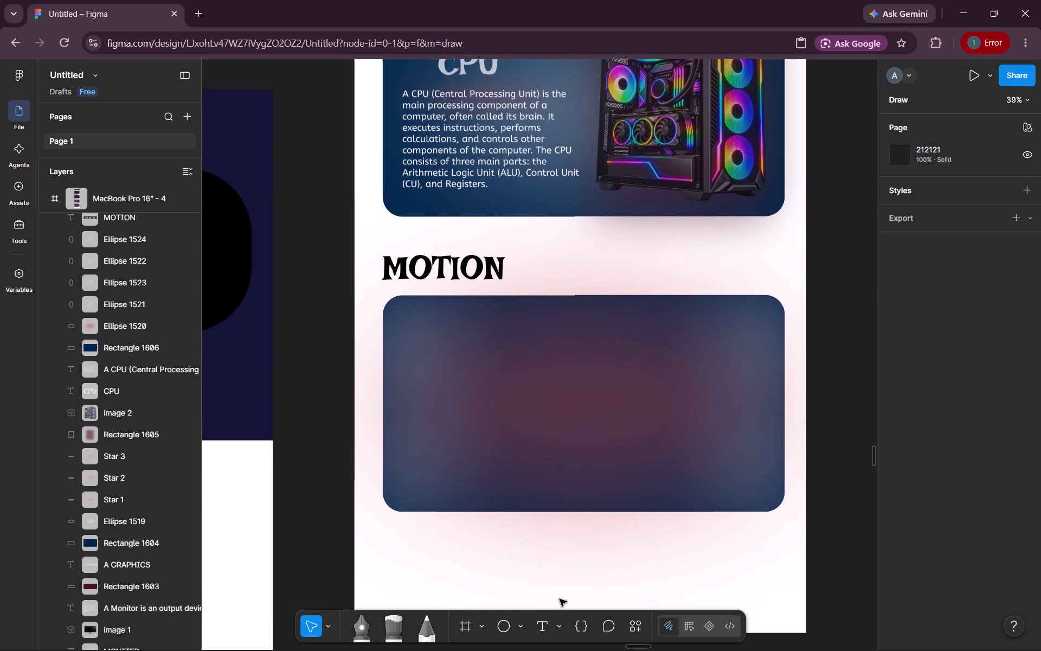
scroll(560, 599, "up", 1)
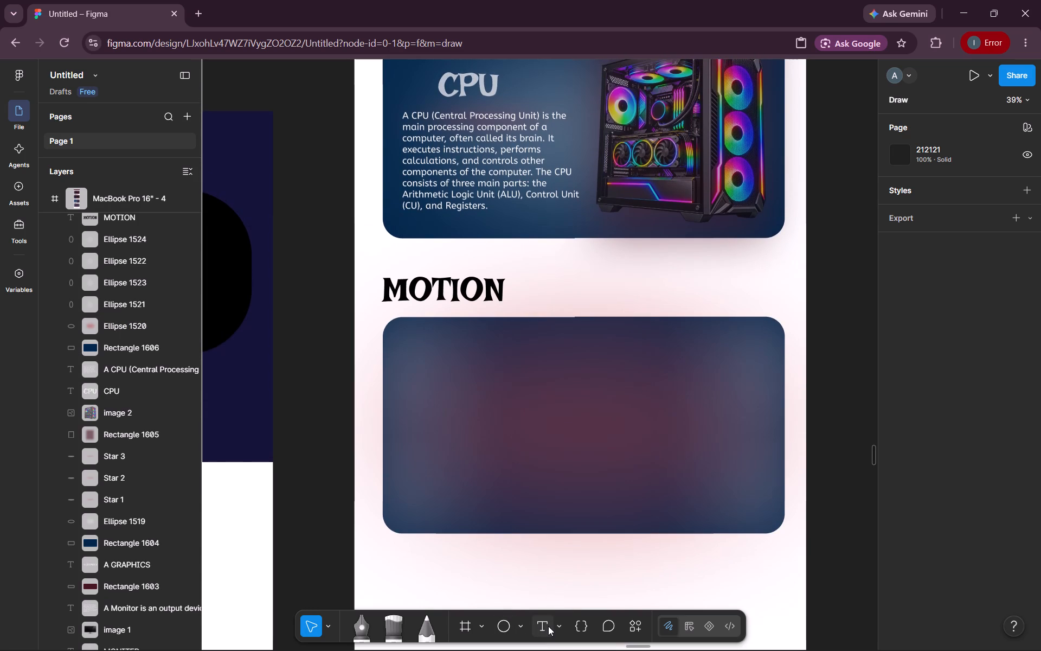
scroll(560, 557, "up", 6)
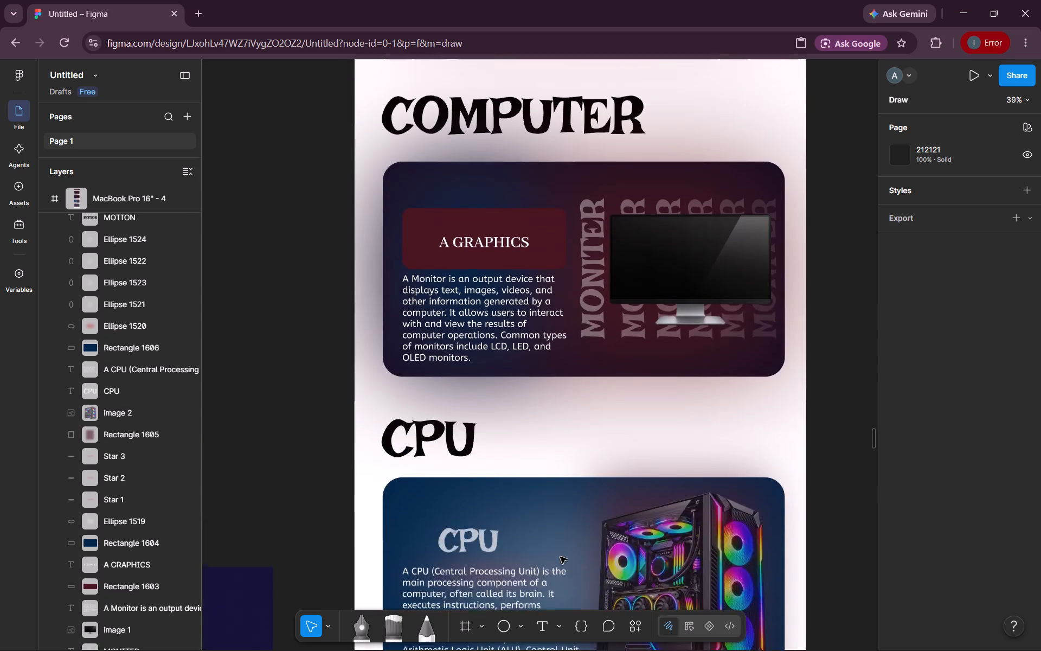
scroll(560, 557, "up", 1)
left_click(592, 541)
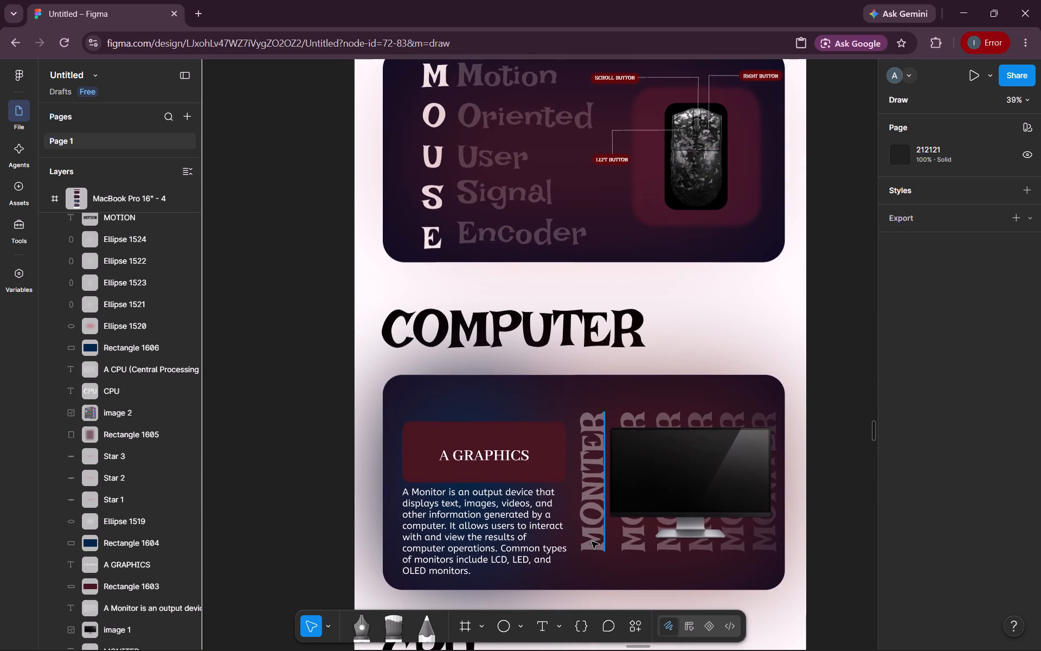
left_click_drag(592, 541, 591, 561, "alt")
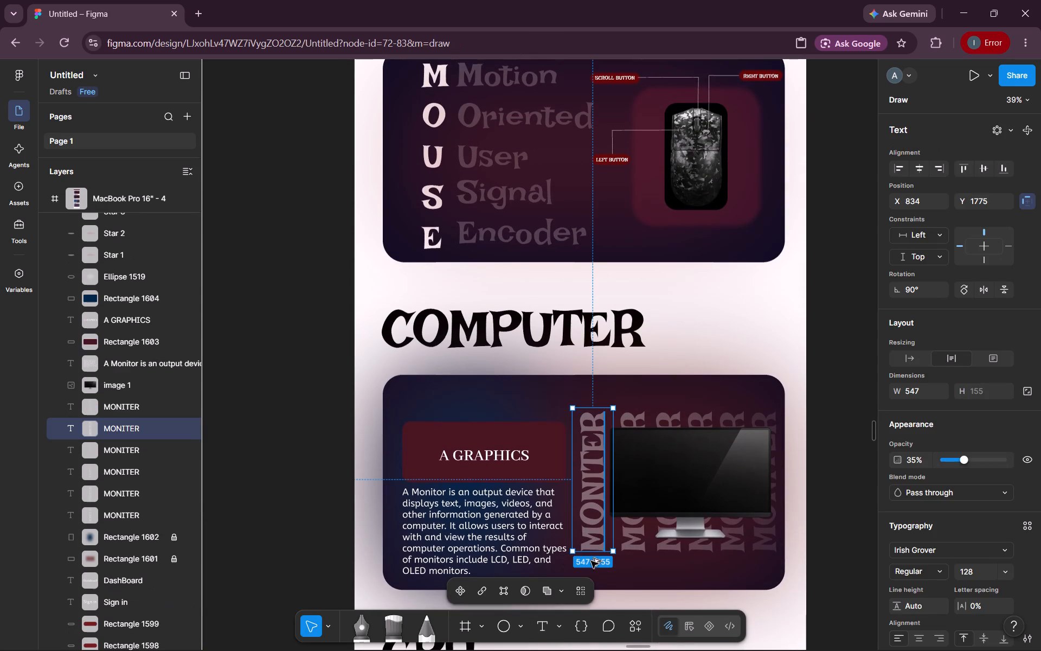
left_click_drag(591, 561, 586, 649, "alt")
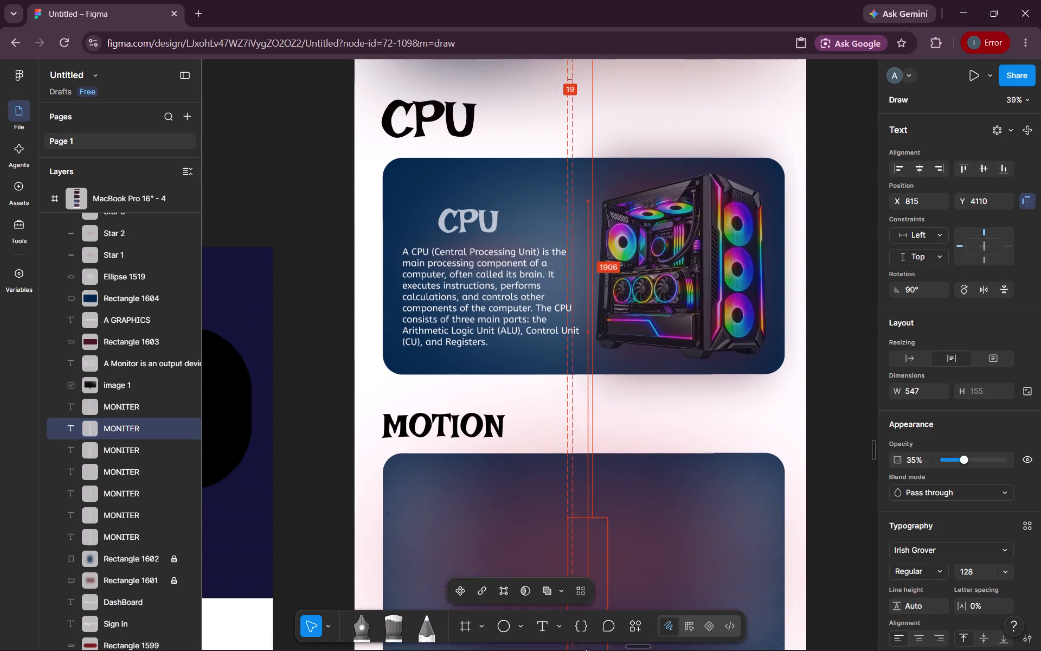
left_click_drag(586, 649, 425, 596, "alt")
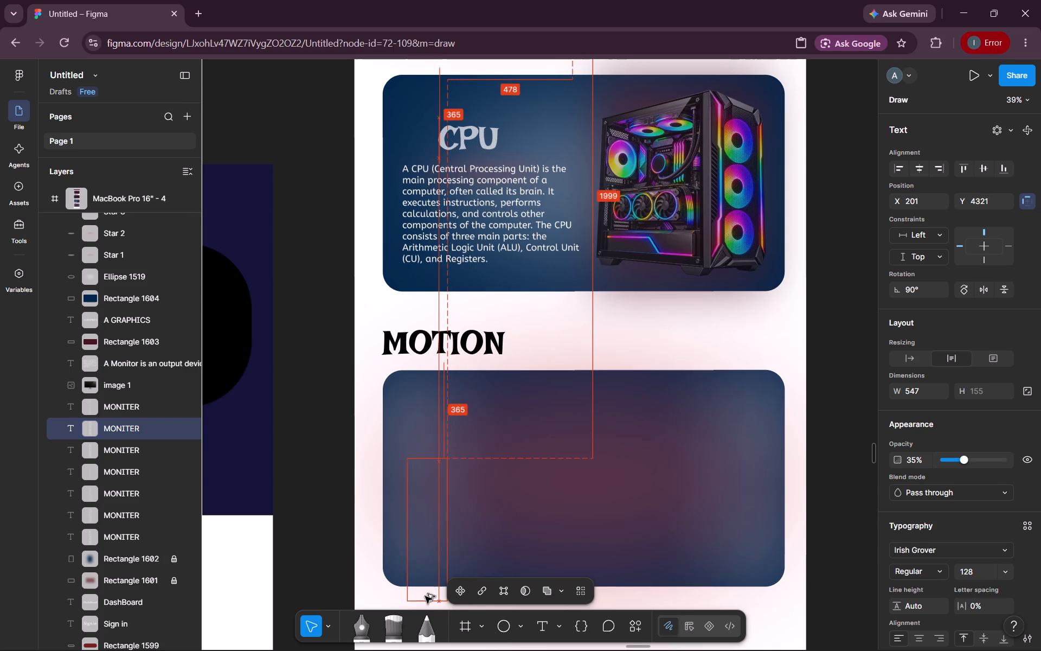
left_click_drag(425, 596, 425, 598, "alt")
Bring the copied MONITER text to the front and place it inside the card's left edge at X 130, Y 4100.
scroll(830, 454, "down", 1)
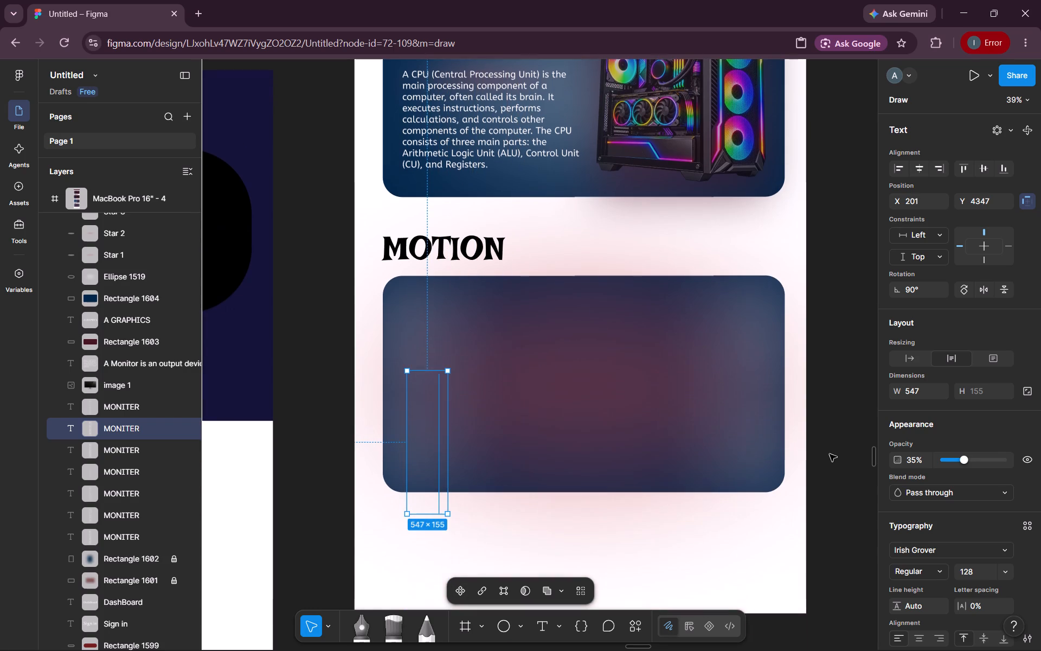
scroll(830, 454, "down", 1)
right_click(422, 496)
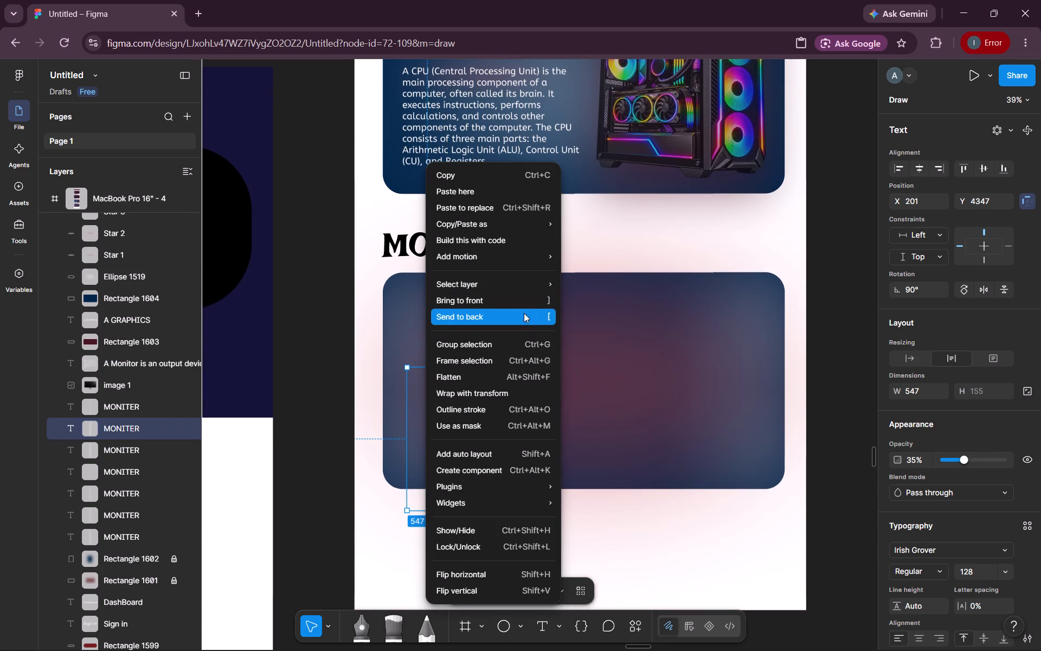
left_click(522, 304)
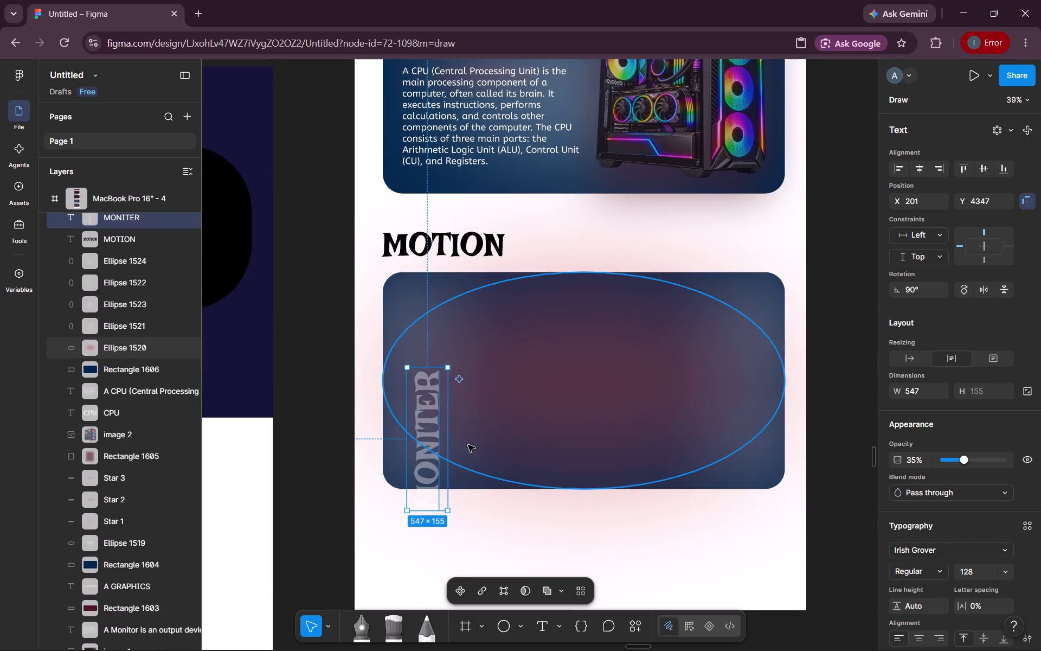
left_click_drag(429, 495, 433, 427)
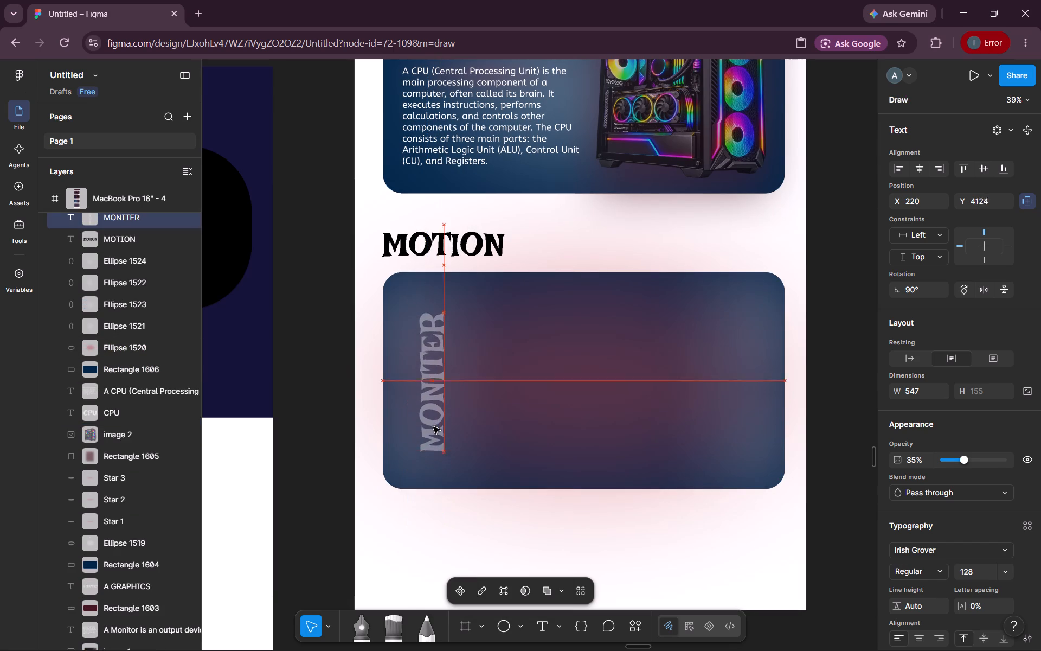
left_click_drag(433, 427, 413, 428)
Replace the wording of the copied vertical text with "MOTION".
double_click(413, 428)
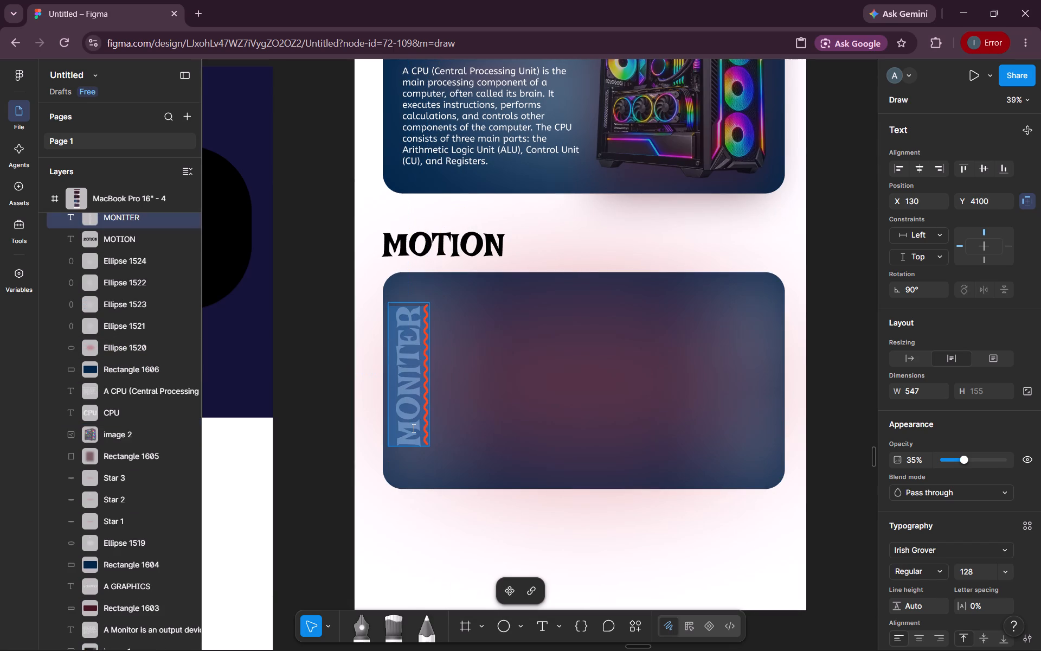
type("MOTIN")
key("BackSpace")
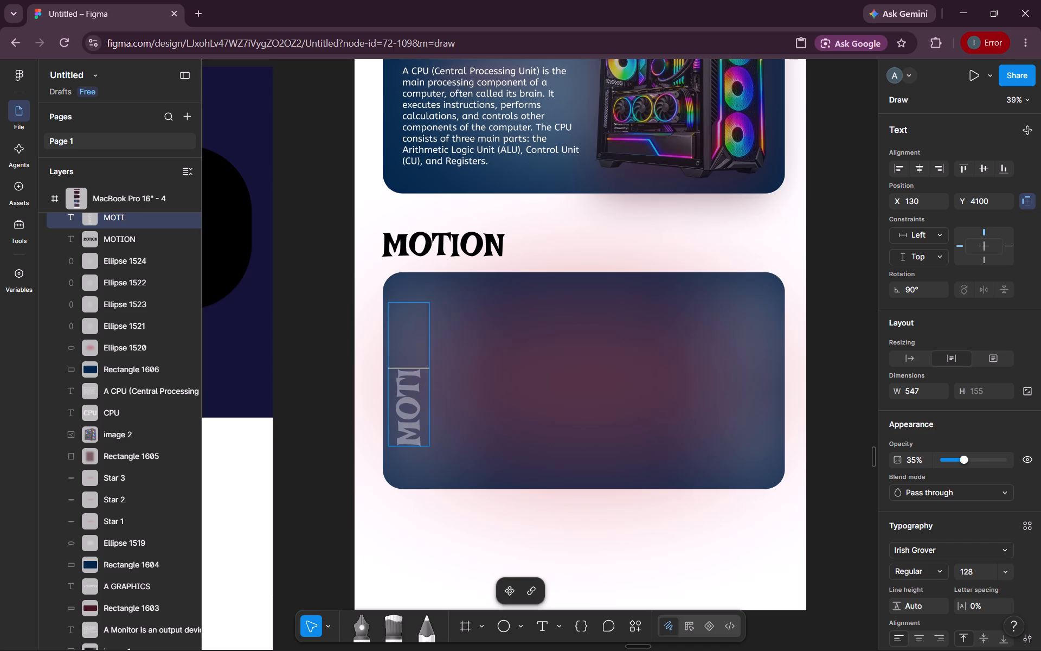
type("ON")
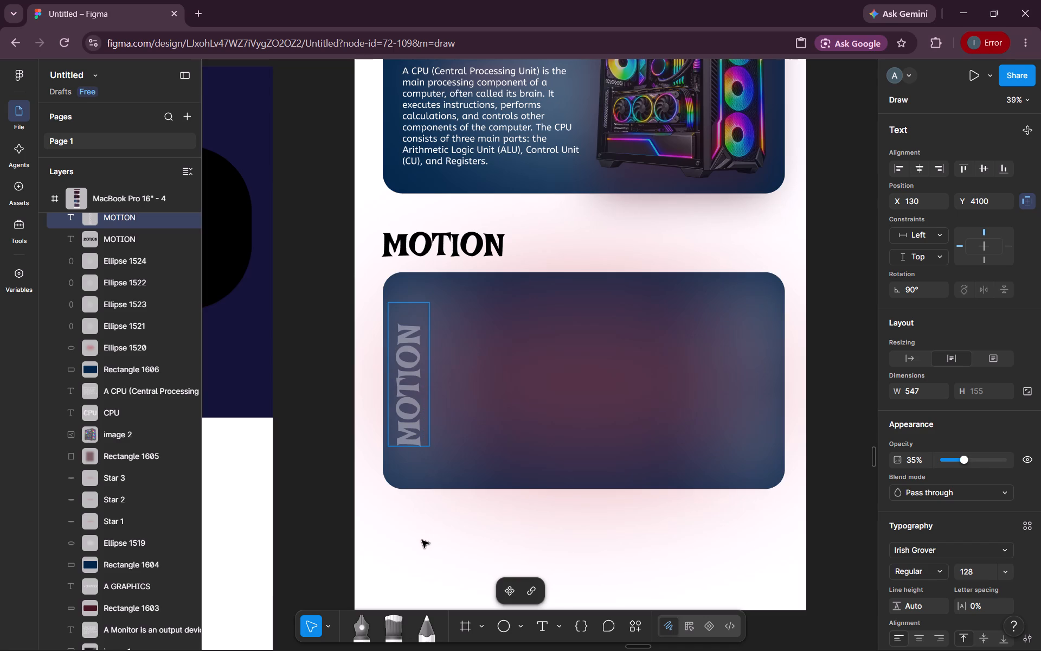
Set the vertical MOTION text's font size to 140.
double_click(410, 416)
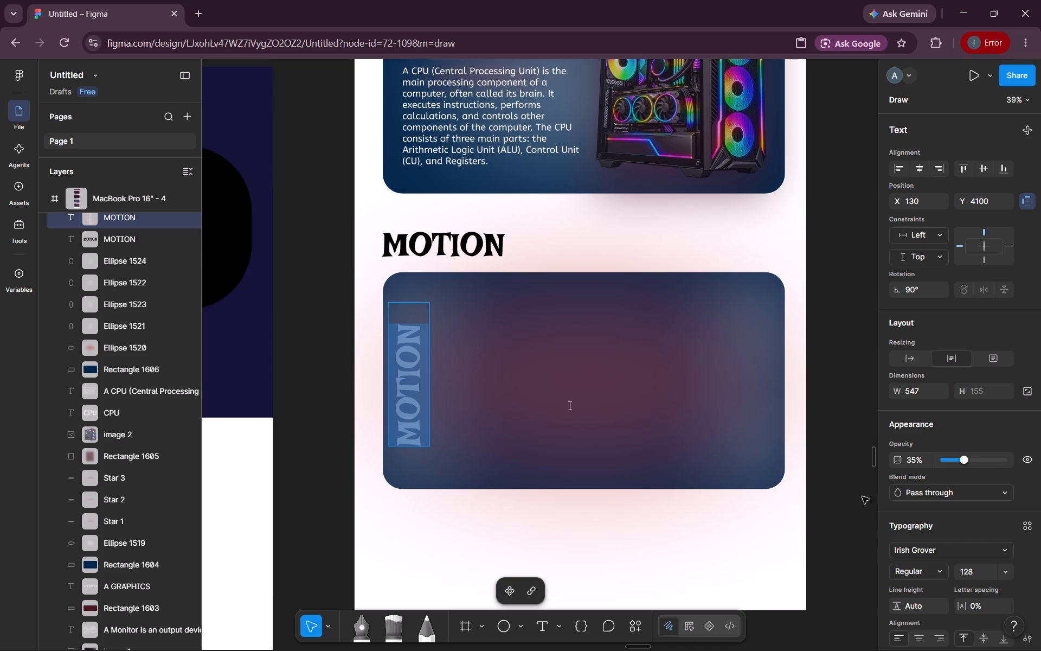
left_click(1007, 572)
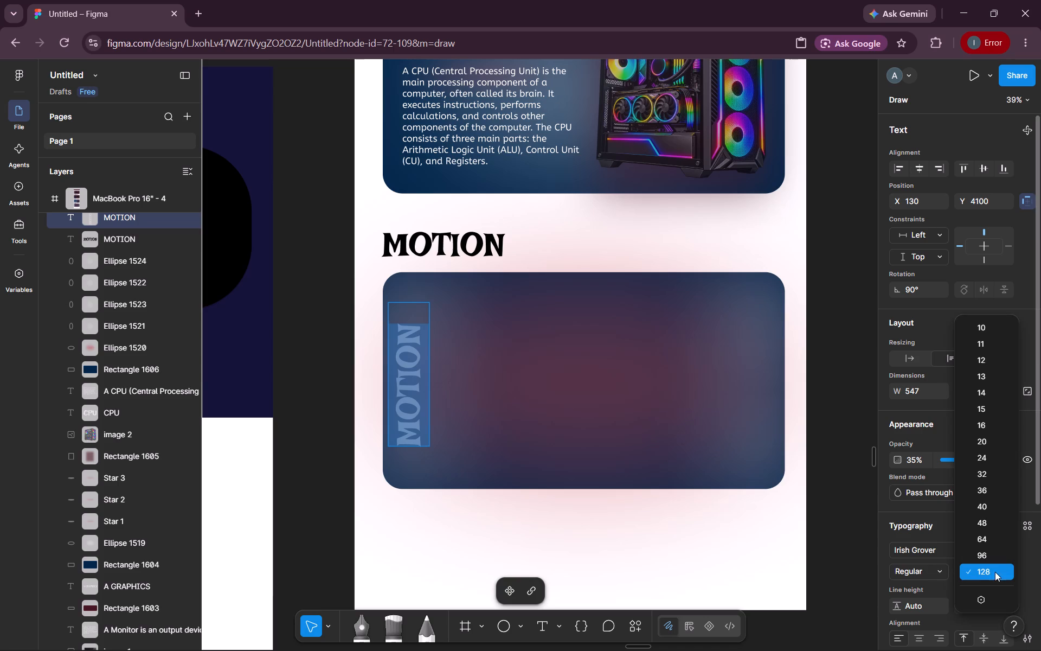
left_click(856, 570)
double_click(974, 566)
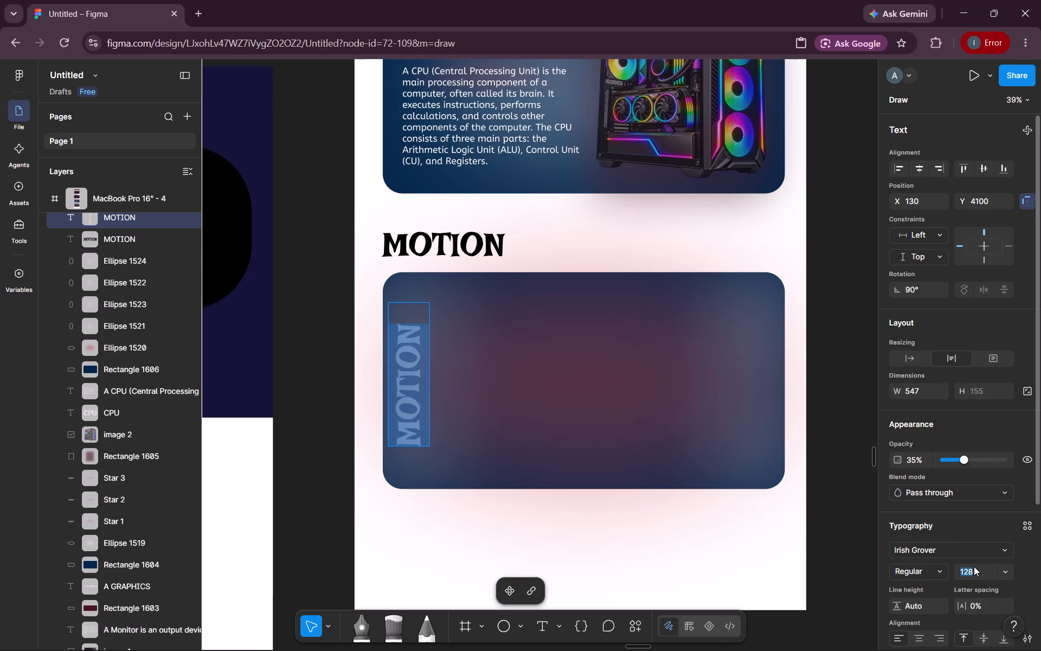
type("140")
key("Return")
left_click(754, 592)
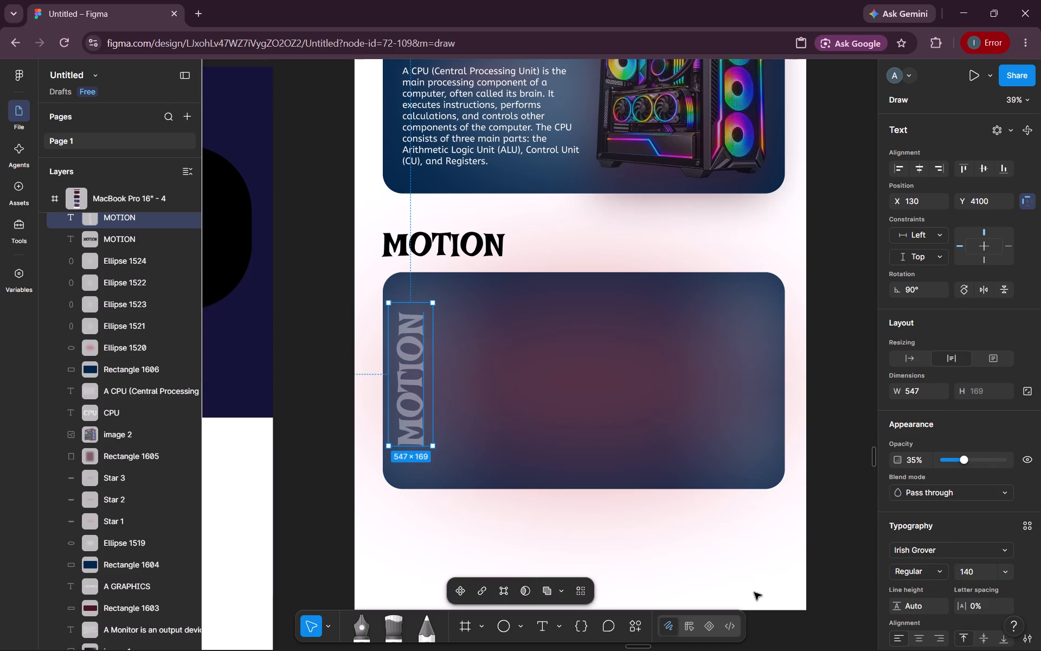
Reposition the vertical MOTION text along the card's left edge at X 123, Y 4124.
left_click_drag(409, 382, 408, 384)
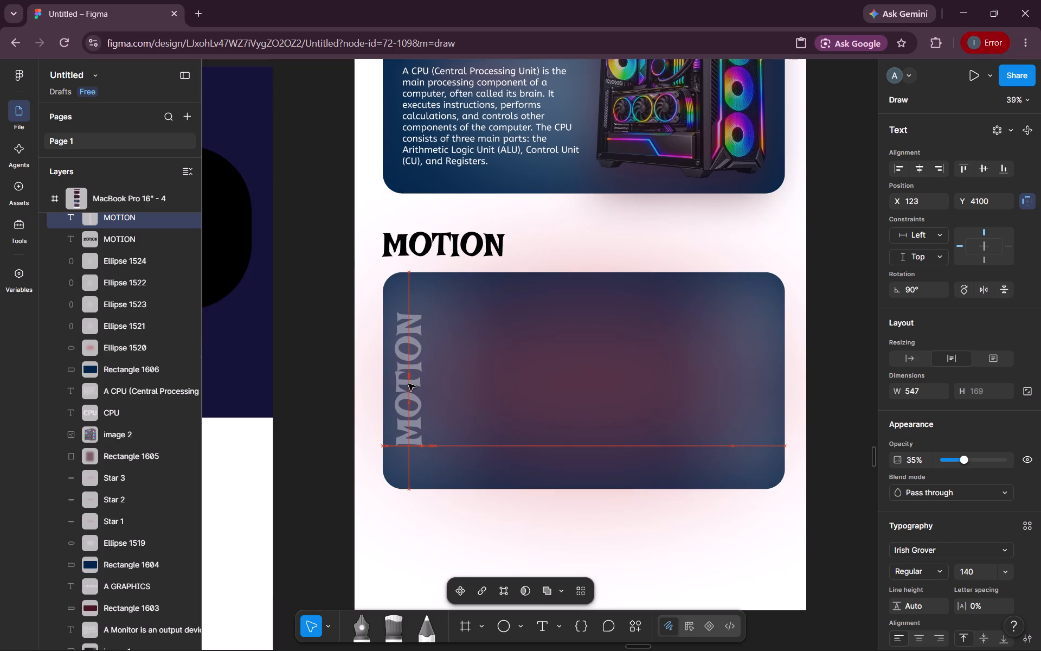
left_click_drag(408, 384, 407, 389)
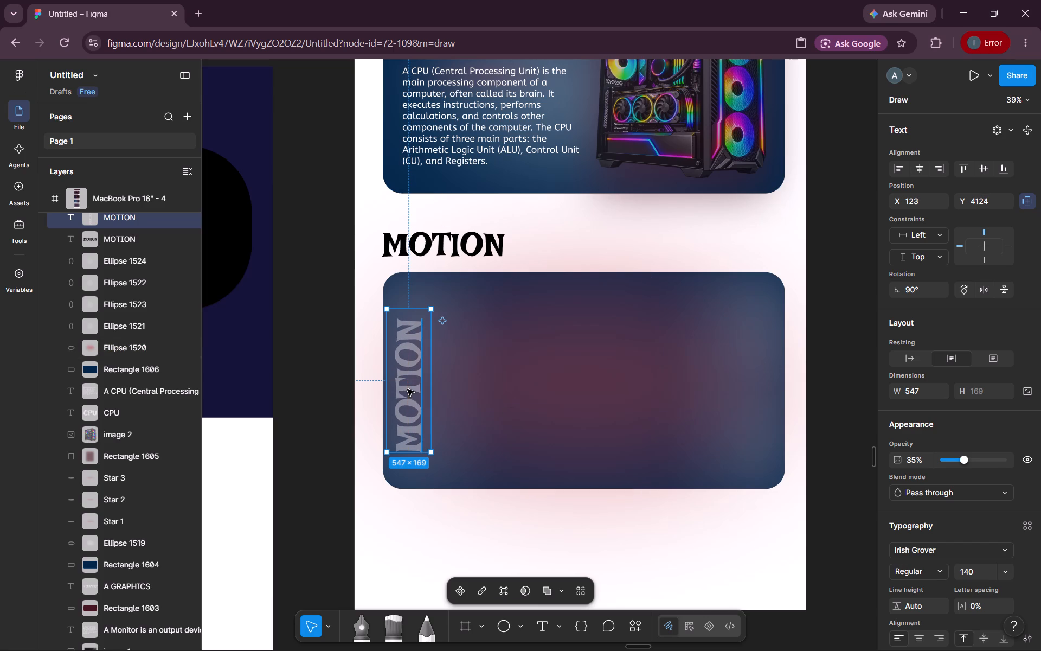
left_click(449, 507)
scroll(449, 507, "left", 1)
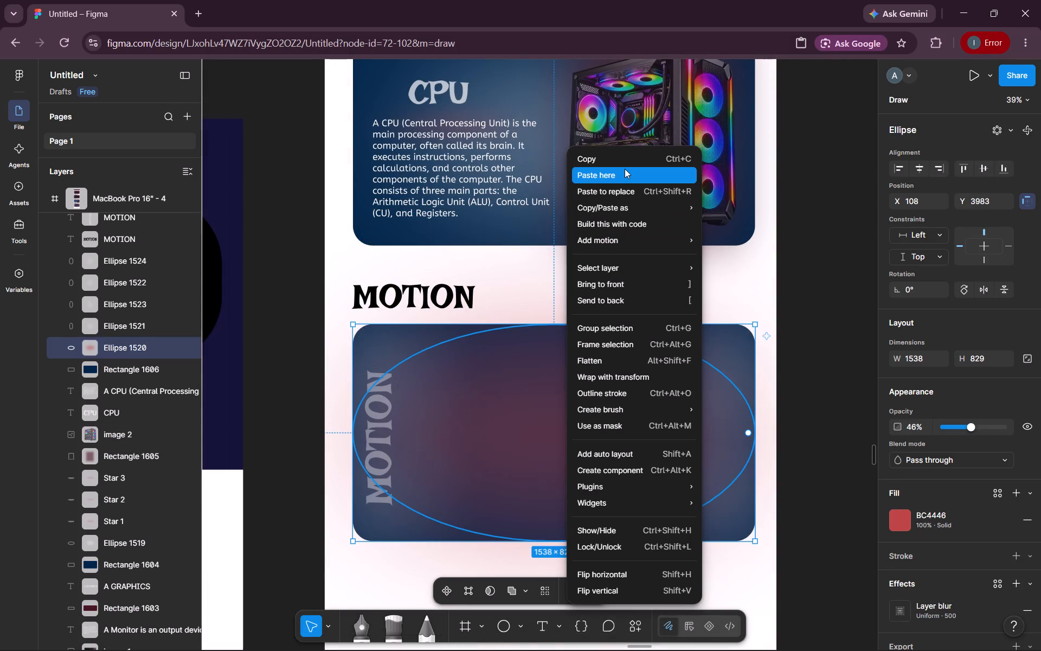
left_click(625, 169)
scroll(624, 314, "down", 2)
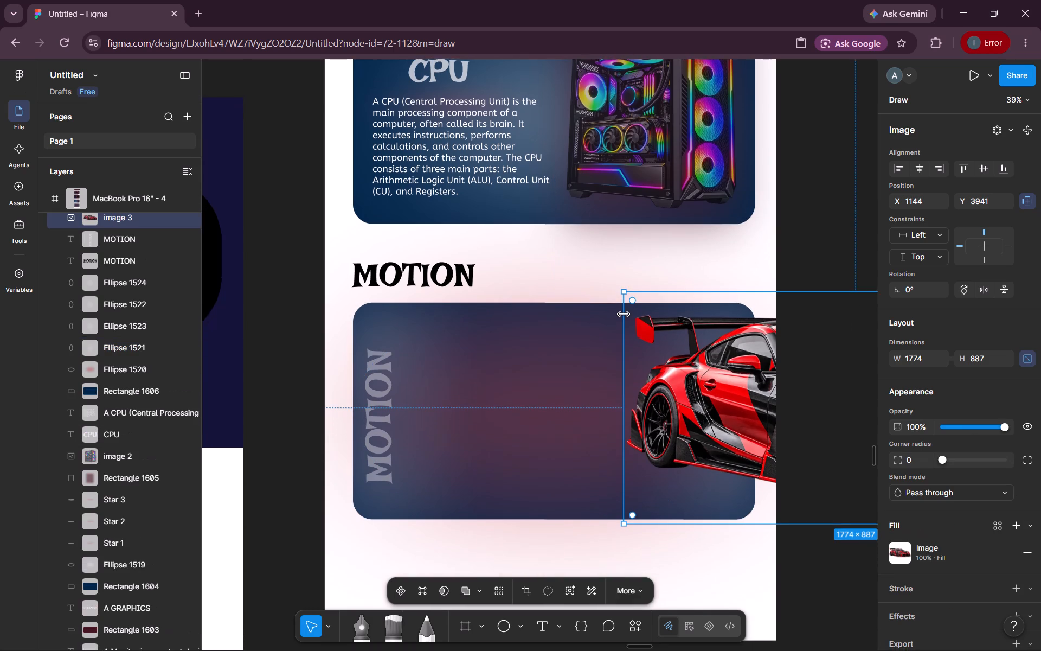
scroll(624, 314, "down", 1)
left_click_drag(707, 344, 471, 344)
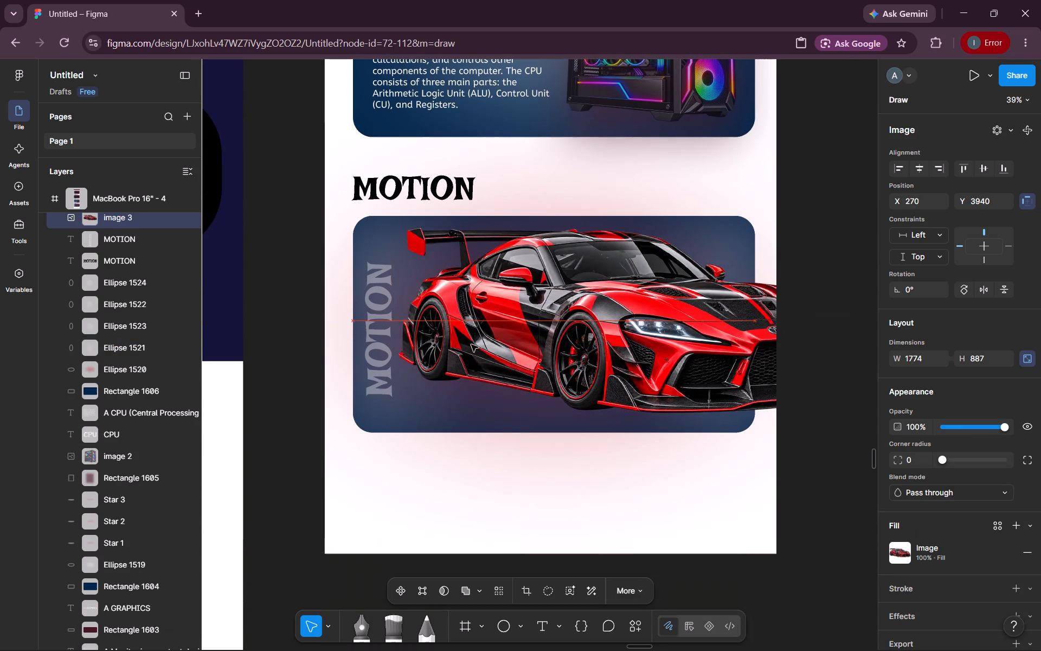
left_click_drag(471, 344, 387, 333)
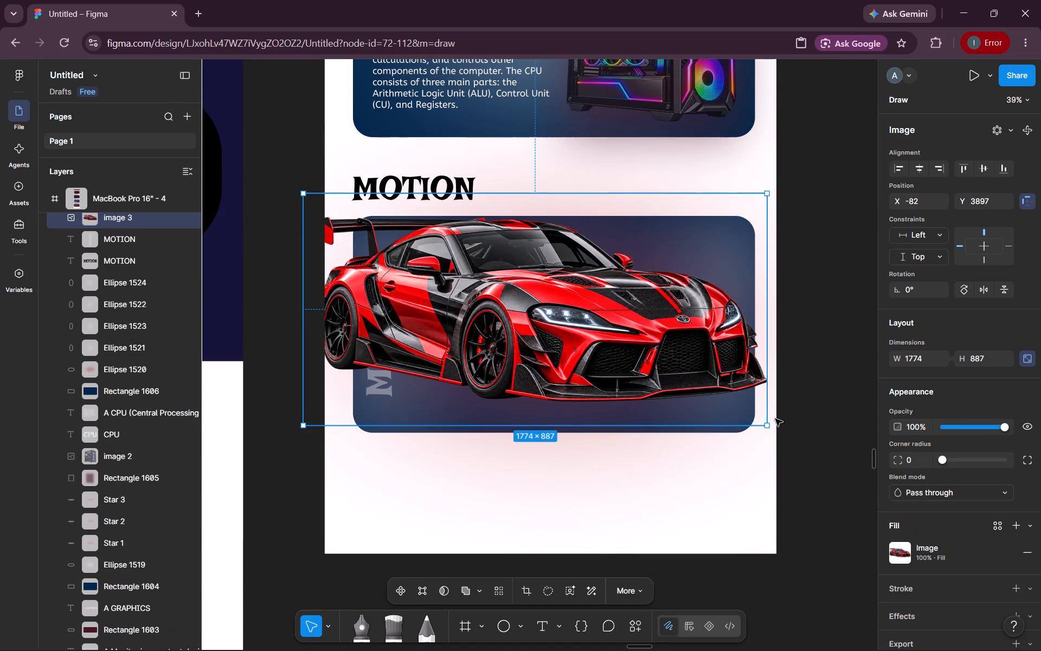
Scale the car image down to 1239 × 620 and place it inside the MOTION card at X 328, Y 4088.
left_click_drag(768, 428, 627, 347)
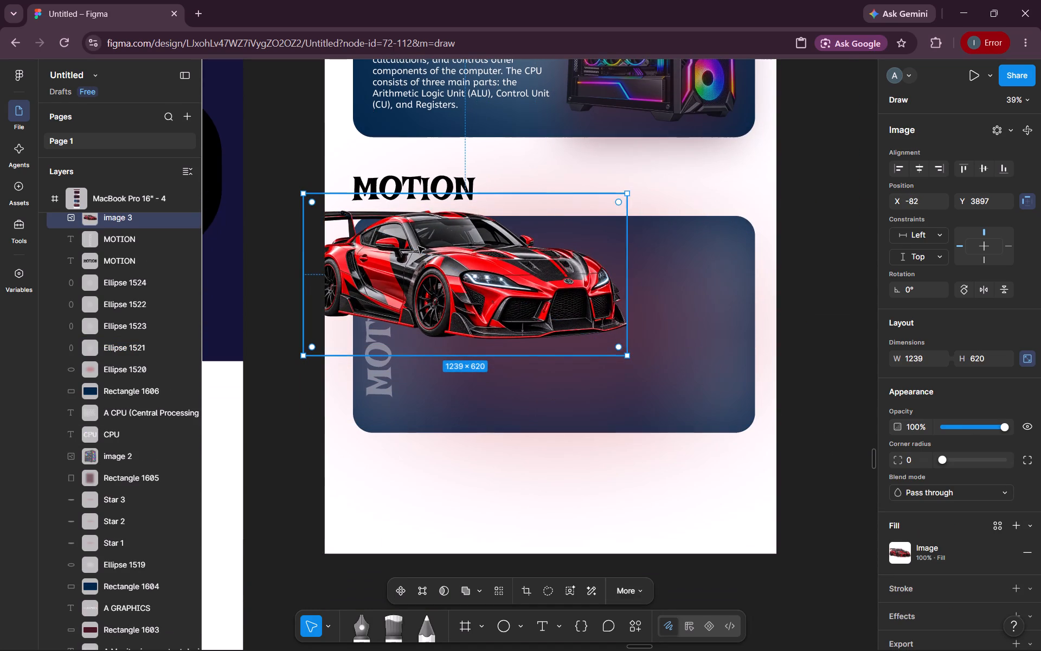
left_click_drag(417, 246, 520, 293)
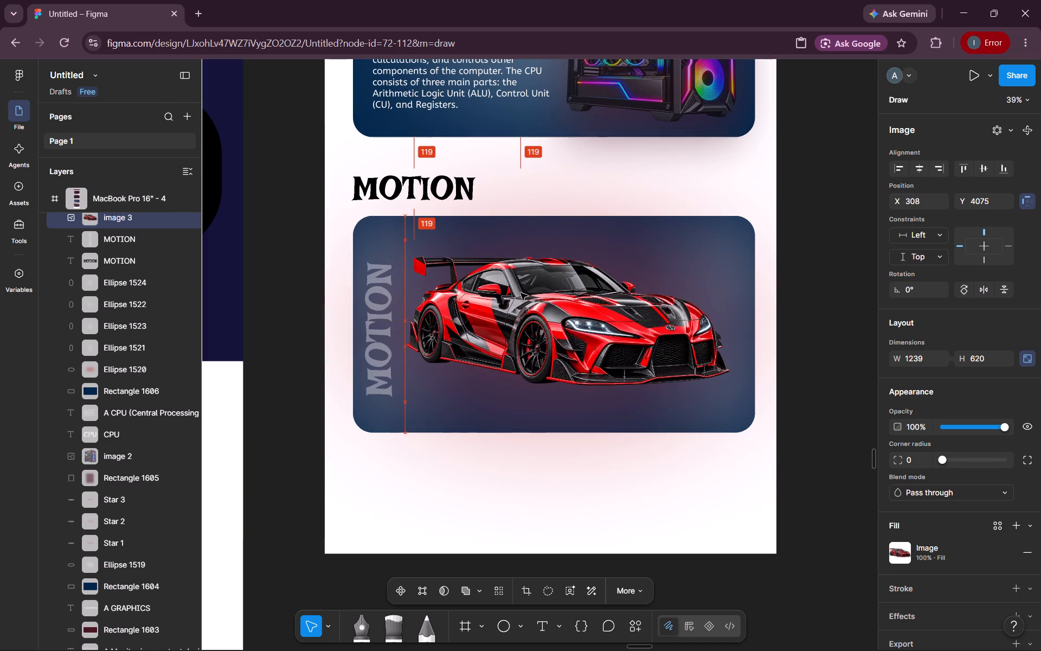
left_click_drag(520, 293, 519, 291)
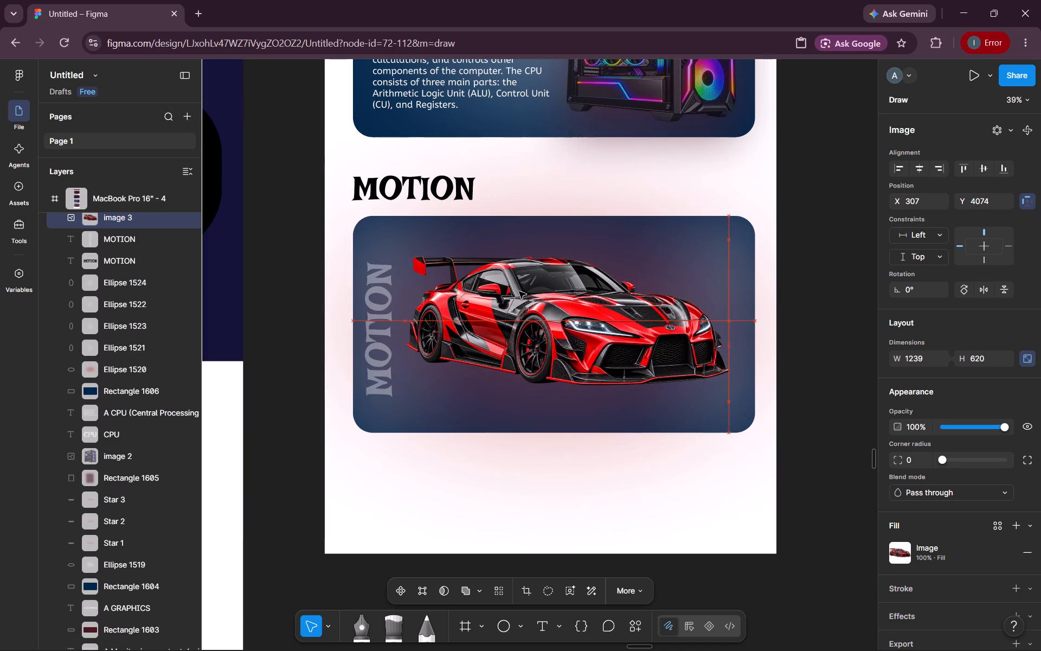
left_click_drag(519, 291, 522, 296)
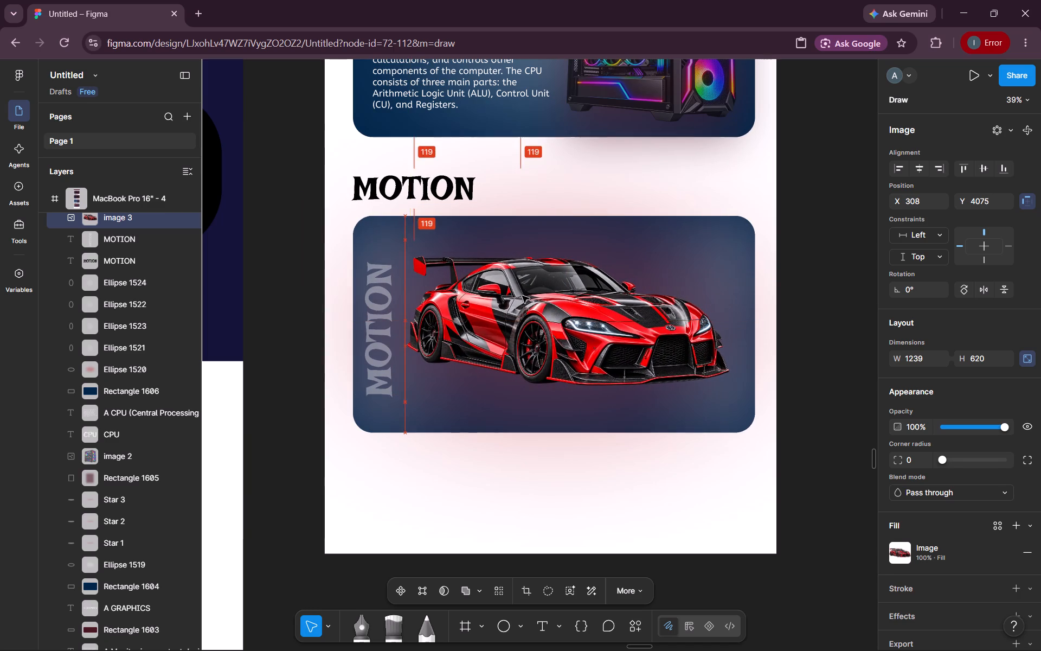
left_click_drag(522, 296, 523, 298)
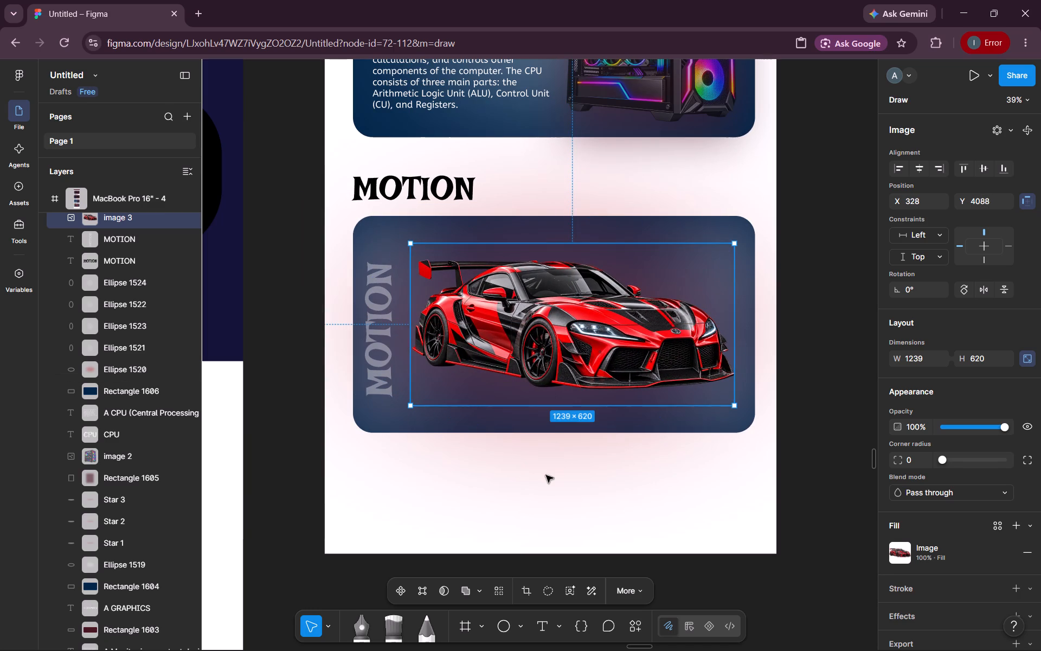
left_click(546, 475)
Reposition the card's vertical MOTION text at X 139, Y 4110.
left_click(388, 357)
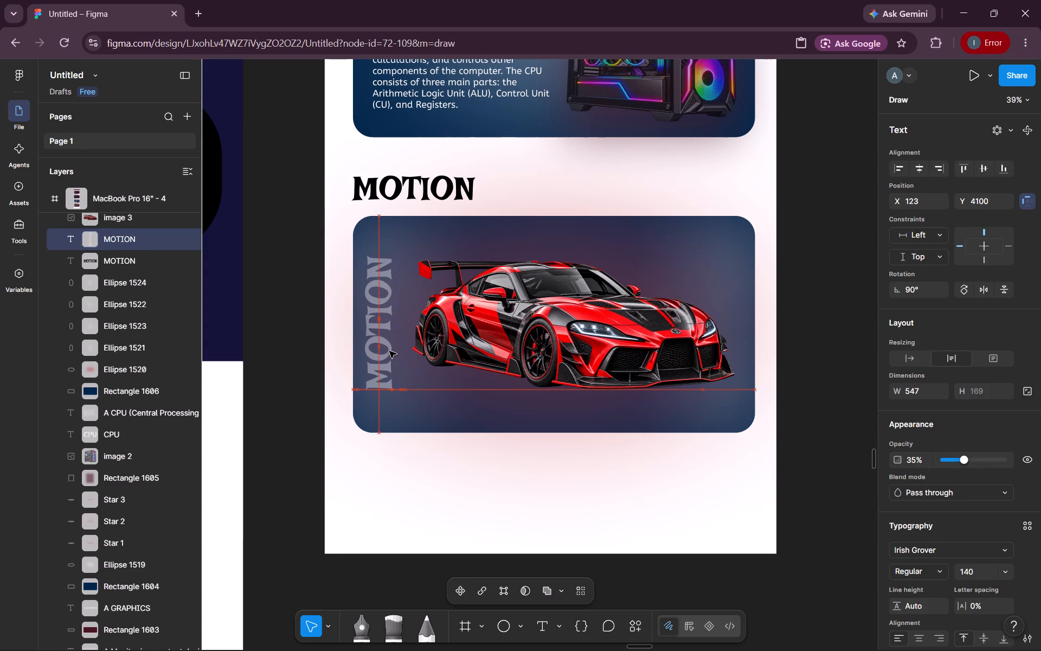
left_click(539, 508)
Shrink the car image from its bottom and top edges to 1021 × 511, ending at X 437, Y 4146.
scroll(539, 508, "left", 2)
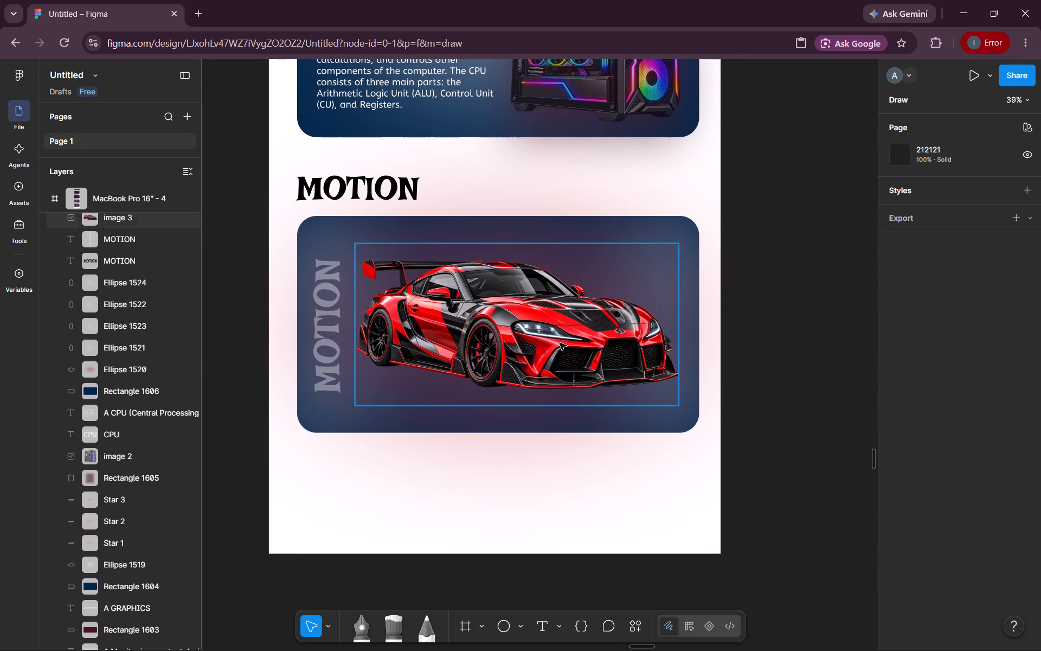
left_click(557, 338)
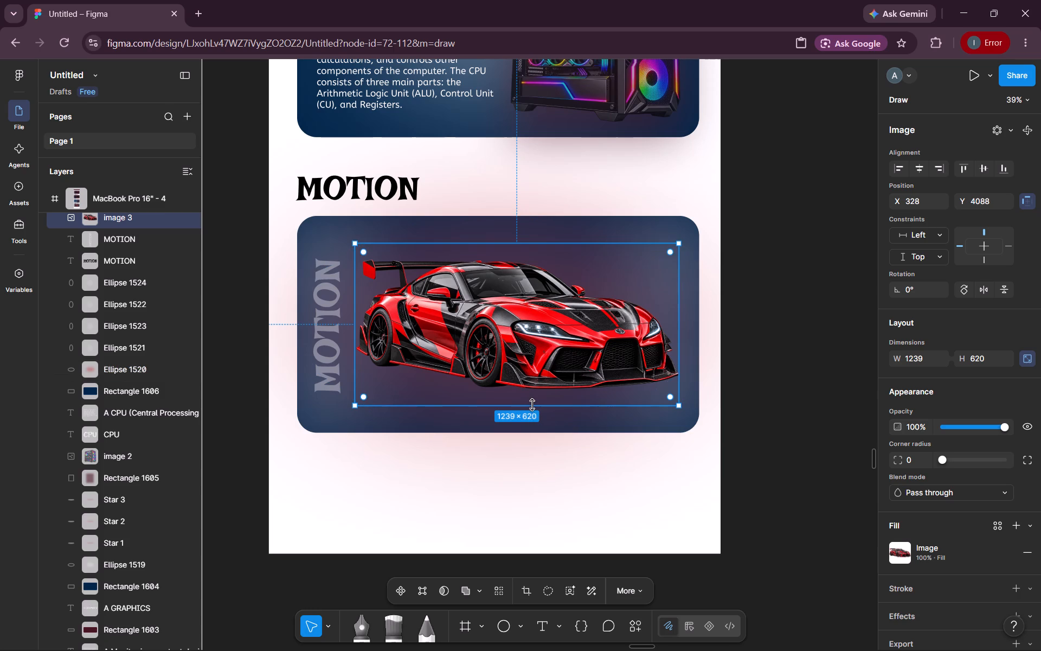
left_click_drag(531, 404, 529, 393)
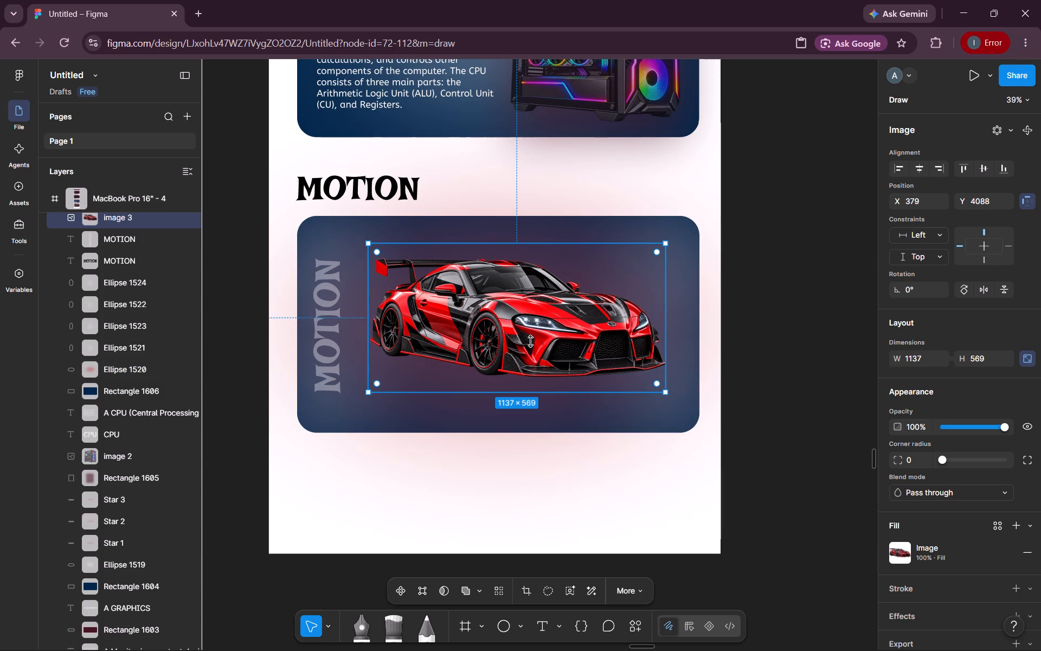
left_click_drag(524, 244, 524, 258)
left_click(576, 492)
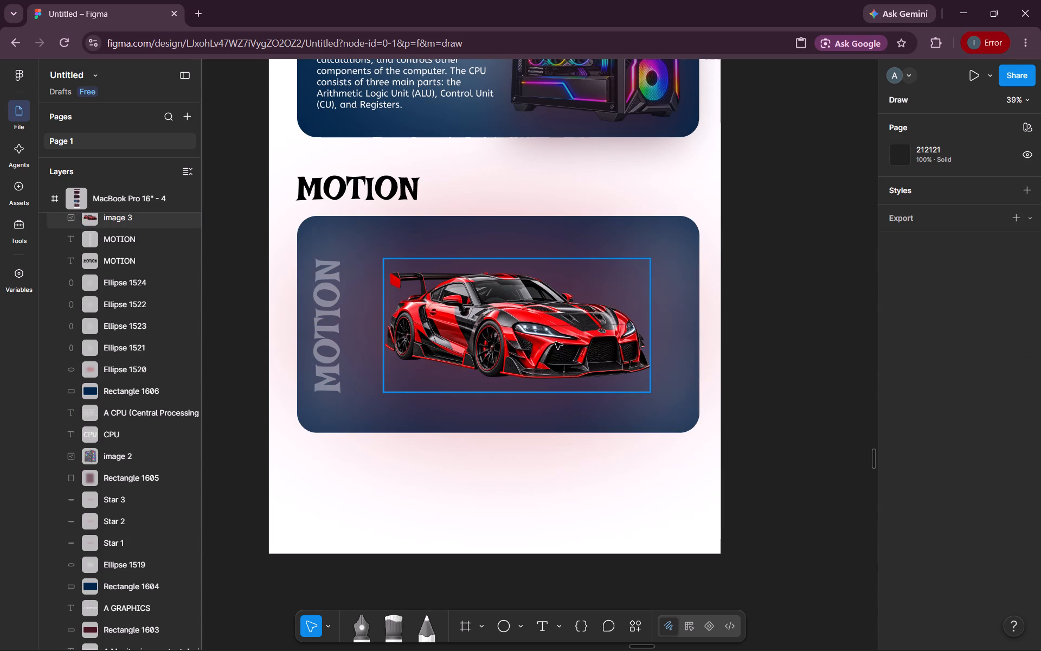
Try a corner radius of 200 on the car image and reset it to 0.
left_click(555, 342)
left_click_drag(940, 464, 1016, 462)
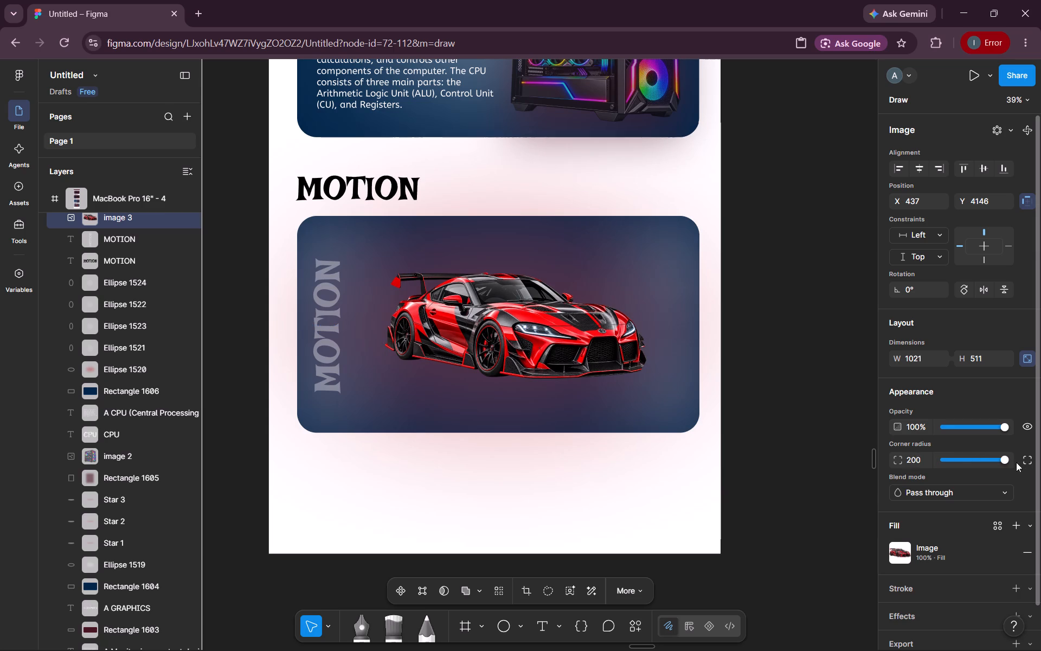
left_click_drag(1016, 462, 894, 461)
Lower the car image's opacity to about 73%.
left_click_drag(1010, 427, 1005, 427)
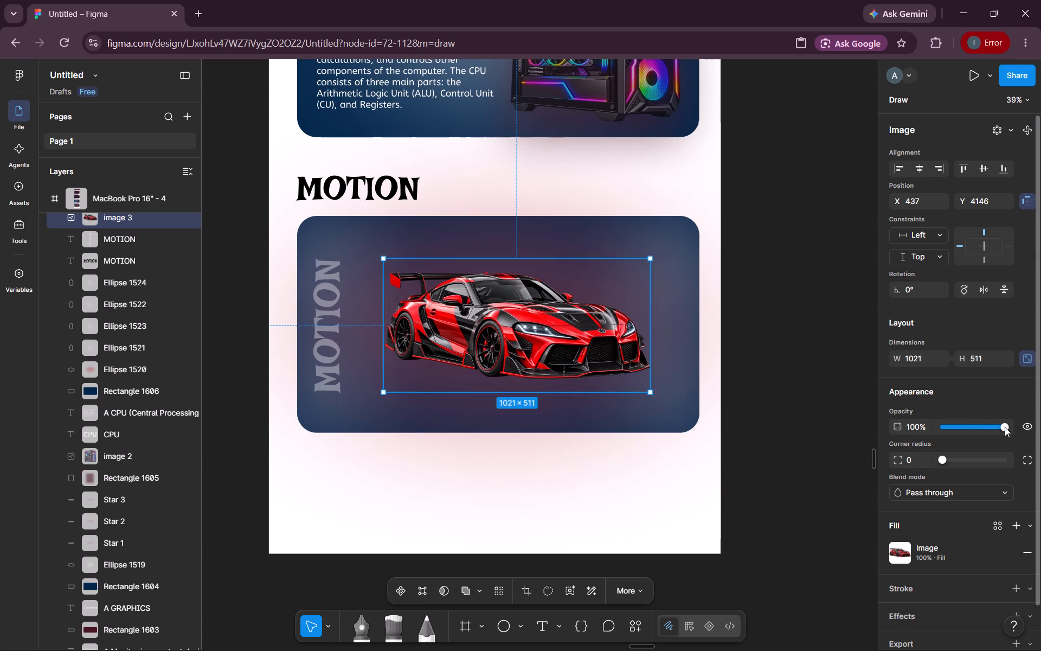
left_click_drag(1005, 427, 988, 429)
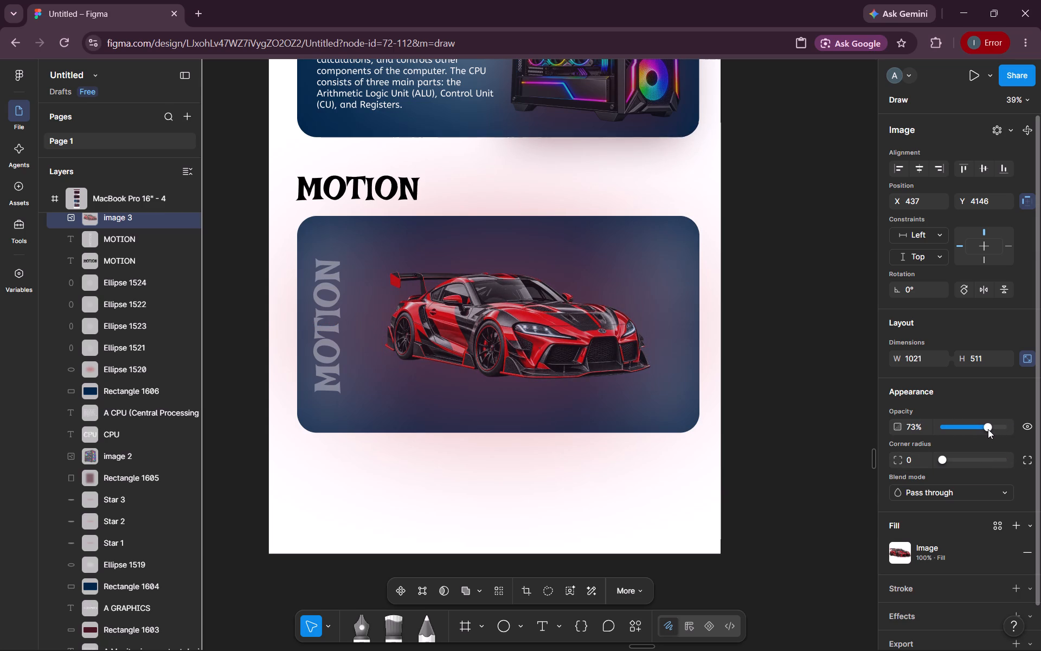
left_click_drag(988, 429, 987, 429)
left_click(783, 423)
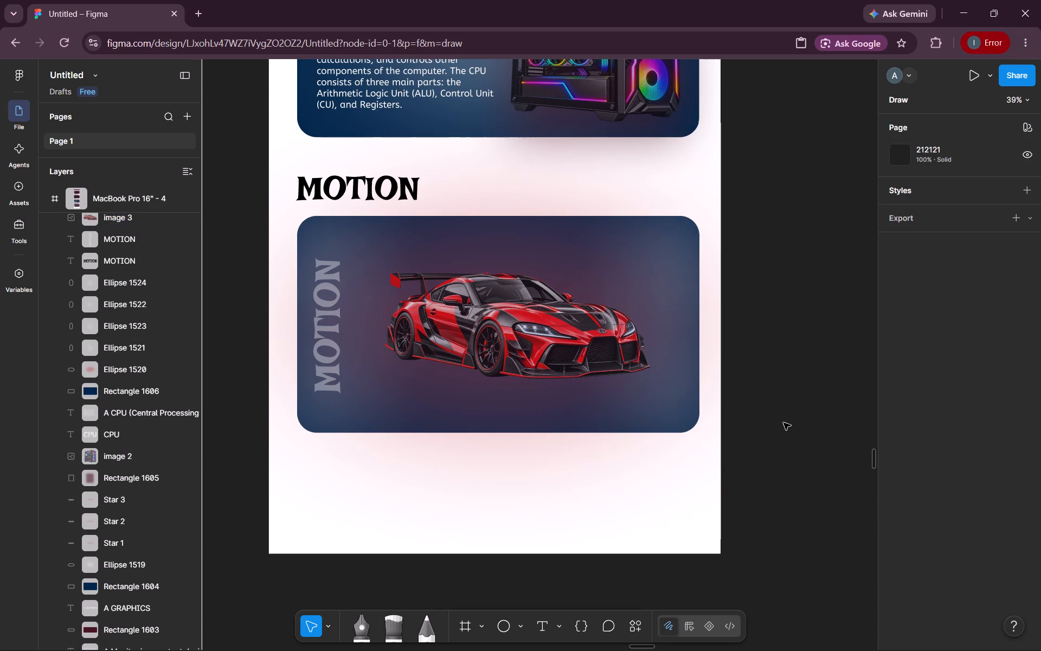
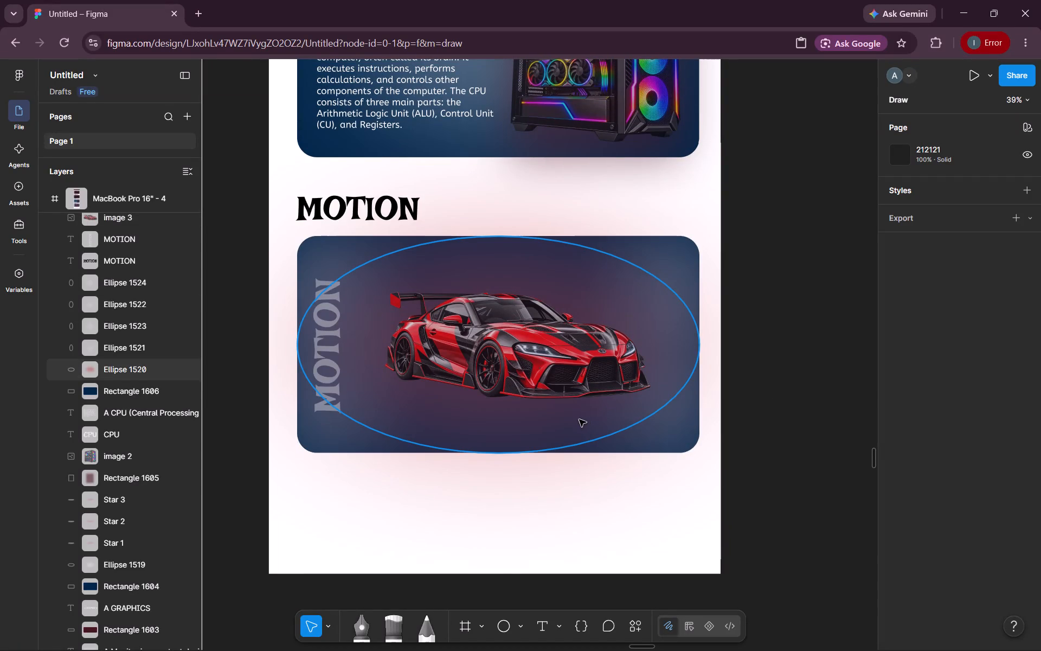
Reduce the uniform layer blur on the large red ellipse behind the car to roughly half its strength.
left_click(579, 423)
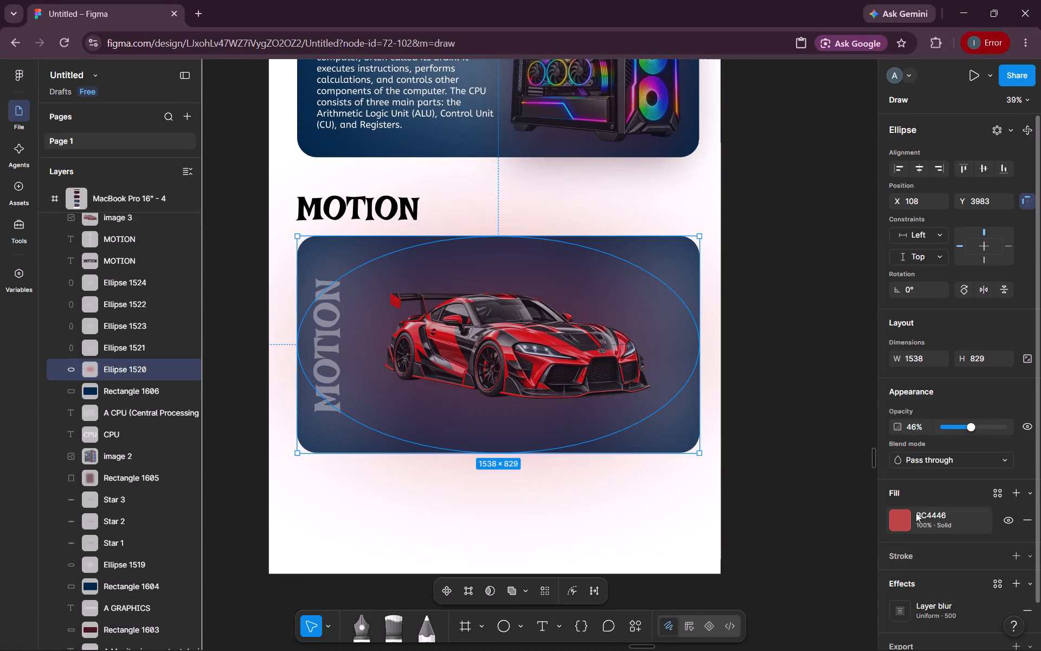
scroll(912, 528, "down", 1)
left_click(919, 604)
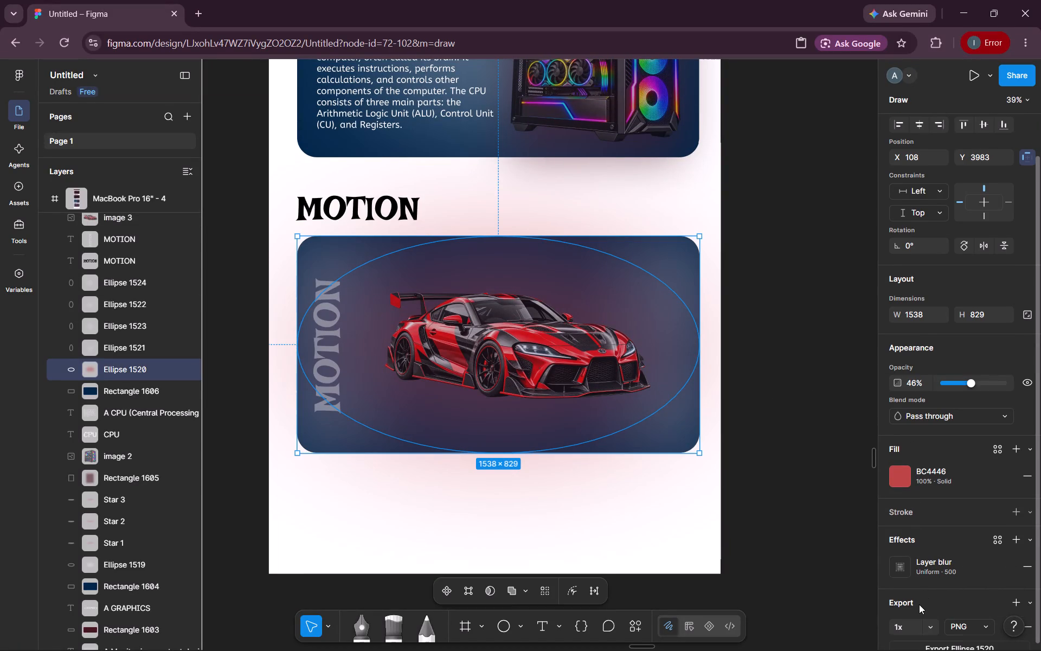
left_click(939, 571)
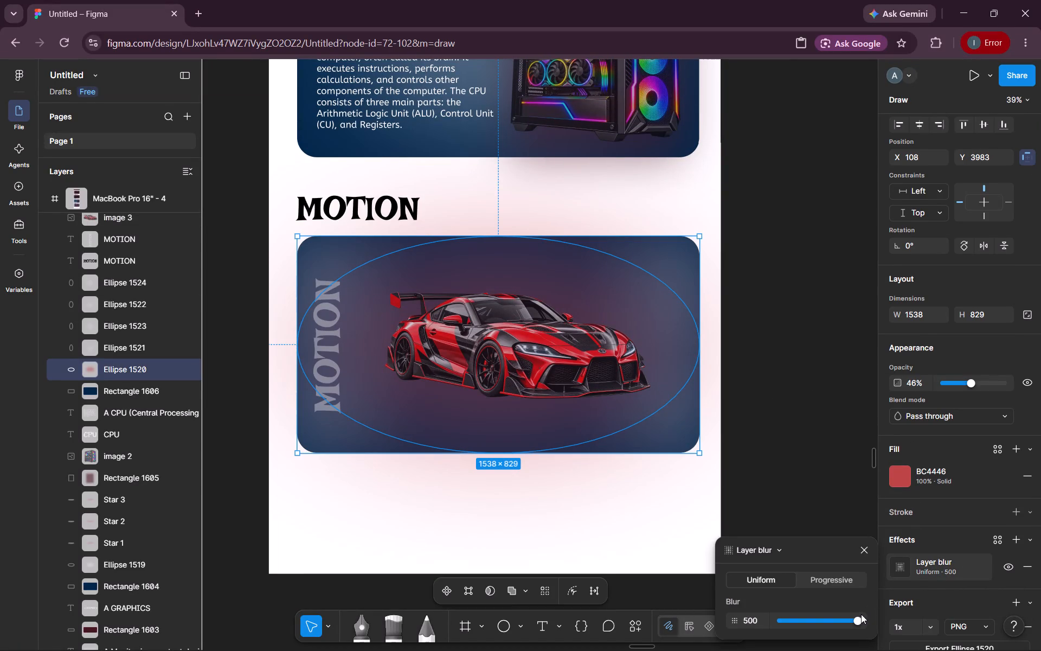
left_click_drag(858, 617, 799, 621)
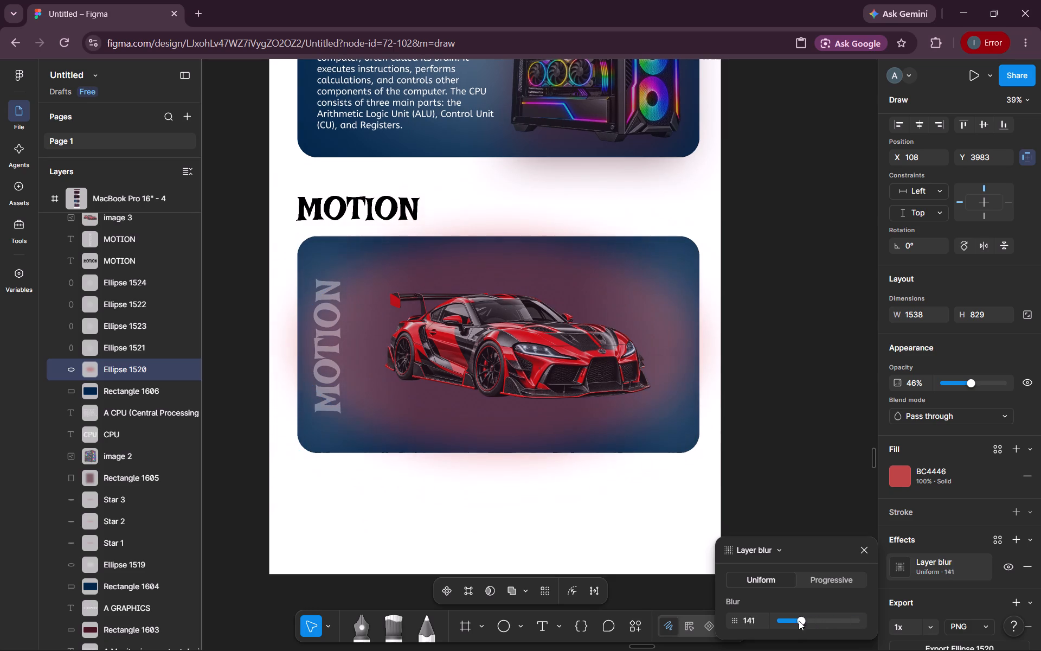
left_click_drag(799, 621, 818, 616)
left_click(793, 487)
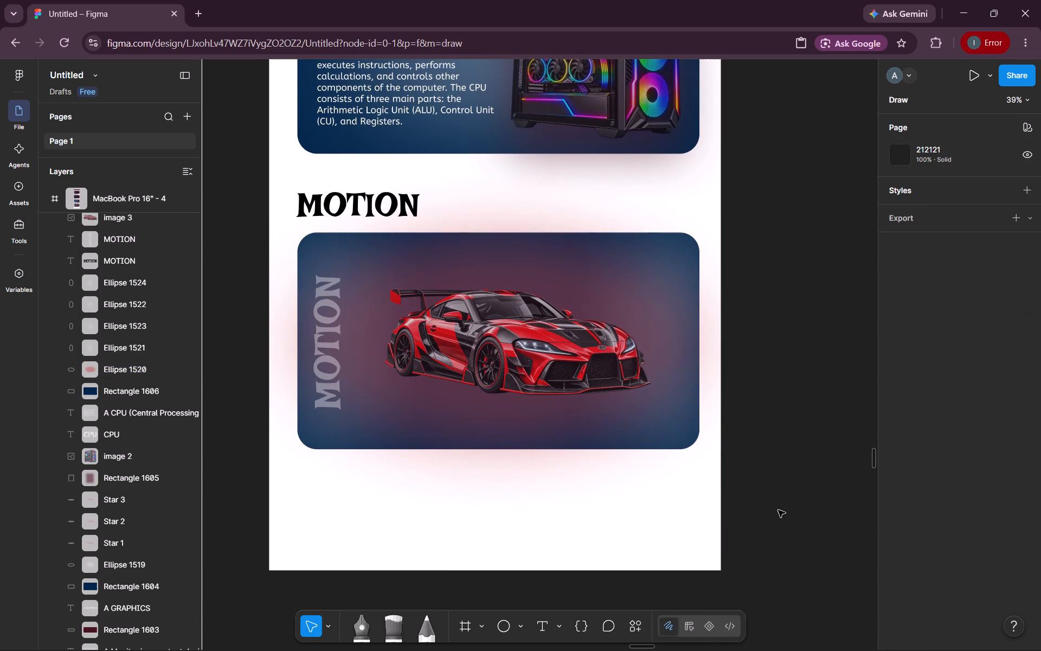
Move the car image horizontally toward the card's right side, placing it at X 576, Y 4146.
scroll(778, 510, "down", 1)
scroll(778, 510, "up", 1)
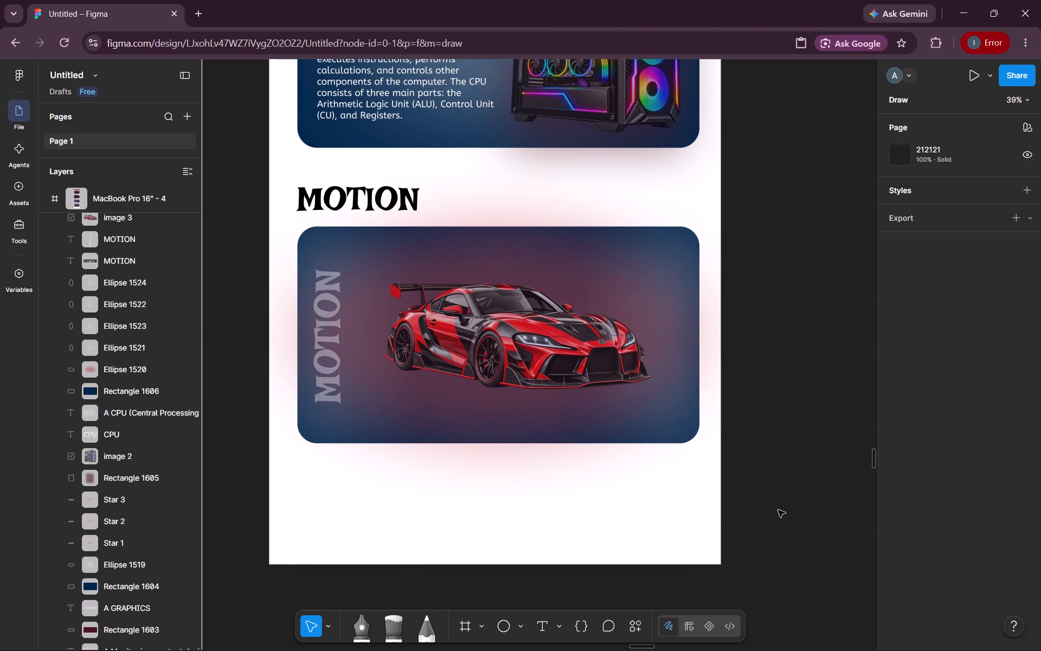
scroll(778, 510, "up", 1)
scroll(543, 412, "up", 1)
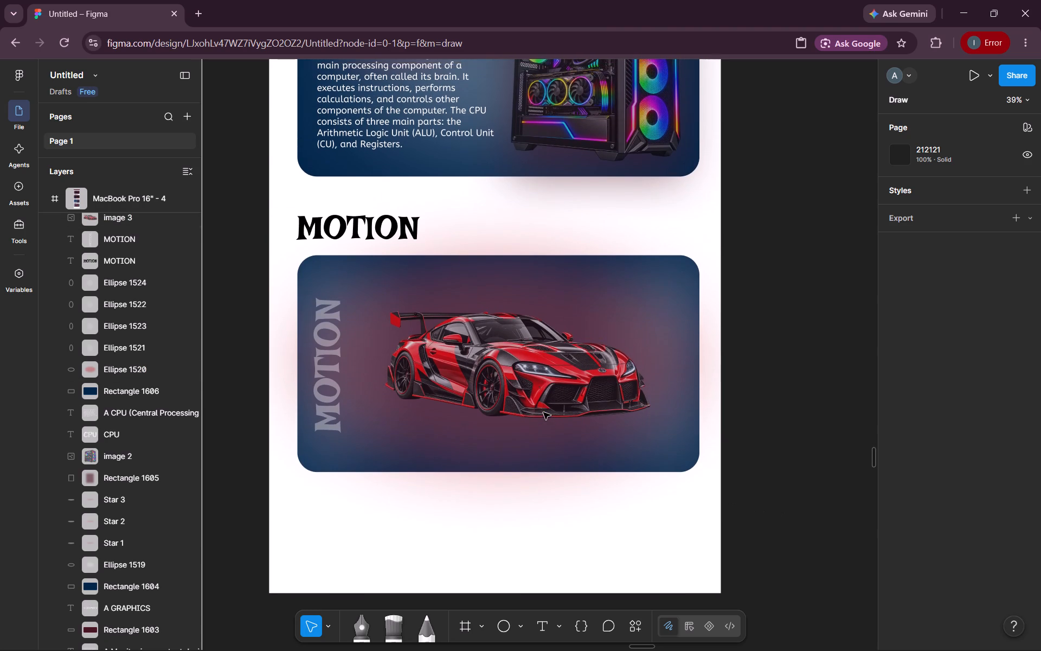
scroll(543, 412, "up", 1)
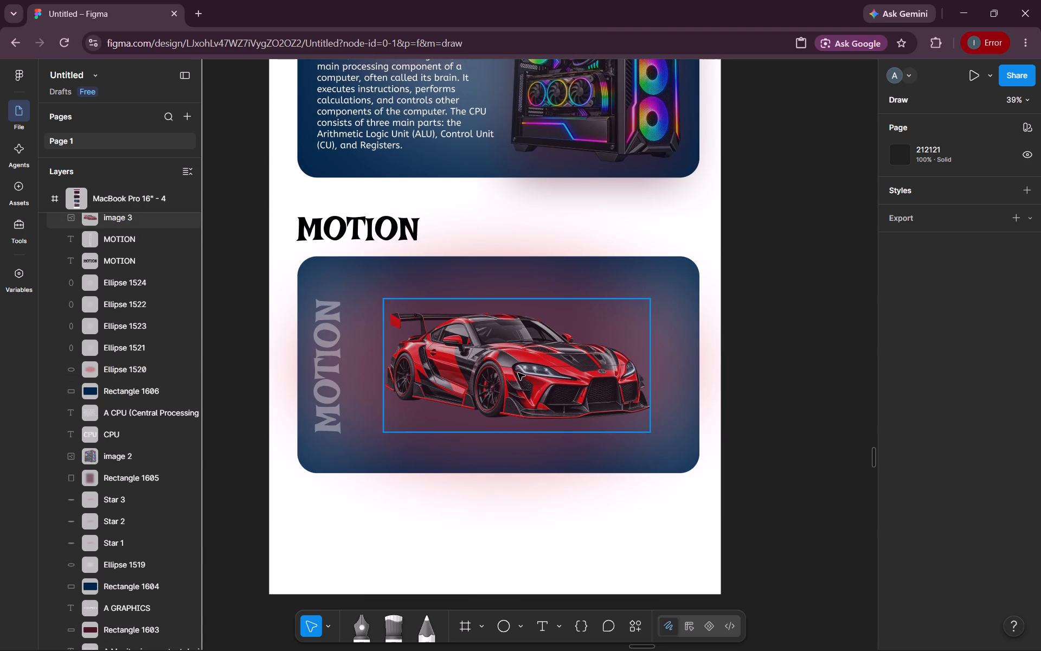
left_click_drag(518, 373, 548, 373)
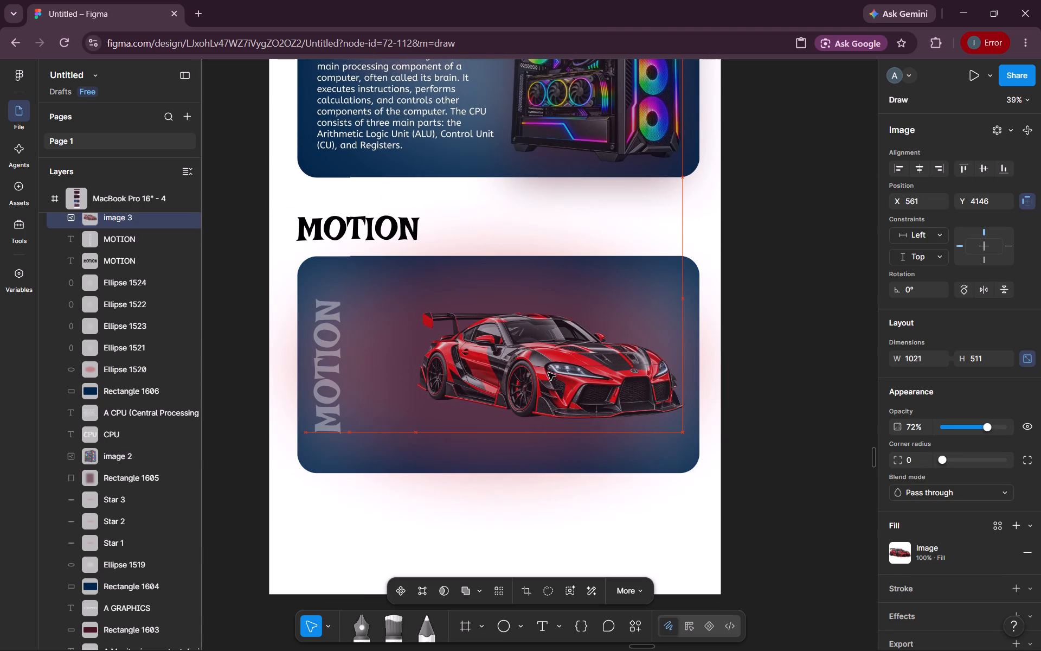
left_click_drag(548, 373, 554, 373)
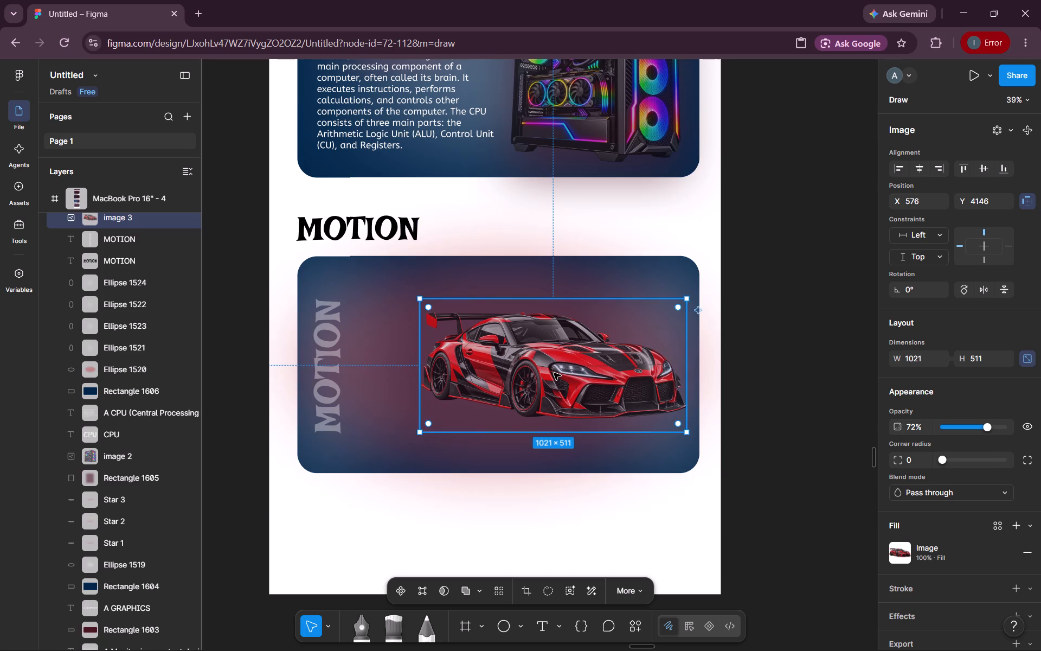
left_click(551, 507)
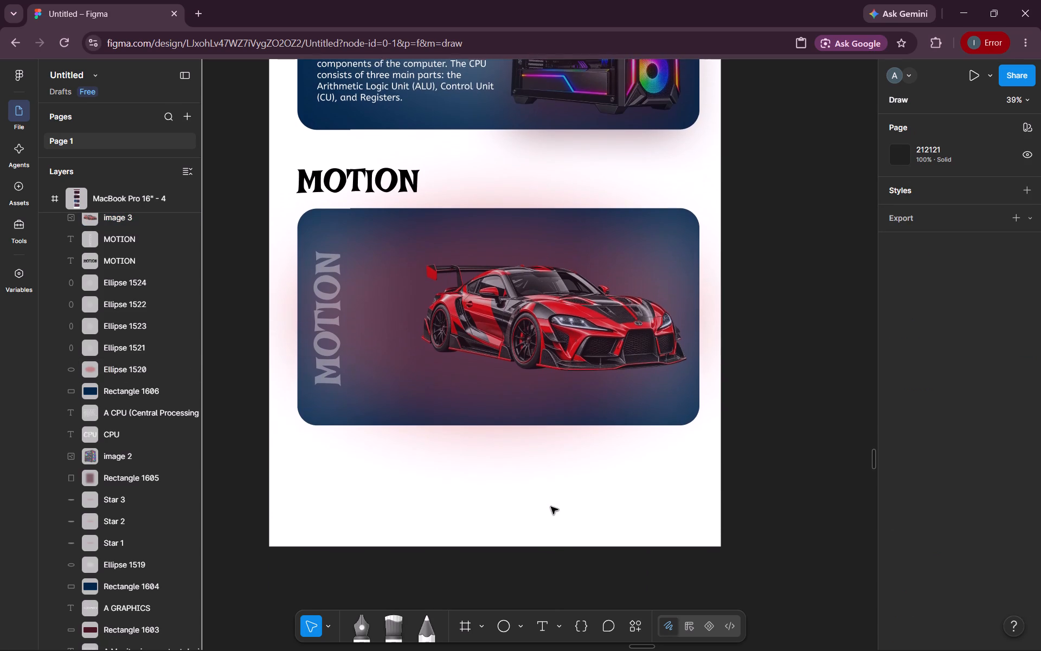
Add a text layer reading "Spend Hours" below the car, near the bottom edge of the MOTION card.
scroll(551, 507, "down", 1)
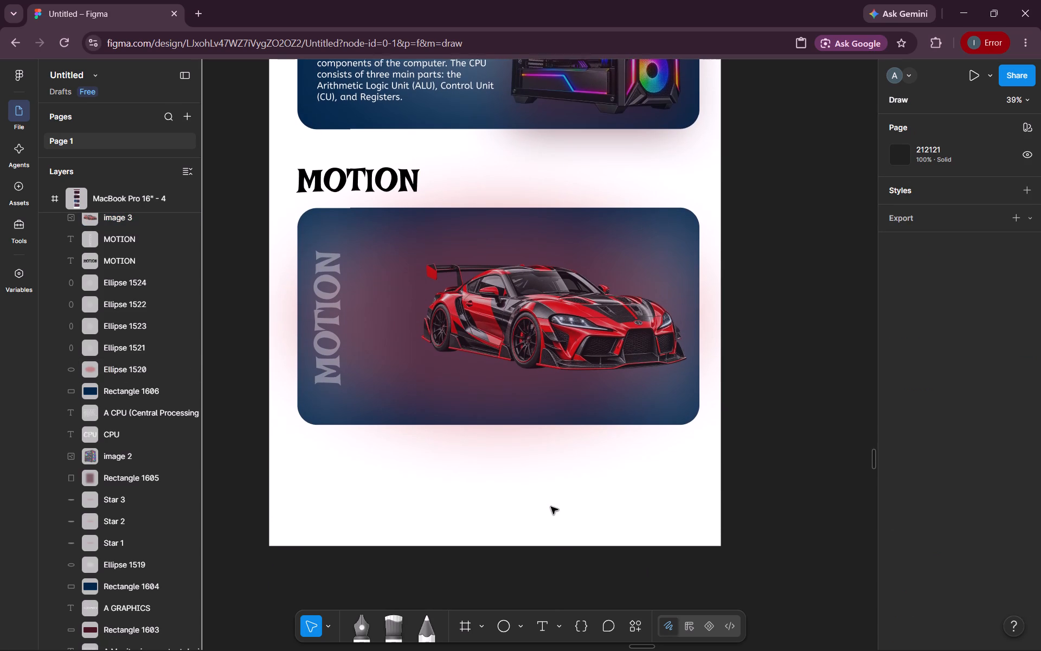
scroll(551, 507, "down", 2)
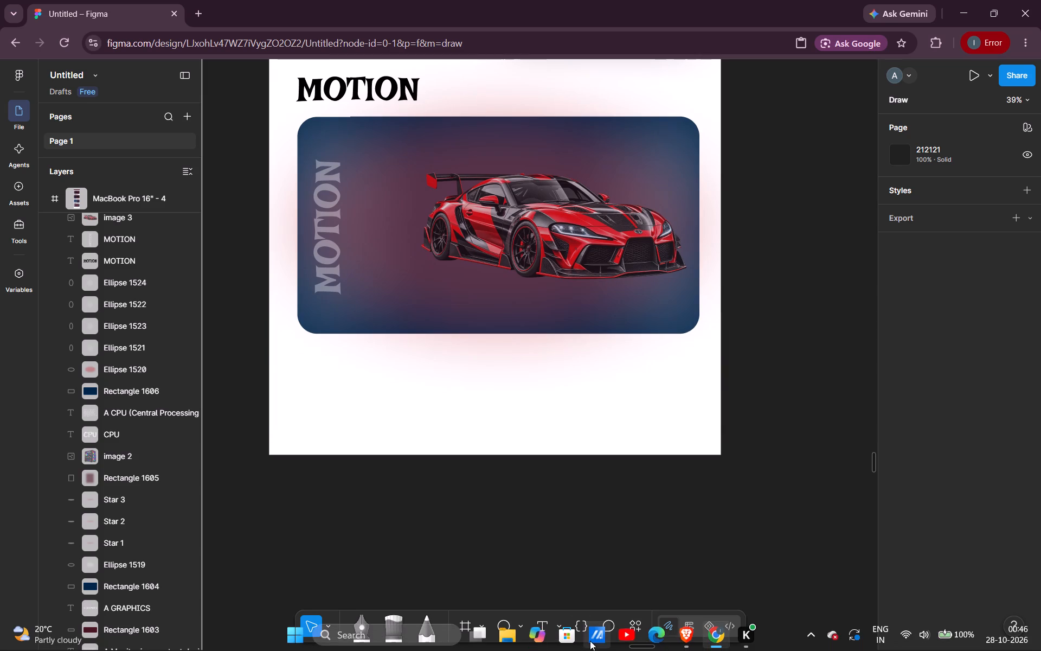
scroll(585, 474, "up", 1)
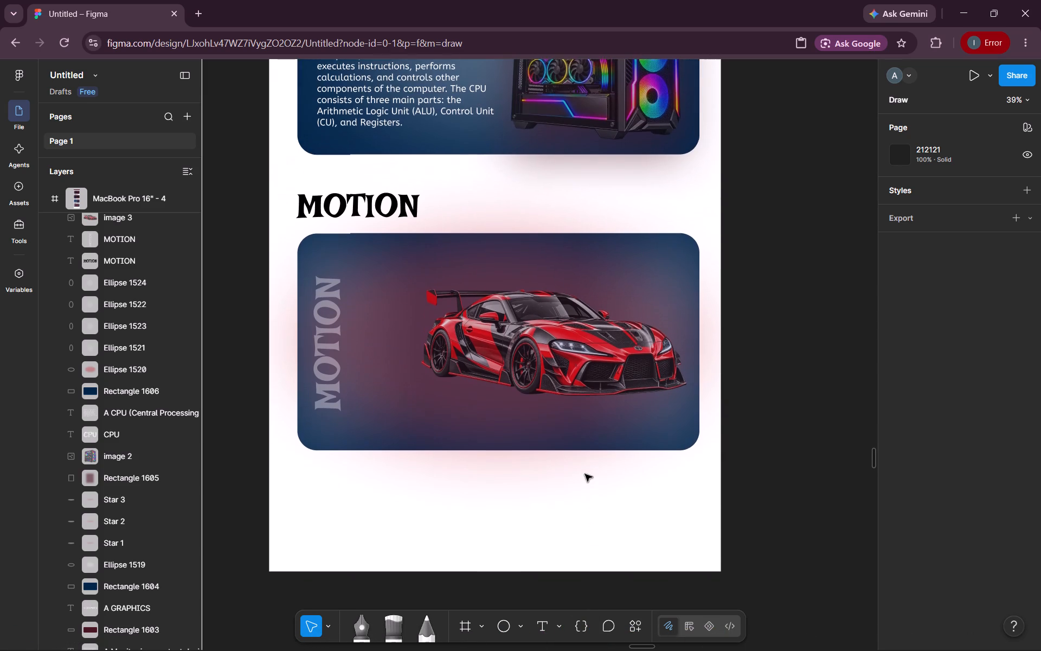
scroll(585, 474, "up", 1)
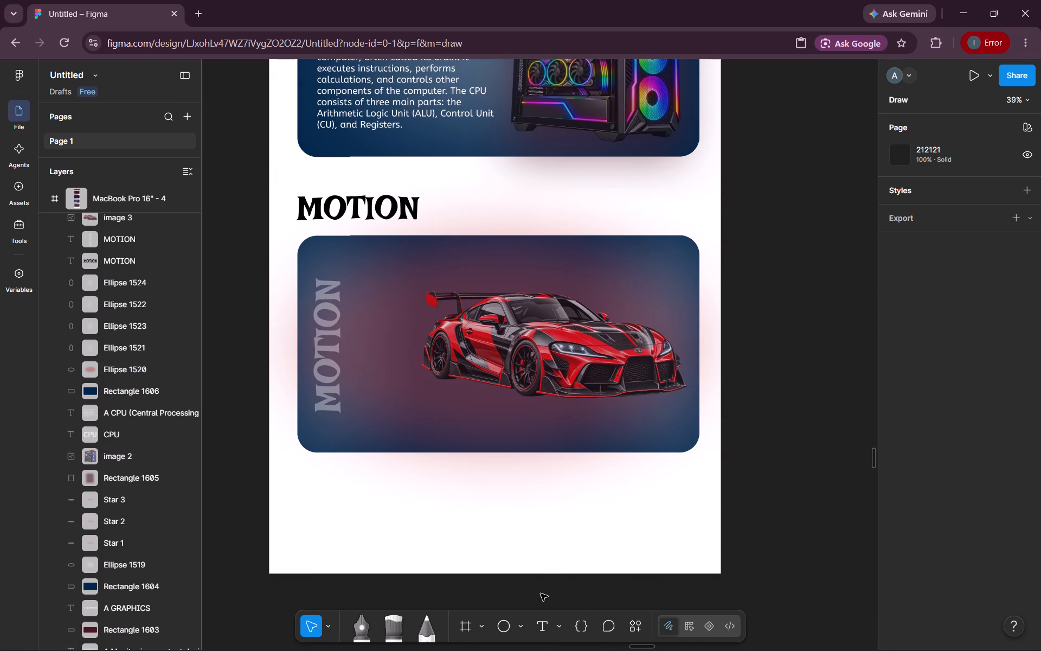
left_click(543, 618)
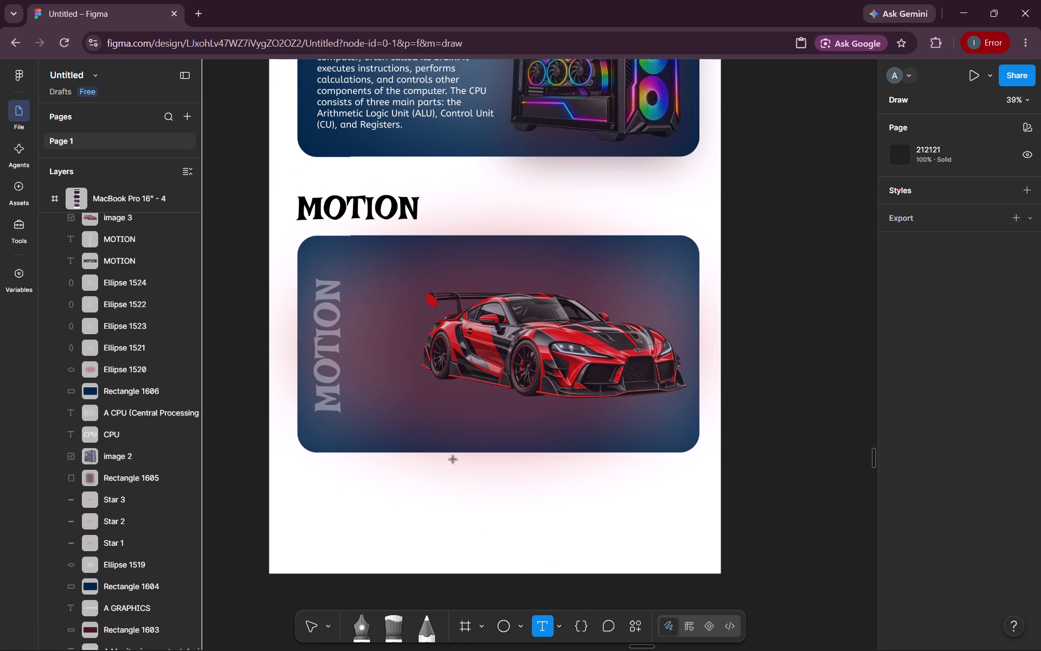
left_click(470, 422)
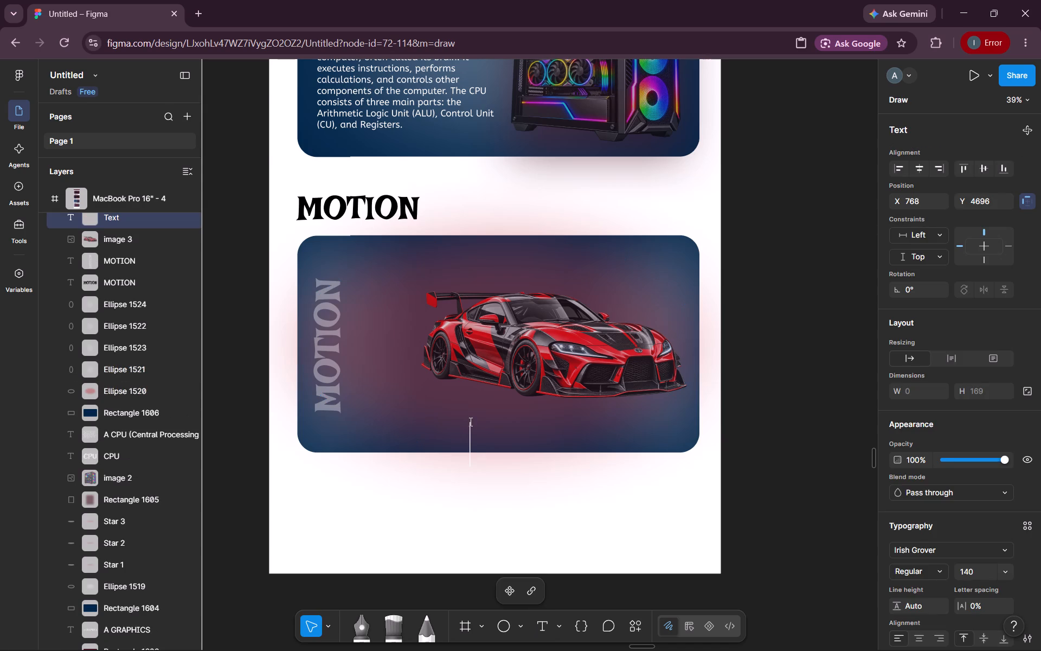
key("shift+s")
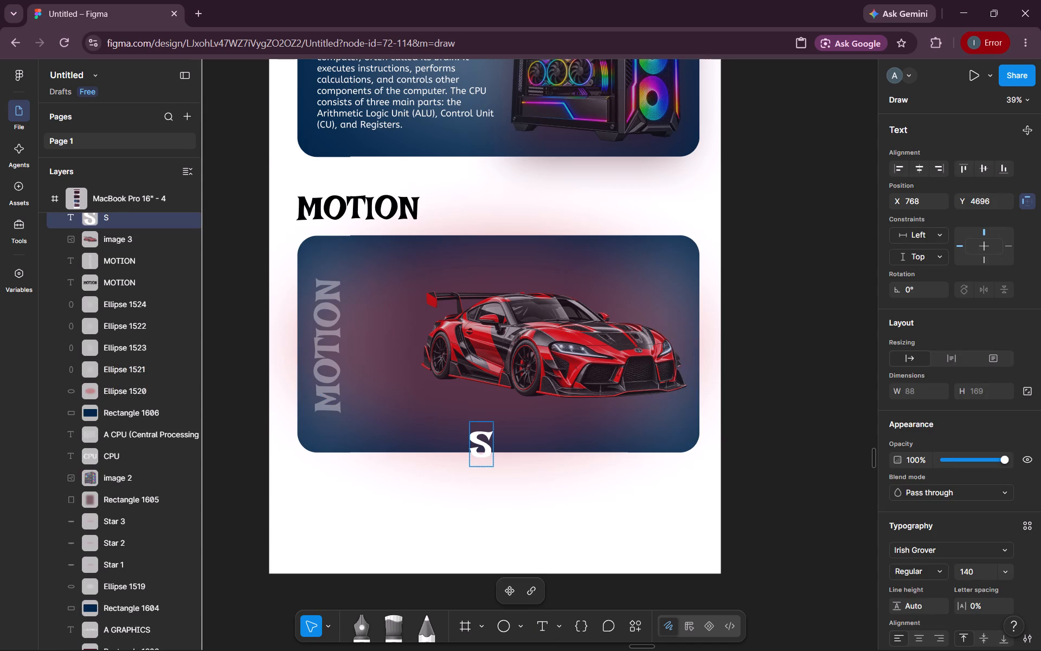
type("pend")
key("space")
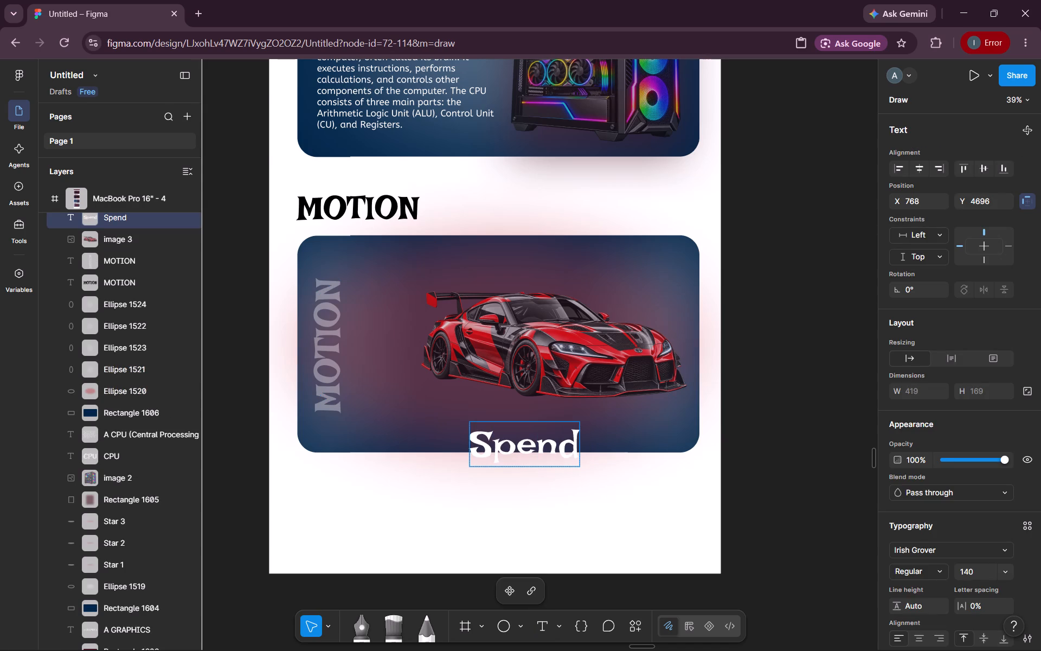
type("Hours")
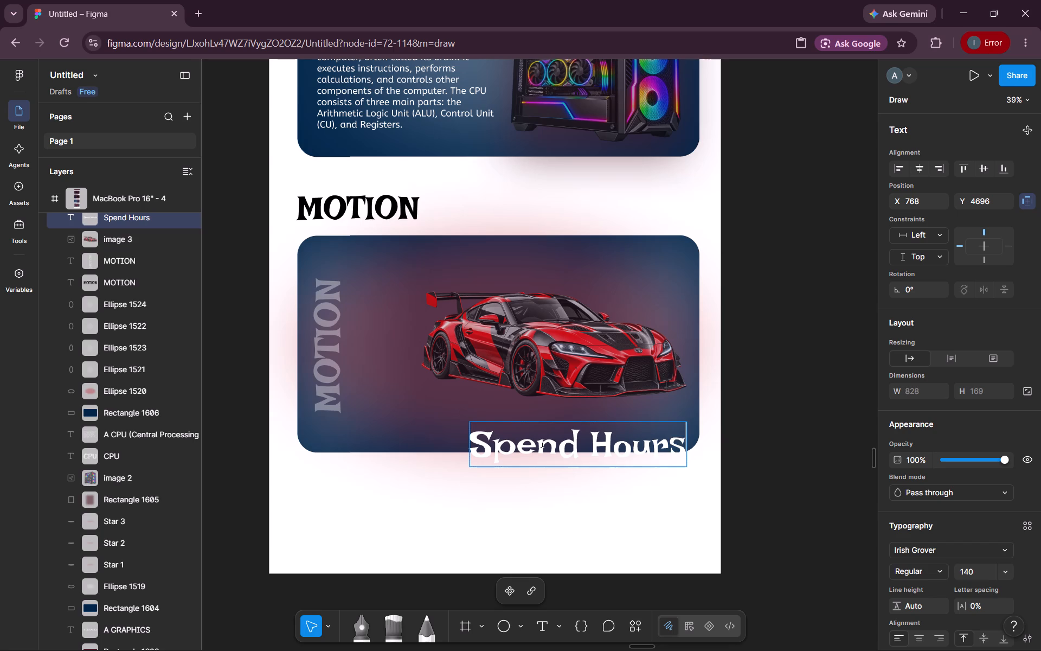
left_click(555, 535)
Move the Spend Hours text inside the card, centred under the car at X 673, Y 4630.
left_click_drag(563, 452, 545, 432)
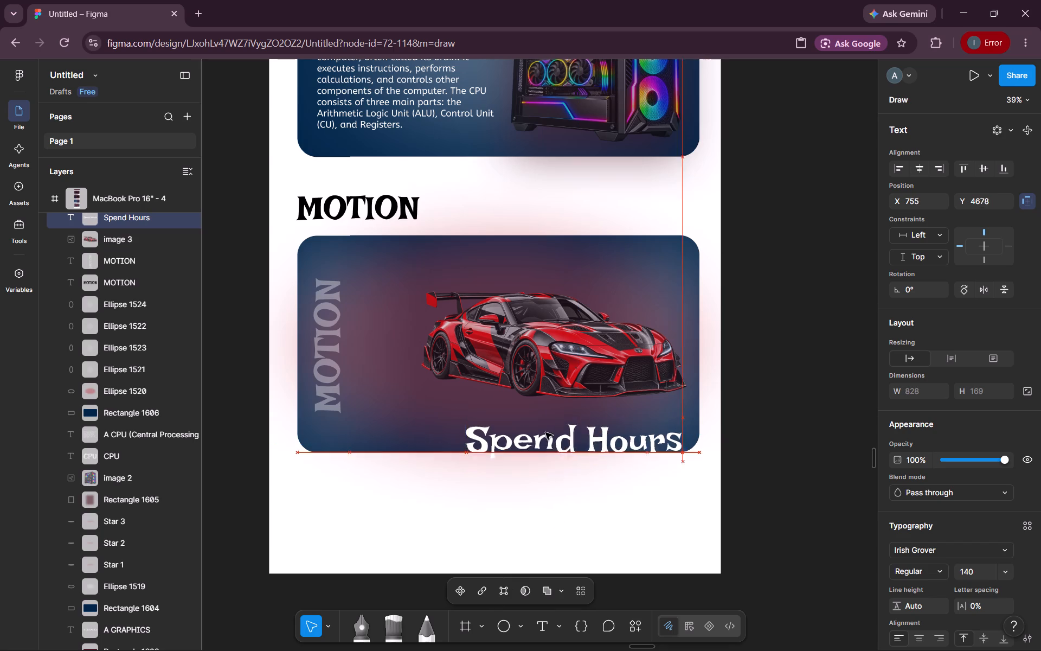
left_click_drag(545, 432, 538, 426)
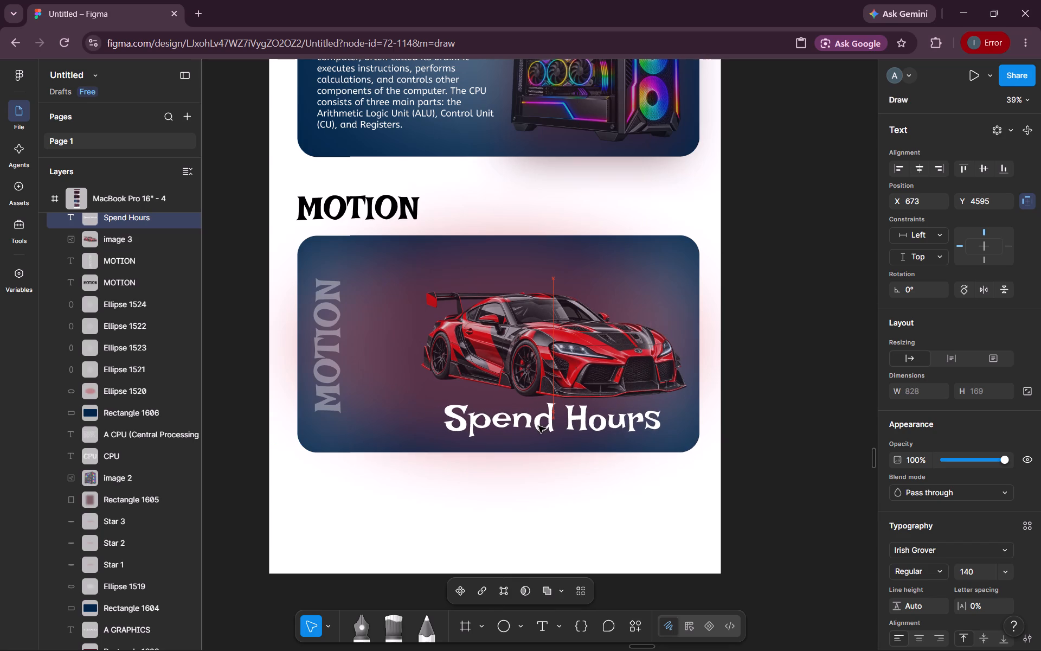
left_click_drag(538, 426, 539, 425)
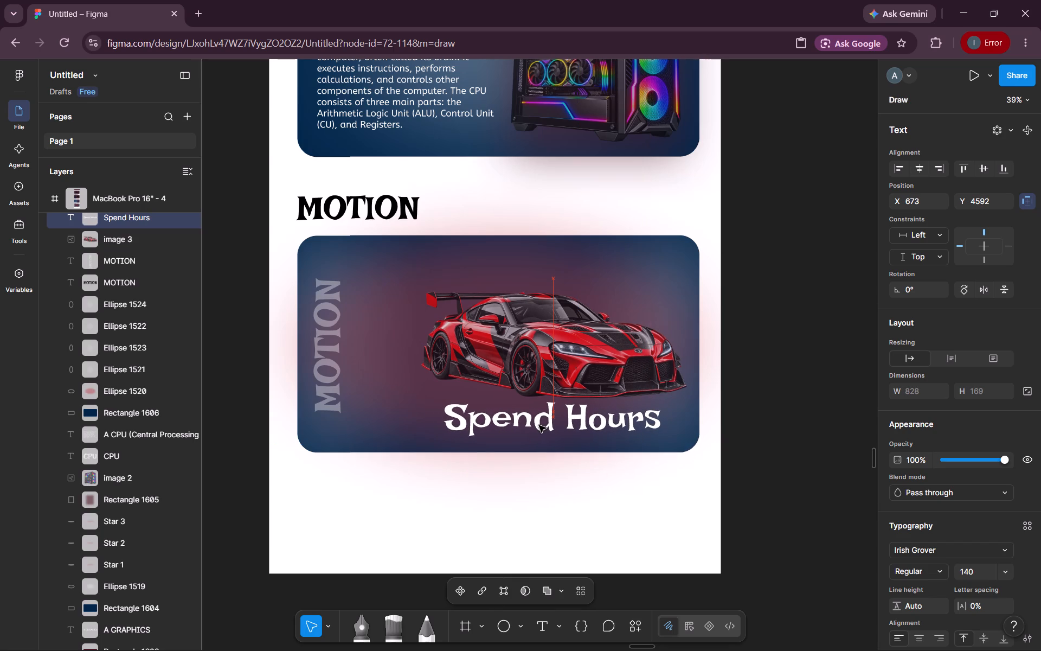
left_click_drag(539, 425, 539, 435)
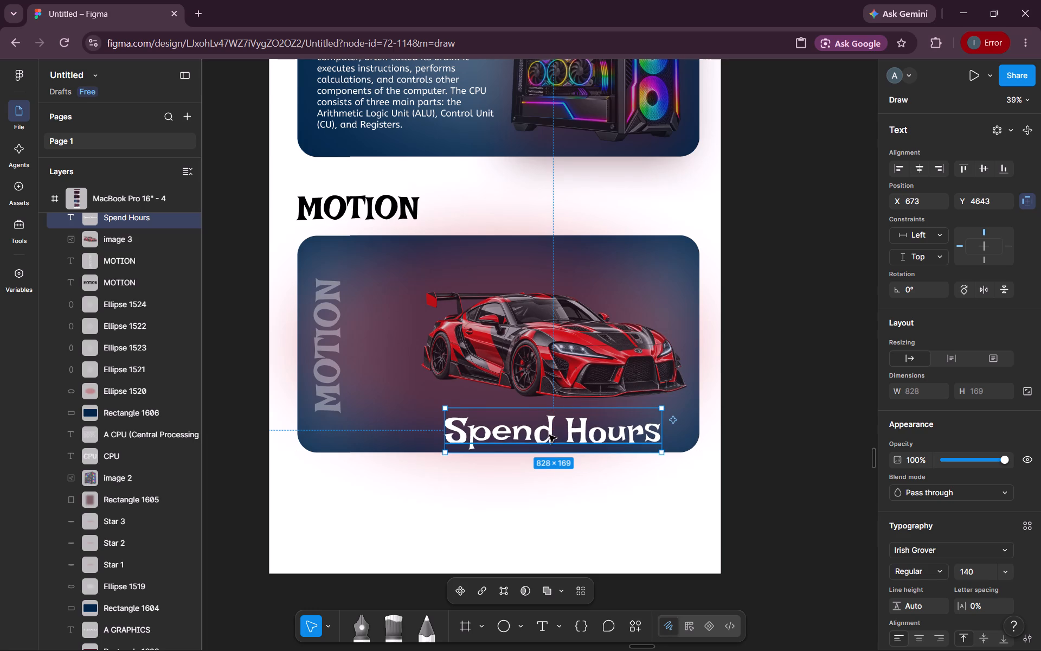
left_click(549, 433)
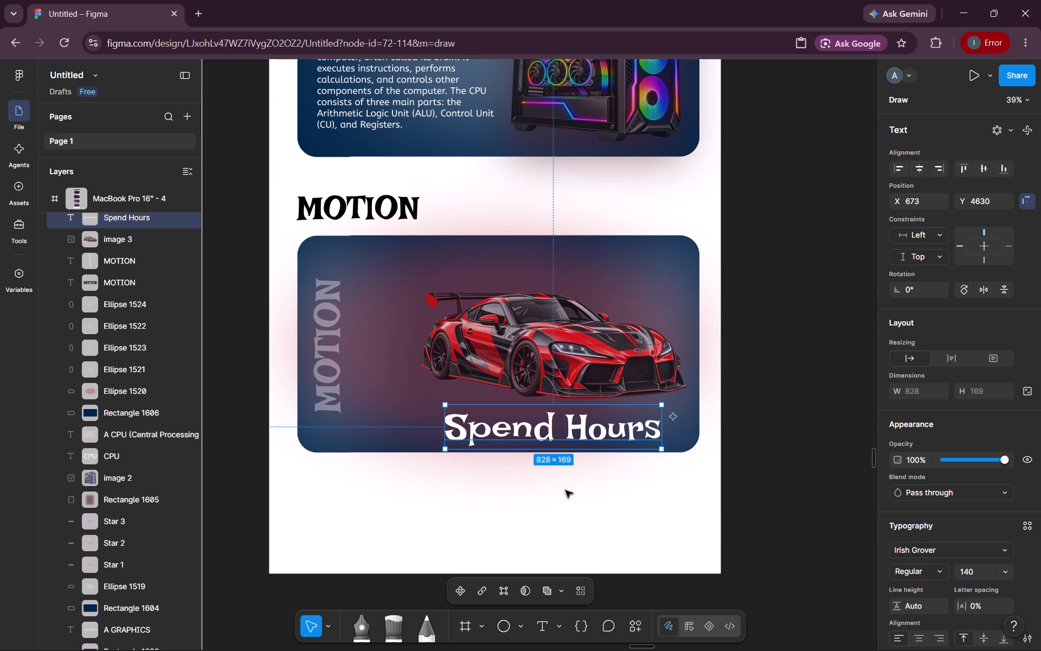
Lower the Spend Hours text's opacity to 55%.
double_click(615, 437)
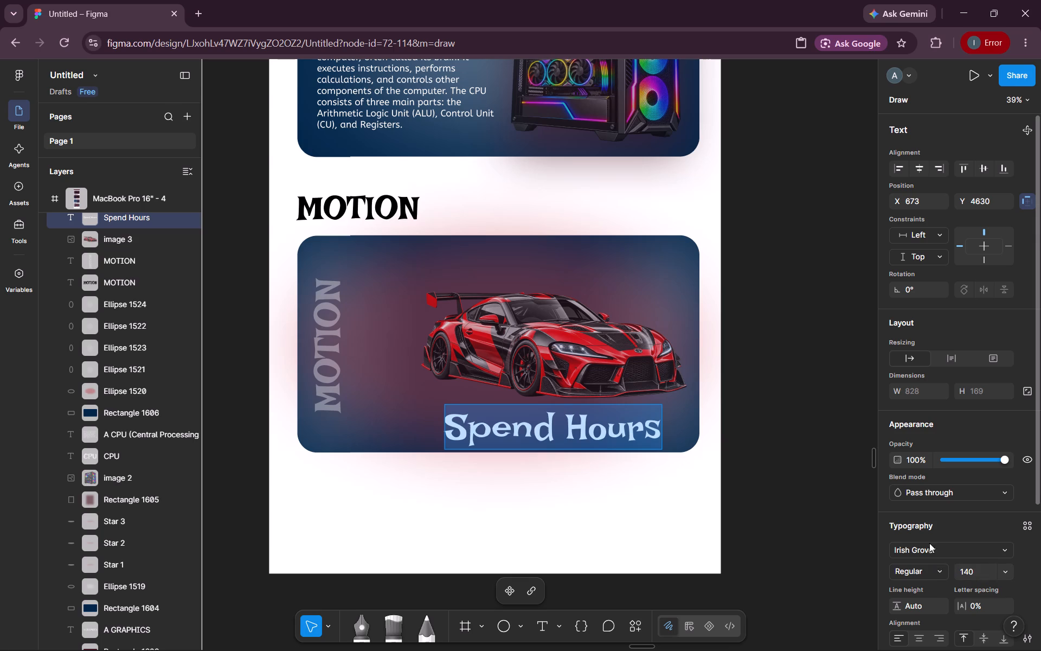
left_click_drag(1005, 464, 975, 464)
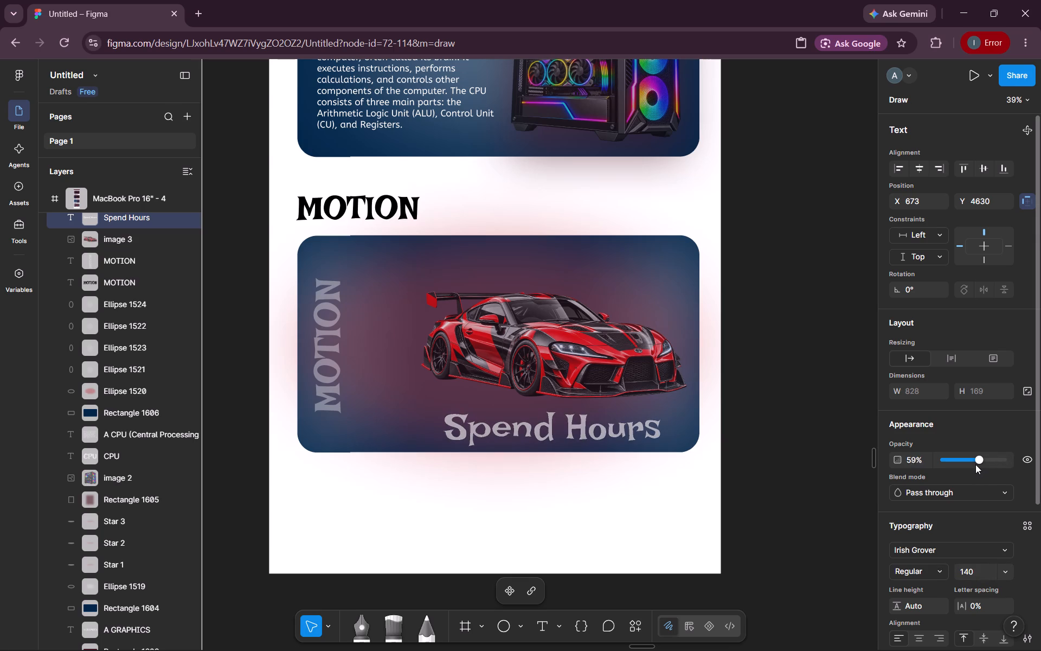
left_click_drag(975, 464, 976, 465)
left_click(826, 474)
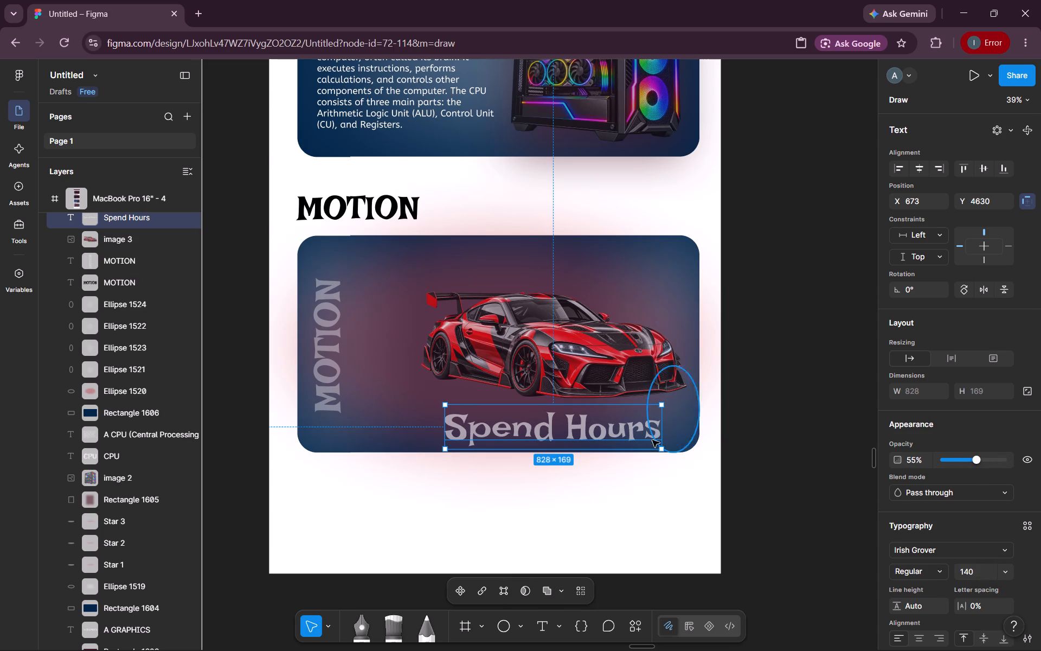
Nudge the Spend Hours text up closer to the car, to about Y 4604, keeping X 673.
left_click_drag(603, 430, 601, 424)
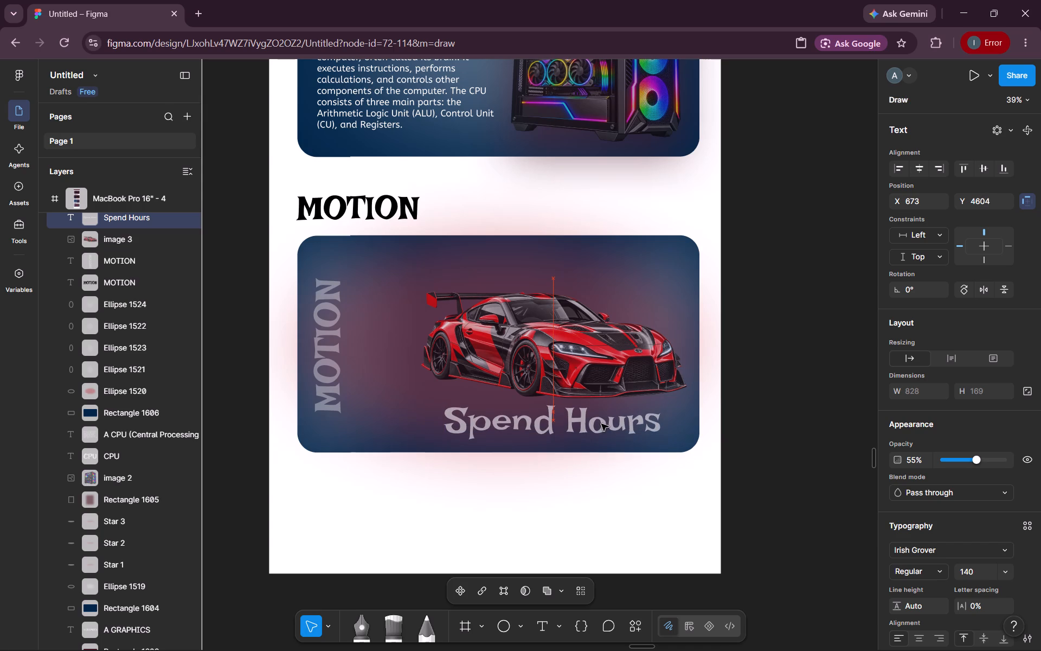
left_click_drag(601, 424, 602, 425)
left_click(736, 439)
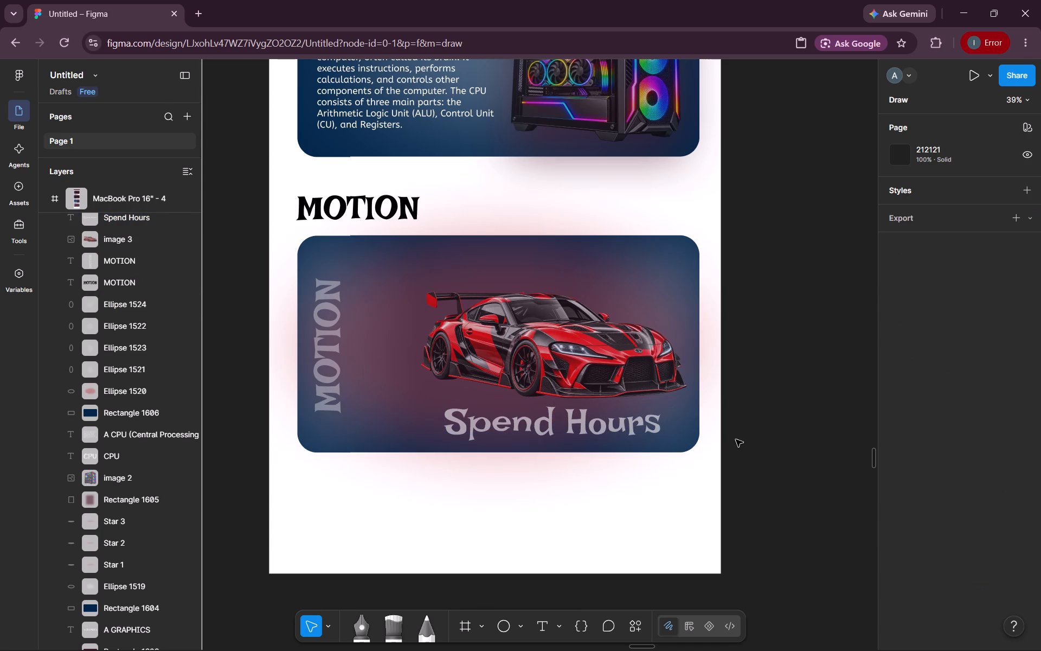
Review the page layout from the MOTION card up through the CPU, COMPUTER and MOUSE sections to the header.
scroll(736, 439, "right", 1)
scroll(736, 439, "down", 1)
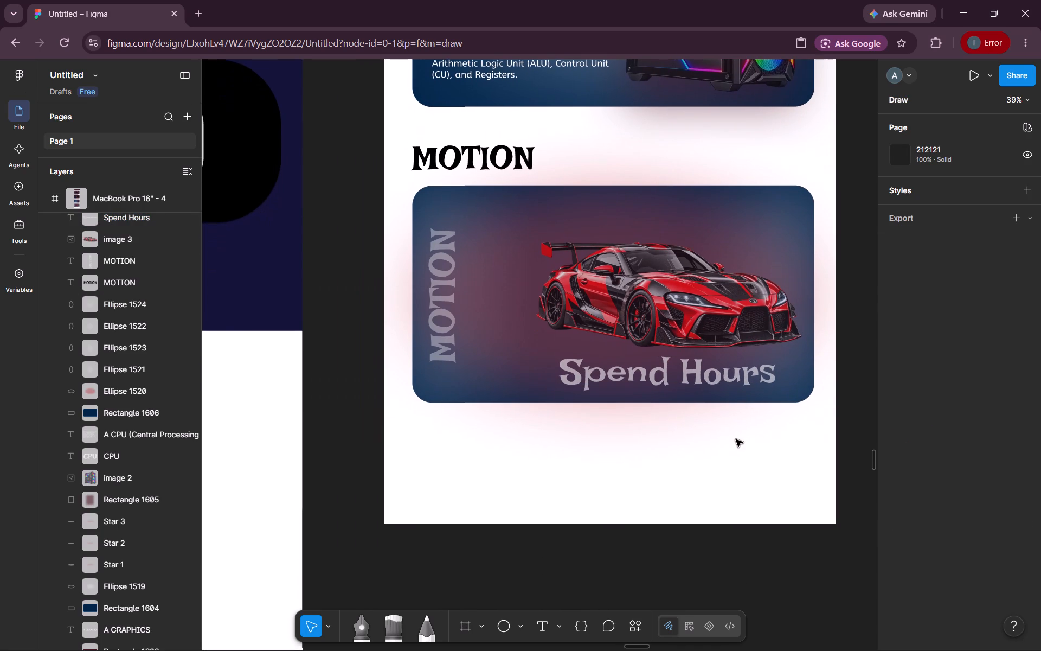
scroll(736, 439, "down", 1)
scroll(736, 439, "up", 4)
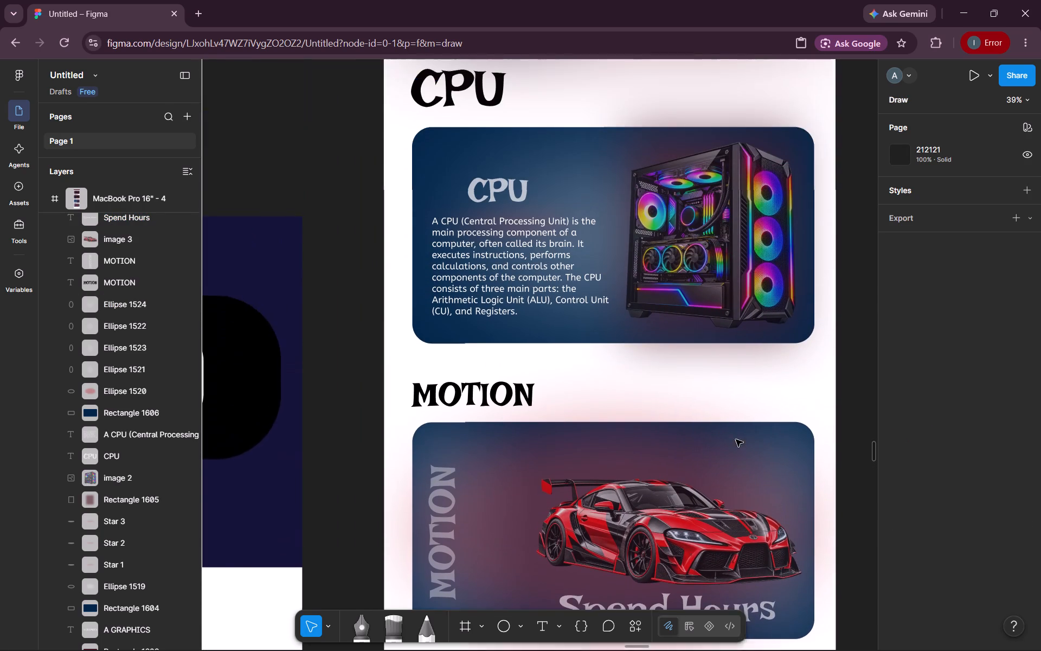
scroll(736, 439, "up", 5)
scroll(736, 439, "down", 2)
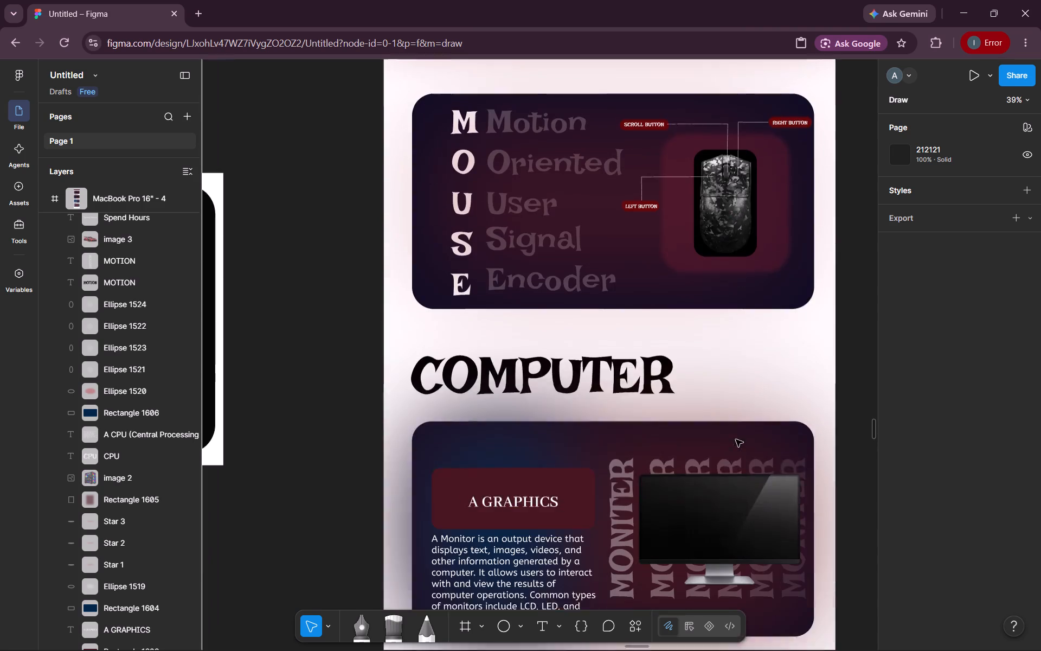
scroll(736, 439, "down", 2)
scroll(736, 439, "up", 2)
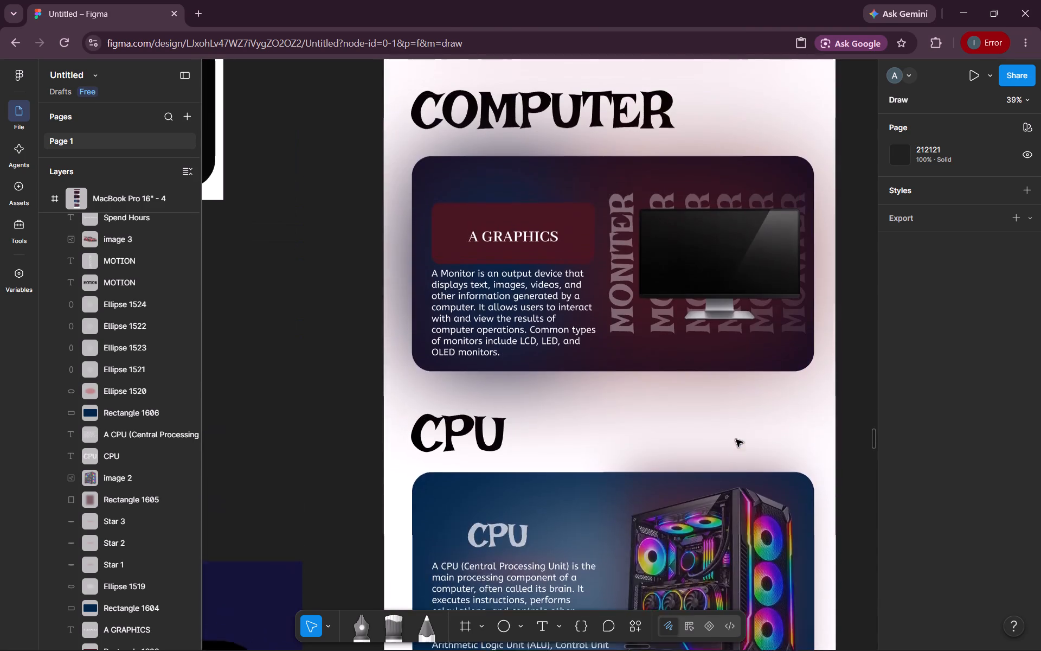
scroll(736, 439, "up", 3)
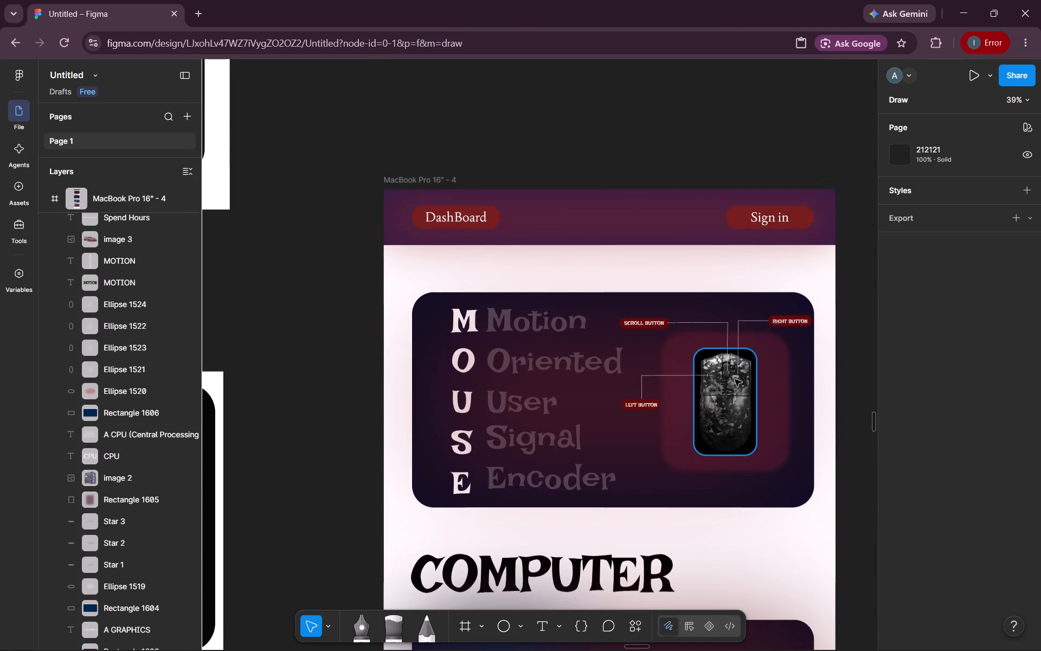
Enlarge the mouse image in the MOUSE card to about 264 × 448 and reposition it at about X 1184, Y 577.
left_click(735, 379)
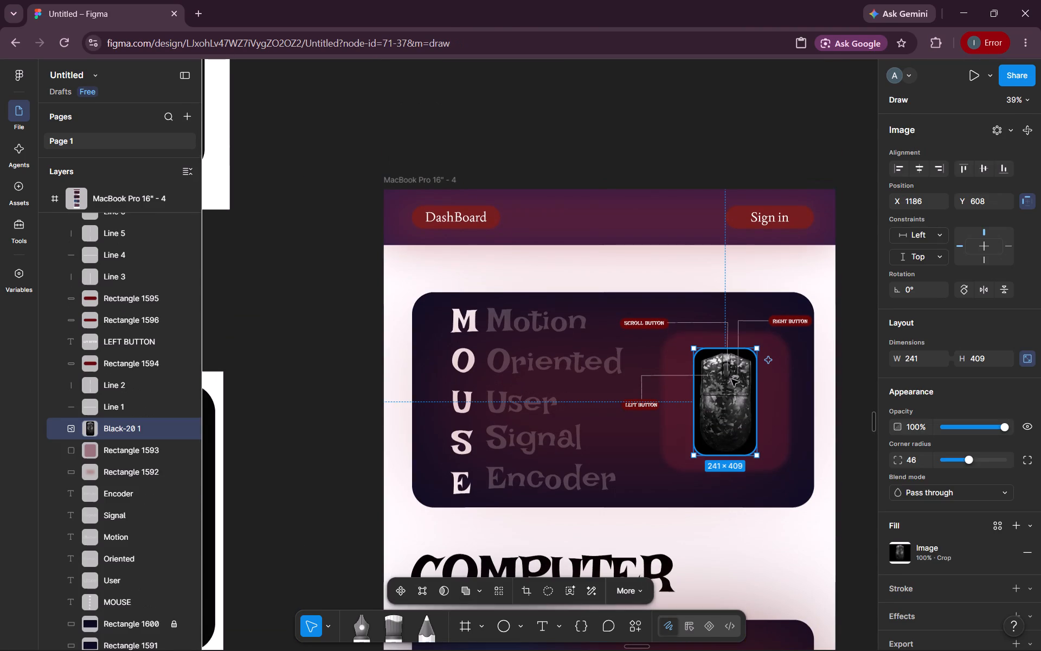
left_click_drag(756, 456, 757, 456)
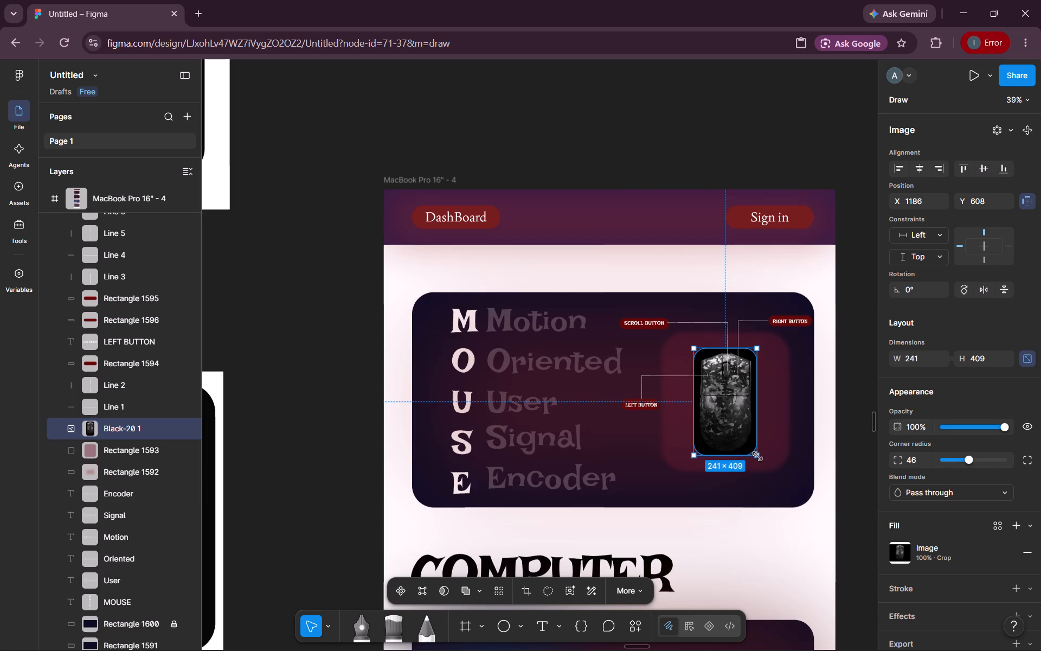
left_click_drag(757, 456, 762, 465)
left_click_drag(729, 422, 732, 414)
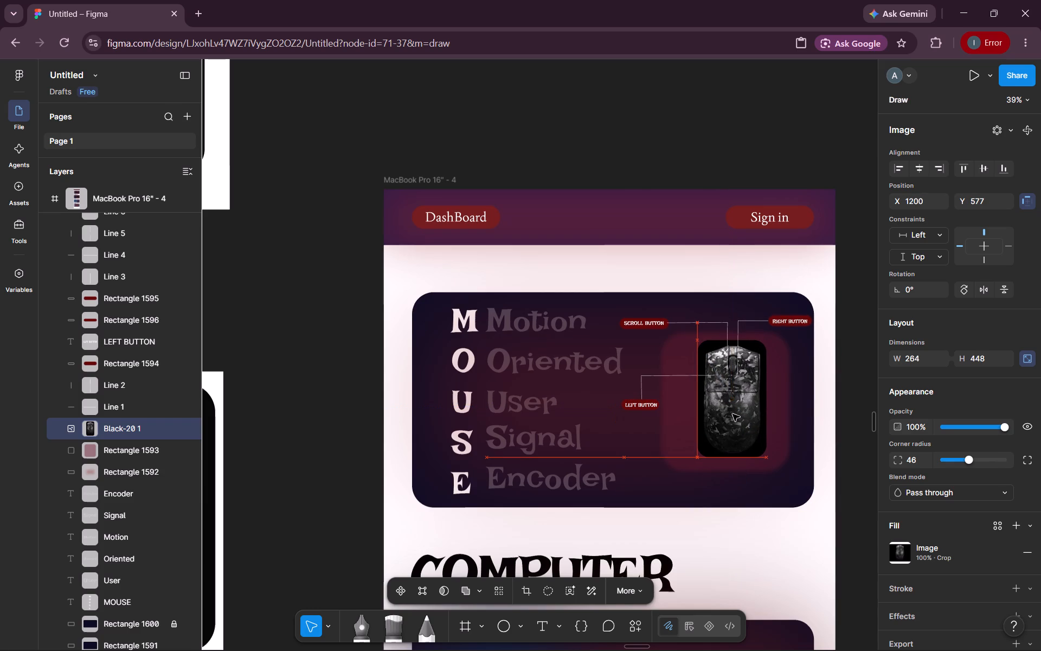
left_click_drag(732, 414, 730, 413)
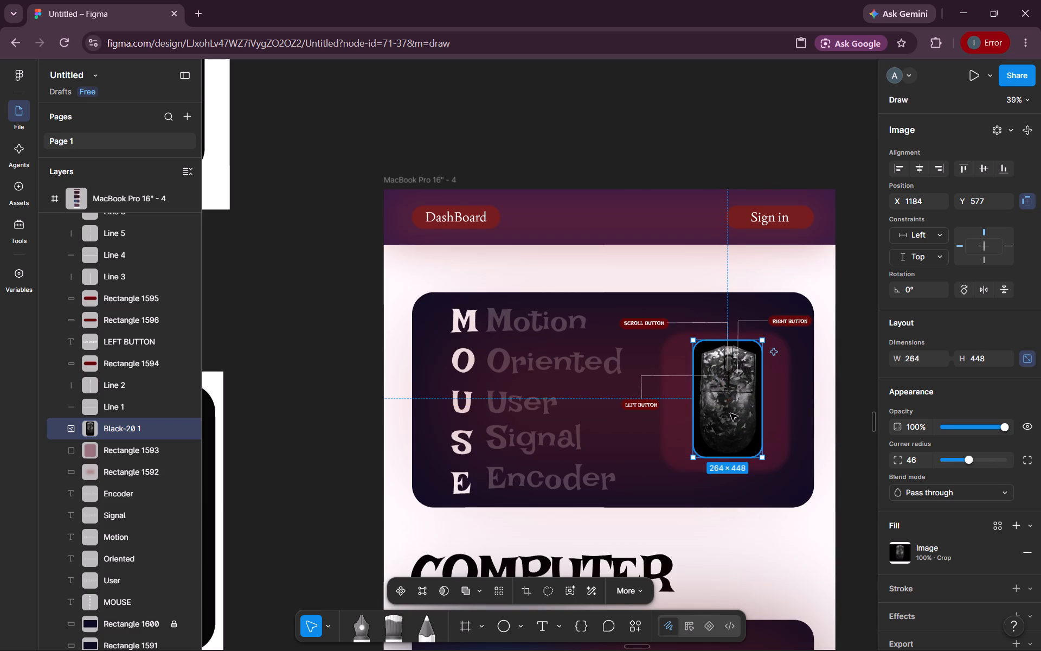
left_click(857, 421)
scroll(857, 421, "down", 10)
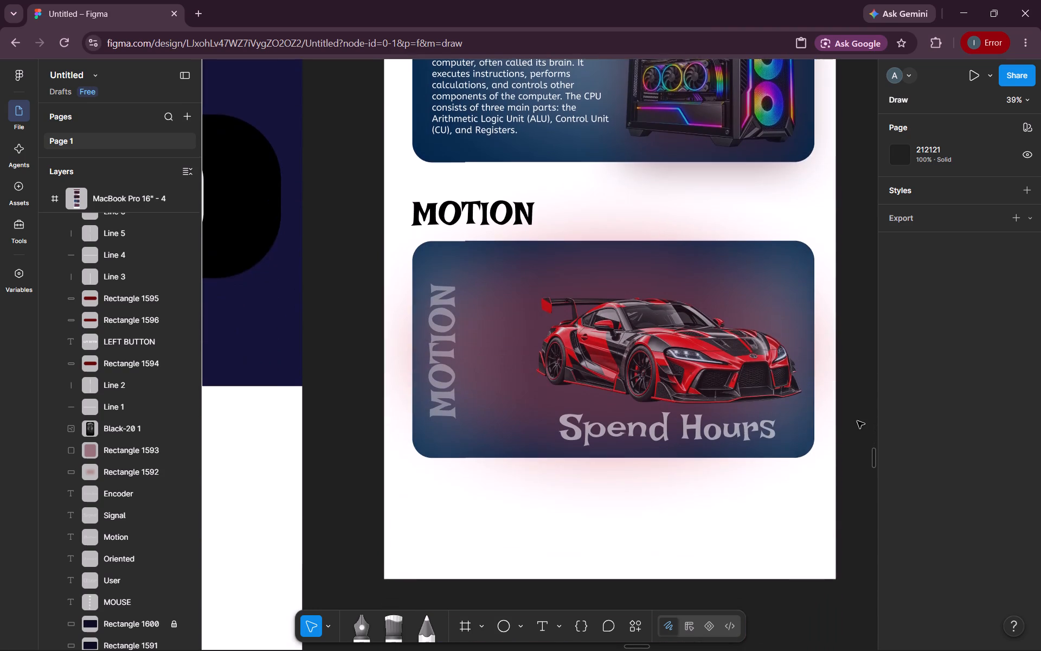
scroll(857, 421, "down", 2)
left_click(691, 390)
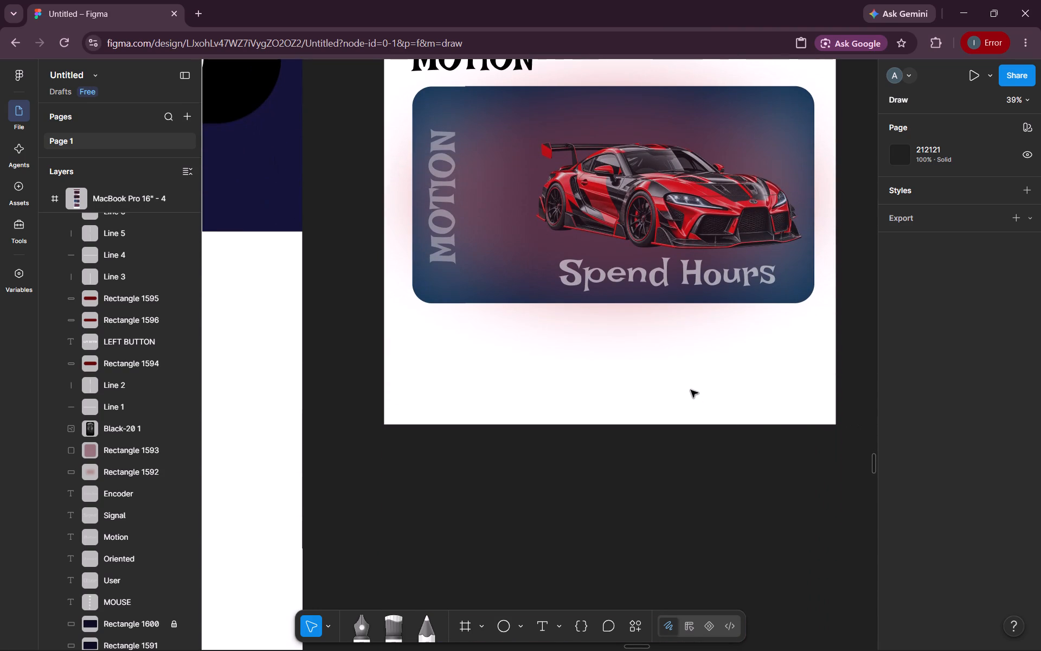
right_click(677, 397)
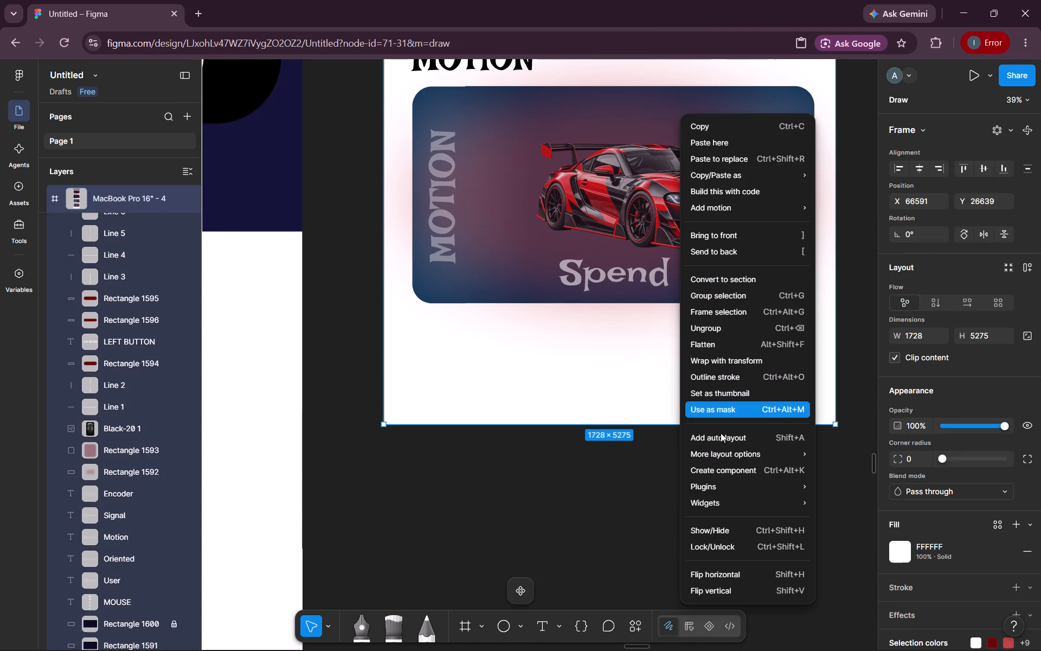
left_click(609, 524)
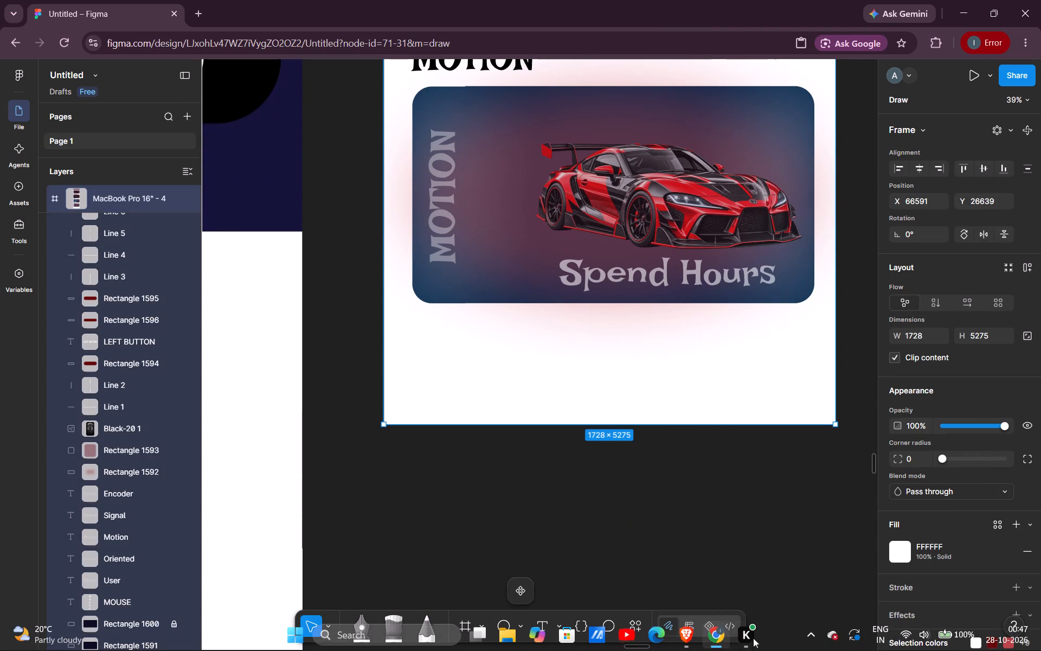
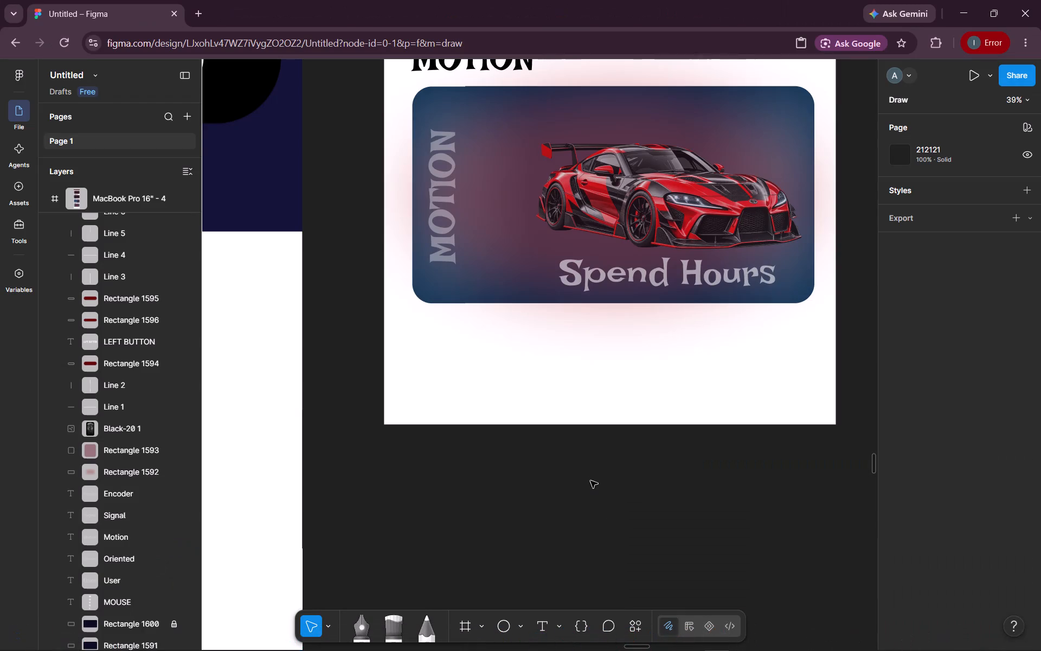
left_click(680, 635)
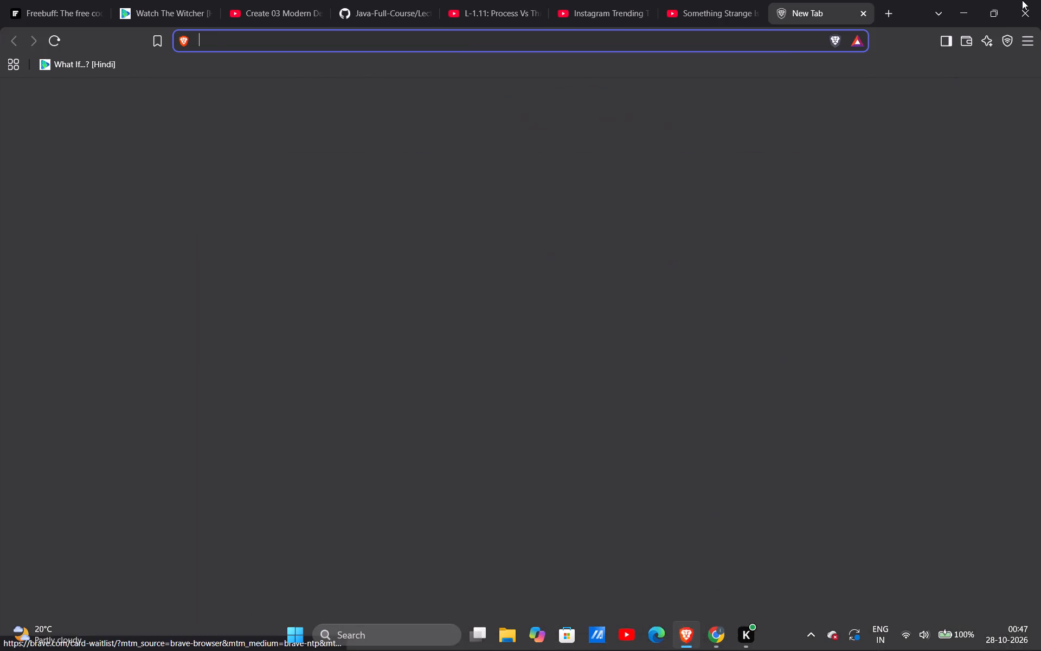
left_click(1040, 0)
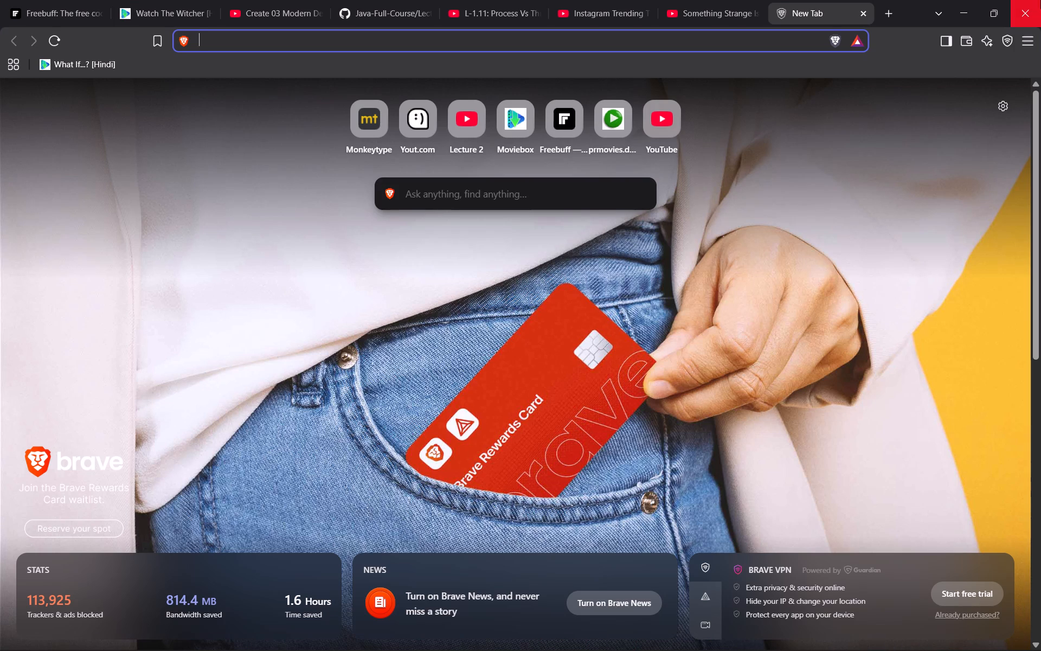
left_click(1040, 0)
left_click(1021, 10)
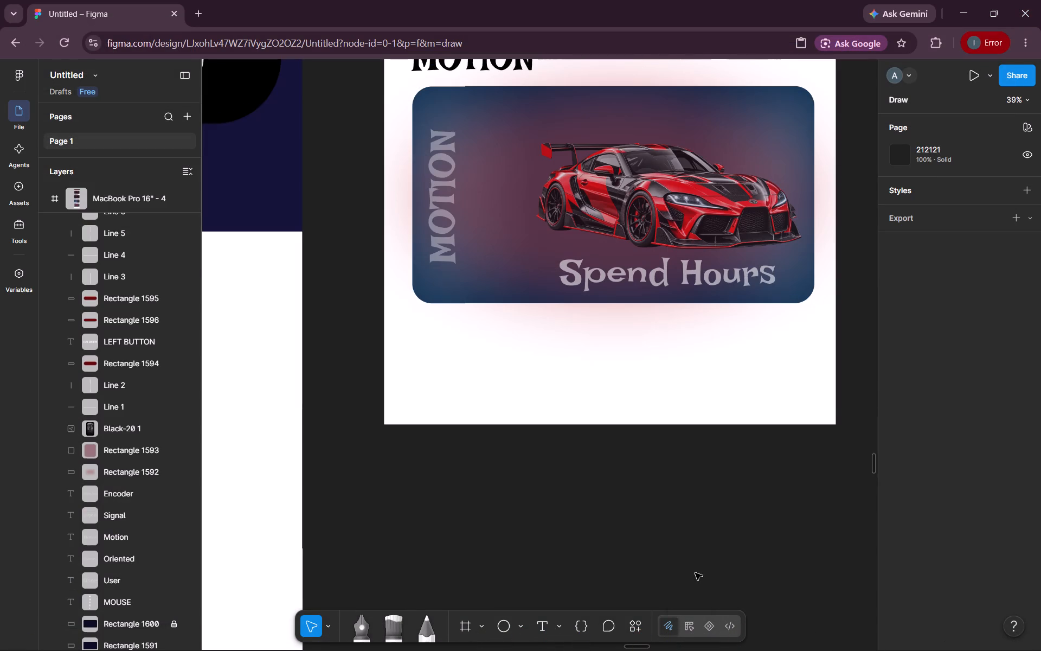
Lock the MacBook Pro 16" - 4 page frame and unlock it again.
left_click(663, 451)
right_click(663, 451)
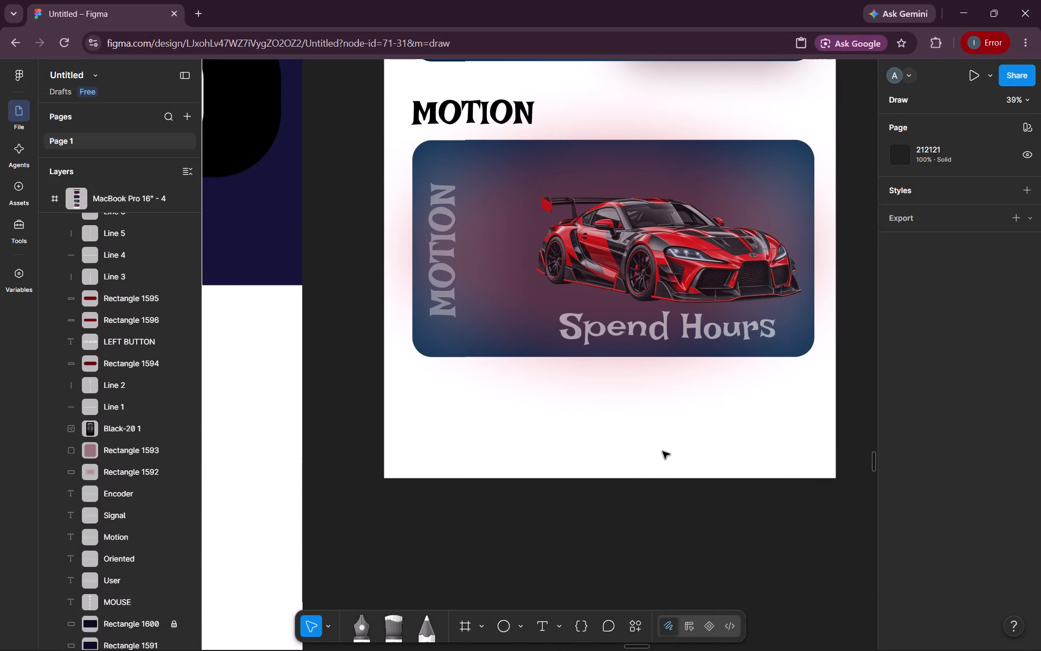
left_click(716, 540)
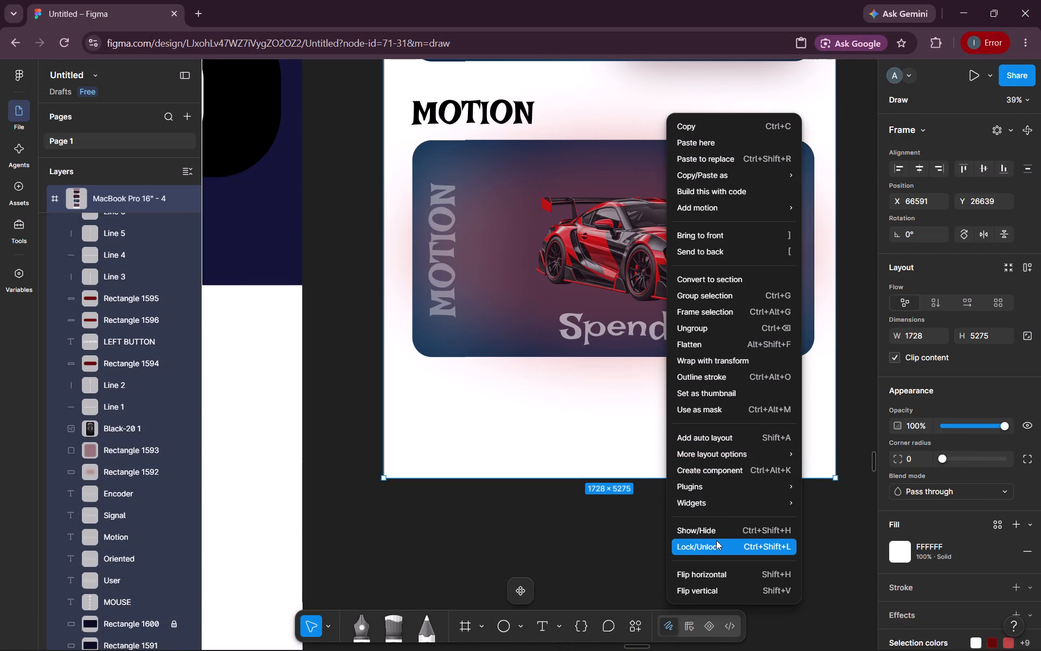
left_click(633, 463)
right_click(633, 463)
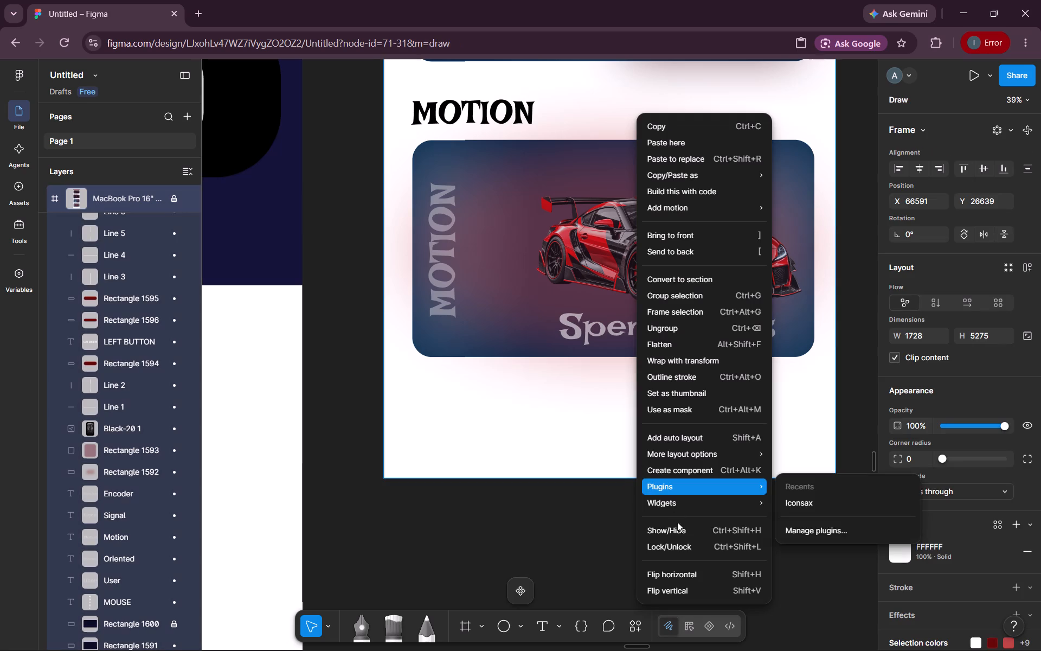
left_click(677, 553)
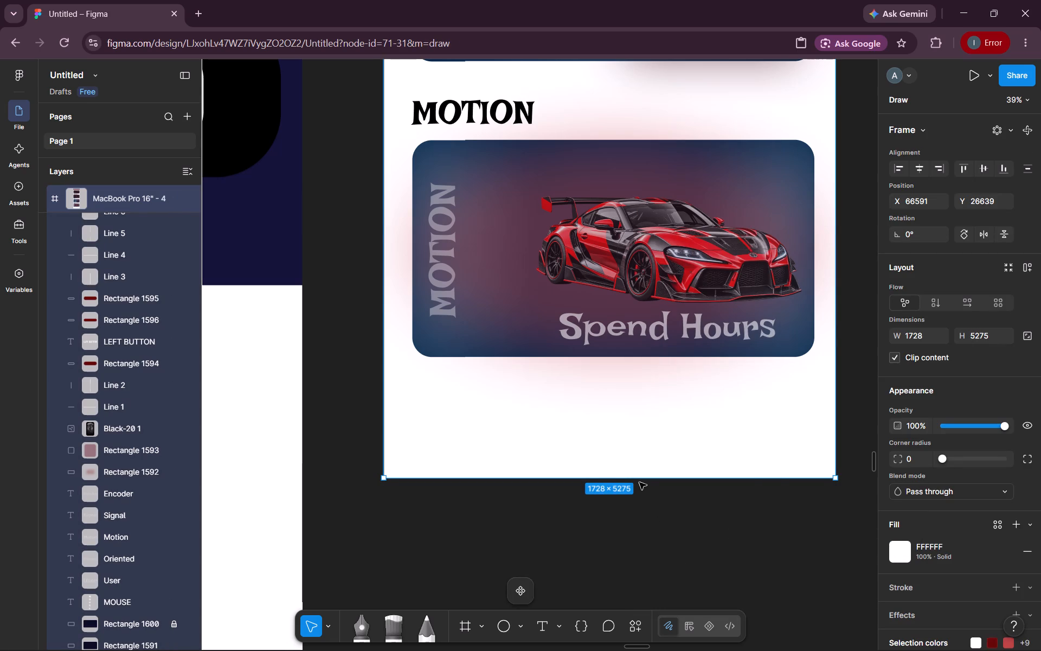
Extend the MacBook Pro 16" - 4 frame downward below the MOTION card to a height of about 6240.
left_click_drag(635, 477, 629, 643)
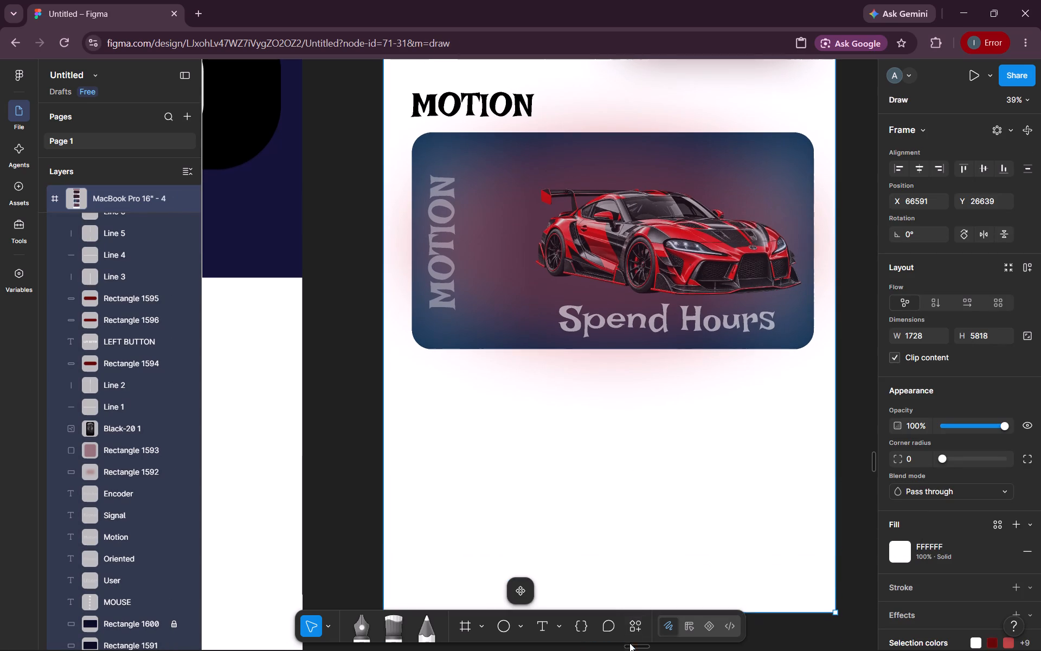
left_click_drag(629, 643, 636, 562)
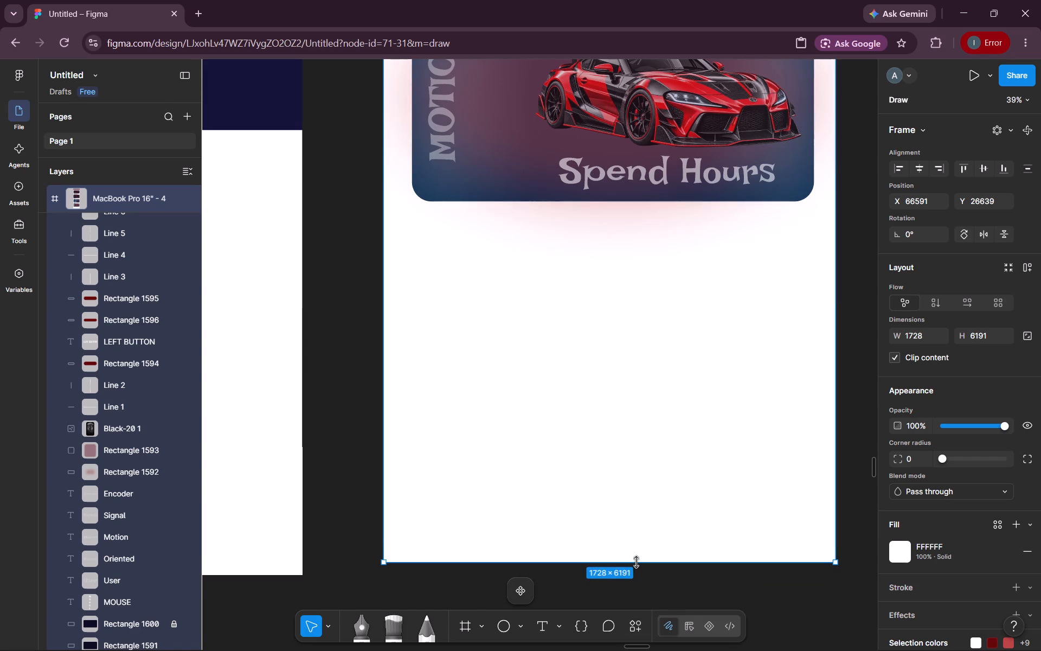
left_click_drag(636, 562, 637, 576)
scroll(637, 576, "down", 1)
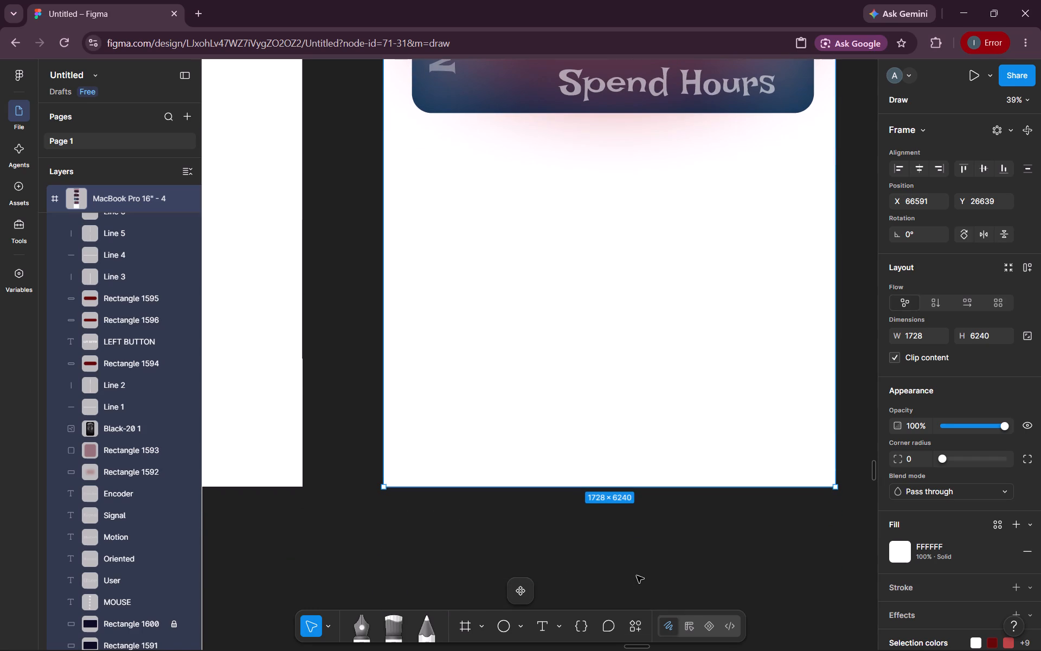
scroll(637, 576, "up", 2)
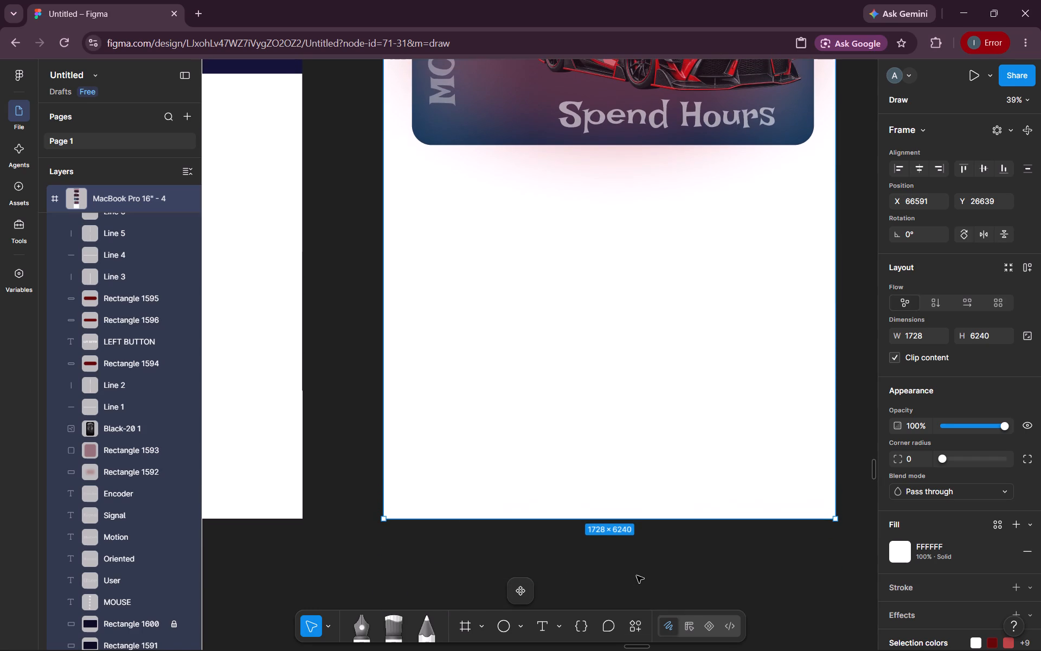
left_click(676, 571)
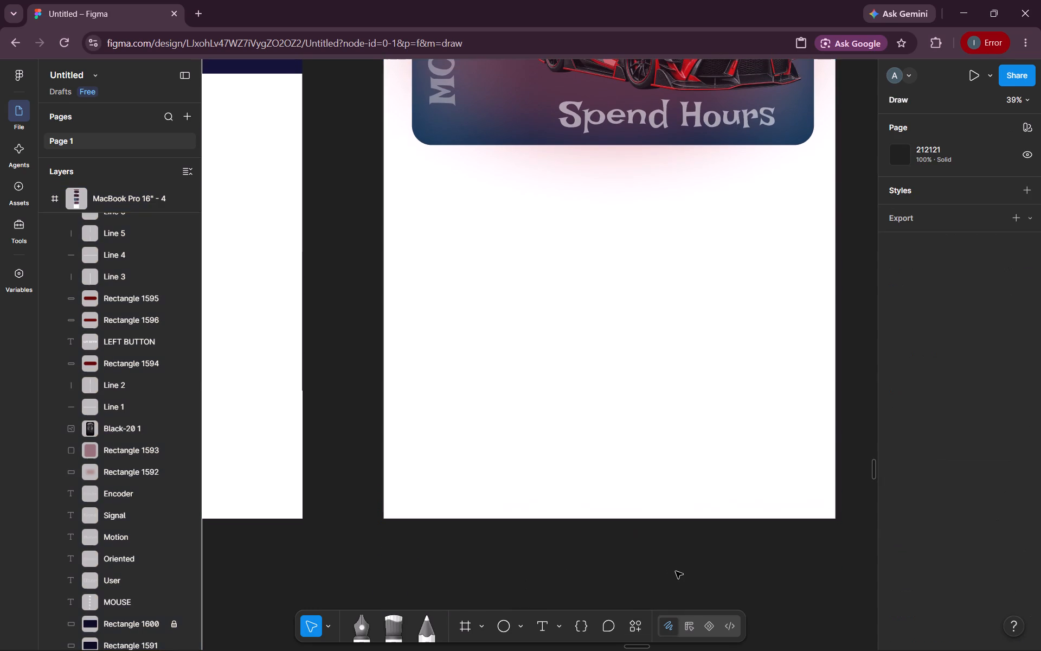
Draw a rectangle below the MOTION card, matching its width, about 1538 × 803 at X 108, Y 5077.
scroll(676, 571, "up", 1)
left_click(673, 500)
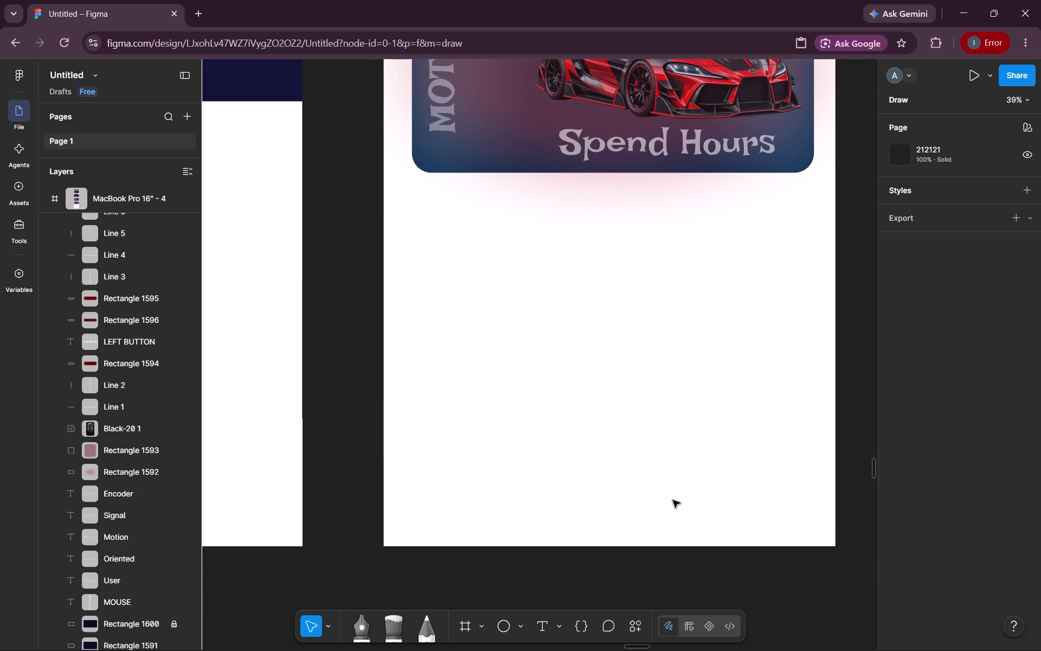
scroll(673, 500, "up", 2)
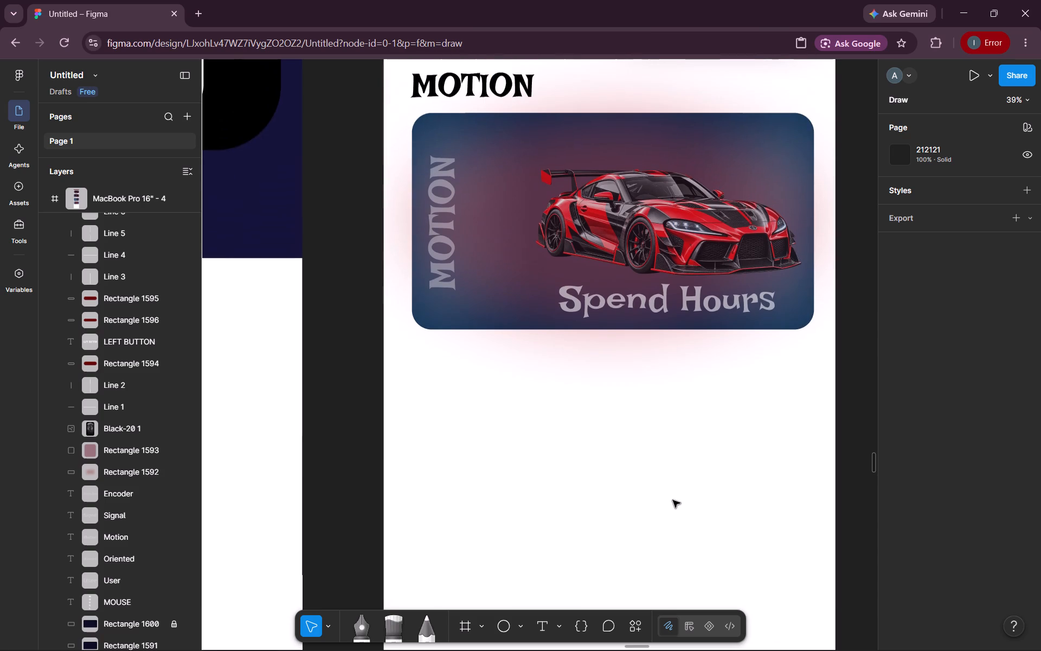
scroll(667, 492, "down", 2)
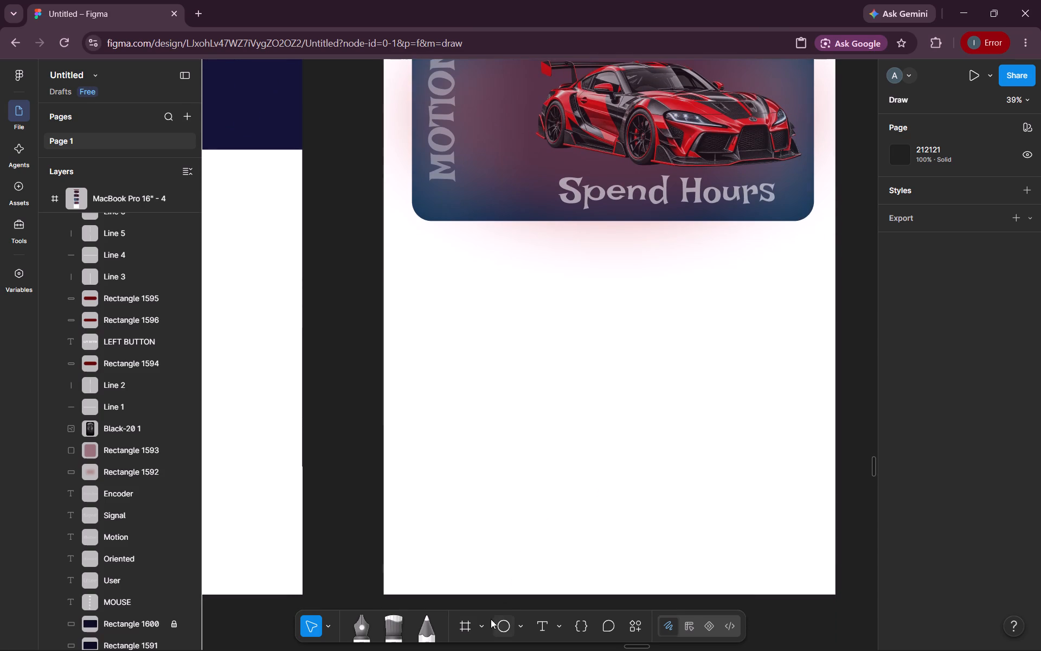
left_click(524, 622)
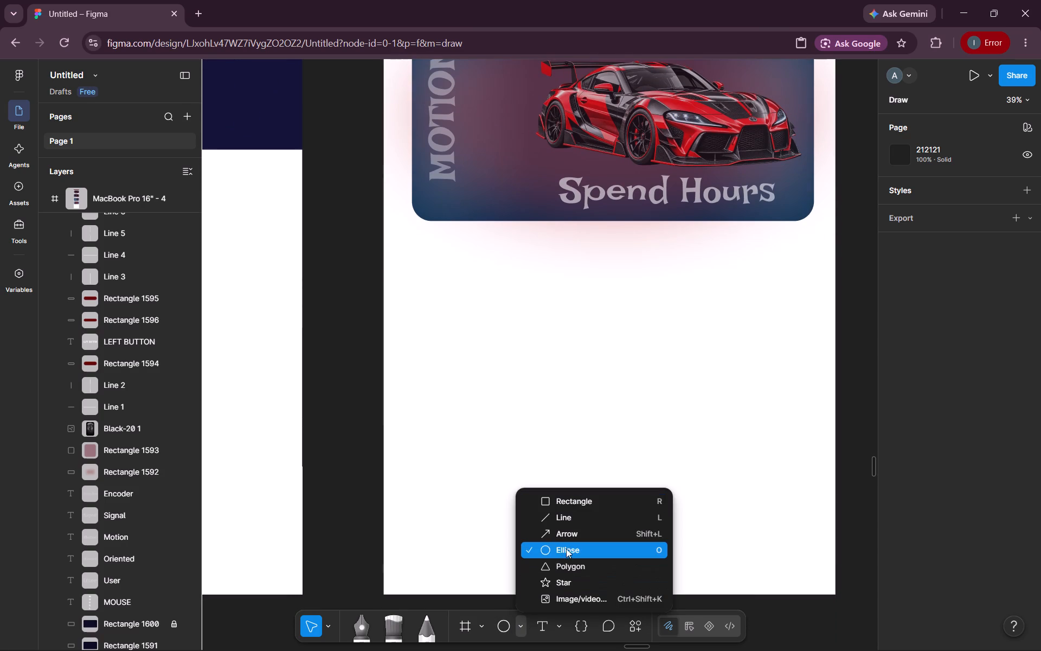
left_click(580, 498)
left_click_drag(433, 290, 852, 457)
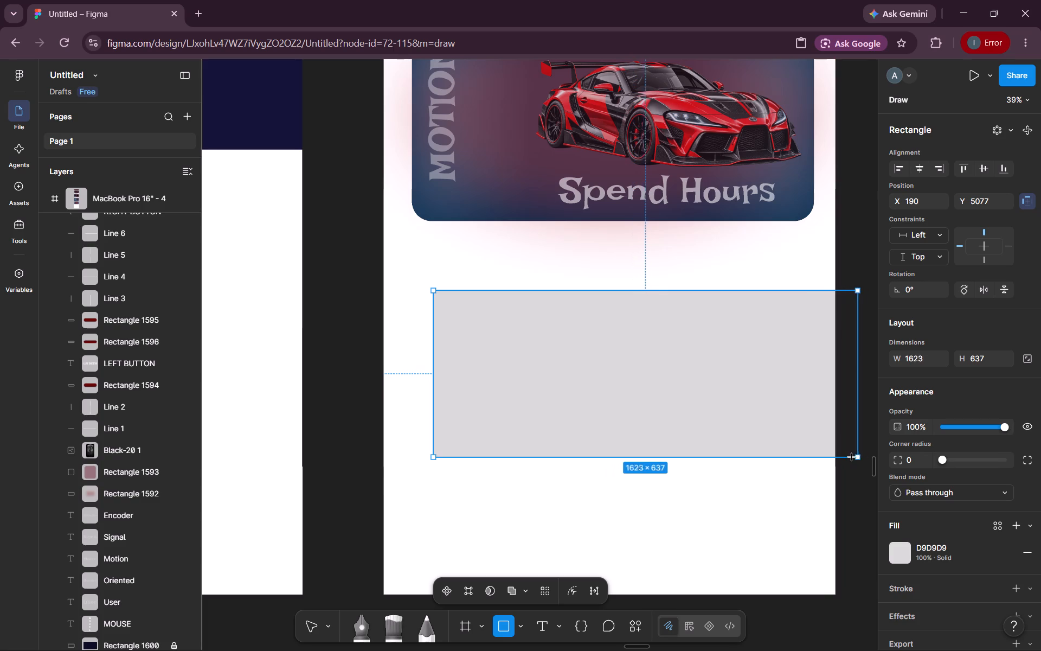
left_click_drag(852, 457, 812, 457)
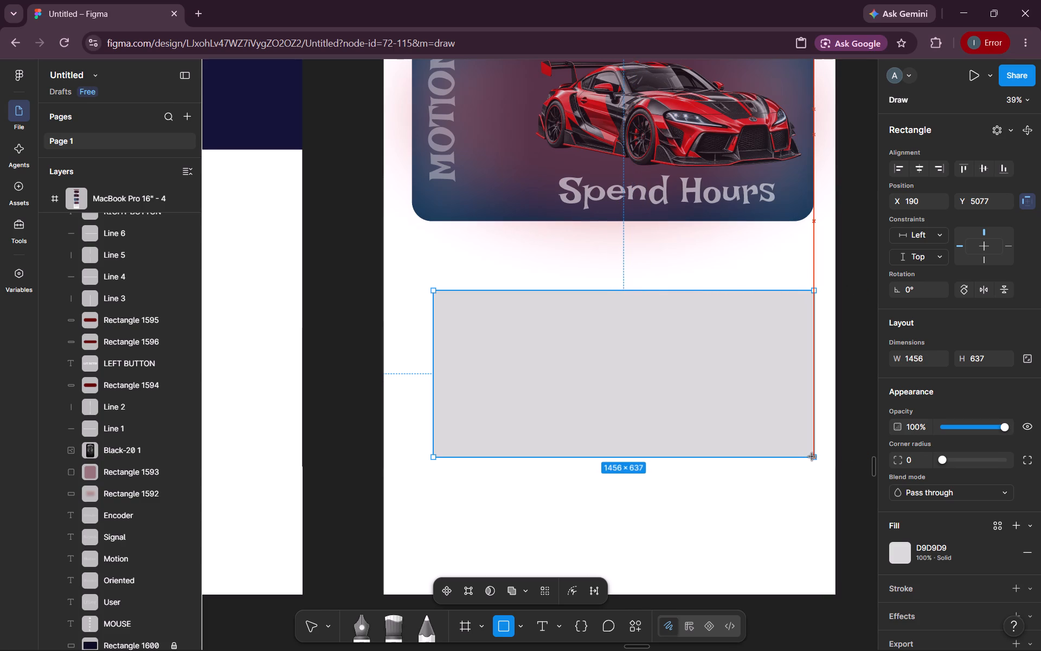
left_click_drag(812, 457, 812, 456)
left_click_drag(432, 363, 411, 360)
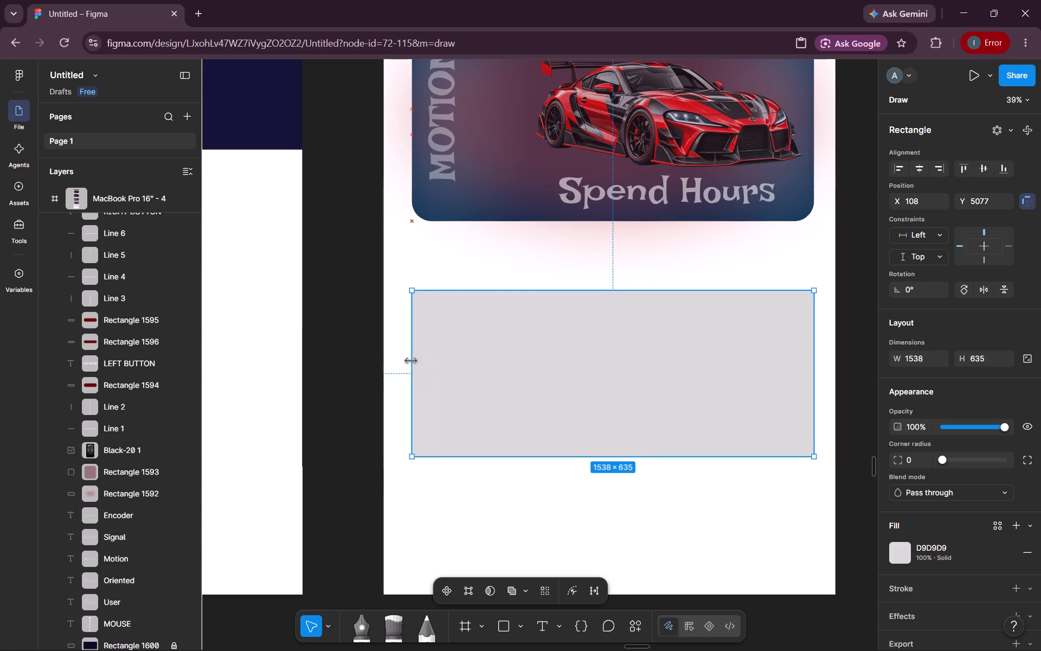
left_click_drag(411, 360, 413, 360)
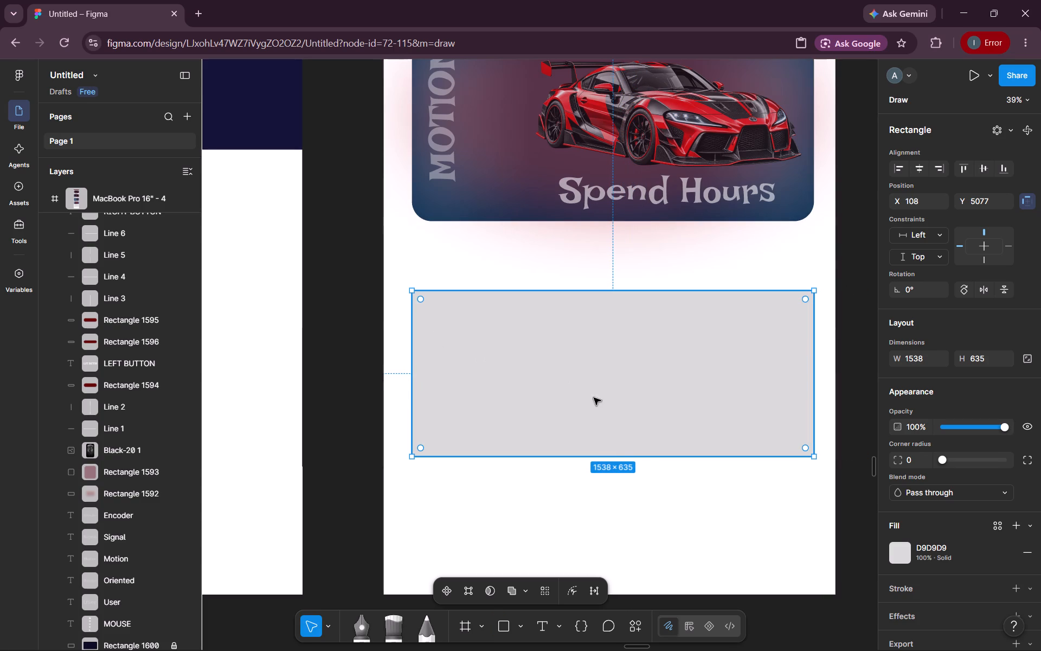
left_click_drag(613, 456, 611, 499)
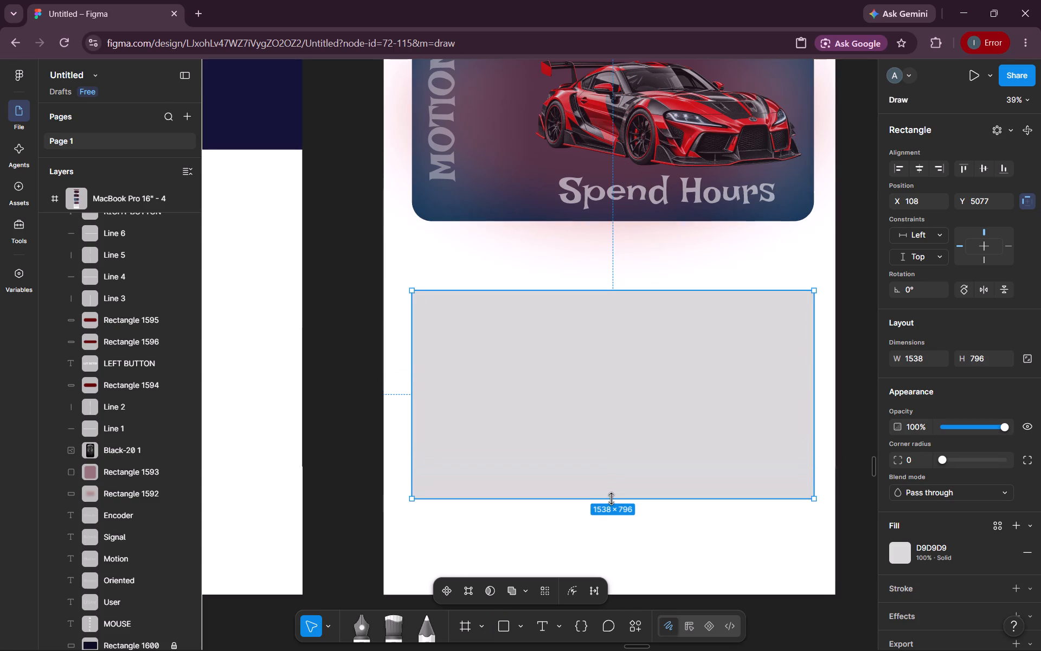
left_click_drag(611, 499, 611, 500)
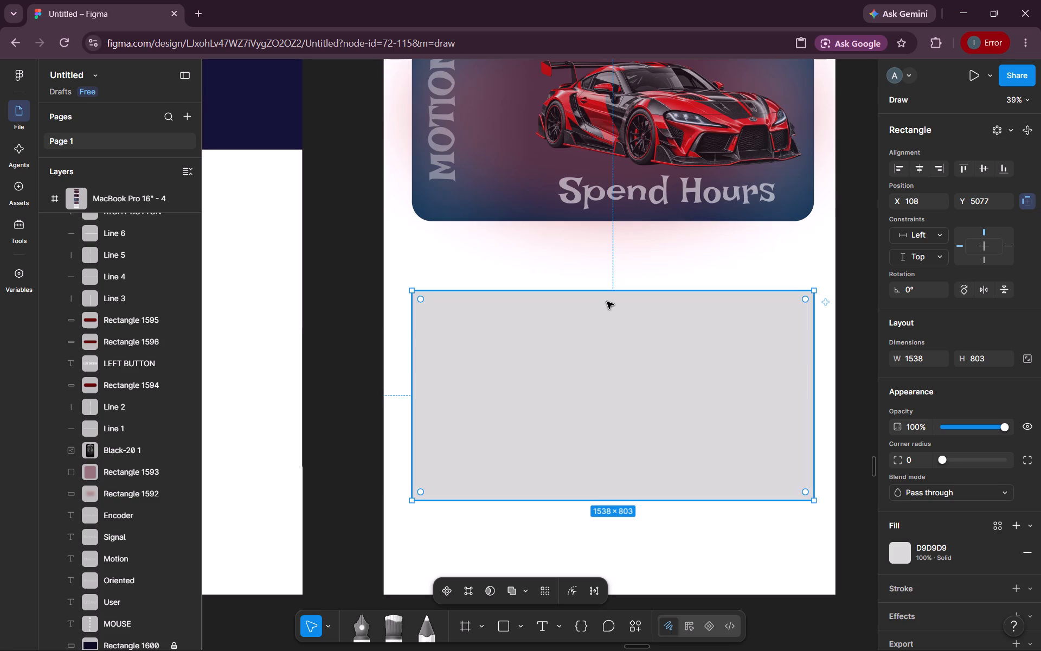
Fill the new rectangle below the MOTION card with the page's dark navy colour 15133A.
scroll(604, 346, "up", 1)
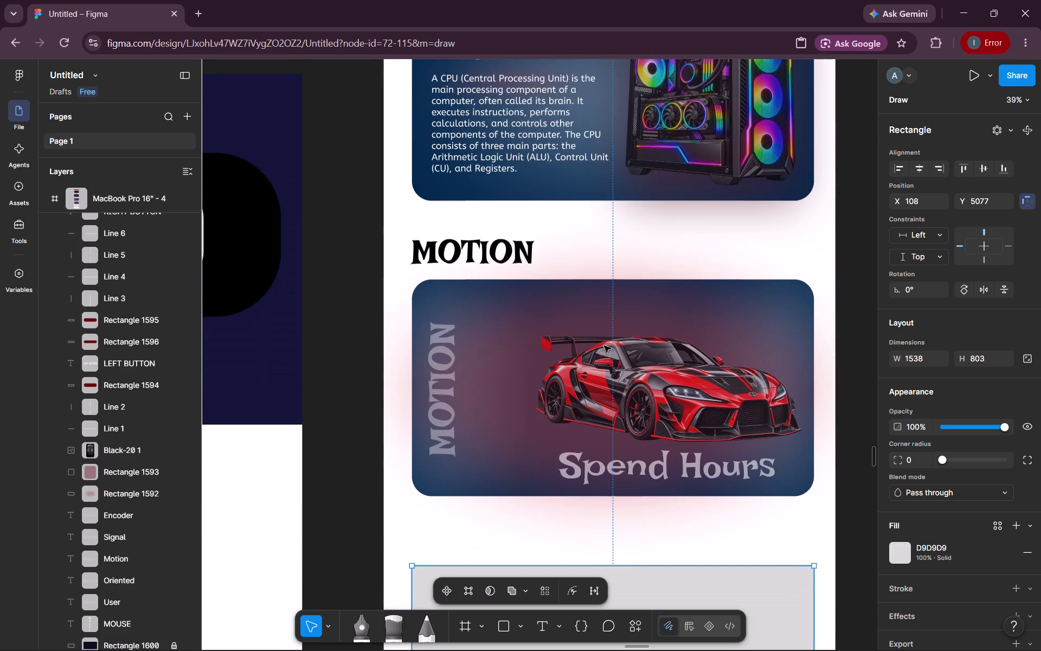
scroll(604, 346, "up", 1)
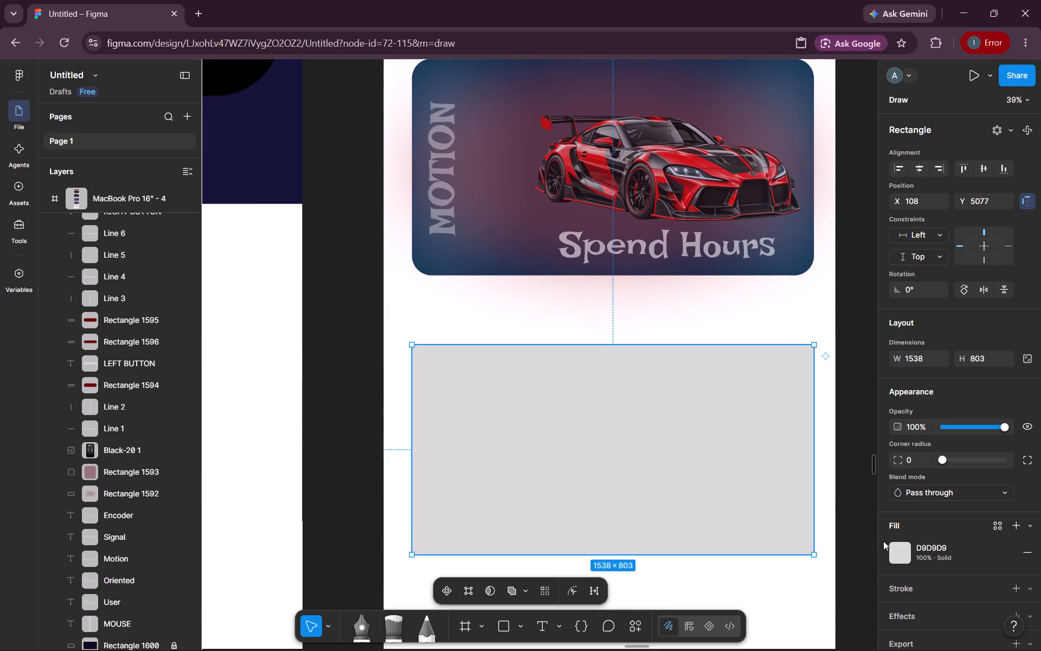
left_click(902, 551)
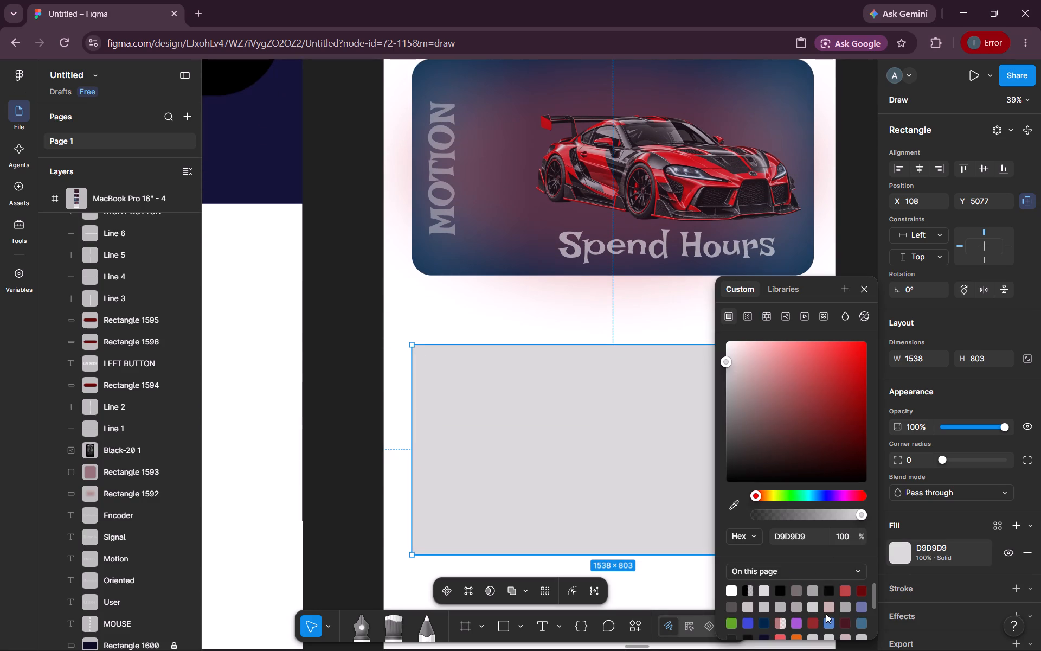
scroll(826, 614, "down", 1)
scroll(826, 614, "up", 1)
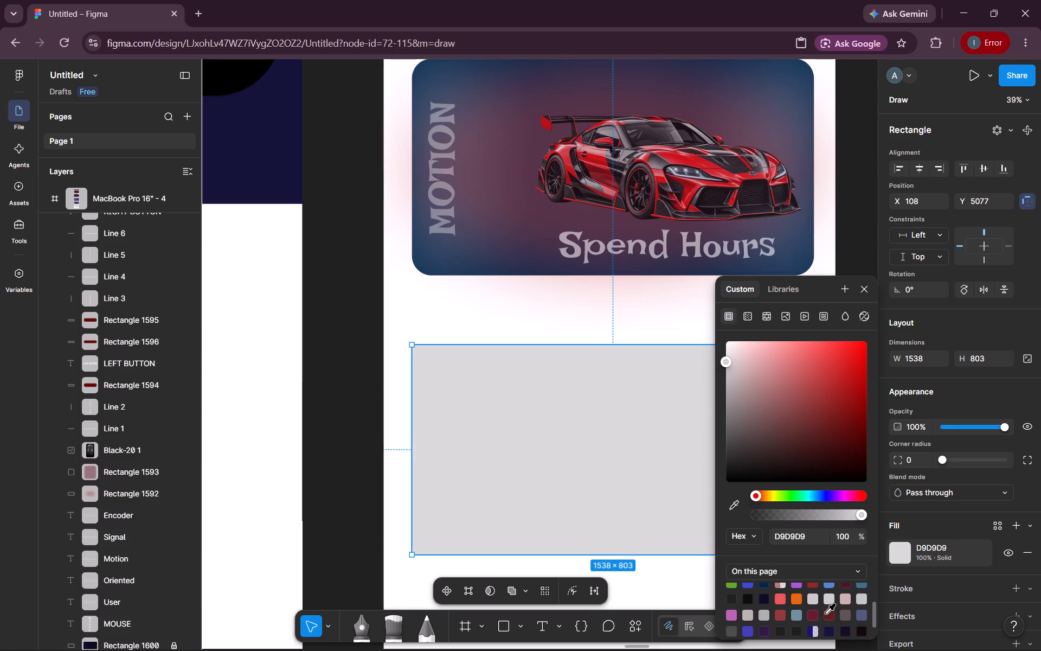
scroll(826, 614, "up", 1)
left_click(828, 623)
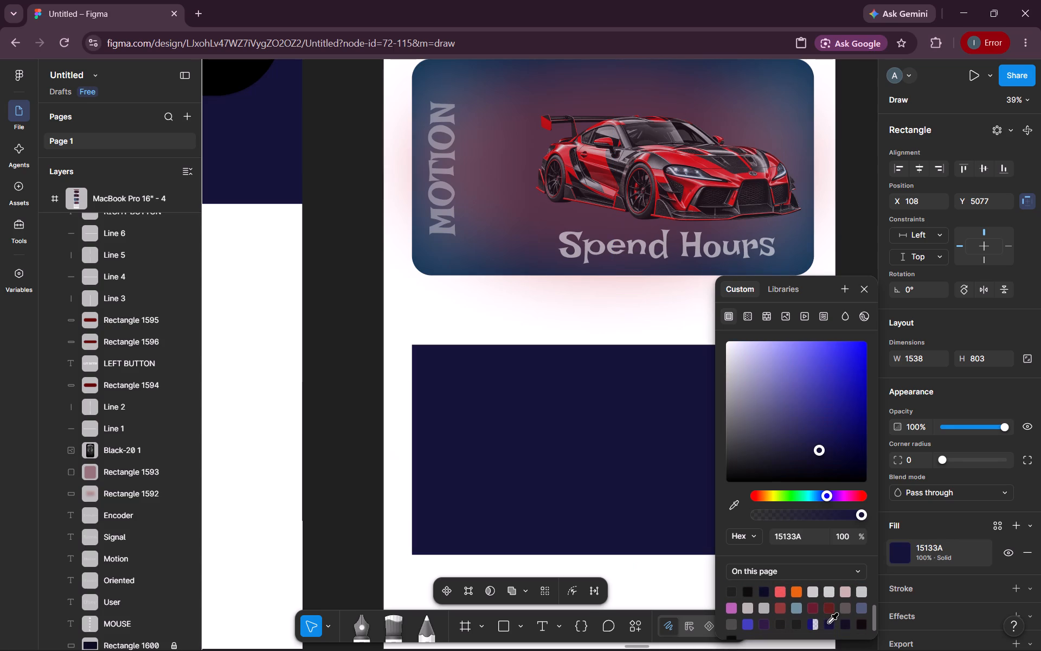
scroll(820, 597, "up", 2)
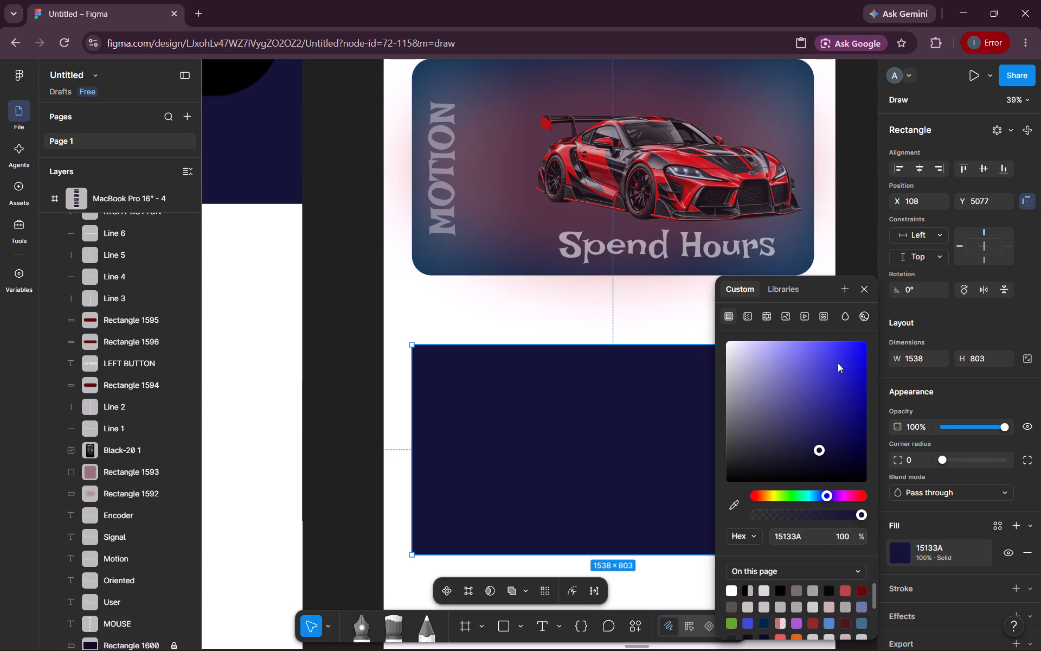
left_click(859, 257)
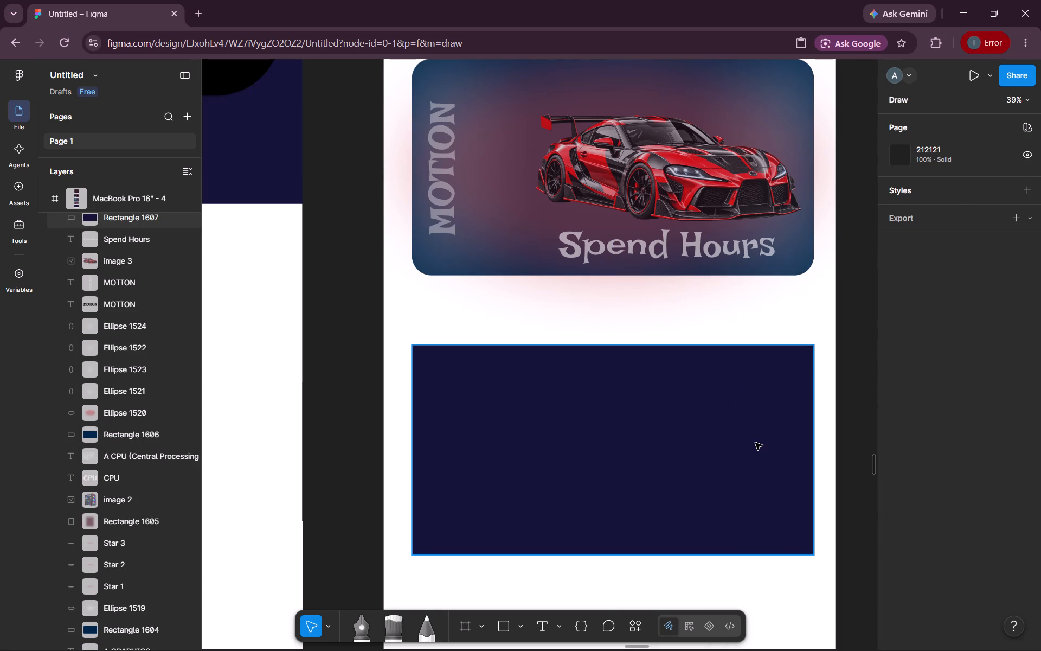
Set the navy rectangle's corner radius to 75.
left_click(755, 443)
left_click_drag(942, 461, 964, 461)
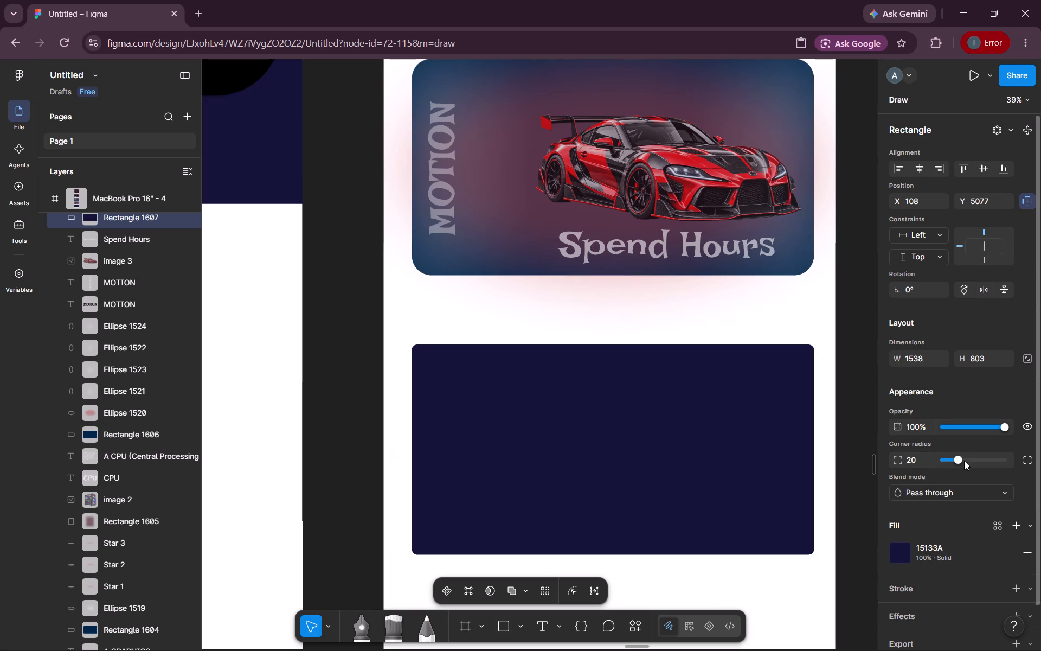
left_click_drag(964, 461, 970, 458)
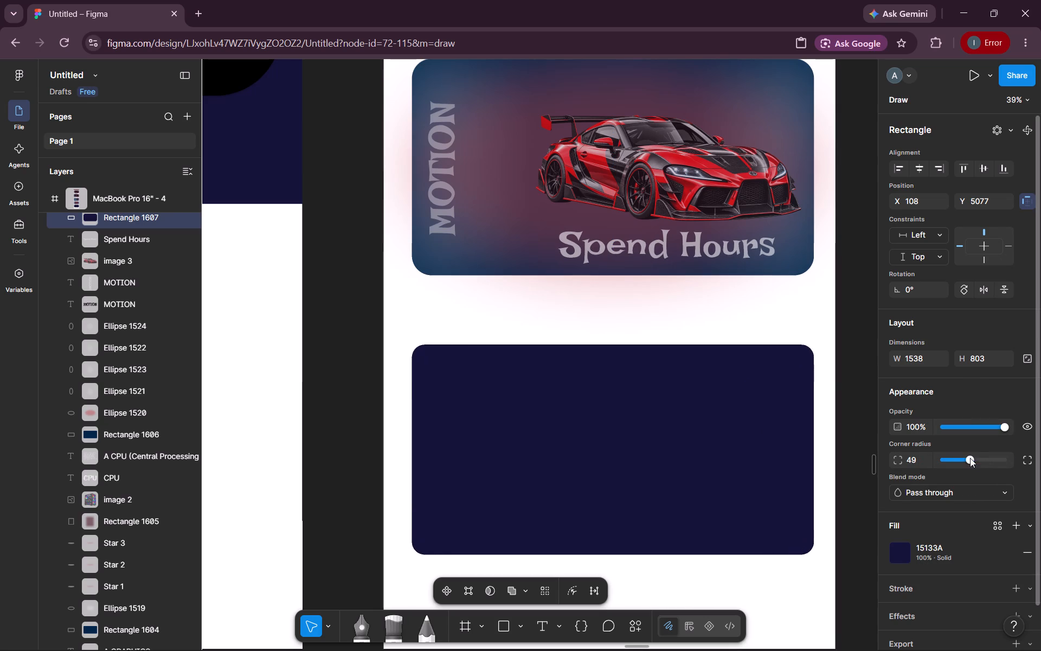
double_click(920, 459)
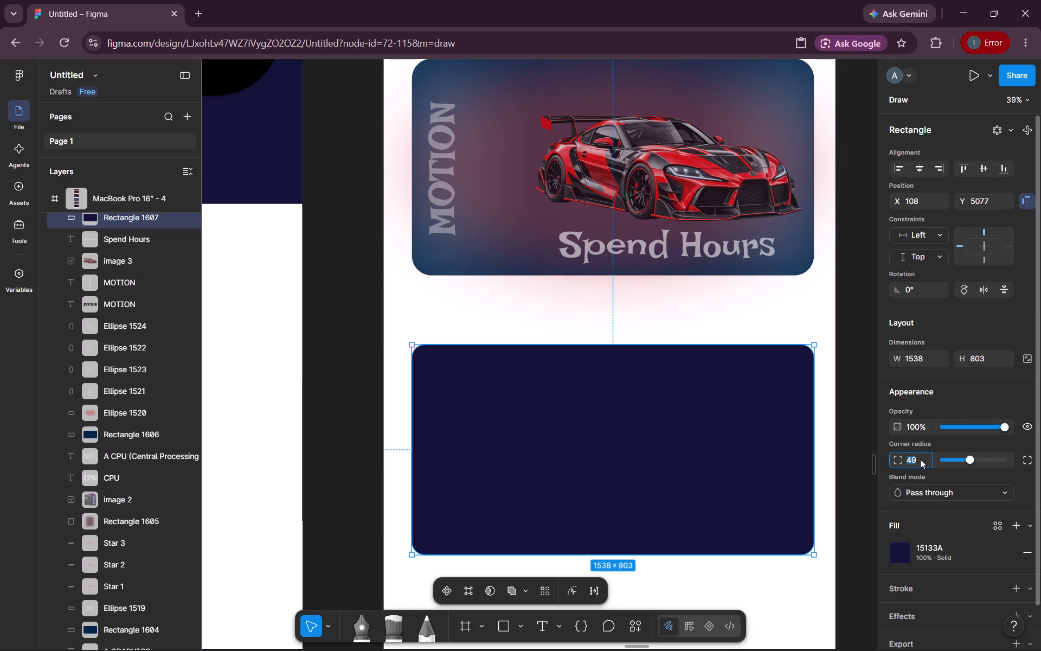
type("75")
key("Return")
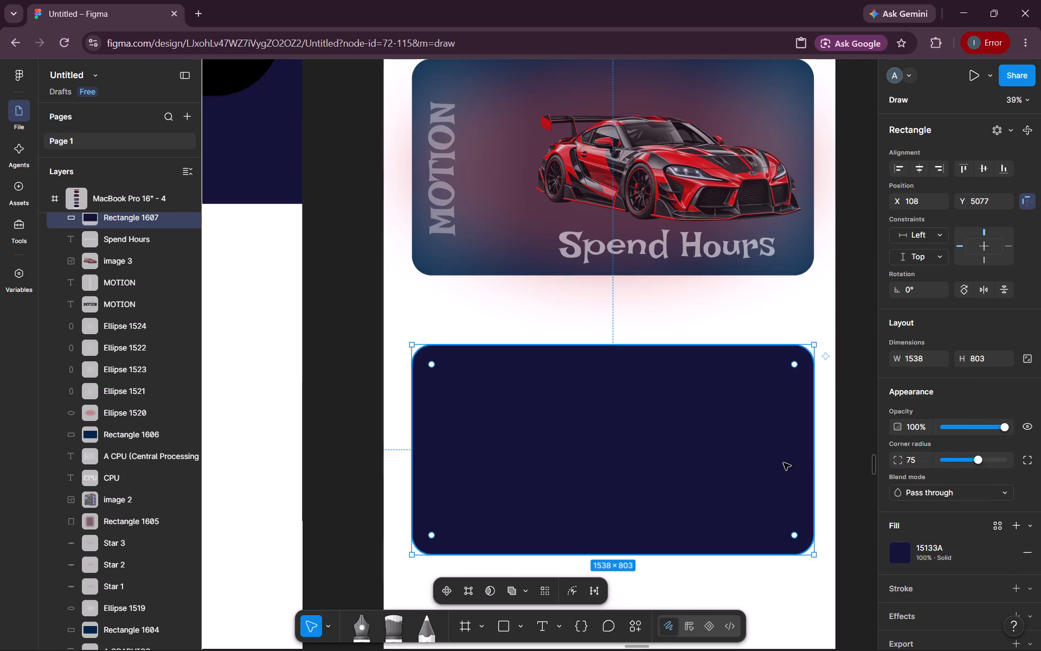
left_click(862, 455)
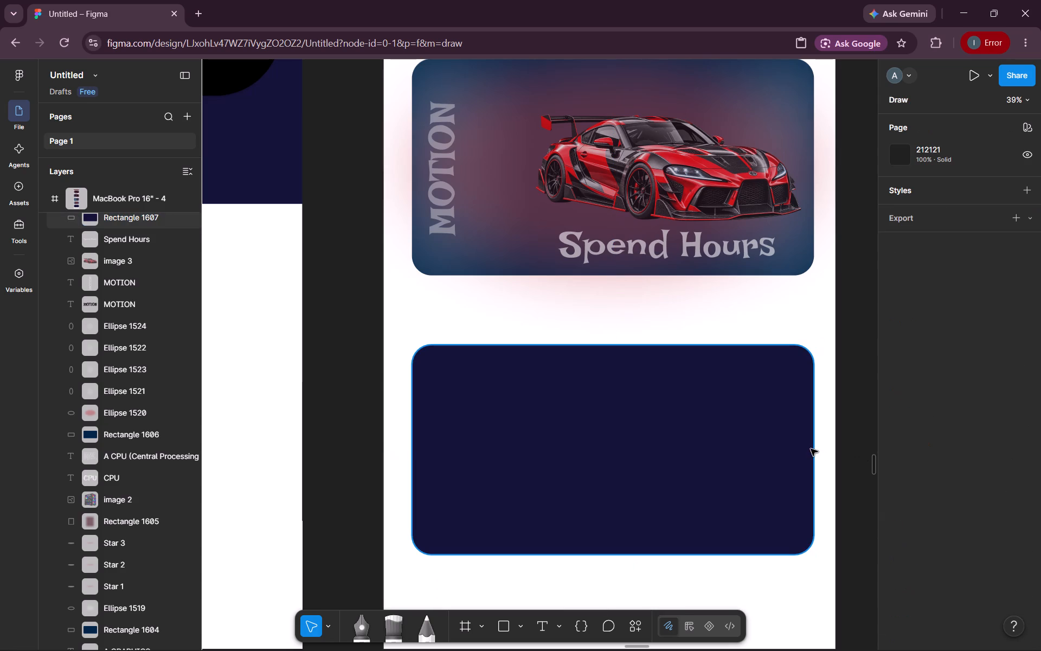
left_click(795, 452)
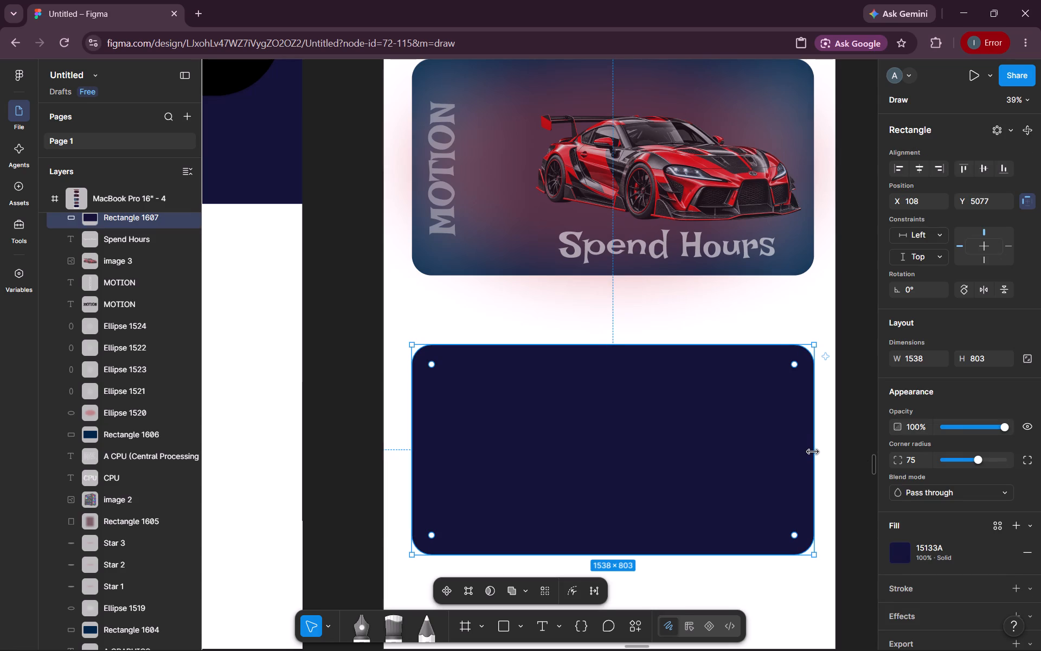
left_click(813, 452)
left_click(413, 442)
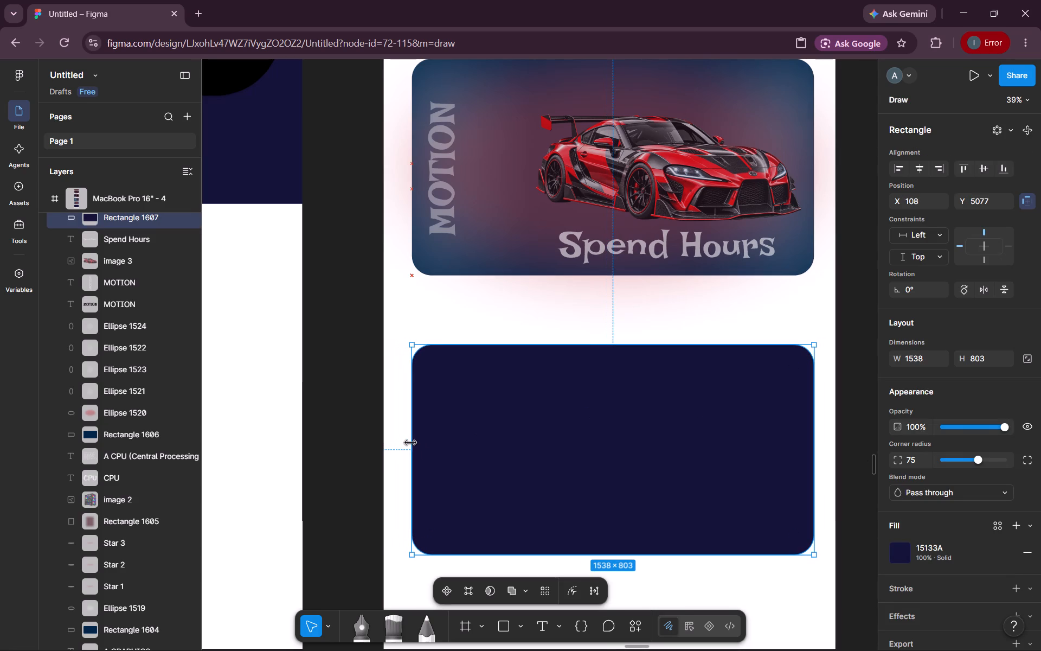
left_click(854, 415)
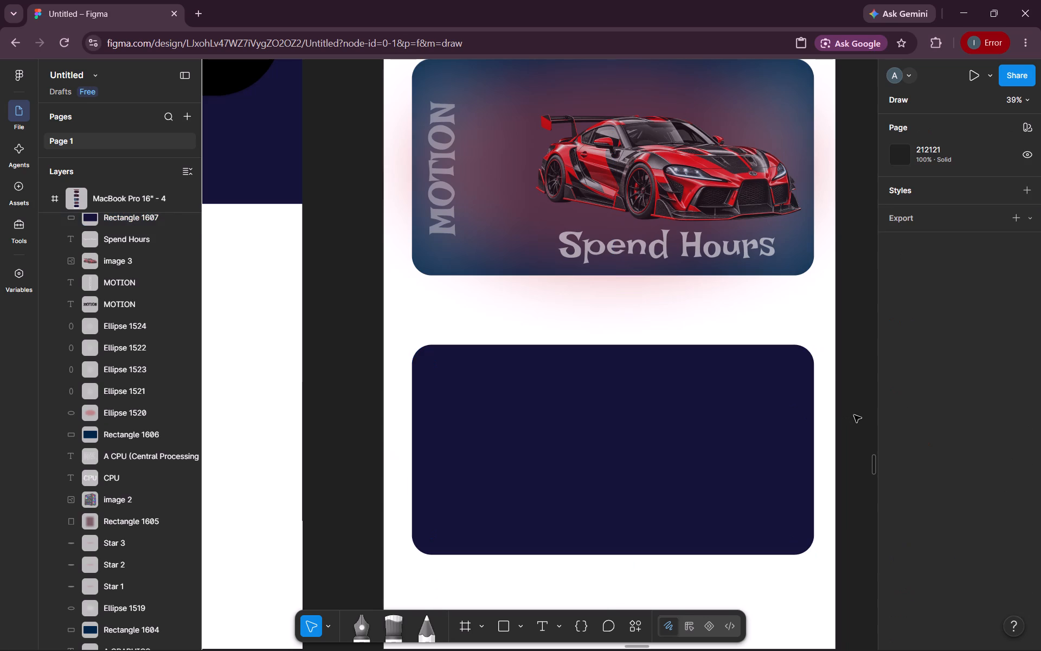
Move the navy card straight down to about Y 5131, keeping it aligned with the MOTION card.
scroll(854, 415, "up", 1)
left_click_drag(611, 452, 613, 465)
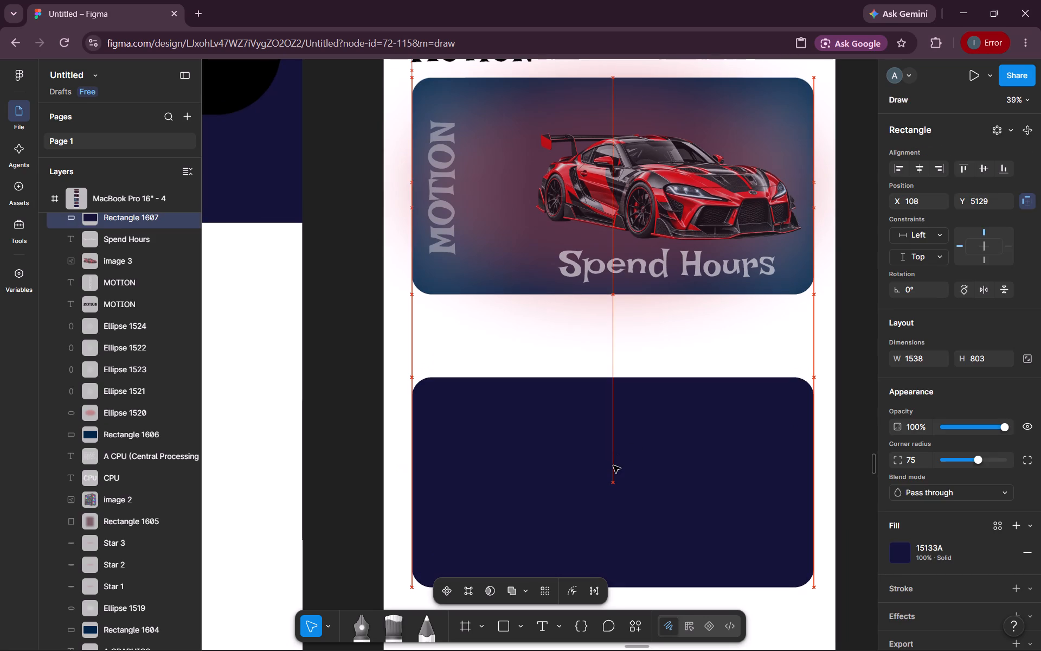
left_click_drag(613, 465, 612, 466)
scroll(557, 366, "up", 1)
left_click(557, 366)
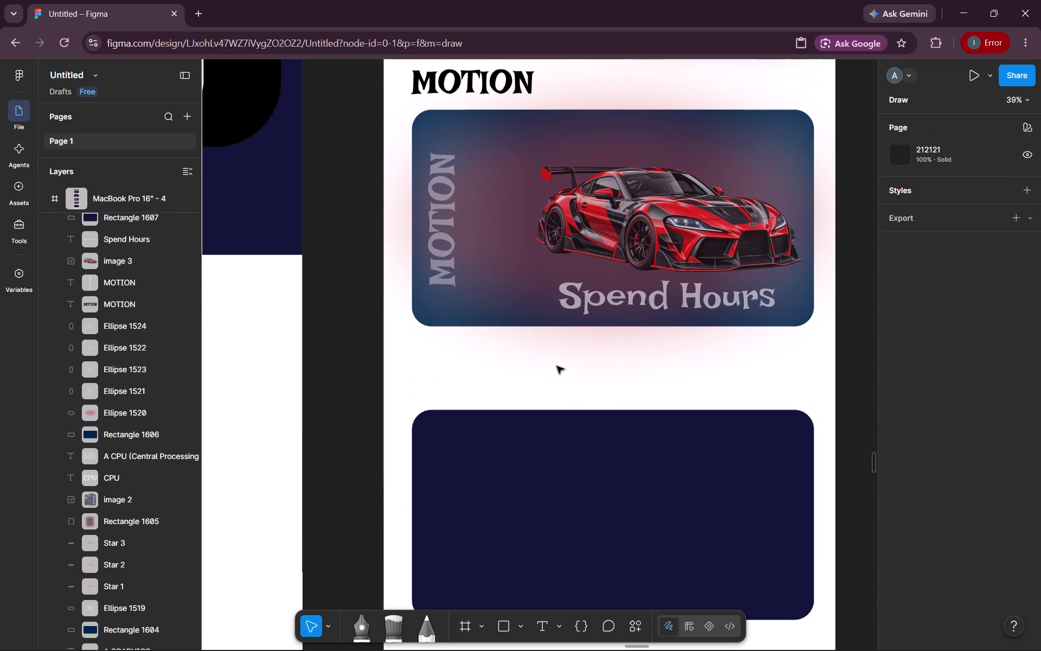
Duplicate the black MOTION heading into the gap above the navy card, at about X 109, Y 4928.
left_click(464, 96)
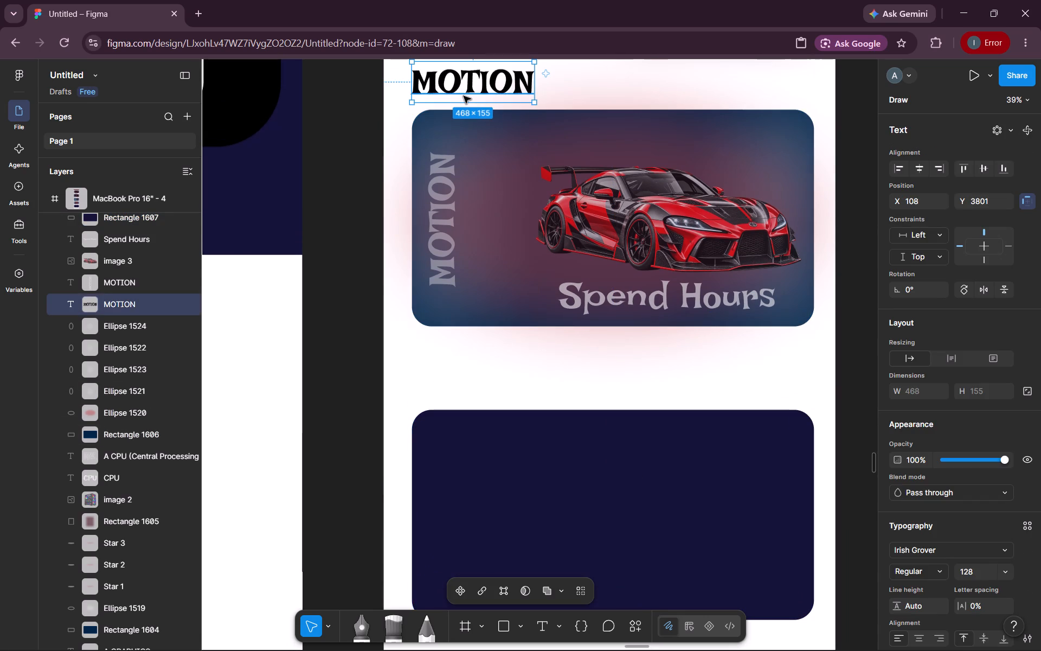
left_click_drag(464, 96, 456, 354, "alt")
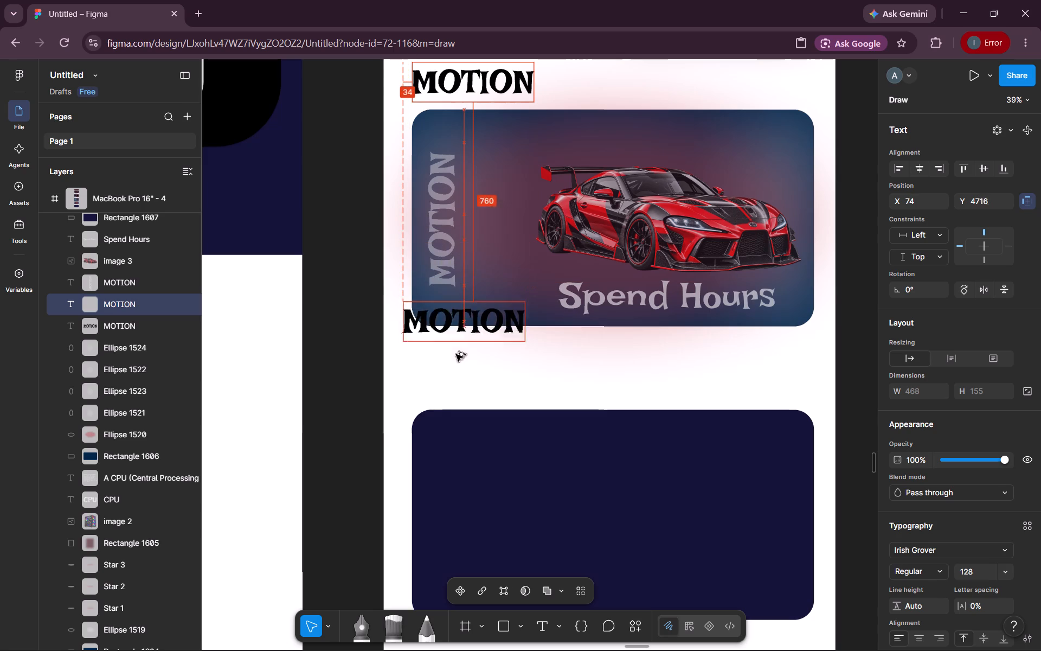
left_click_drag(456, 354, 460, 382, "alt")
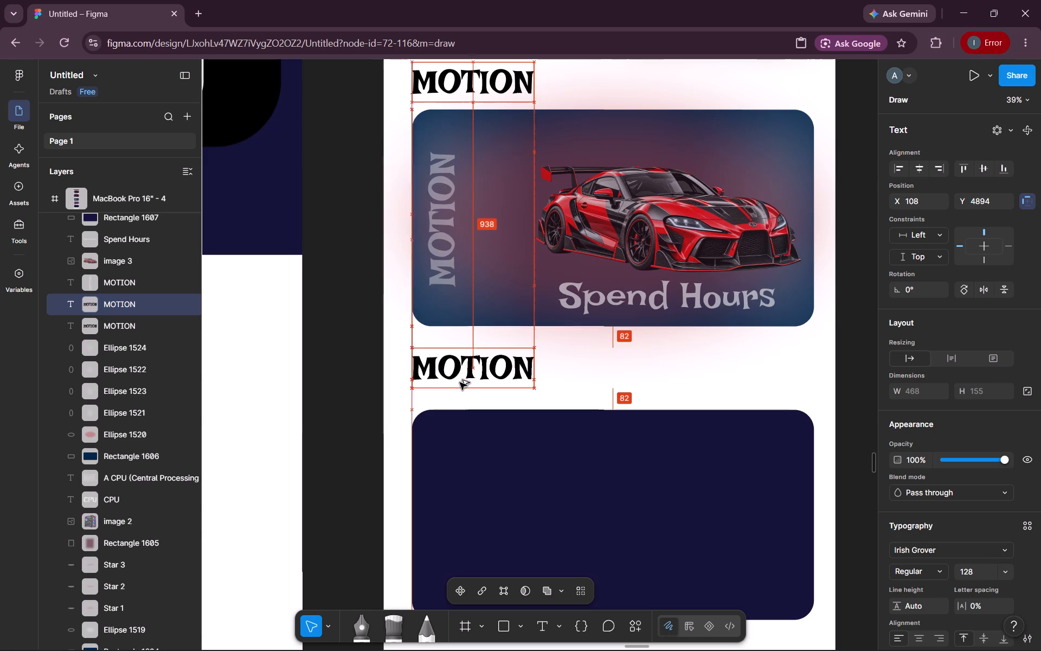
left_click_drag(460, 382, 462, 382, "alt")
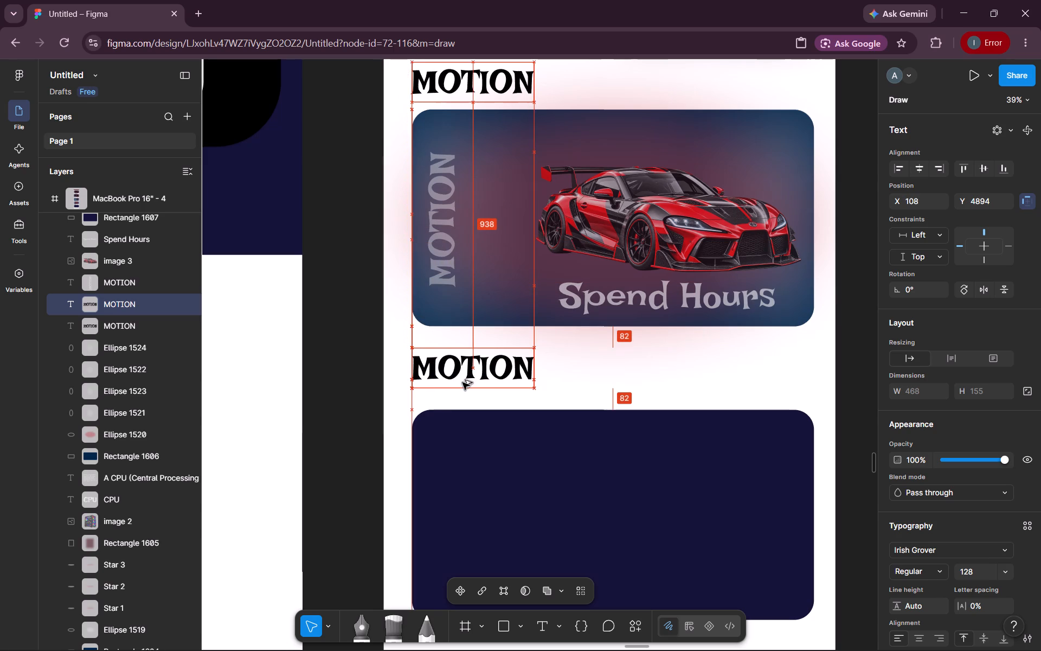
left_click_drag(462, 382, 462, 382, "alt")
left_click_drag(460, 370, 460, 373)
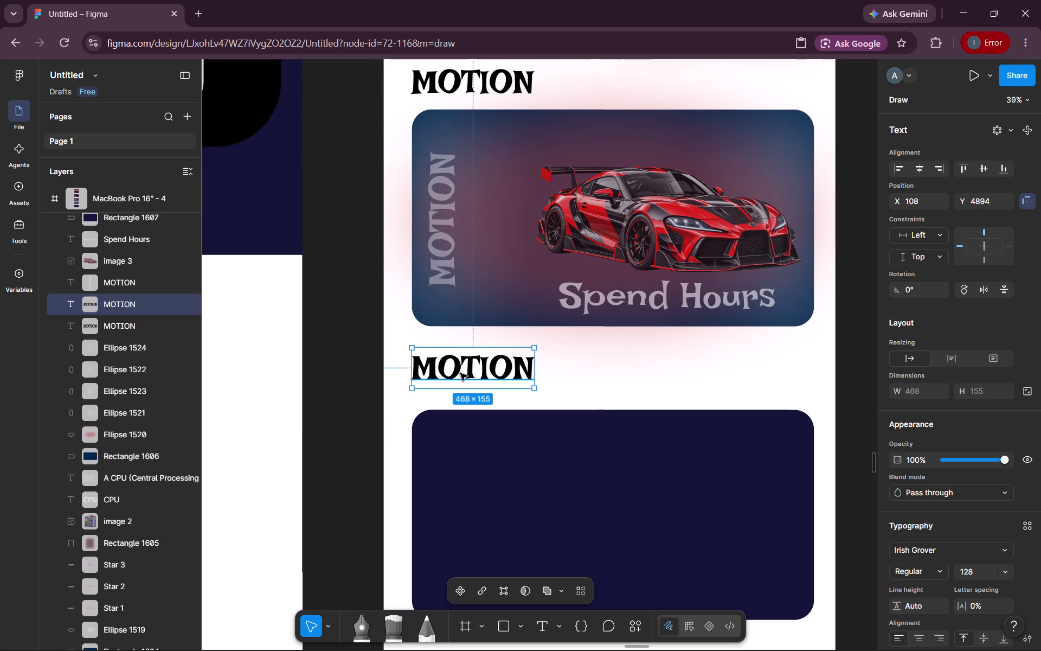
left_click_drag(460, 373, 461, 379)
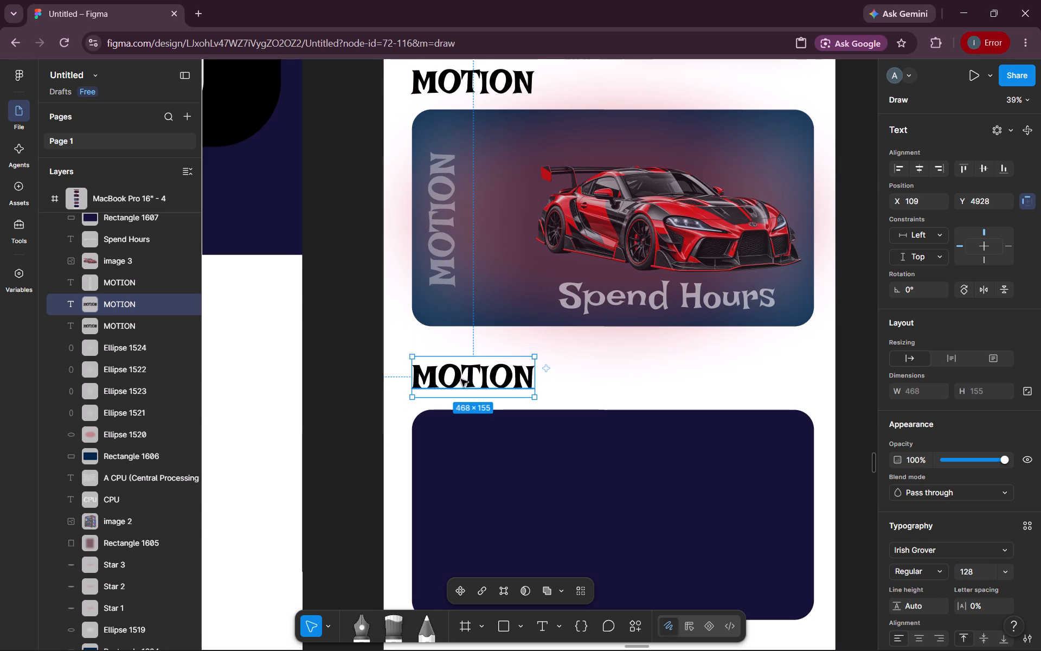
Change the duplicated heading's text to GRAPHICS.
double_click(461, 379)
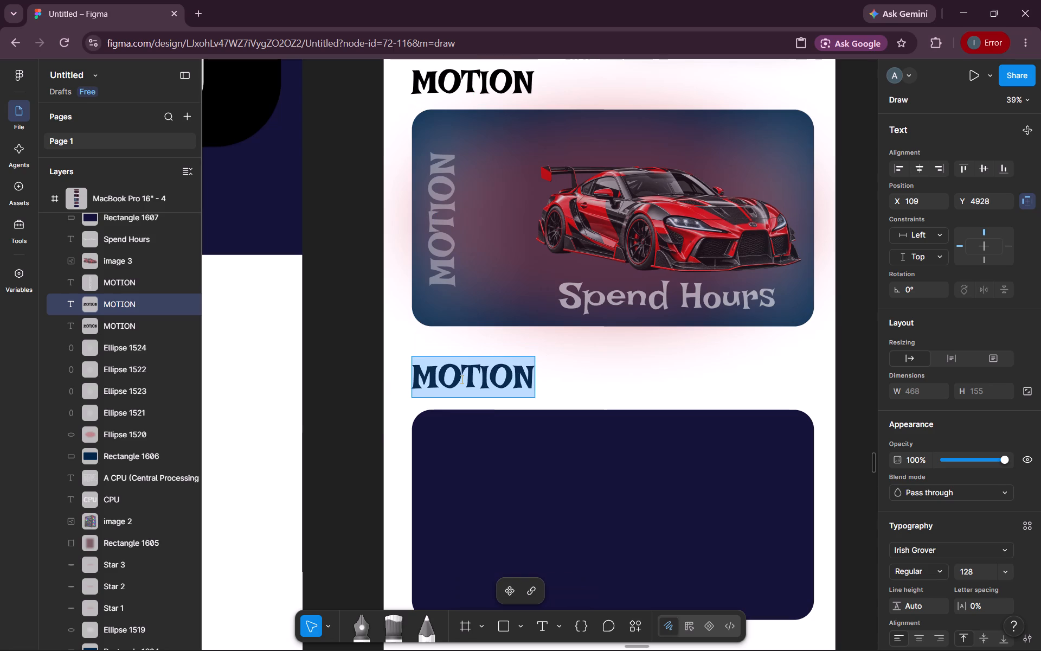
type("GRA")
type("PHICS")
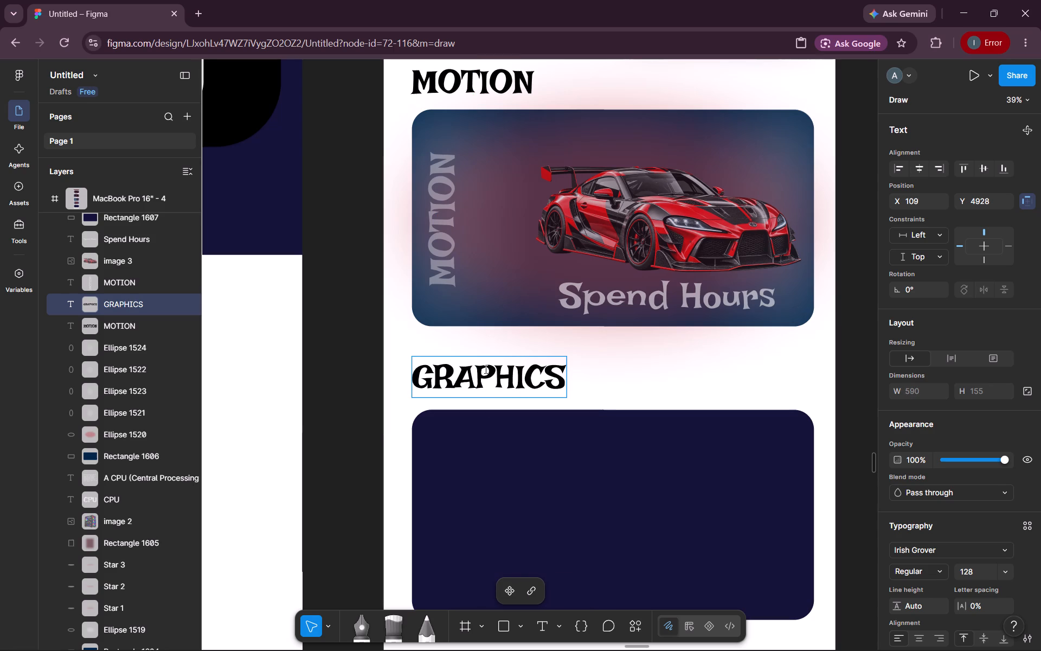
left_click(646, 372)
Draw a rectangle over the right part of the GRAPHICS card, about 904 × 438 at X 742, Y 5339.
scroll(646, 372, "down", 1)
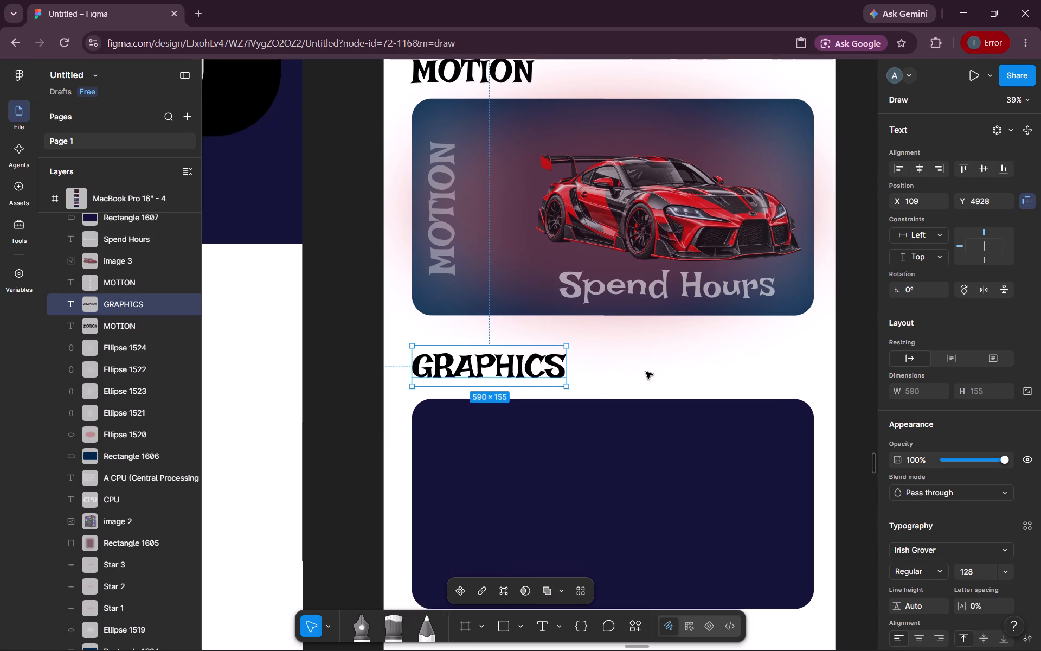
scroll(646, 372, "down", 1)
left_click(607, 425)
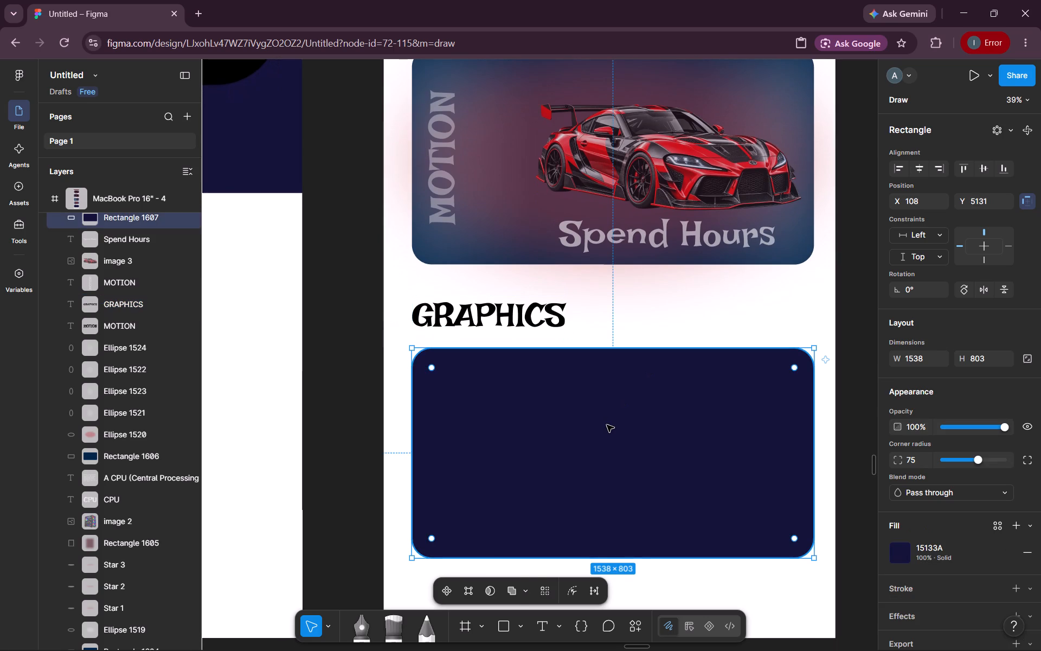
scroll(607, 425, "down", 1)
left_click(629, 531)
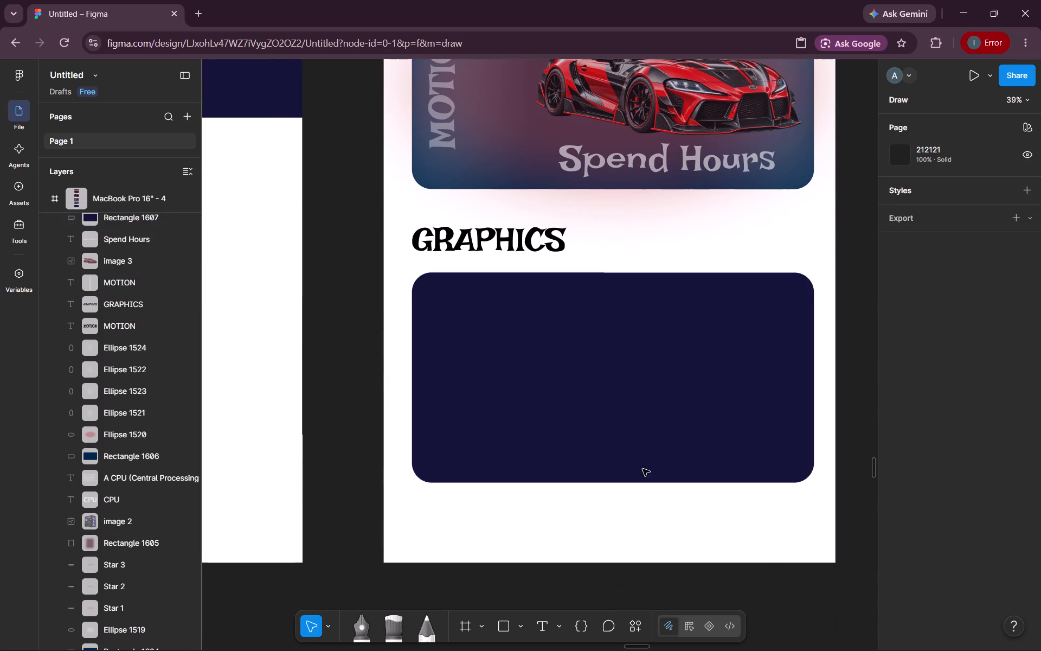
left_click(653, 405)
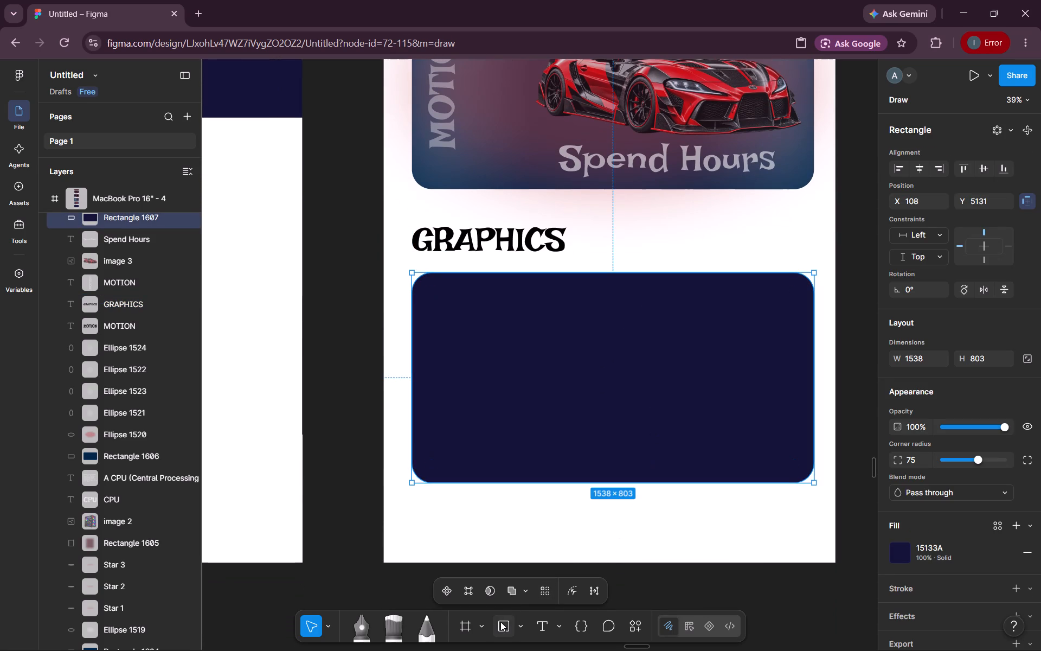
left_click(500, 622)
left_click_drag(577, 327, 678, 394)
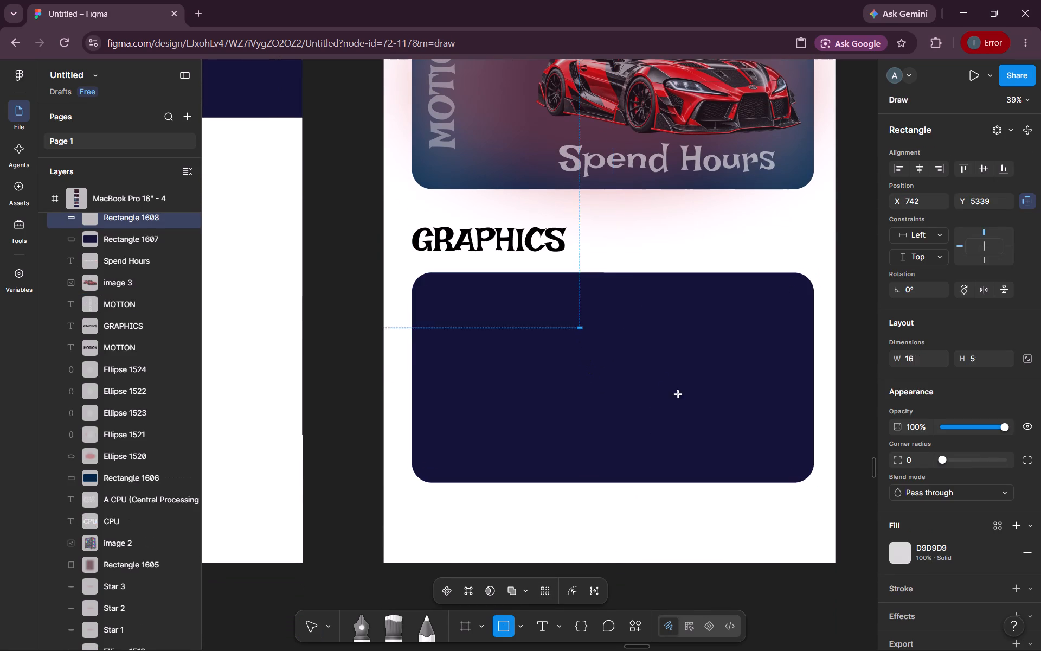
left_click_drag(678, 394, 808, 442)
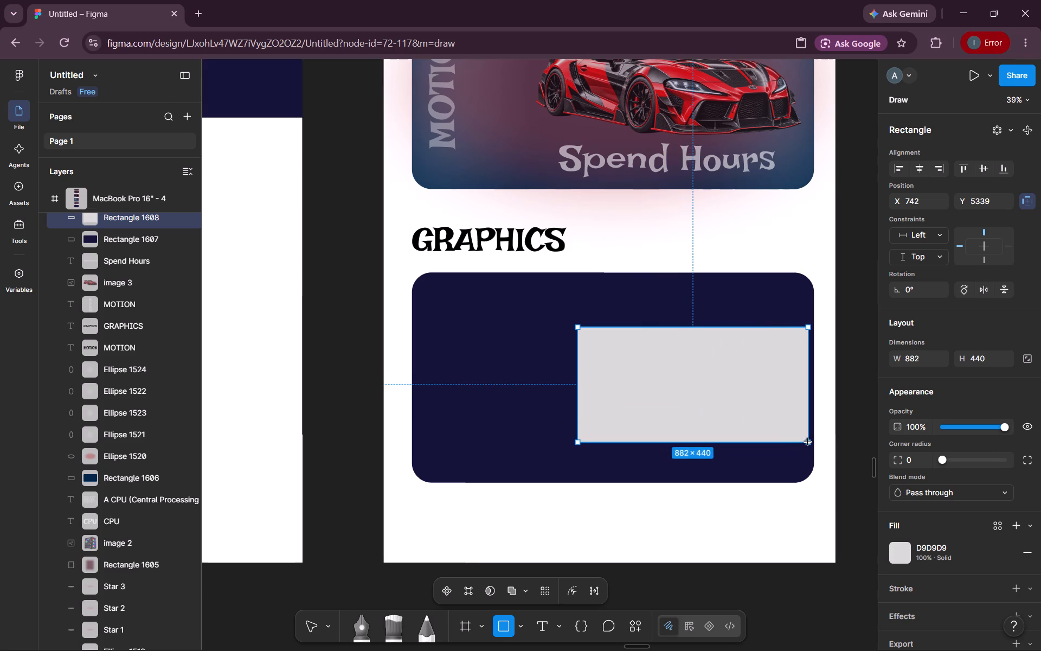
left_click_drag(808, 442, 813, 442)
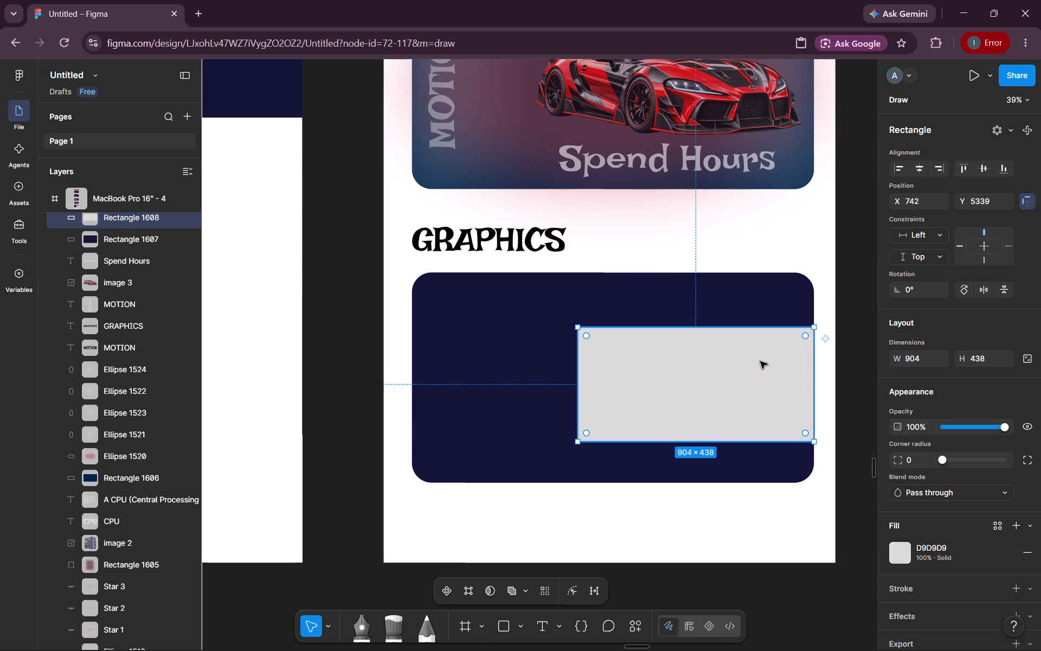
Fill the new rectangle on the GRAPHICS card with the page's red colour BC4446.
left_click(906, 551)
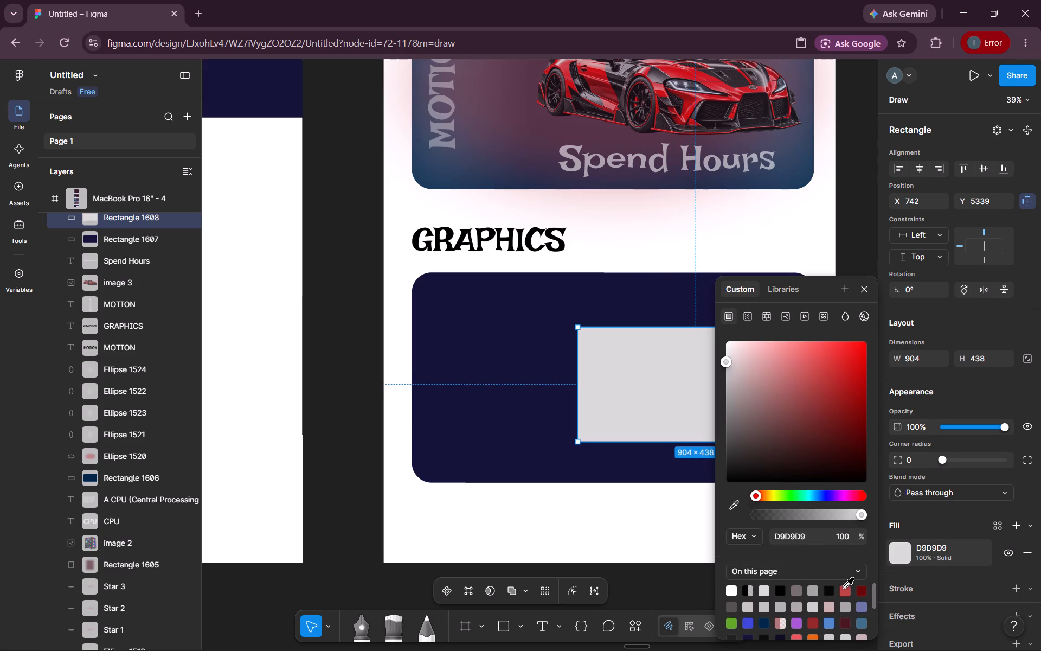
left_click(844, 588)
left_click(680, 585)
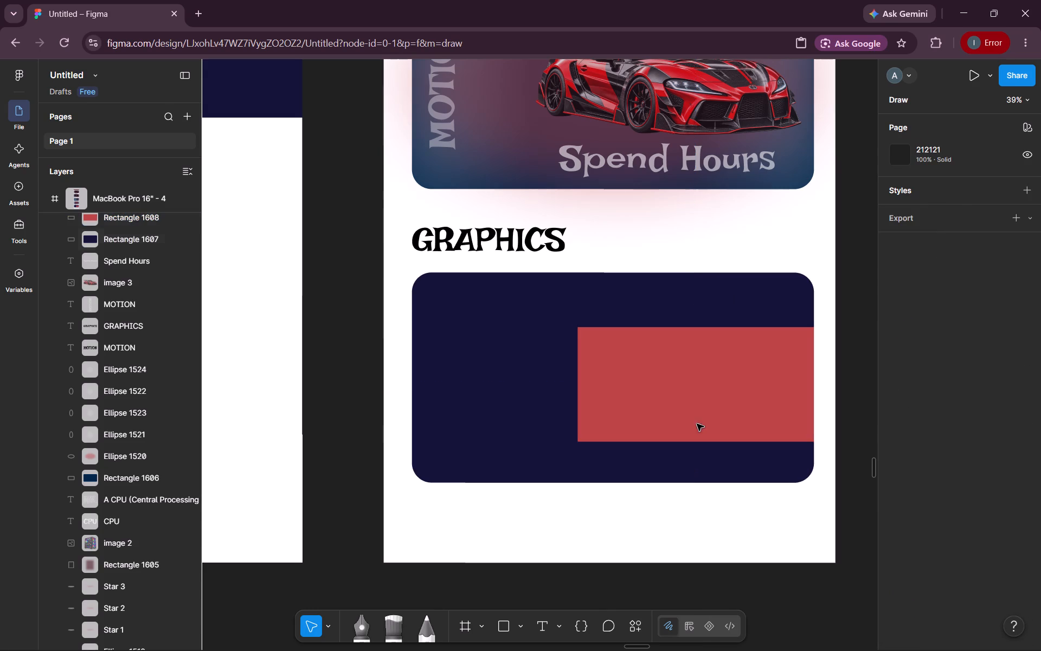
Shift the red rectangle inward from the card's right edge to about X 693, Y 5336.
left_click(706, 376)
left_click_drag(747, 380, 731, 379)
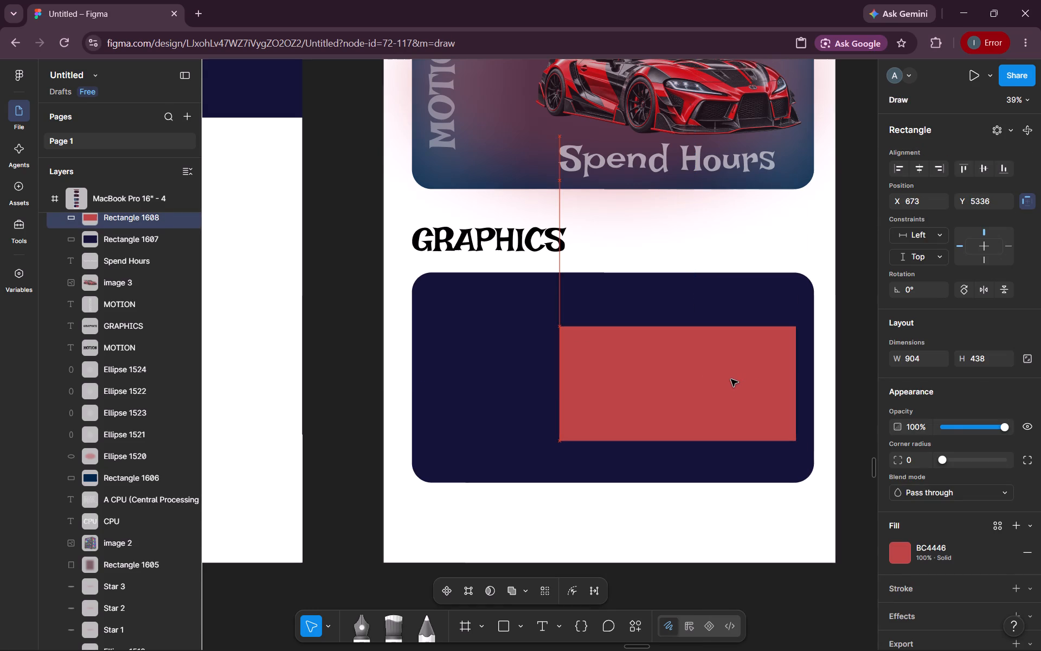
left_click_drag(731, 379, 732, 379)
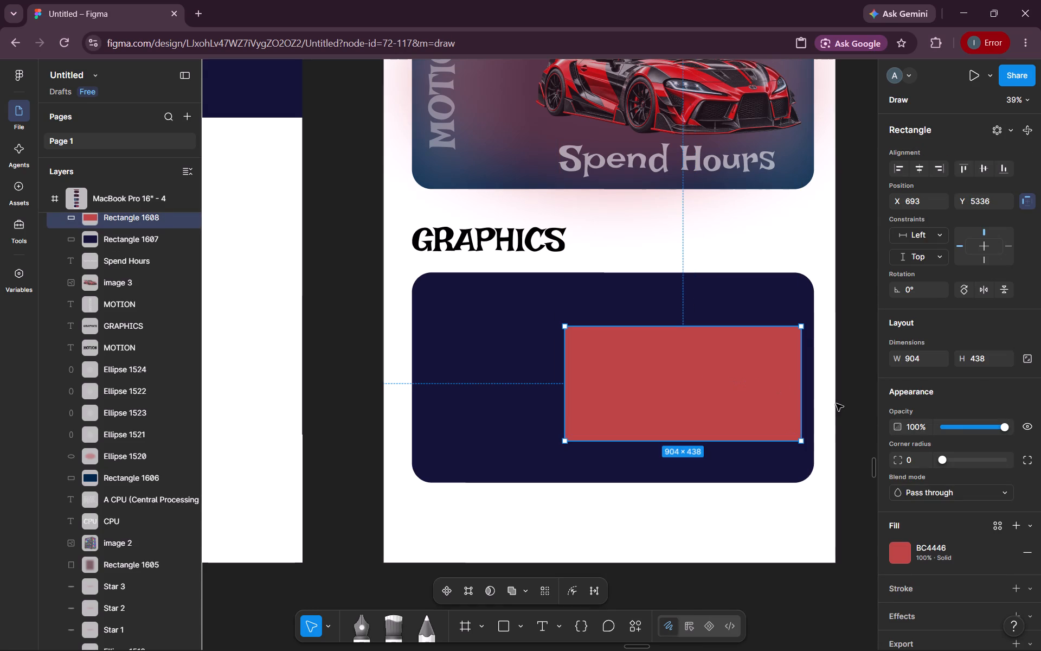
Add a uniform layer blur of 500 to the red rectangle.
scroll(930, 567, "down", 1)
left_click(916, 571)
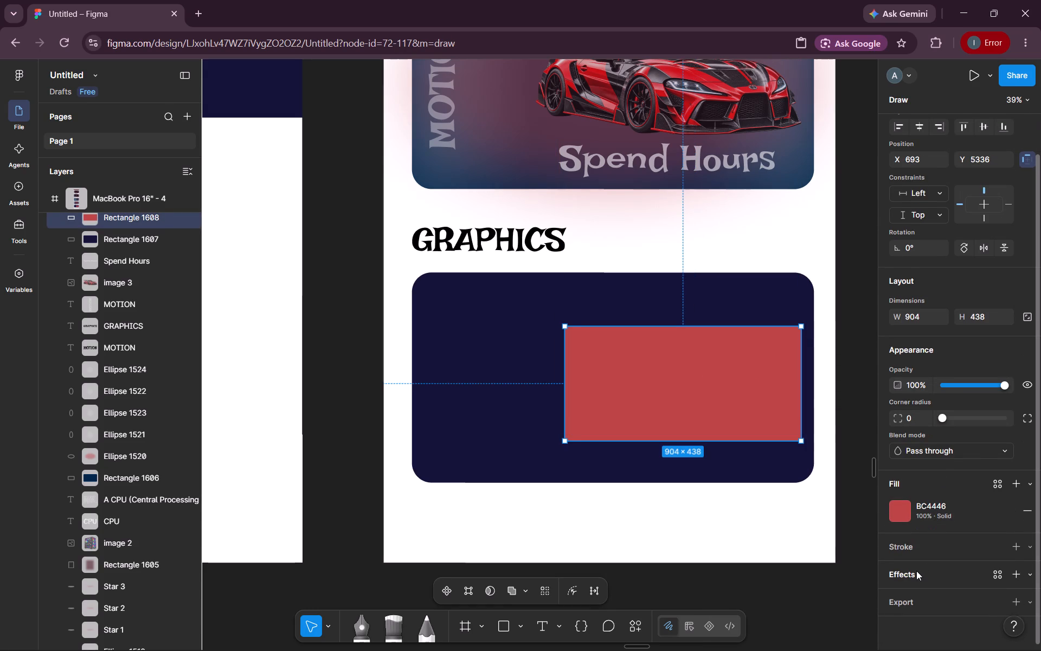
left_click(764, 422)
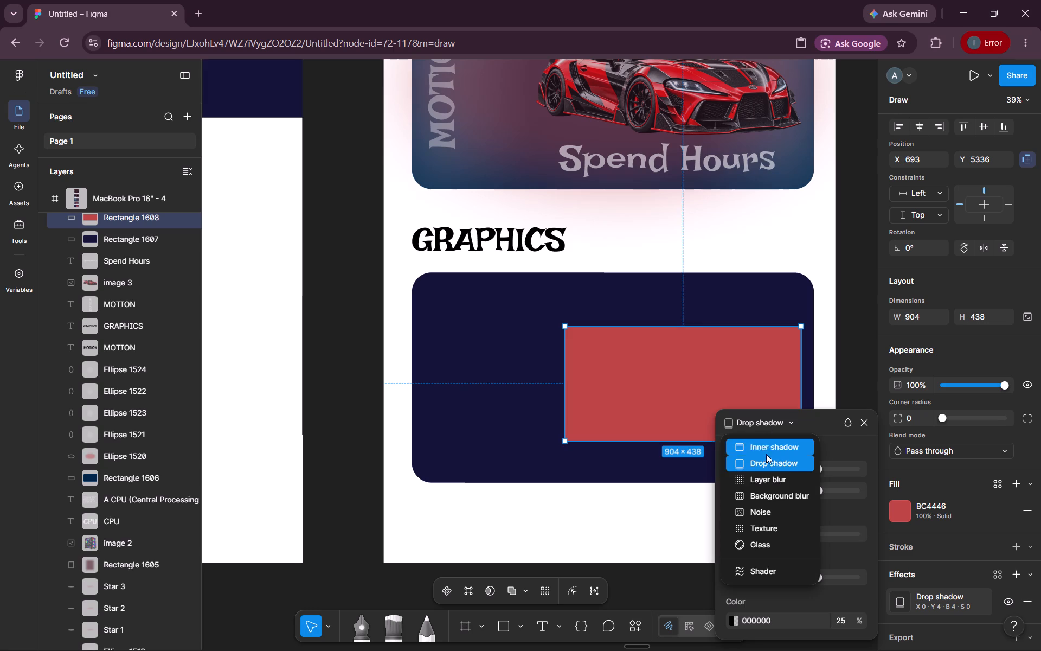
left_click(768, 476)
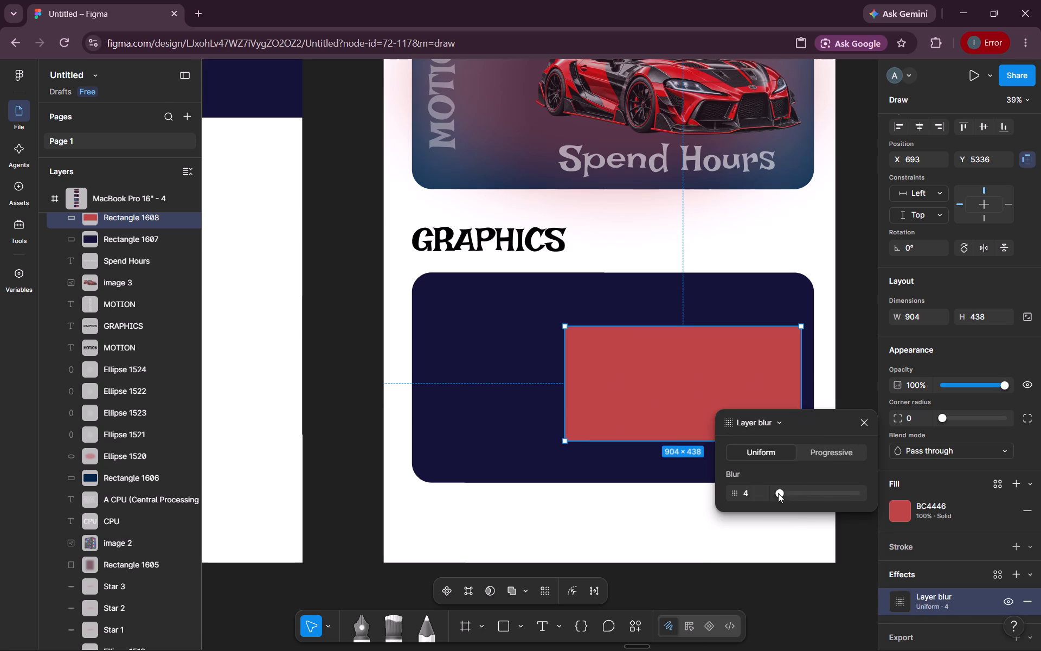
left_click_drag(779, 494, 865, 485)
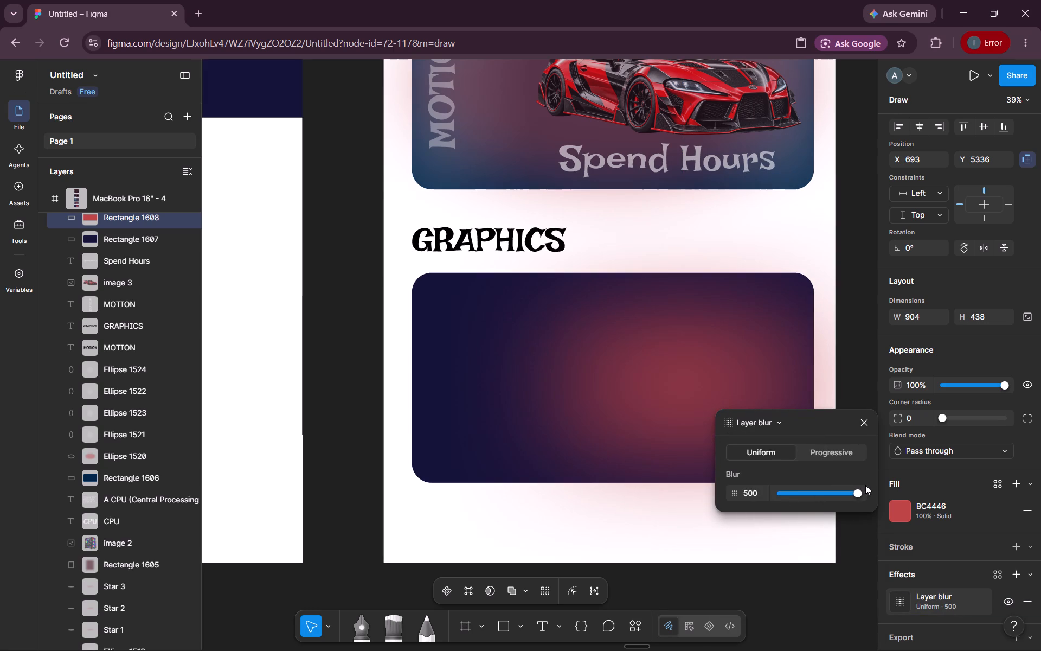
left_click_drag(865, 485, 877, 481)
left_click(851, 579)
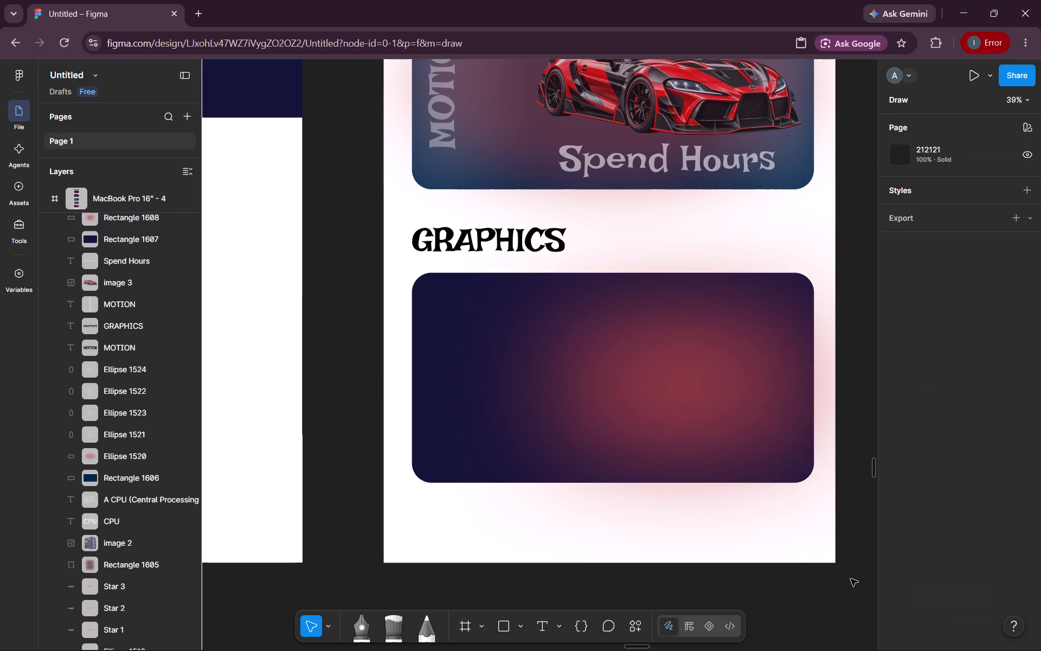
Reduce the blurred red rectangle's opacity to about 63%.
left_click(723, 413)
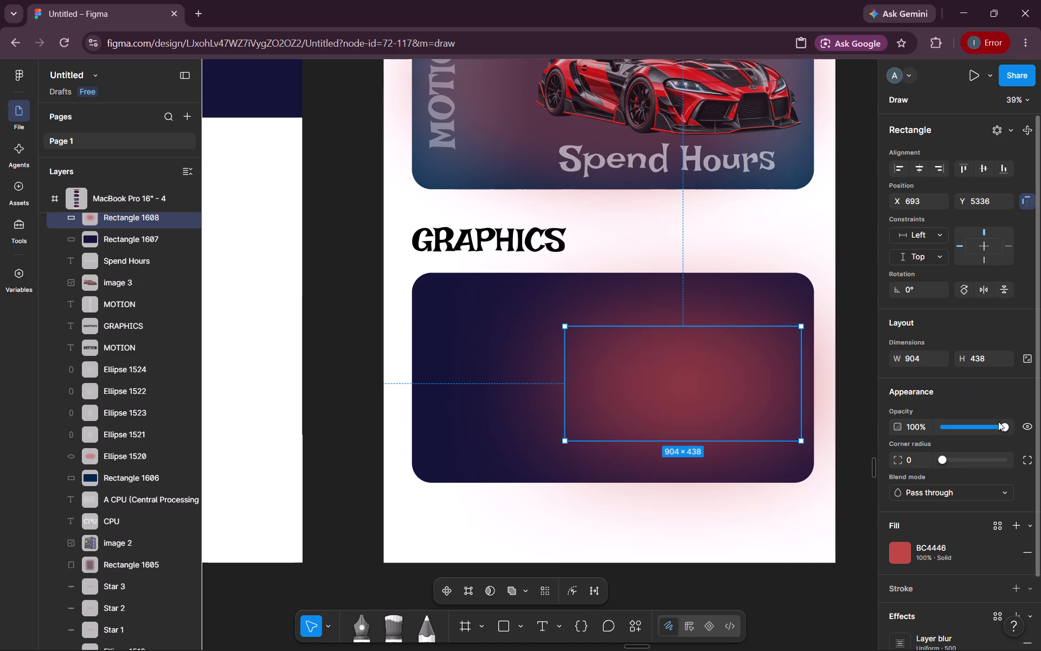
left_click_drag(1005, 423, 981, 423)
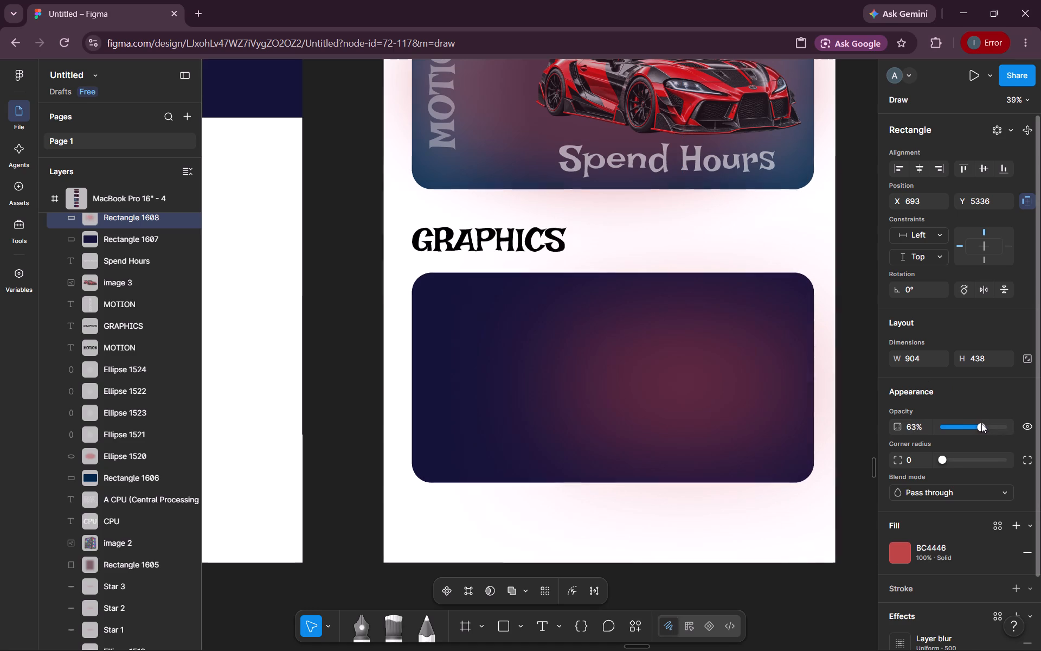
left_click_drag(981, 423, 980, 423)
left_click(839, 588)
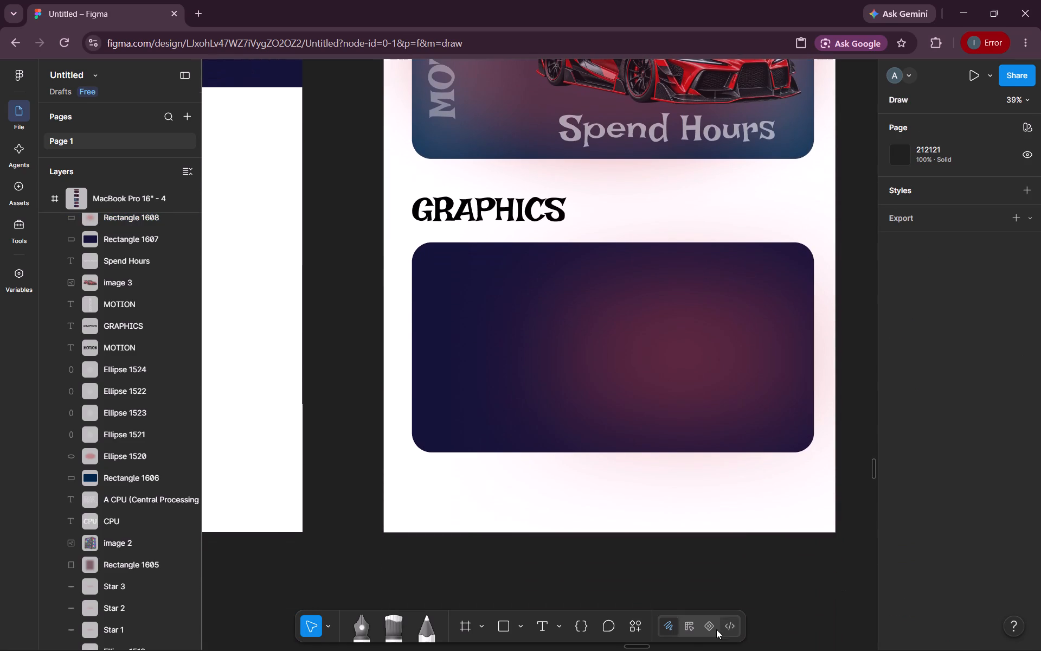
Draw a rectangle on the left part of the GRAPHICS card, about 454 × 420 at X 219, Y 5313.
left_click(505, 621)
left_click_drag(456, 290, 541, 381)
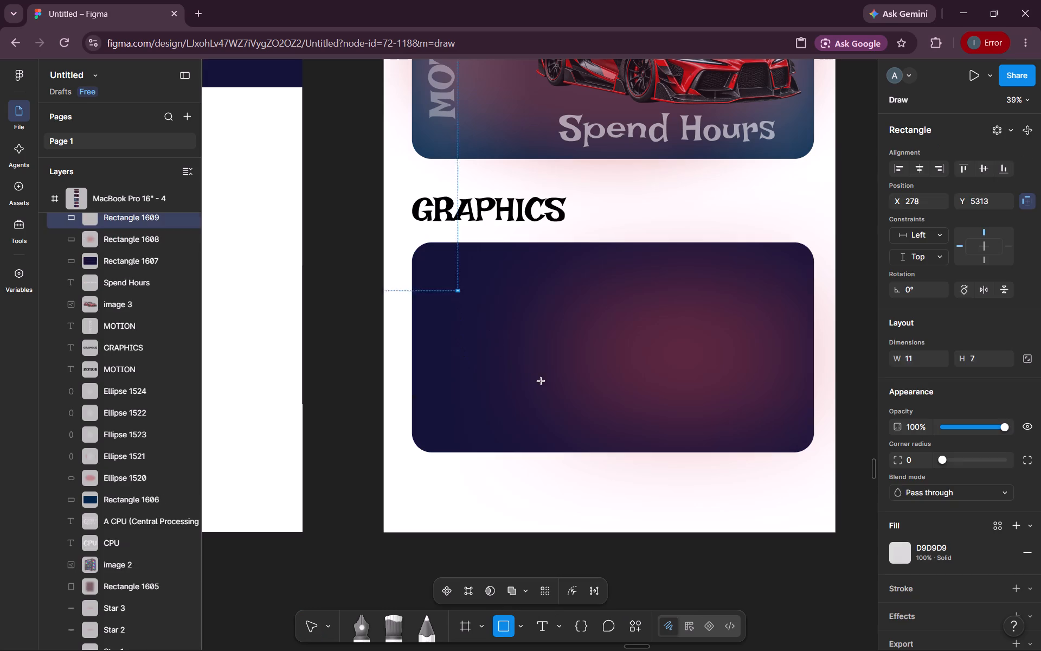
left_click_drag(541, 381, 556, 399)
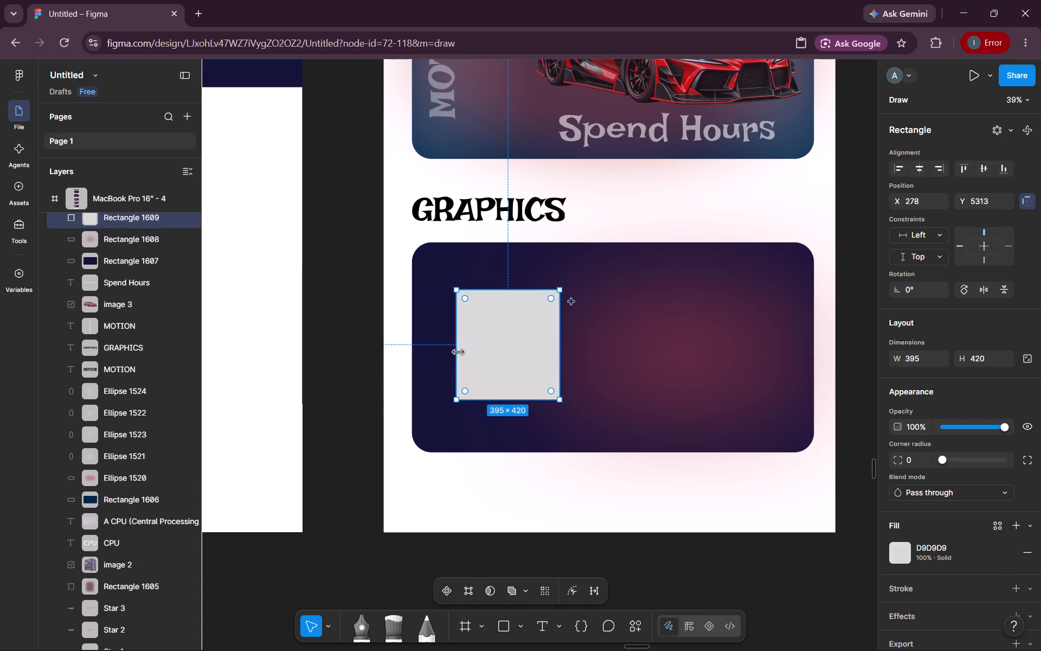
left_click_drag(458, 352, 440, 350)
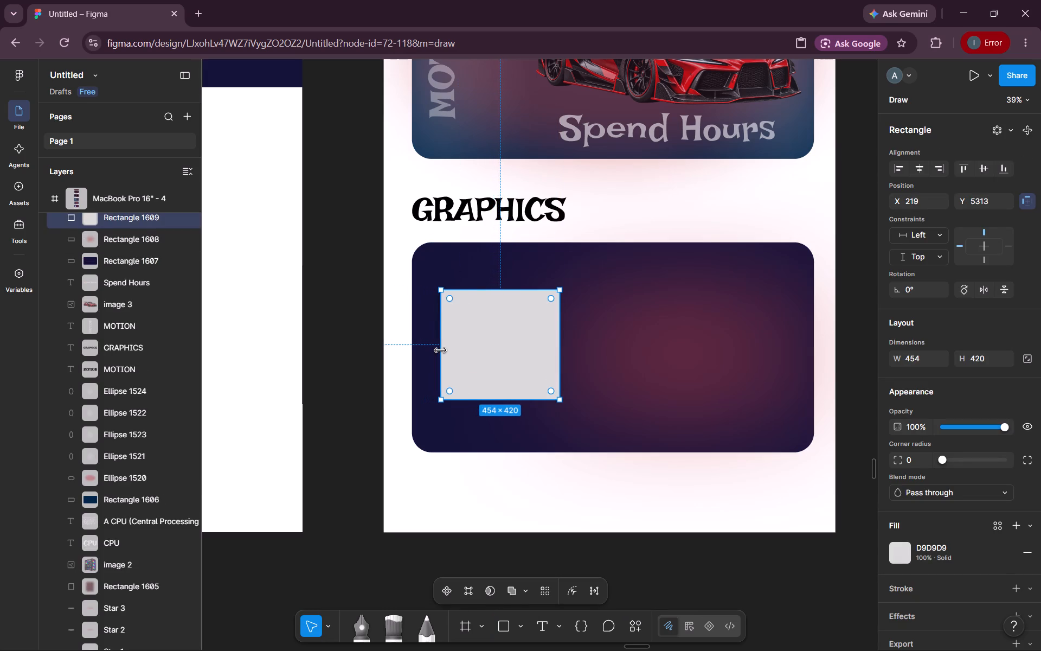
Fill the new rectangle on the left part of the GRAPHICS card with white (FFFFFF).
left_click(912, 557)
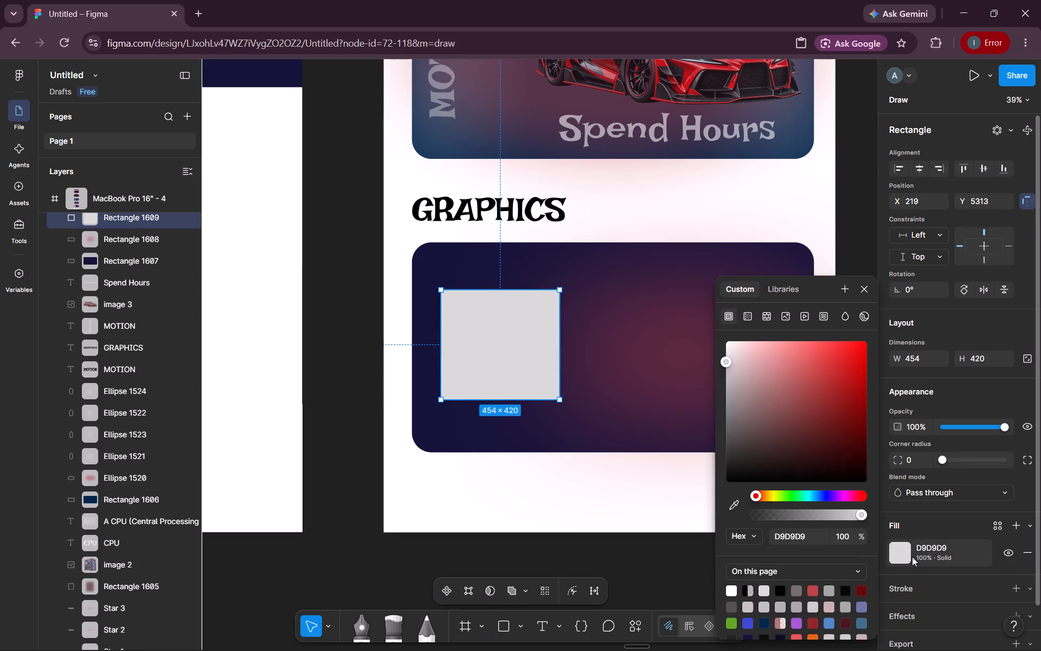
left_click(729, 590)
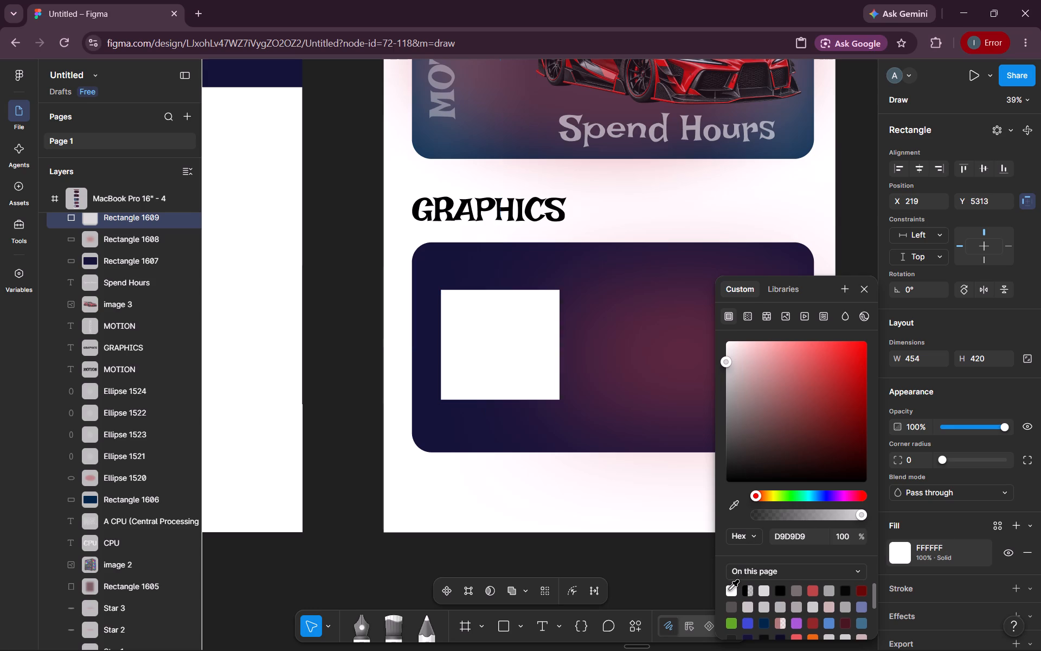
left_click(679, 558)
Add a uniform layer blur of 500 to the white rectangle on the GRAPHICS card.
left_click(510, 336)
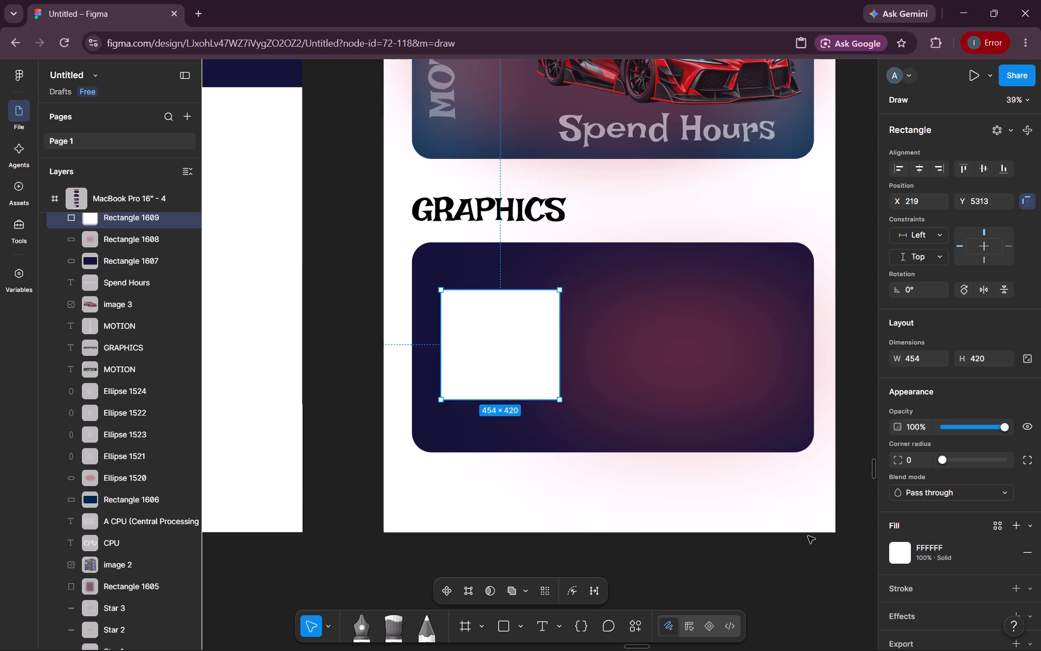
scroll(924, 578, "down", 1)
left_click(916, 571)
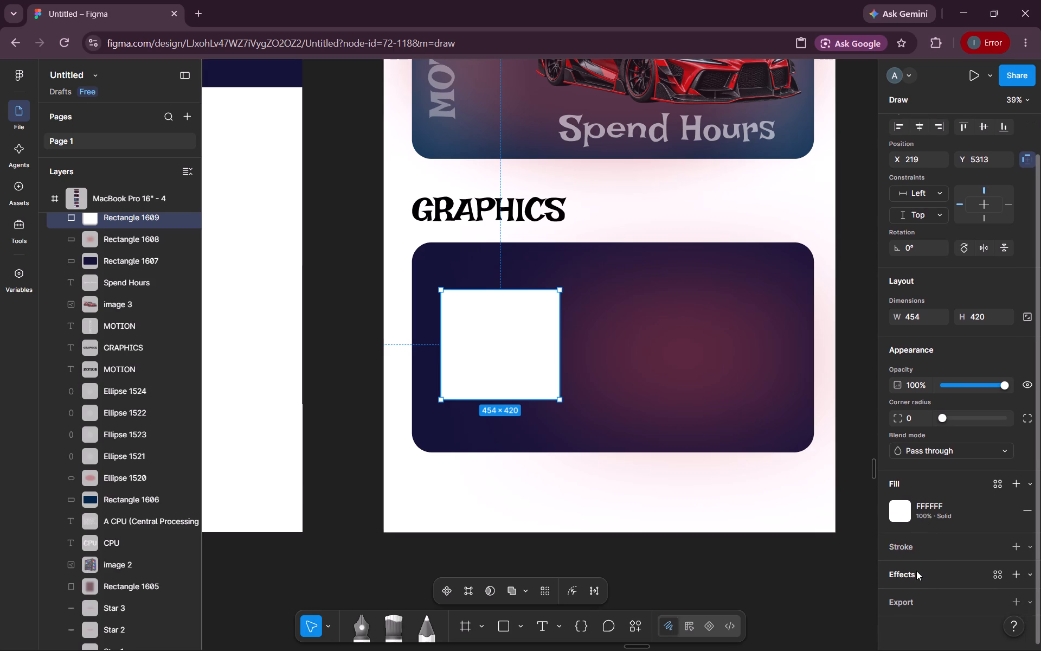
left_click_drag(776, 422, 761, 485)
left_click(761, 485)
left_click_drag(781, 489, 866, 489)
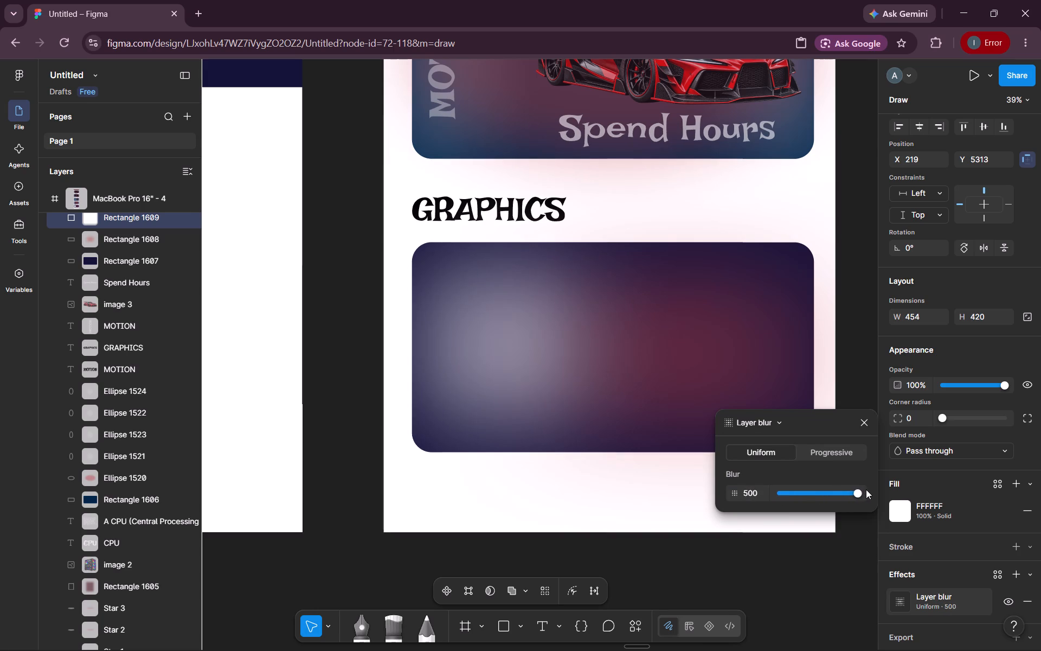
left_click_drag(866, 489, 815, 493)
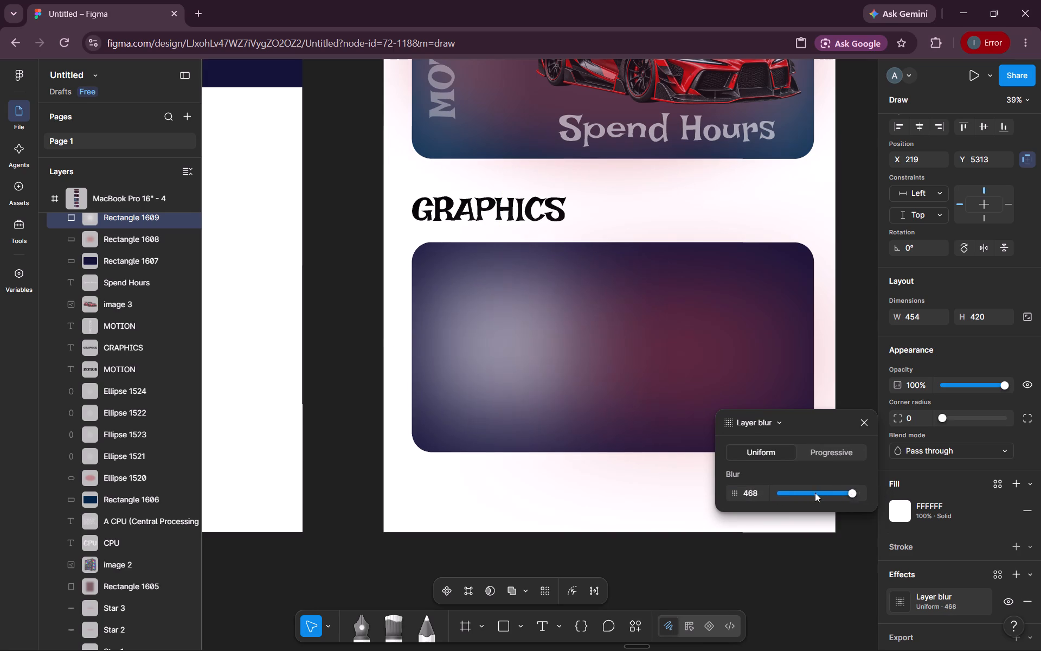
left_click_drag(815, 493, 867, 490)
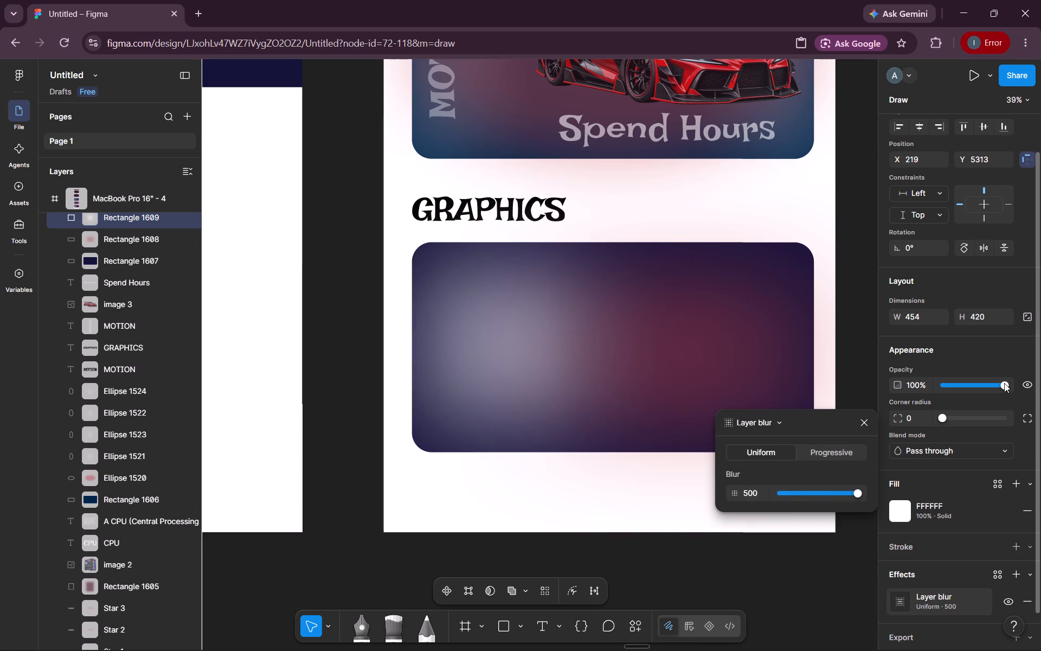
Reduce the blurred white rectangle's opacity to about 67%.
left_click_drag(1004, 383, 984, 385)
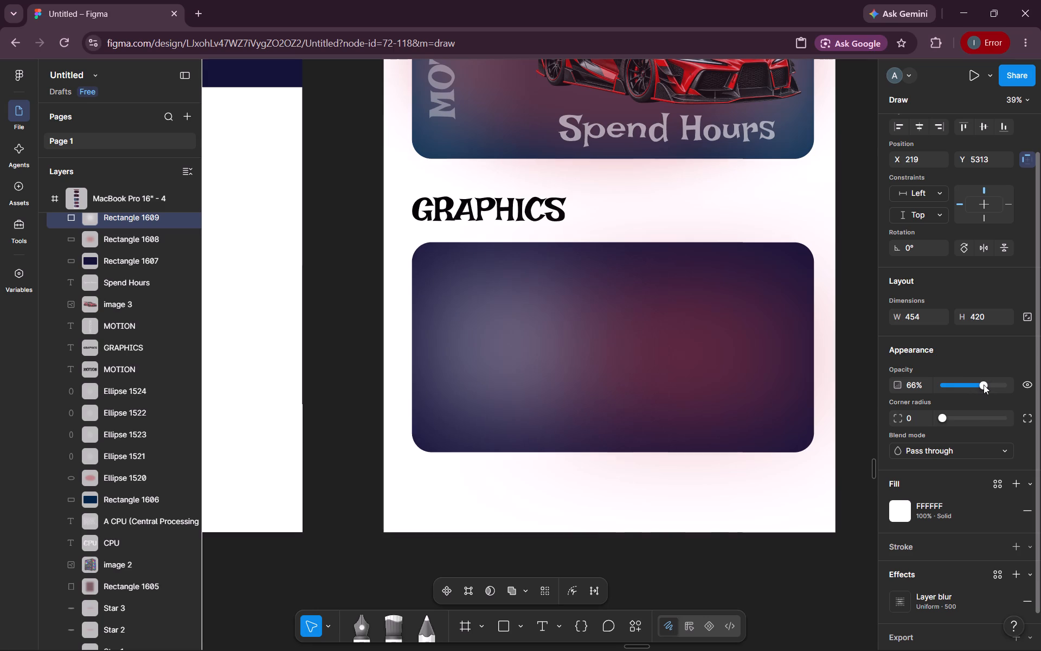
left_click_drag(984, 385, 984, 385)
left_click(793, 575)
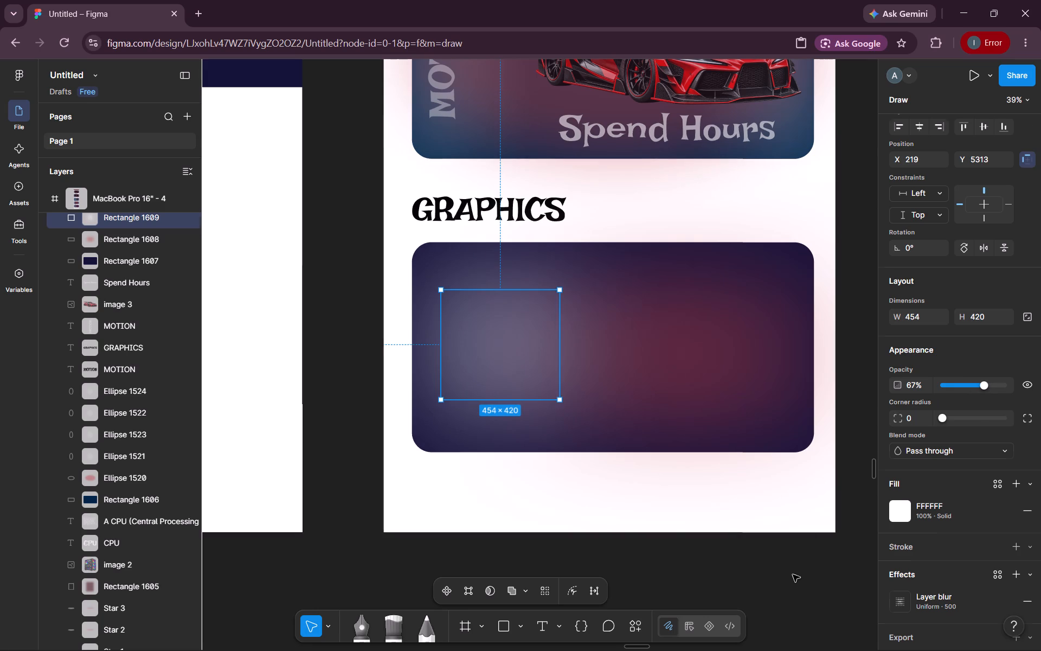
Extend the blurred white rectangle upward and downward to about 454 × 640, with its top edge at about Y 5199.
left_click(487, 347)
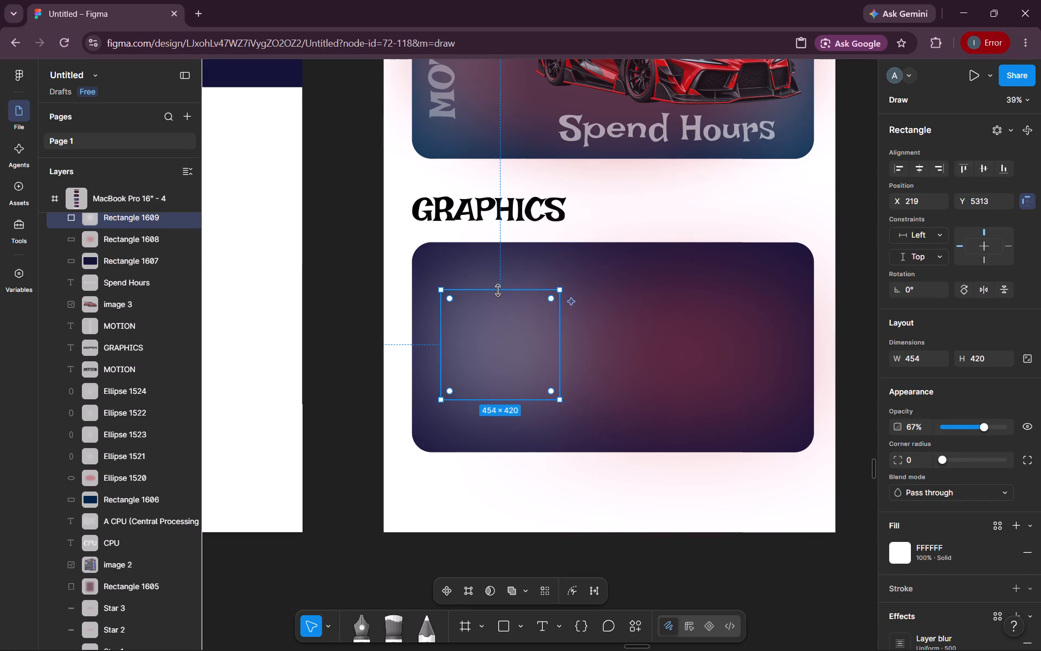
left_click_drag(498, 290, 492, 242)
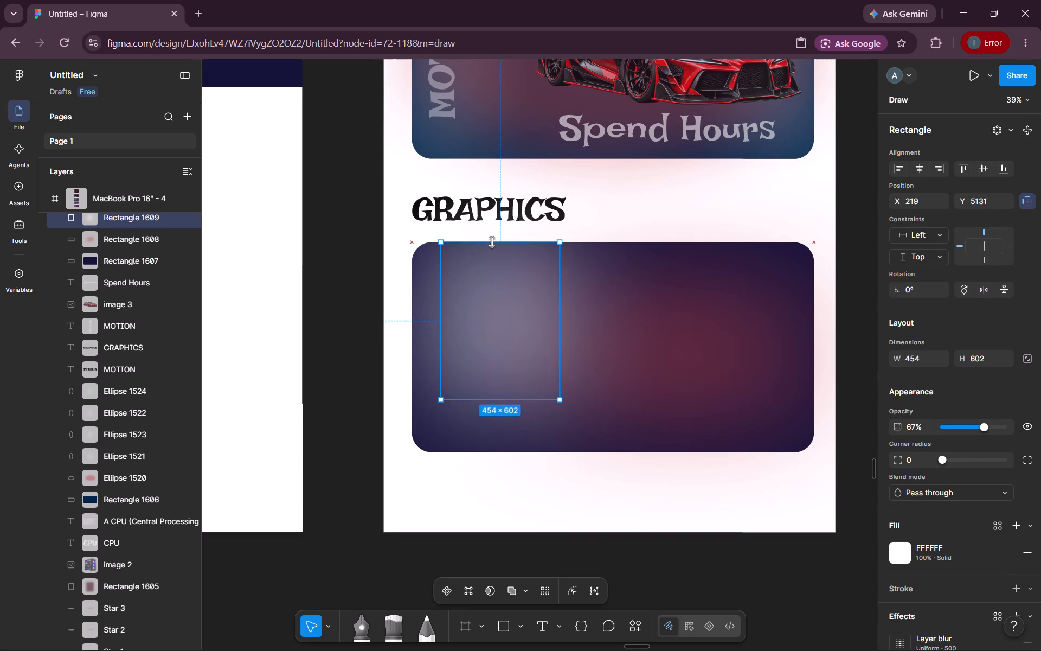
left_click_drag(492, 242, 493, 260)
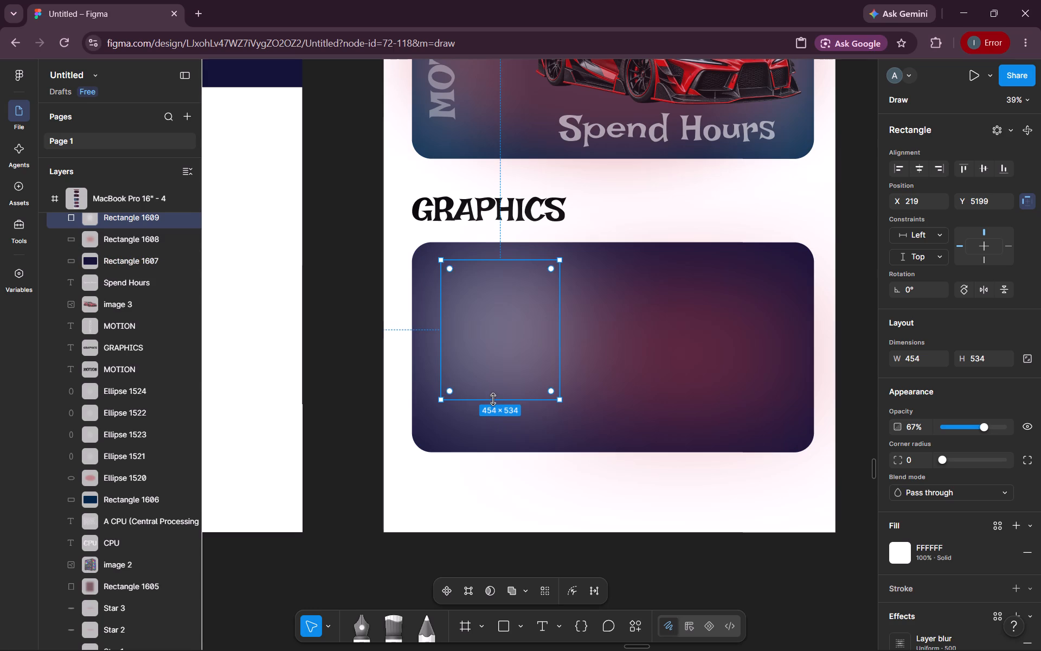
left_click_drag(493, 399, 493, 427)
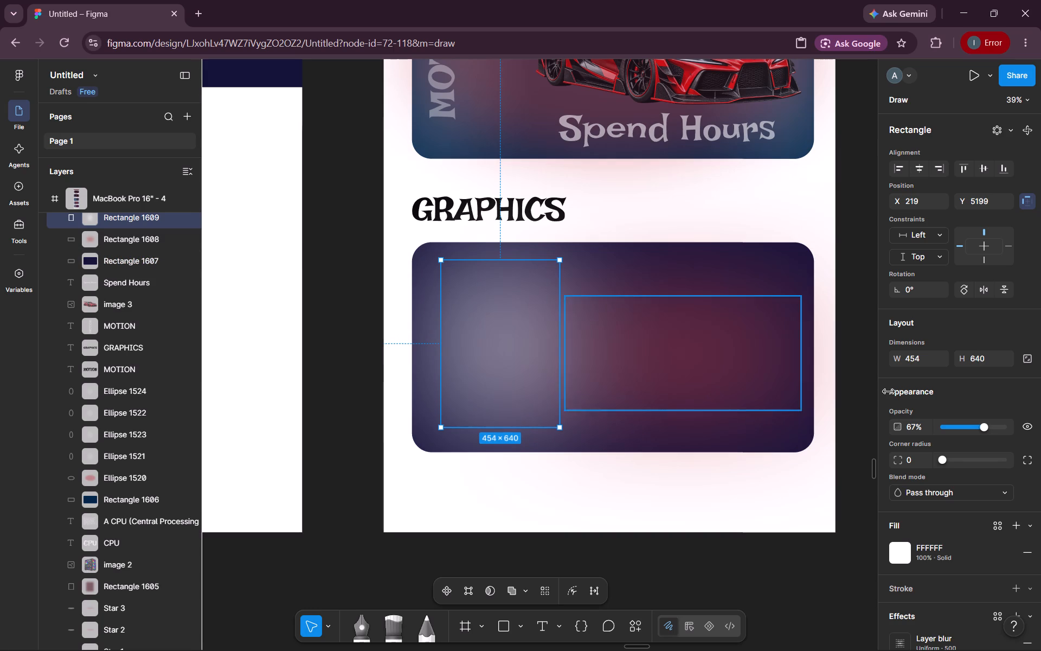
Lower the blurred white rectangle's opacity to slightly above 35%.
left_click_drag(984, 426, 972, 426)
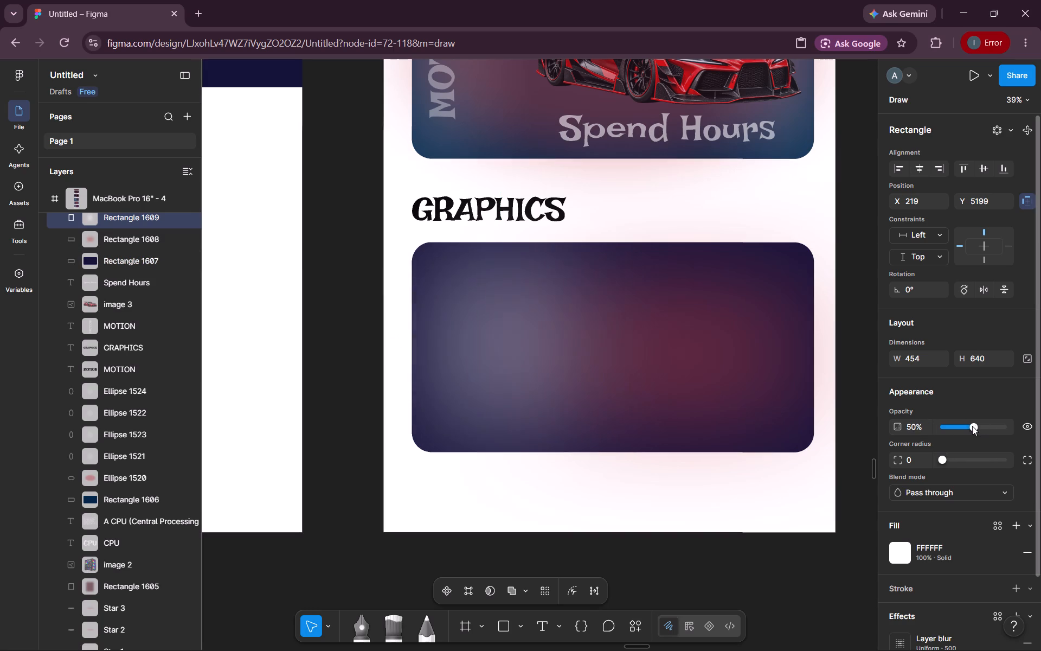
left_click_drag(972, 426, 964, 425)
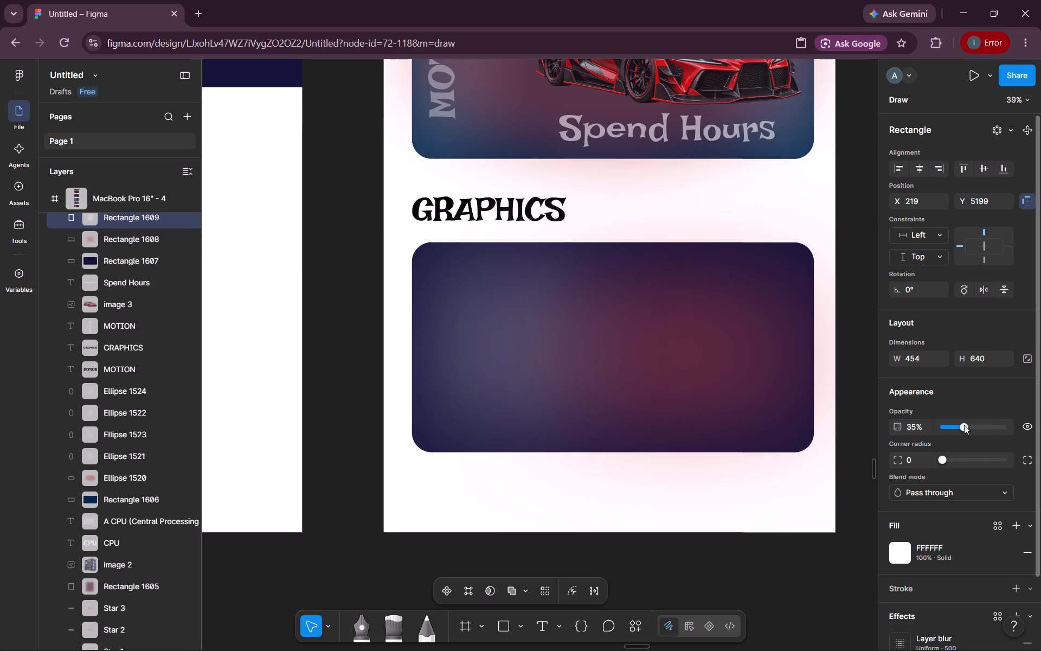
left_click_drag(964, 425, 967, 425)
left_click(824, 598)
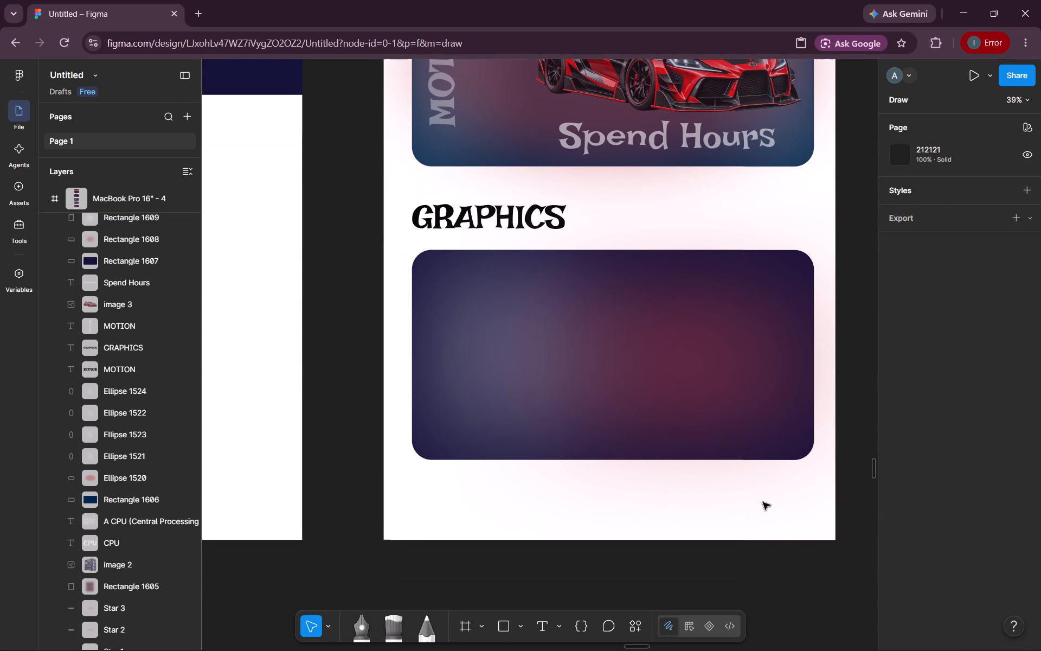
Review the page's earlier section cards from GRAPHICS up to the MOUSE card and back down to GRAPHICS.
scroll(763, 502, "up", 4)
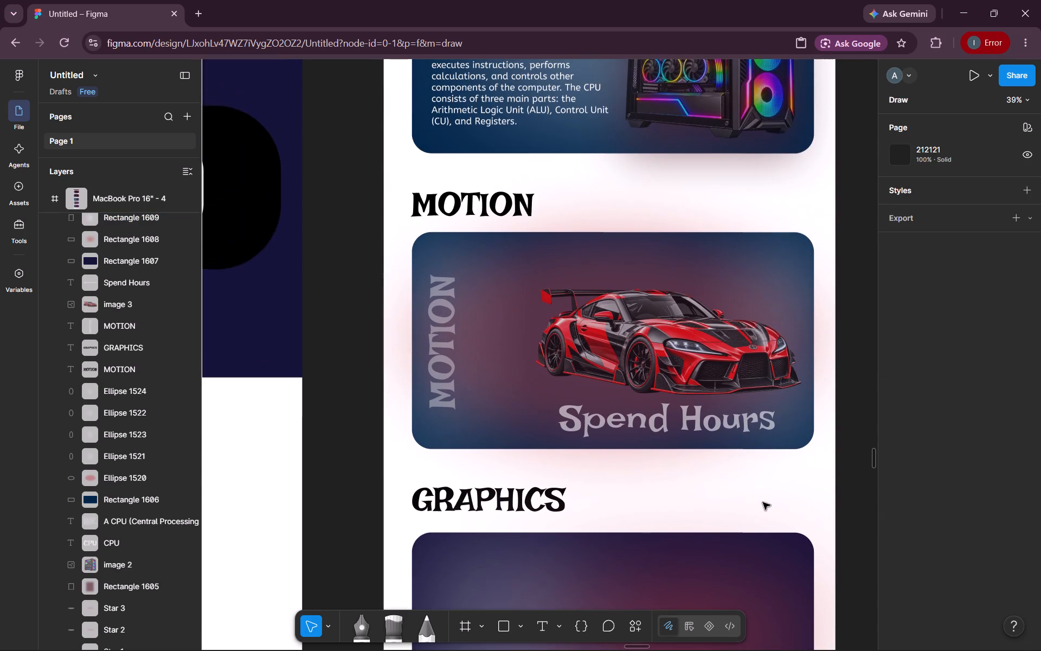
scroll(763, 502, "up", 7)
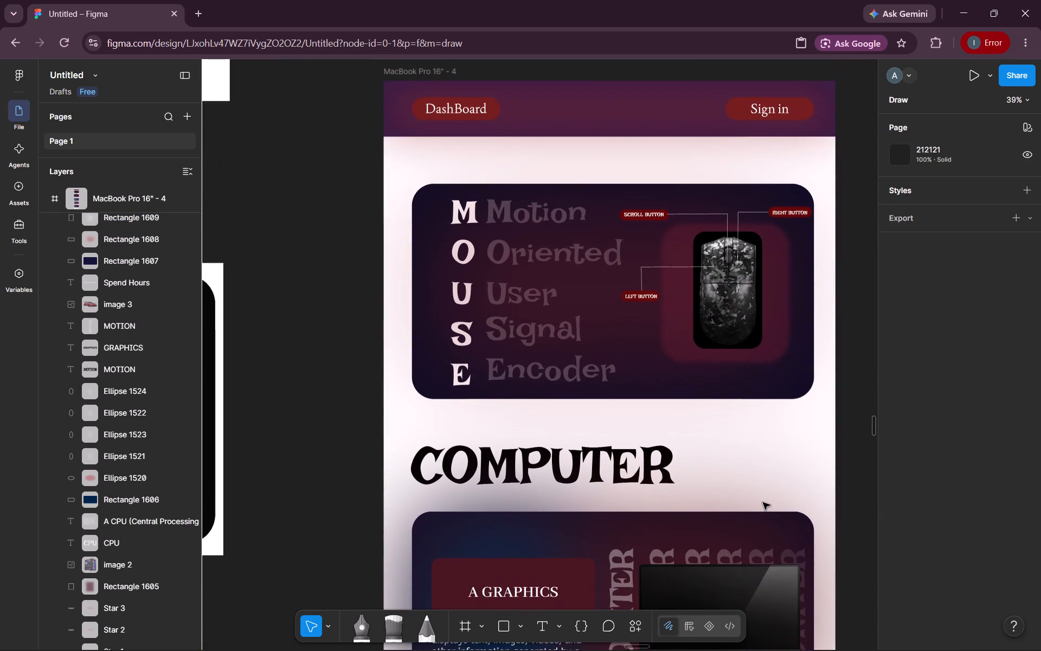
scroll(763, 502, "down", 5)
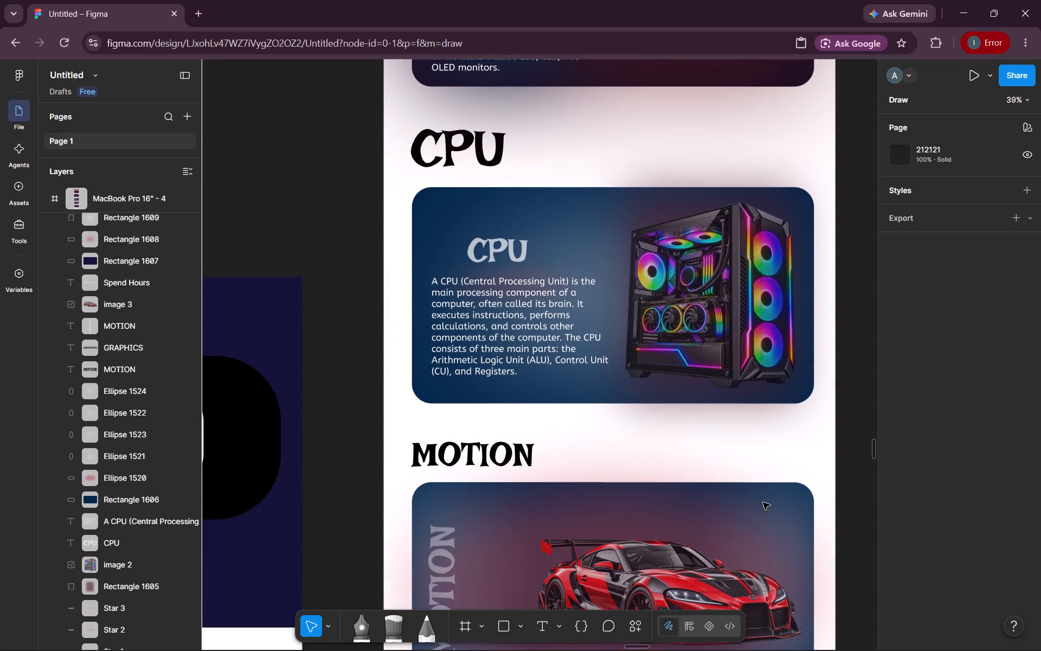
scroll(763, 502, "down", 4)
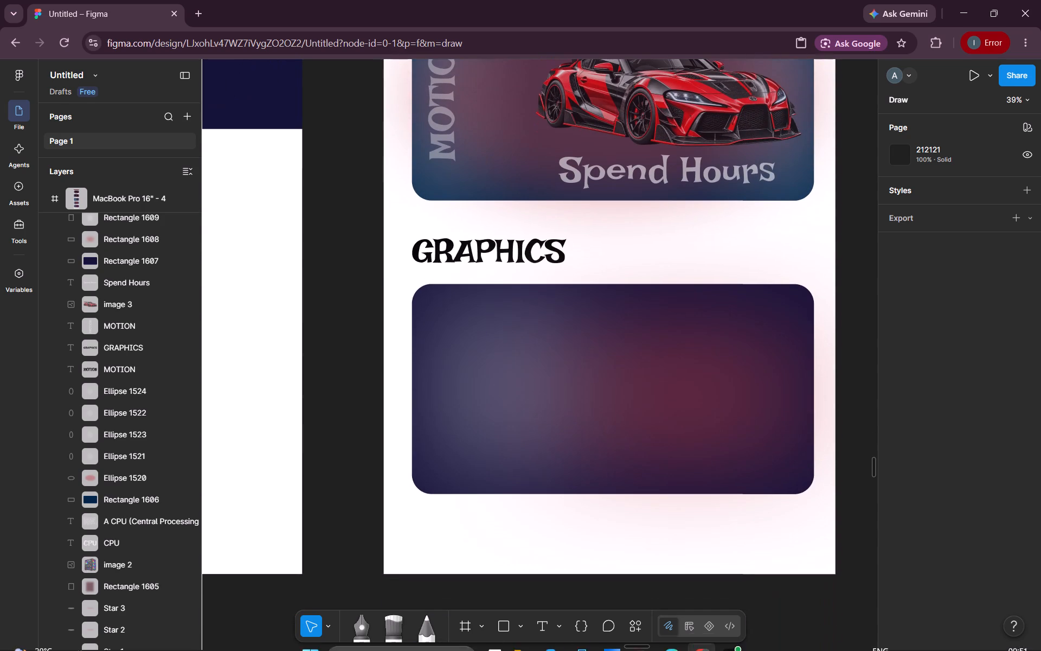
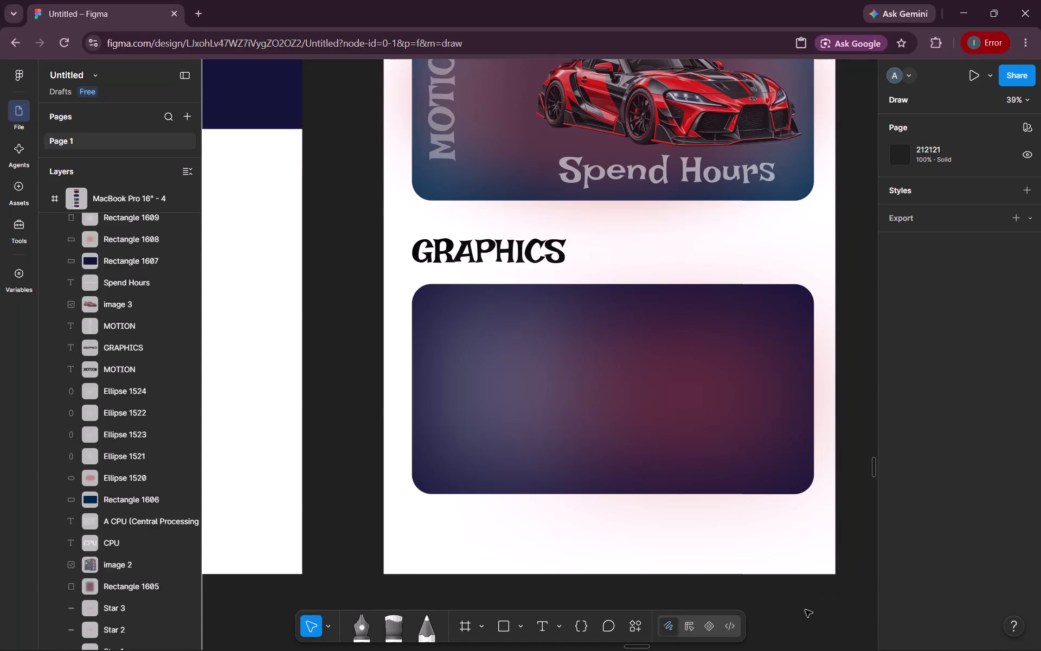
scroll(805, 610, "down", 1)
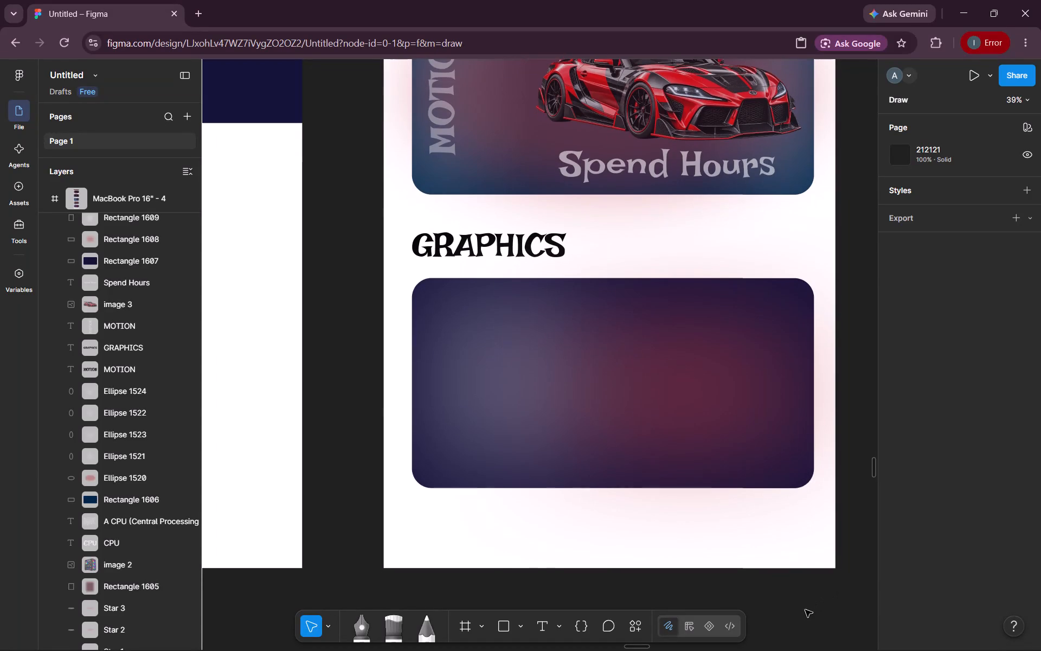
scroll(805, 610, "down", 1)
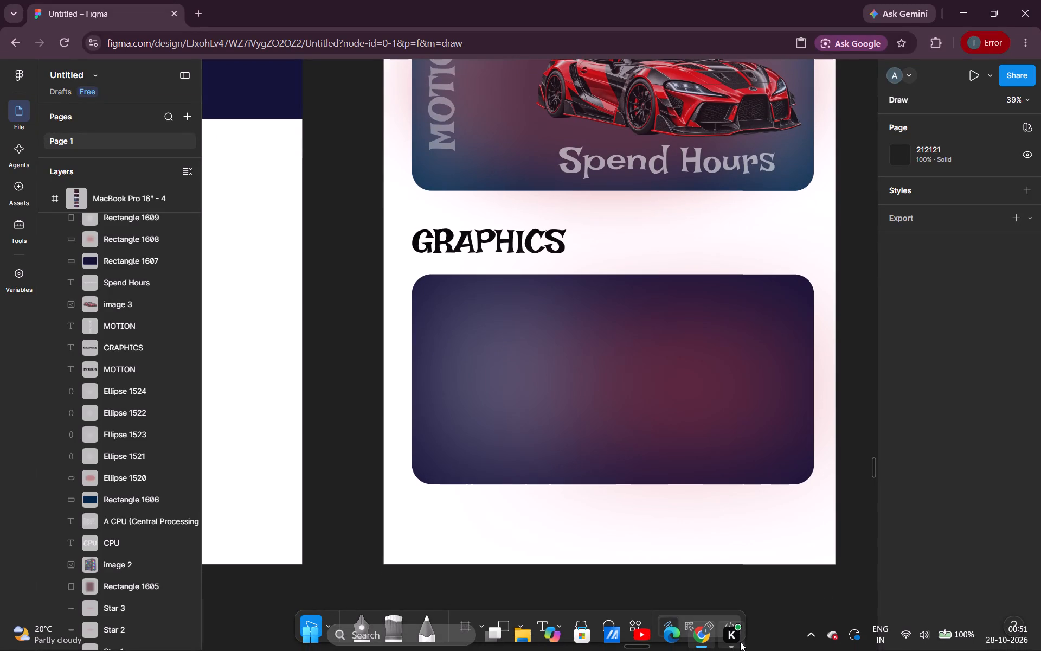